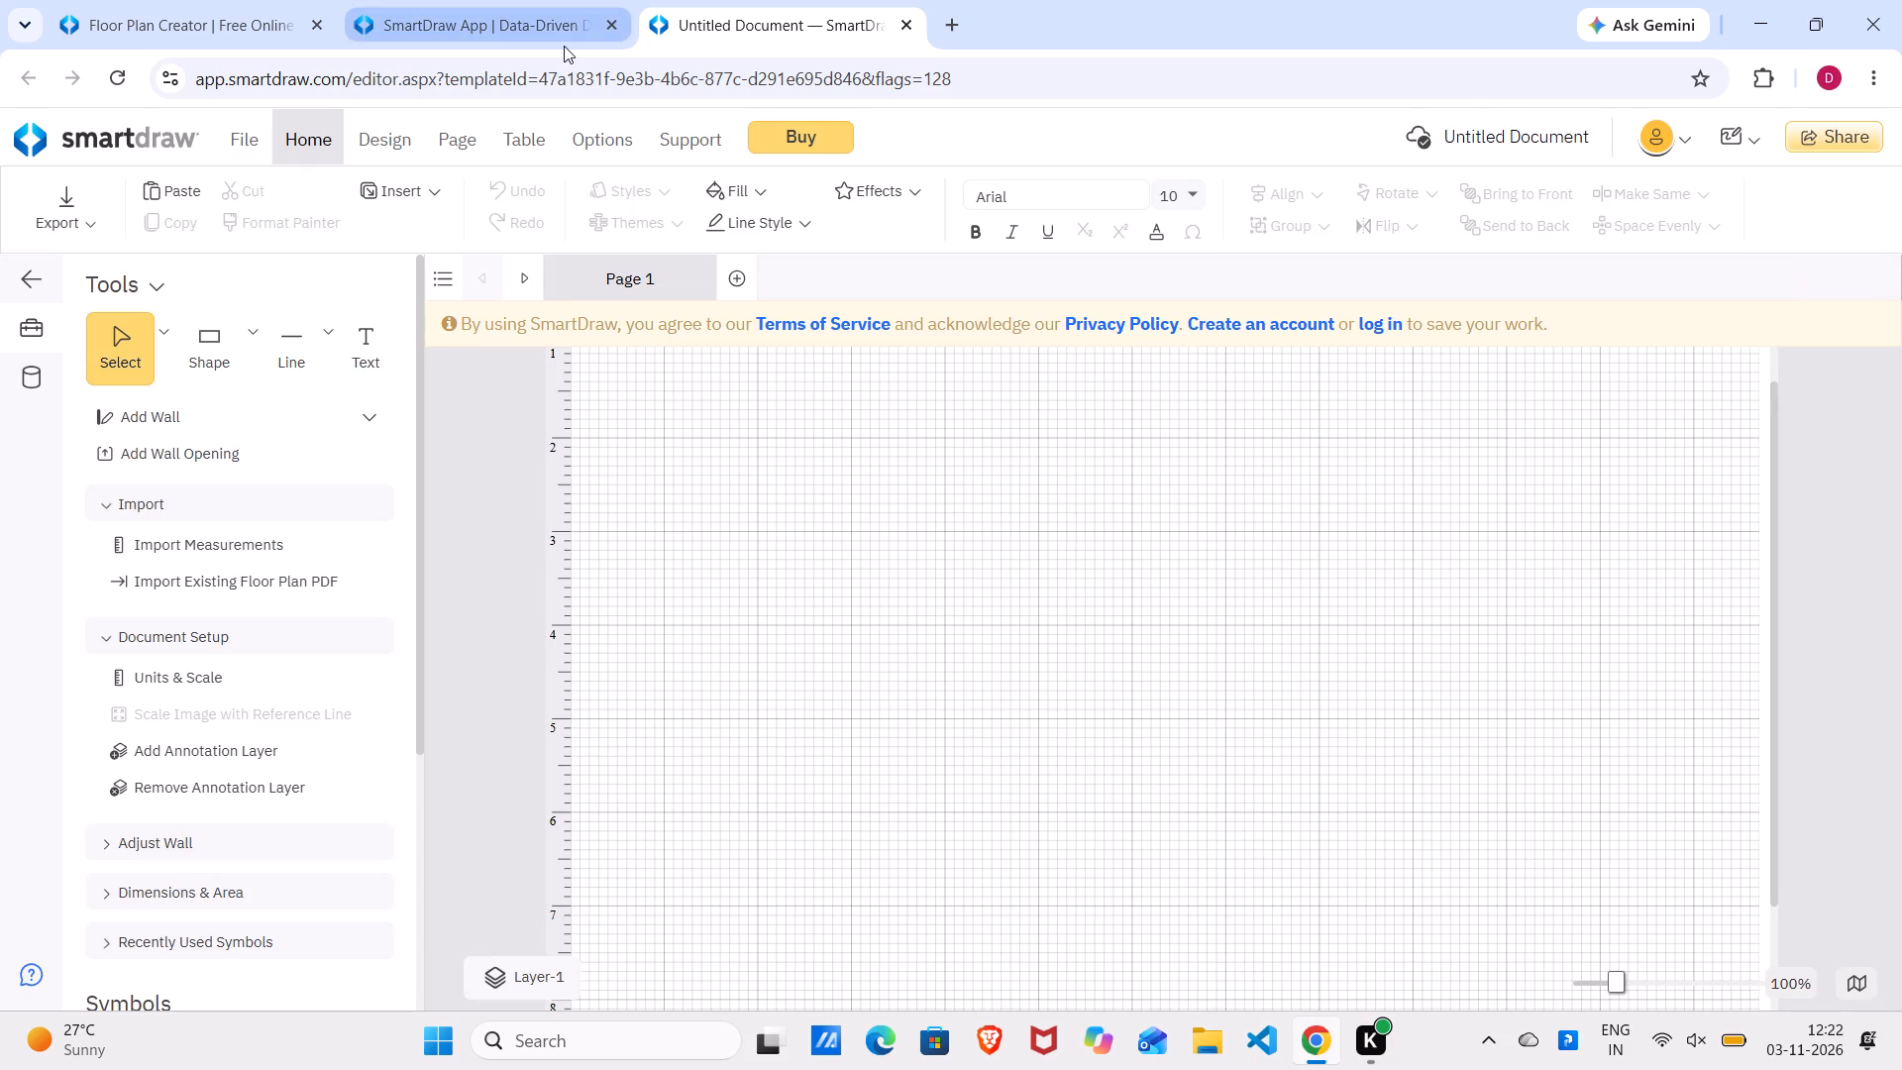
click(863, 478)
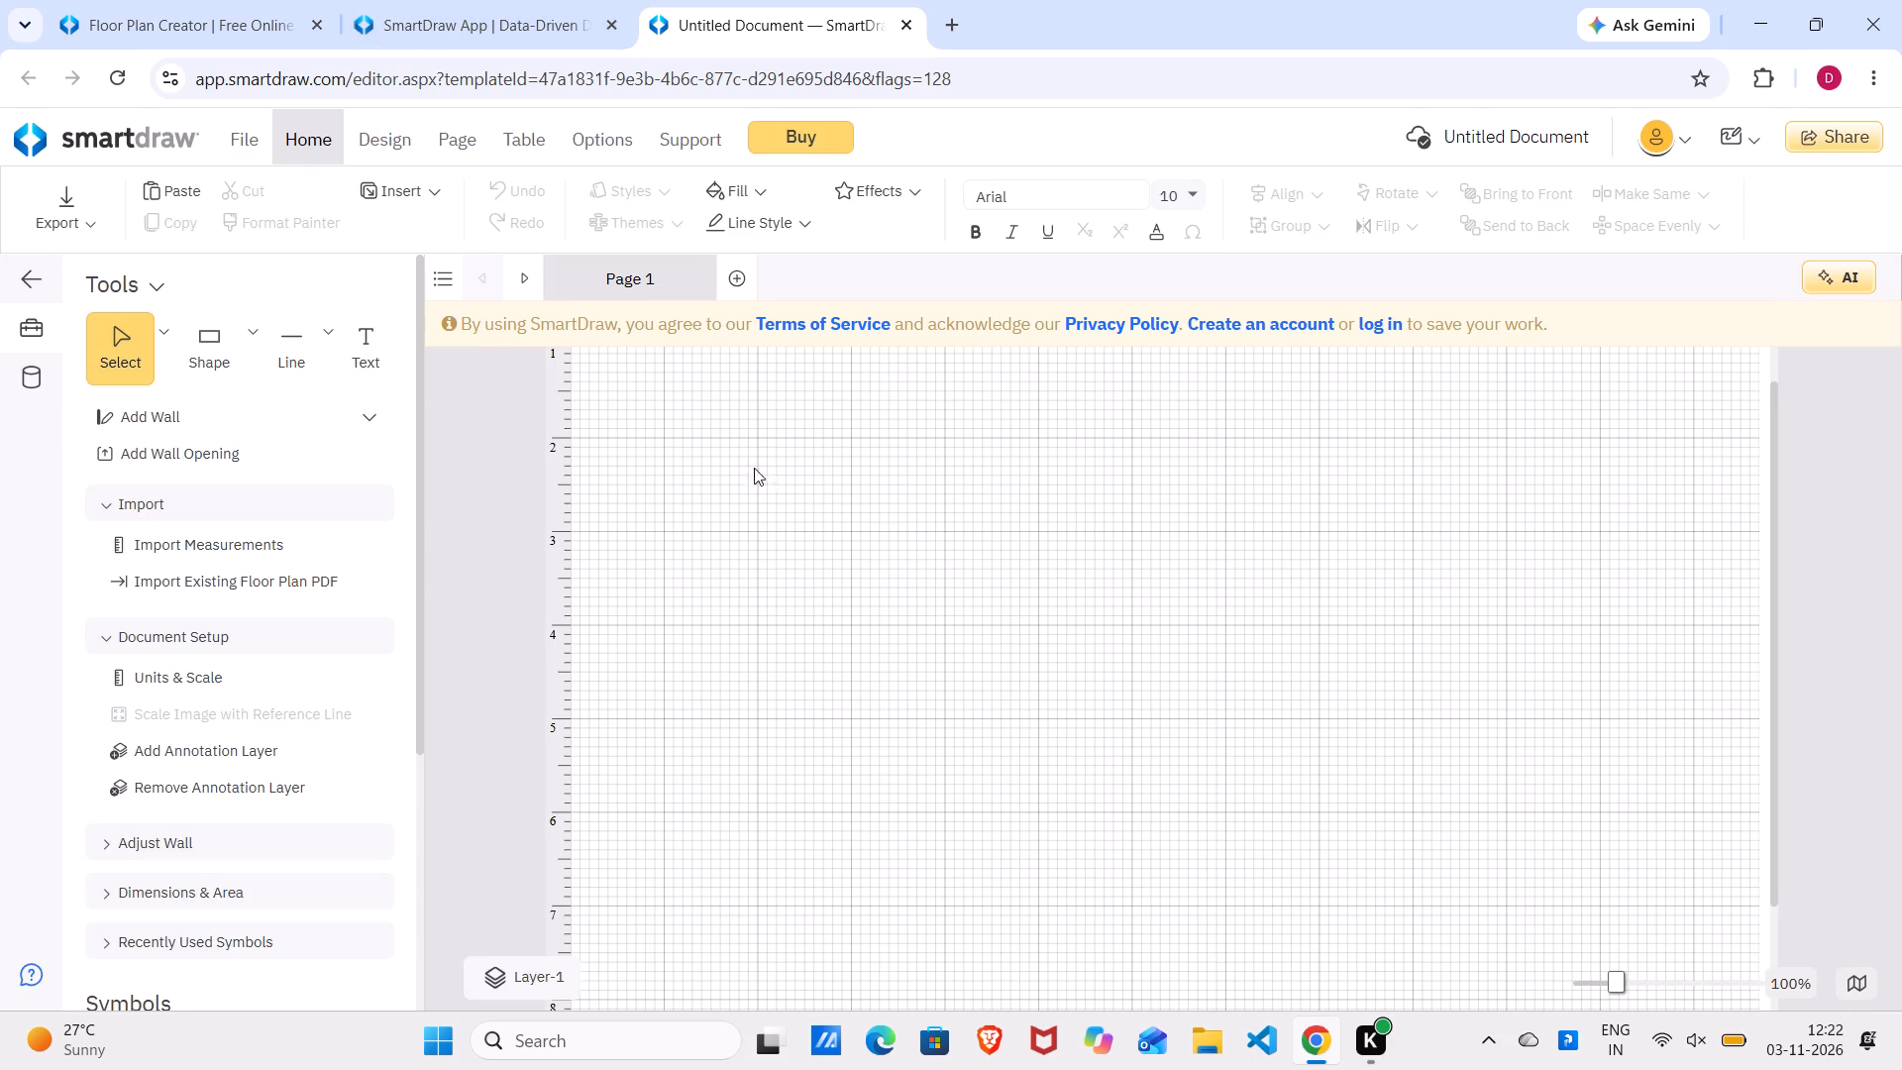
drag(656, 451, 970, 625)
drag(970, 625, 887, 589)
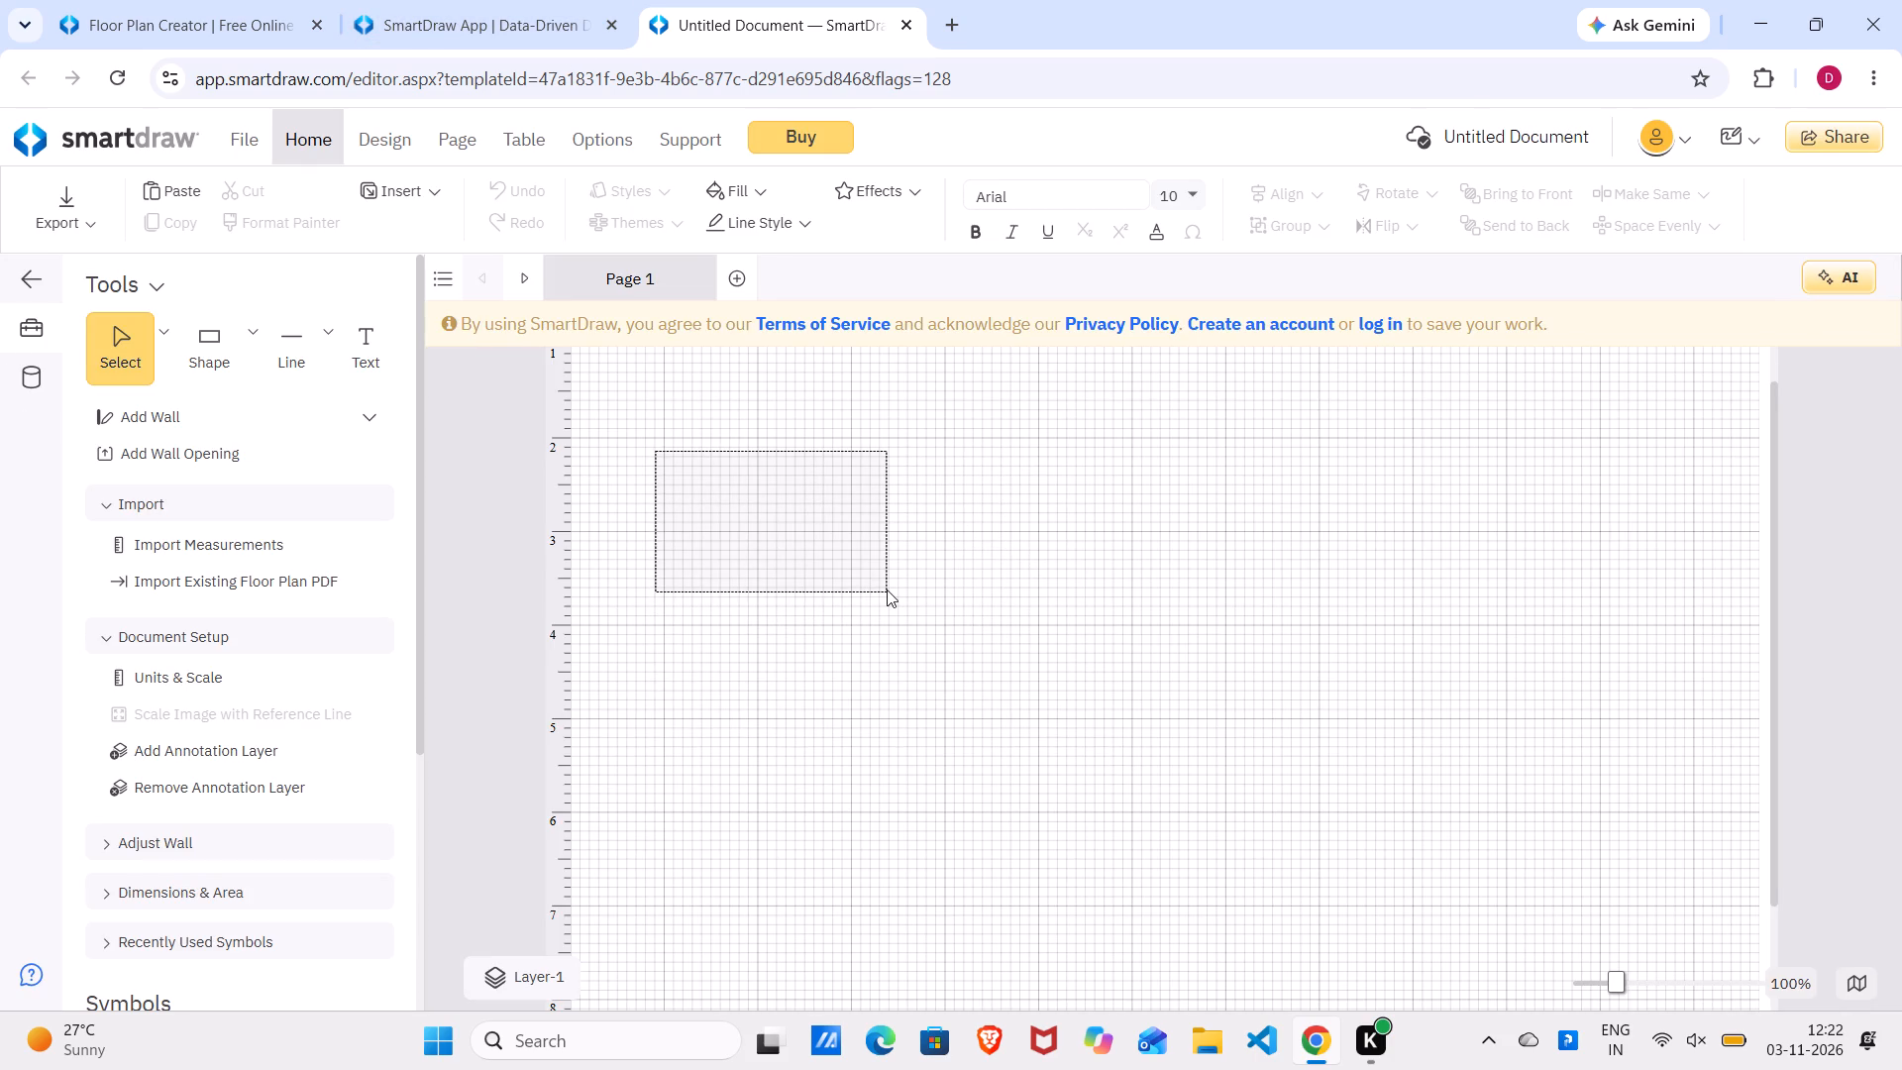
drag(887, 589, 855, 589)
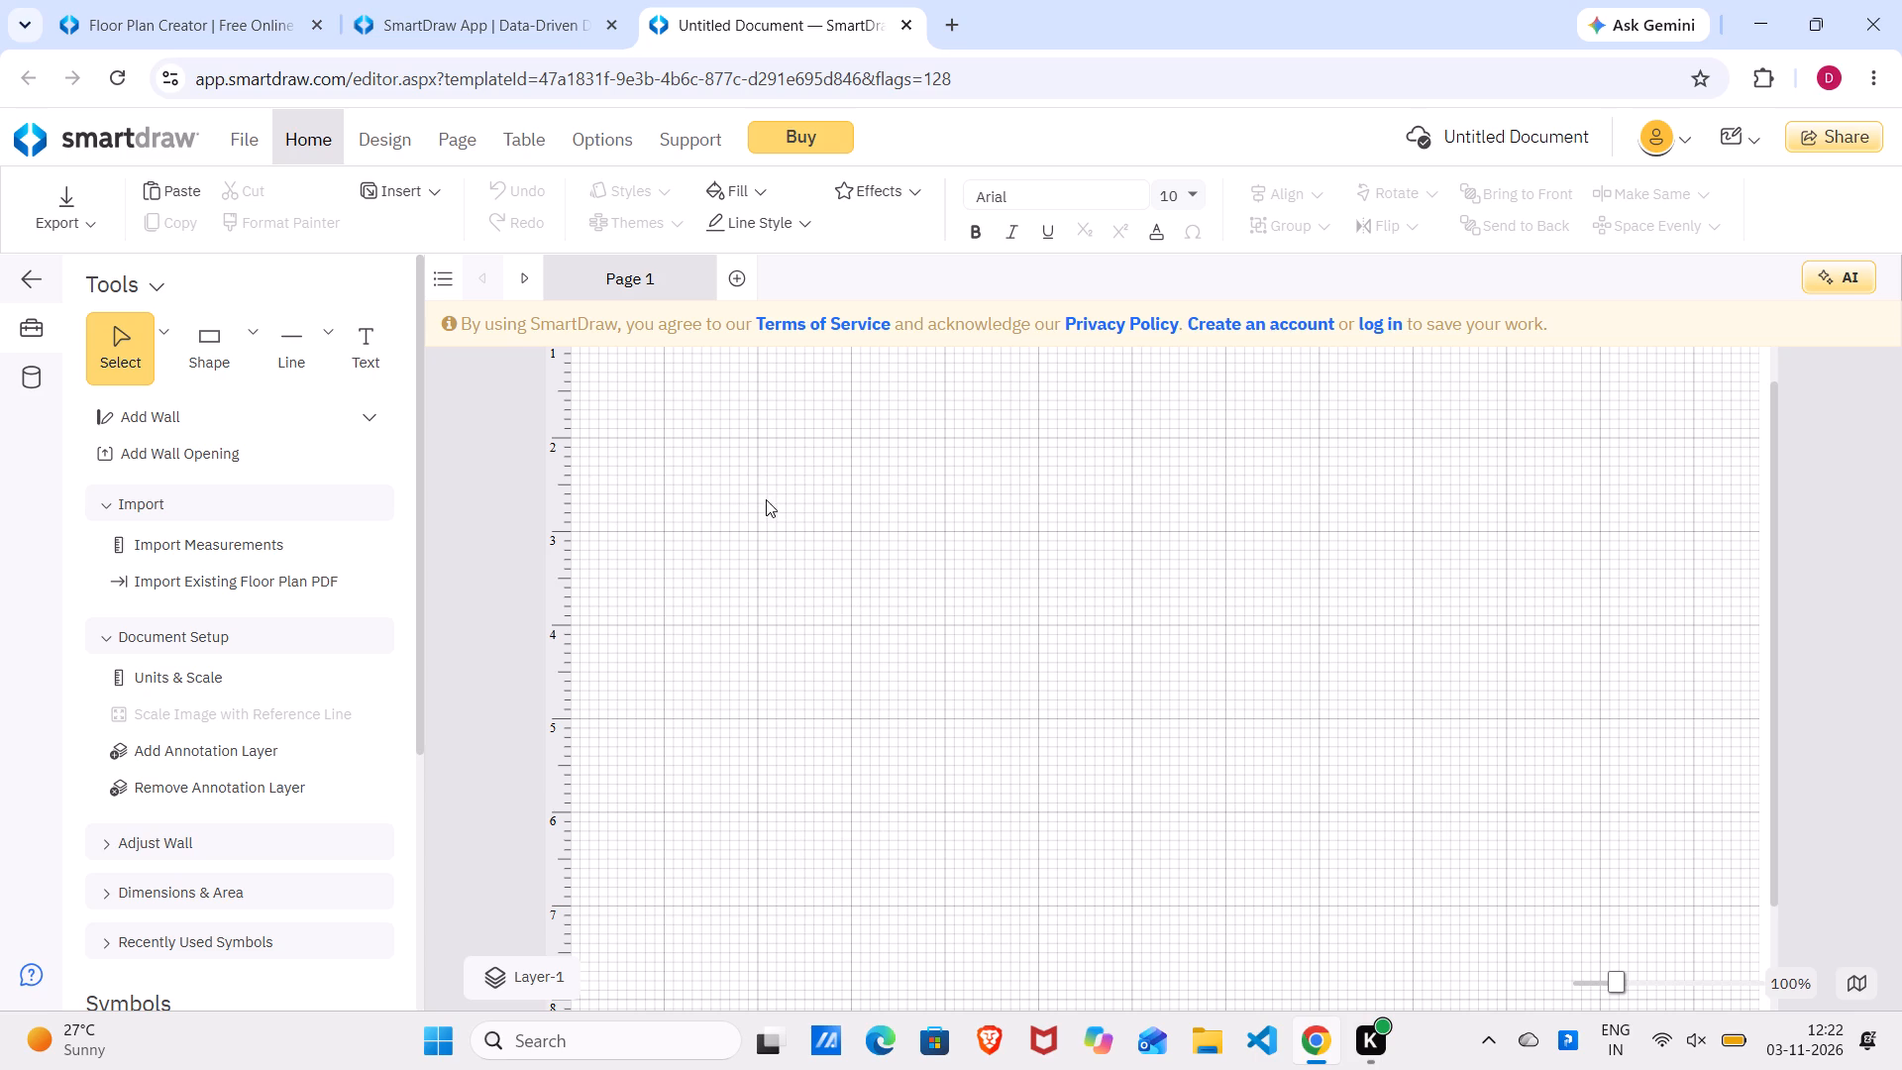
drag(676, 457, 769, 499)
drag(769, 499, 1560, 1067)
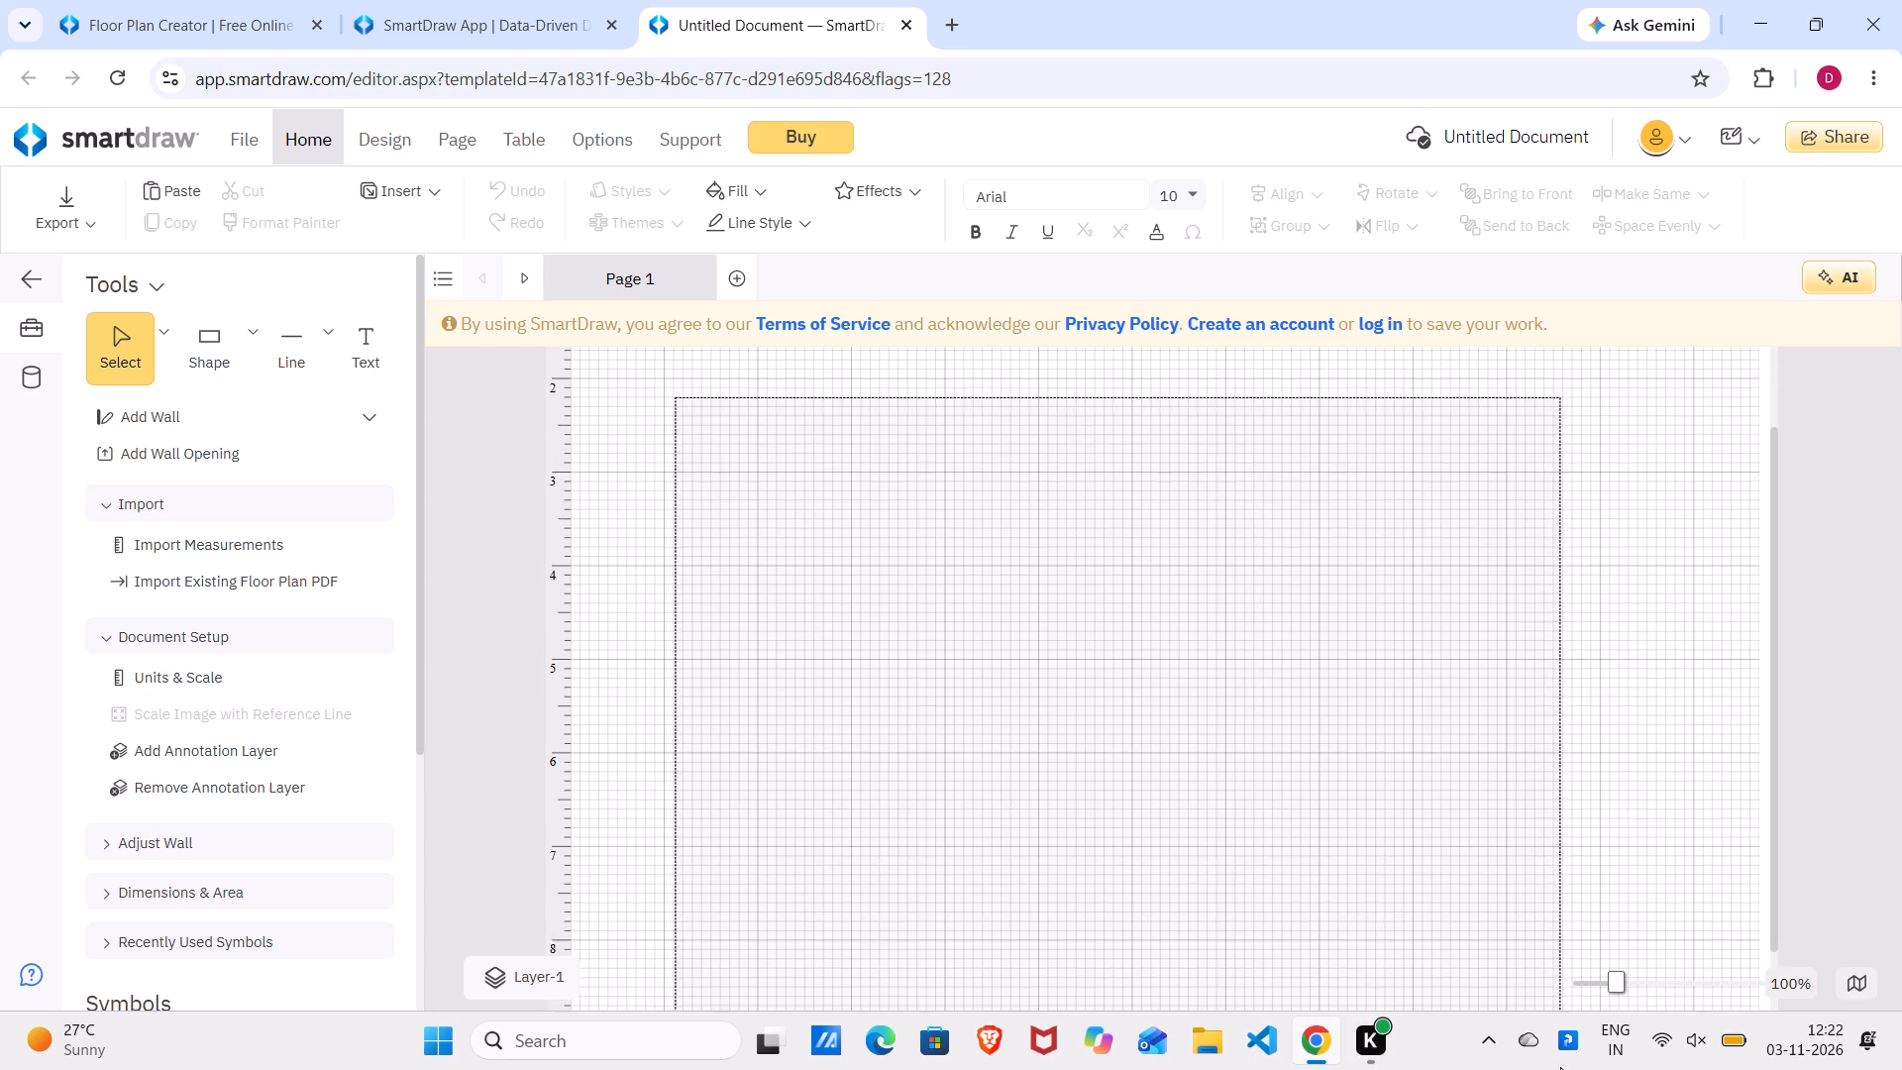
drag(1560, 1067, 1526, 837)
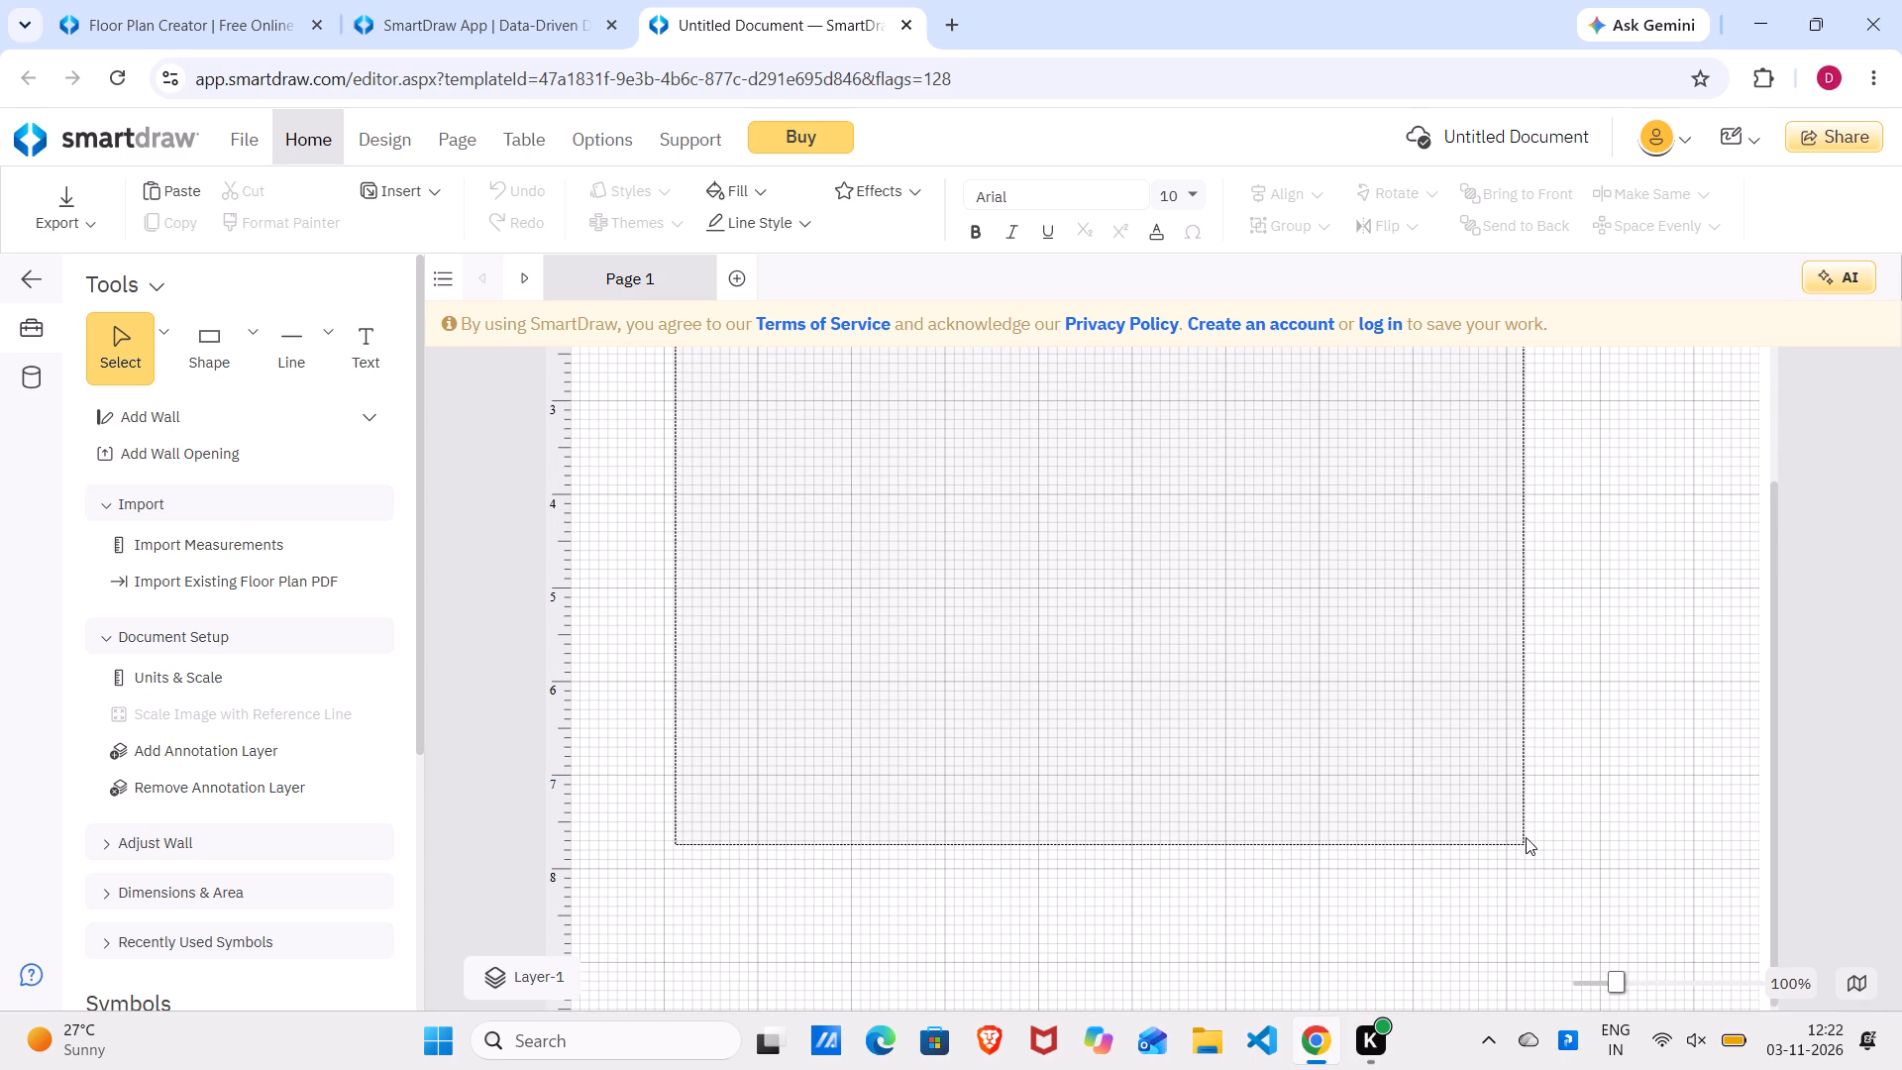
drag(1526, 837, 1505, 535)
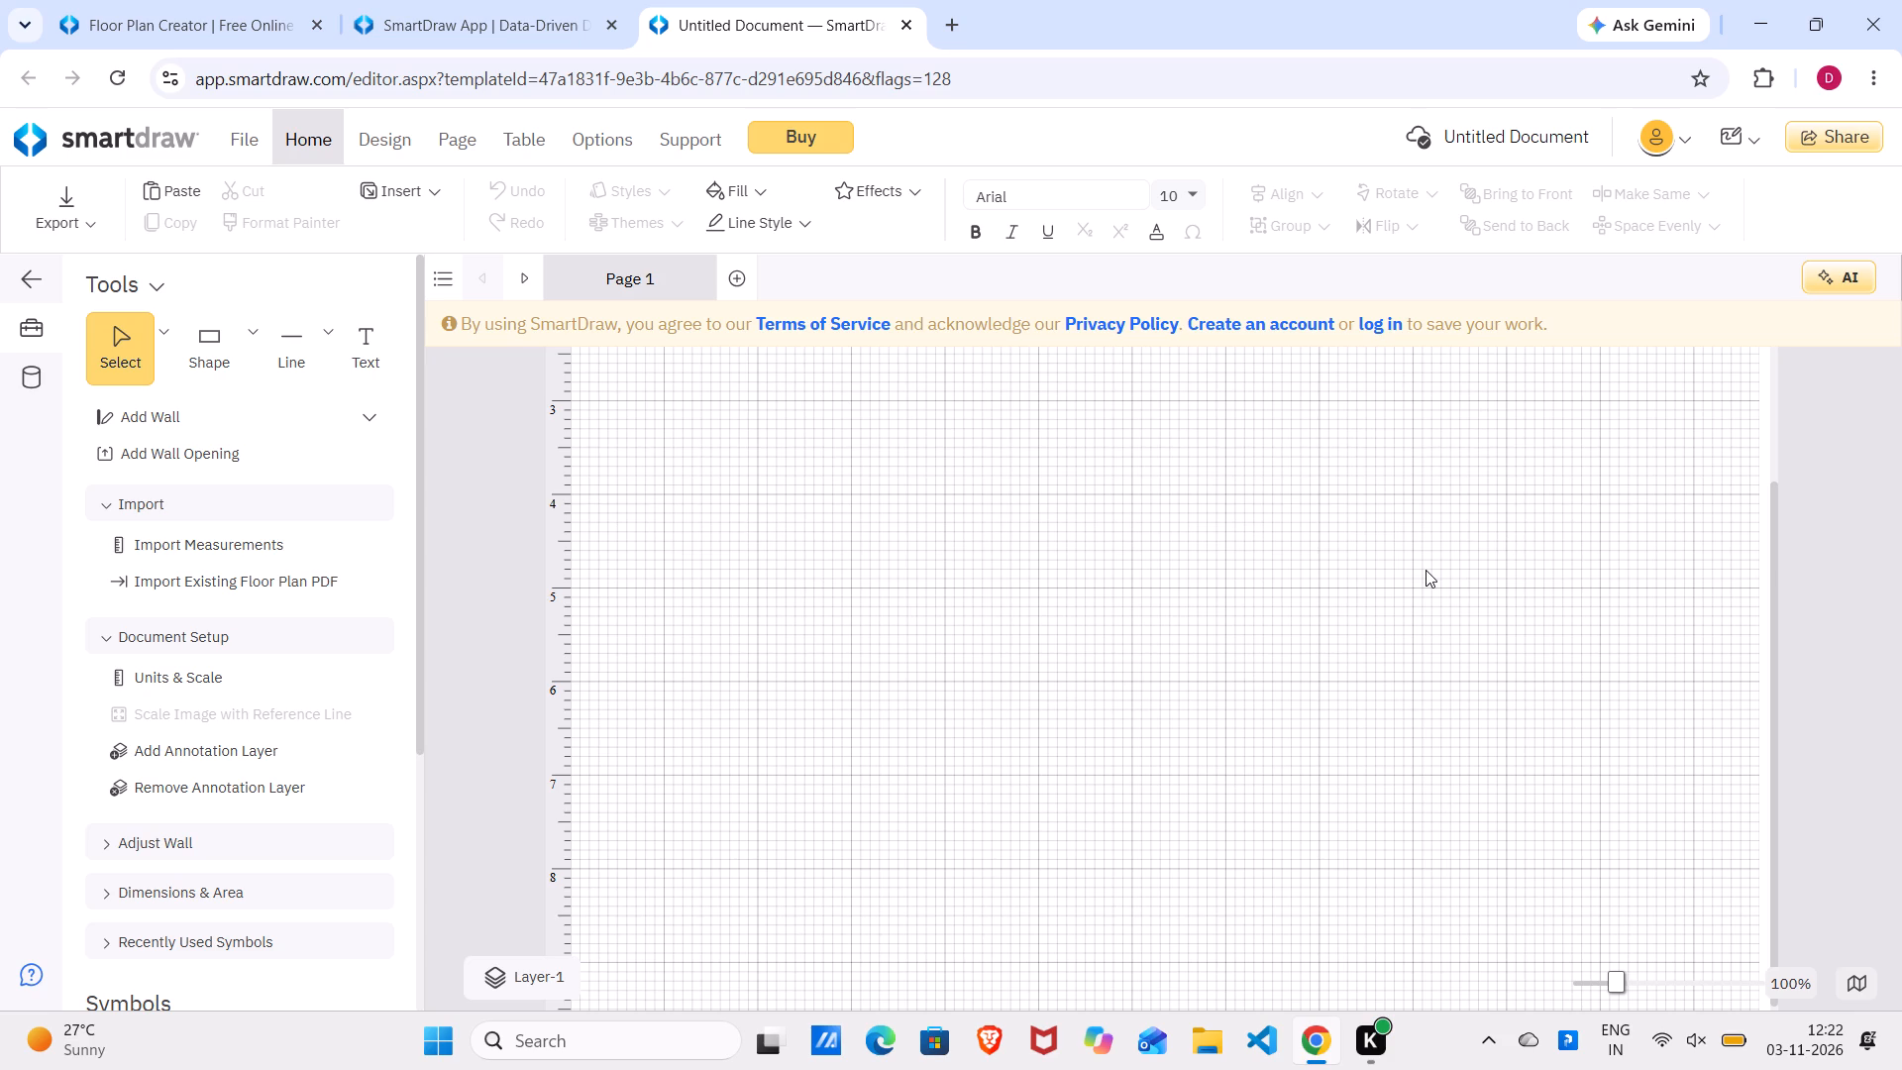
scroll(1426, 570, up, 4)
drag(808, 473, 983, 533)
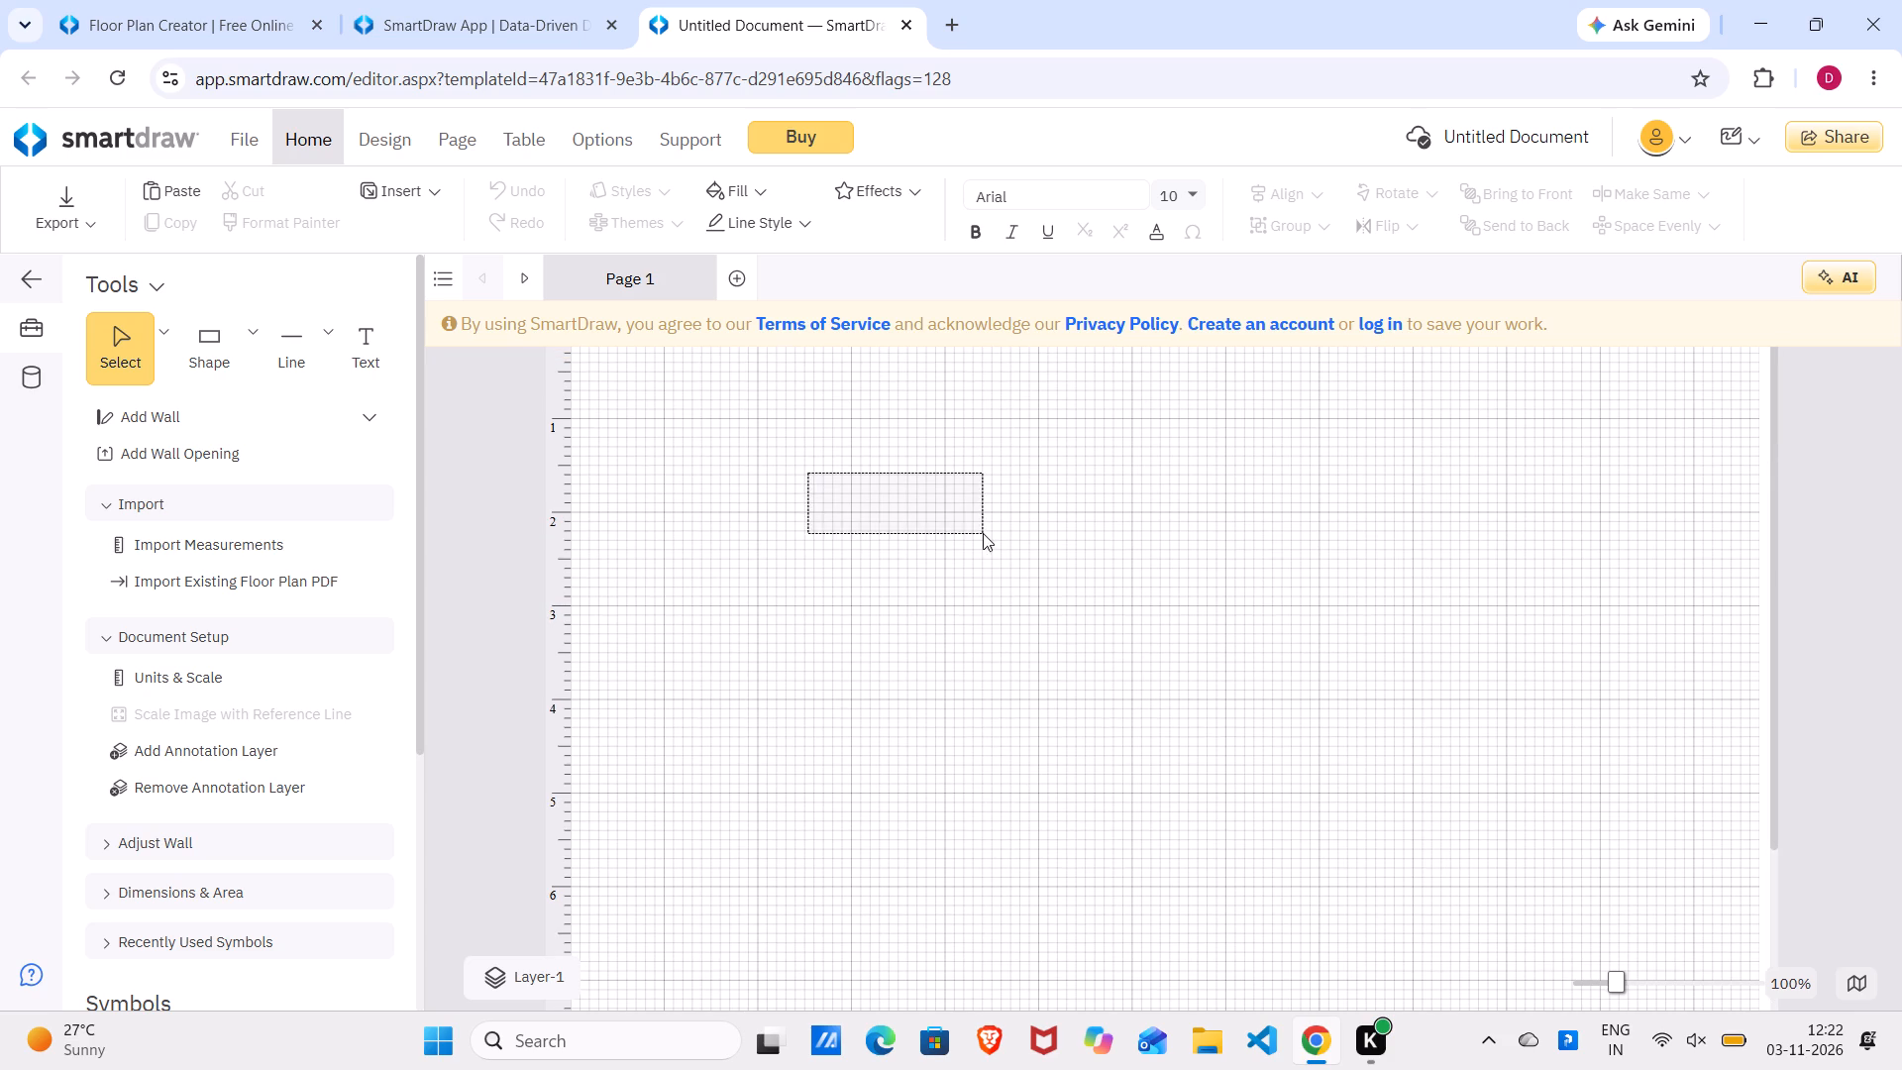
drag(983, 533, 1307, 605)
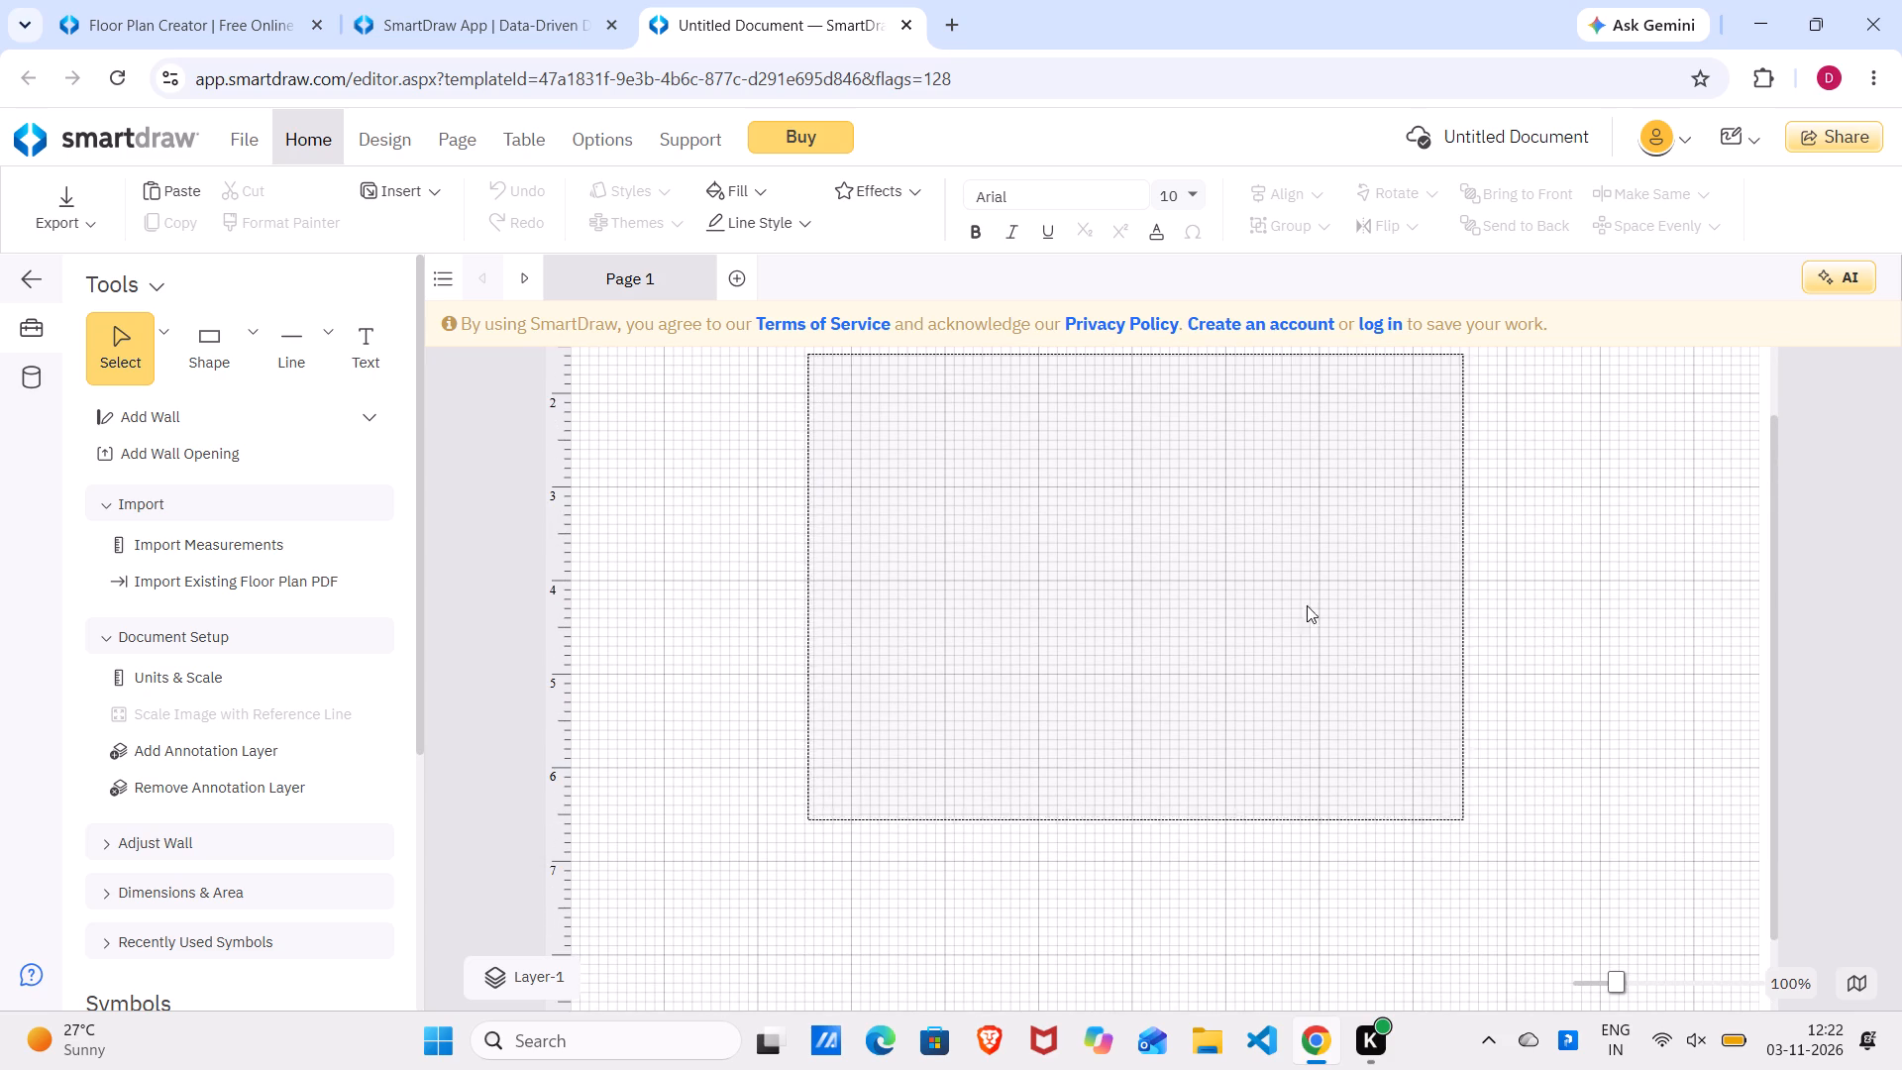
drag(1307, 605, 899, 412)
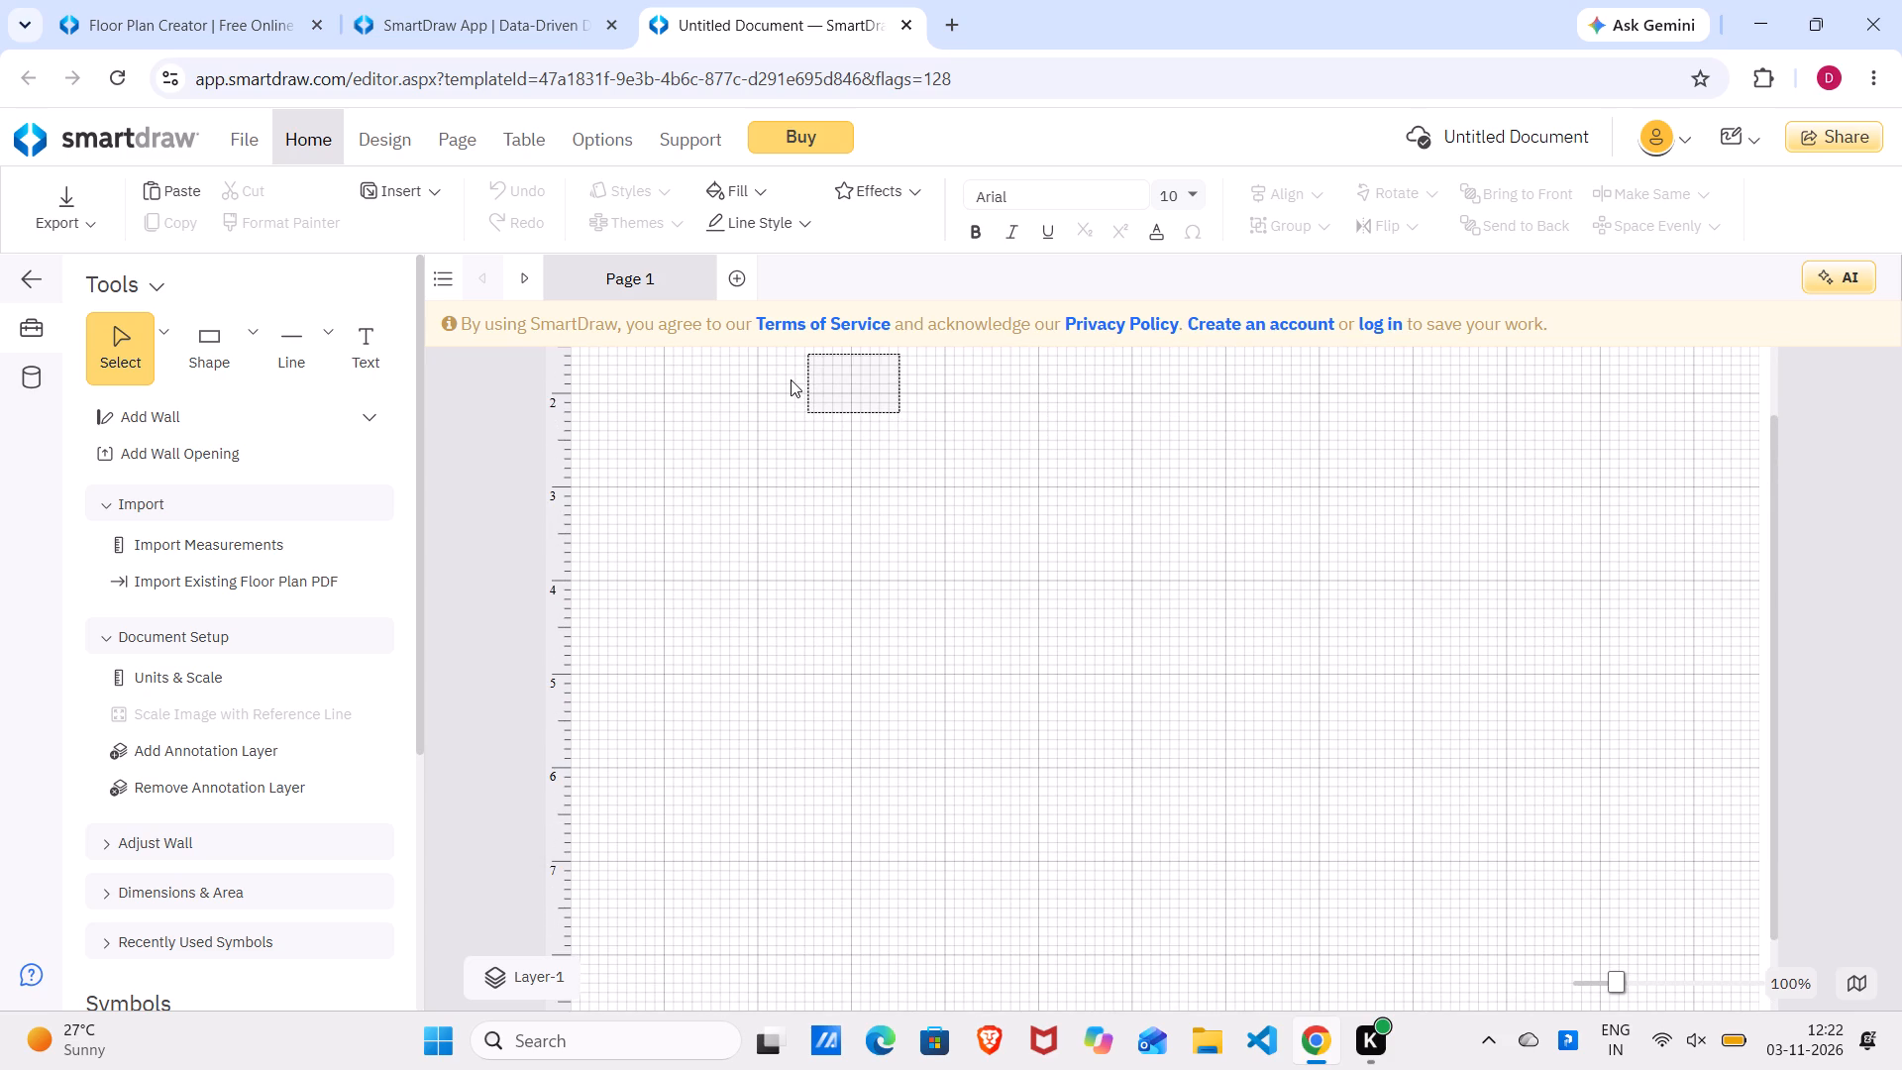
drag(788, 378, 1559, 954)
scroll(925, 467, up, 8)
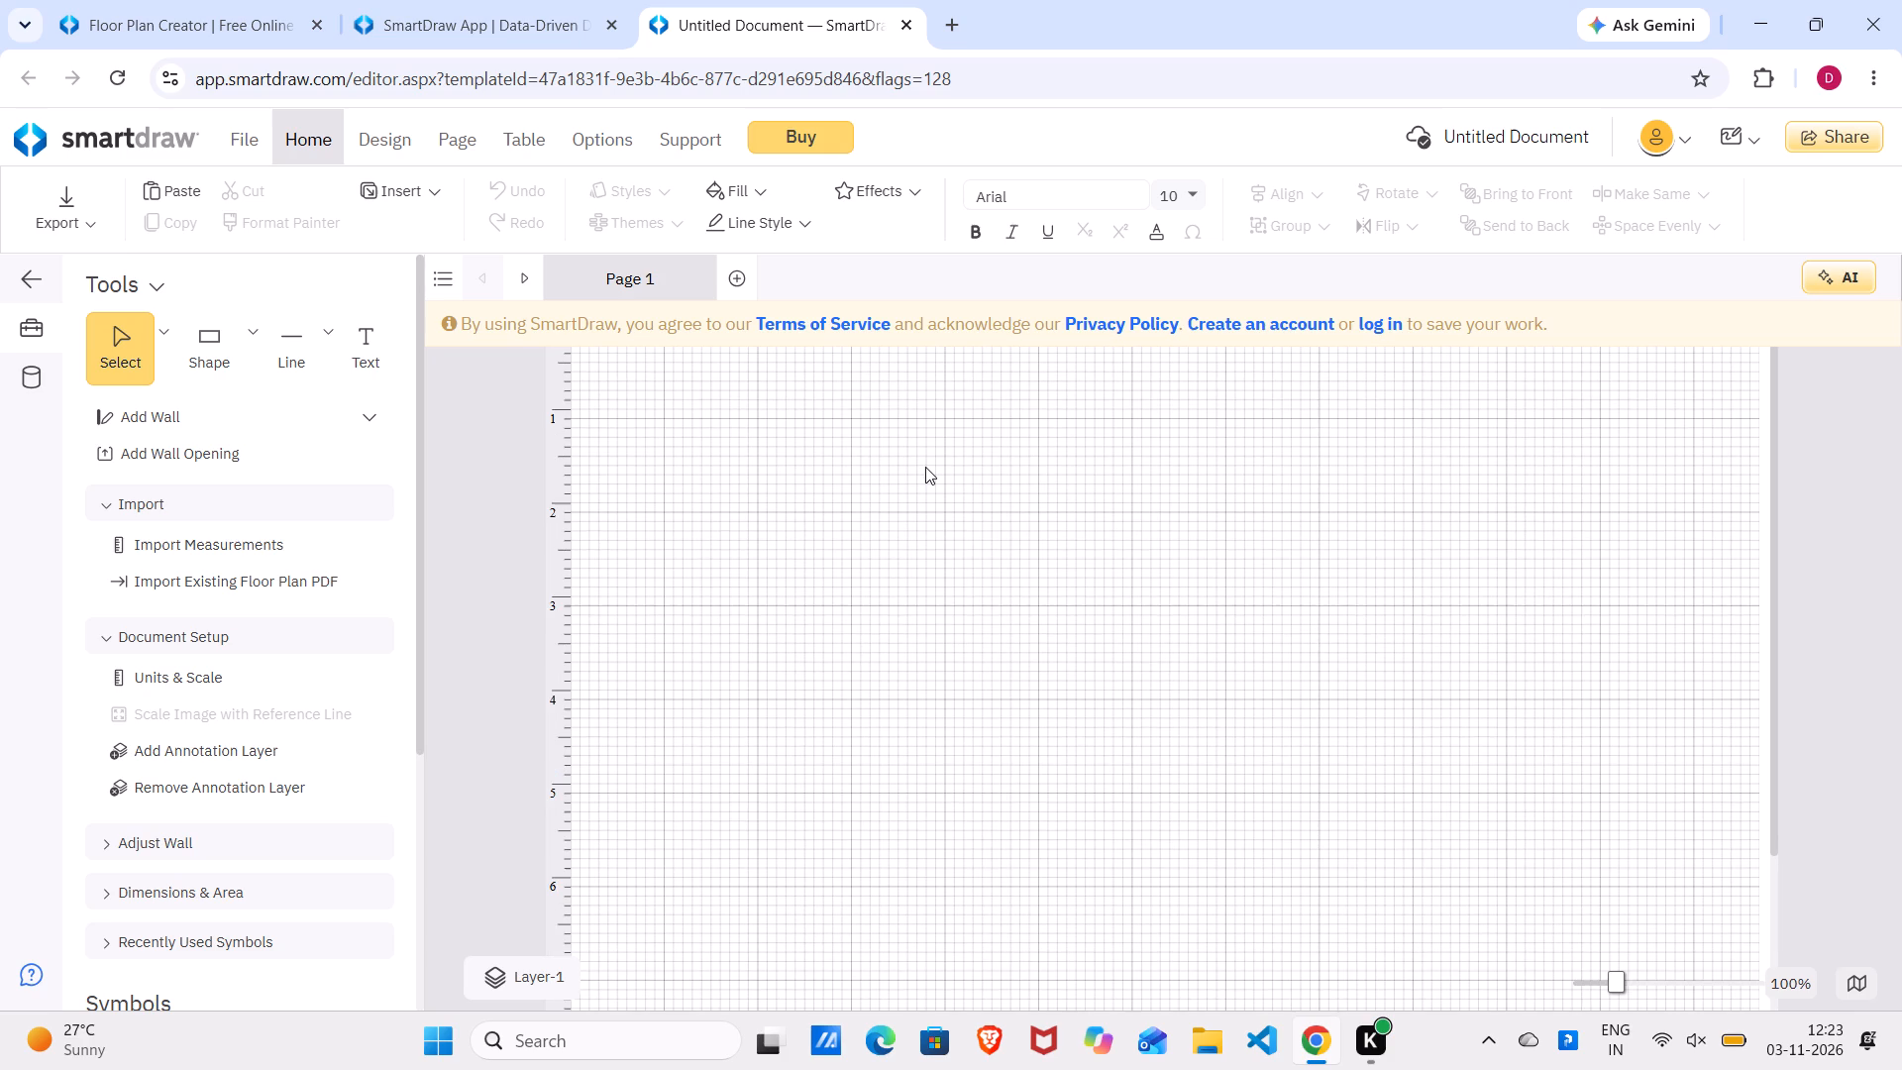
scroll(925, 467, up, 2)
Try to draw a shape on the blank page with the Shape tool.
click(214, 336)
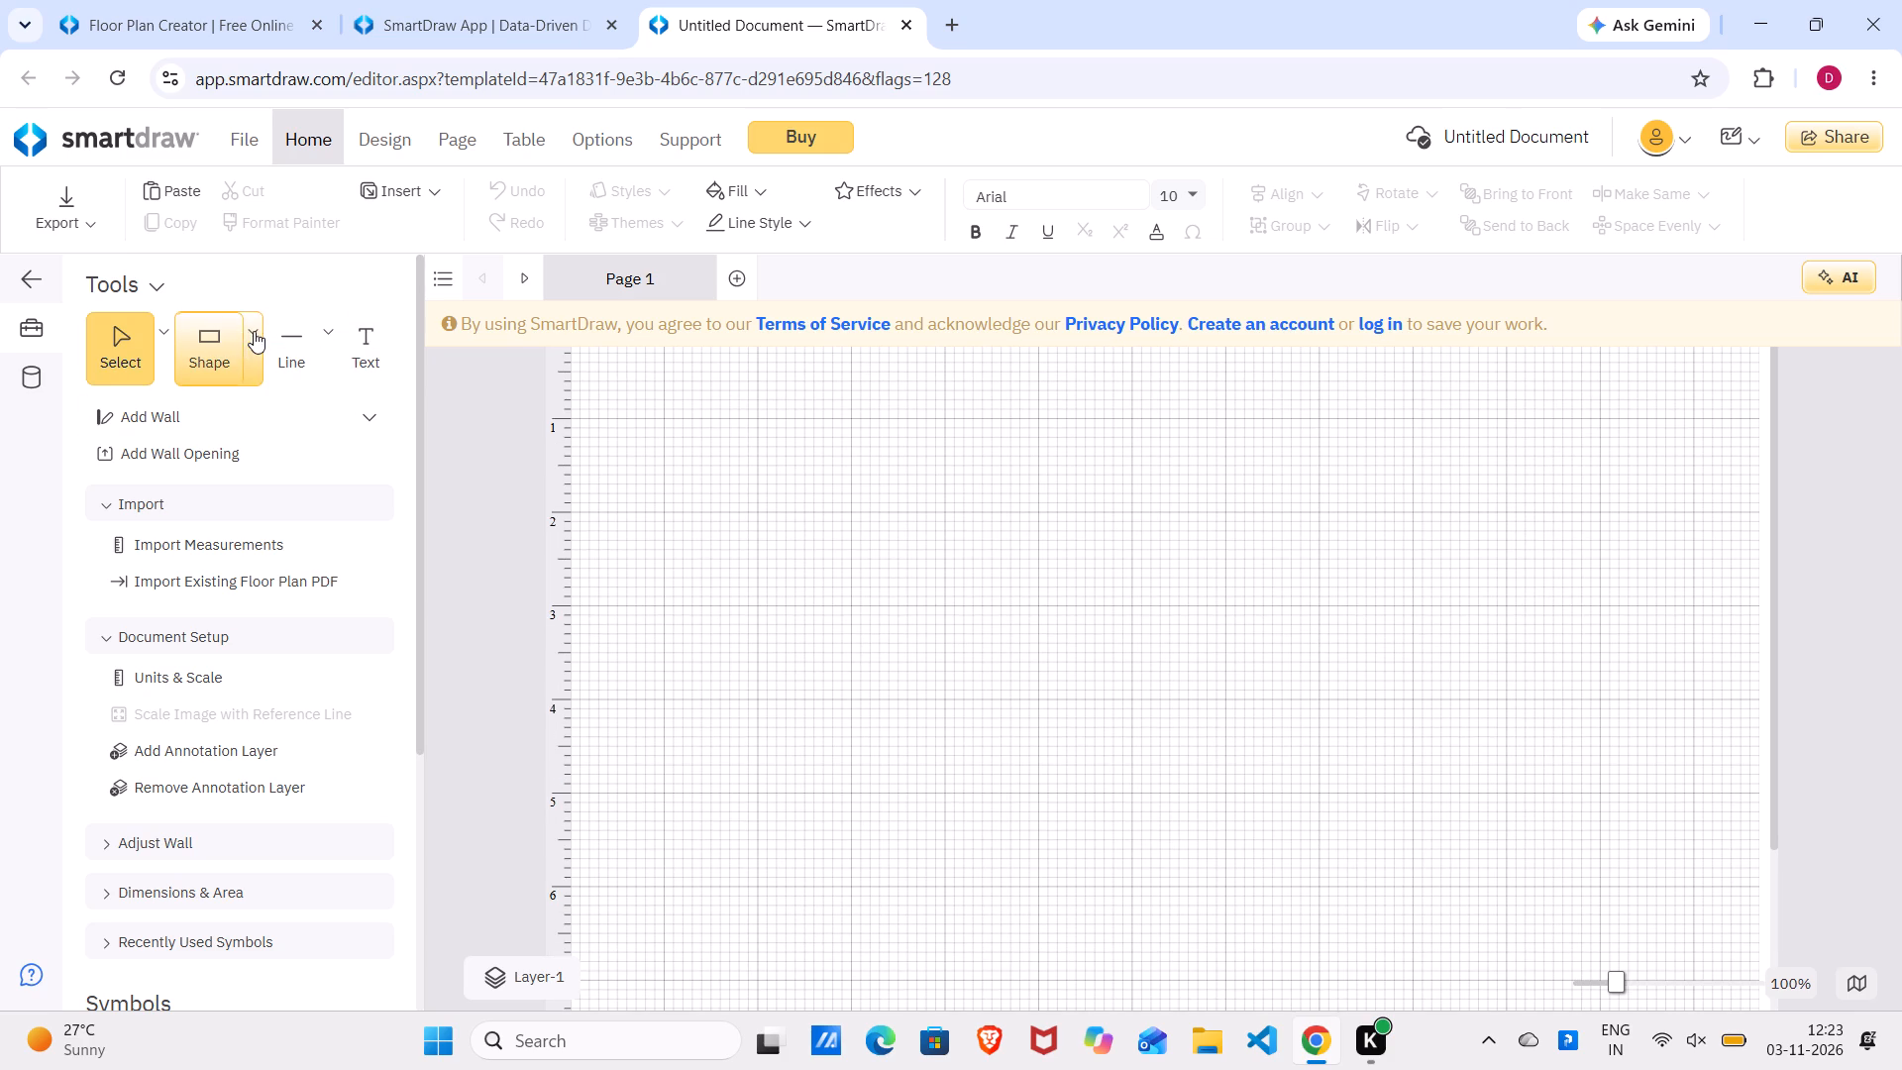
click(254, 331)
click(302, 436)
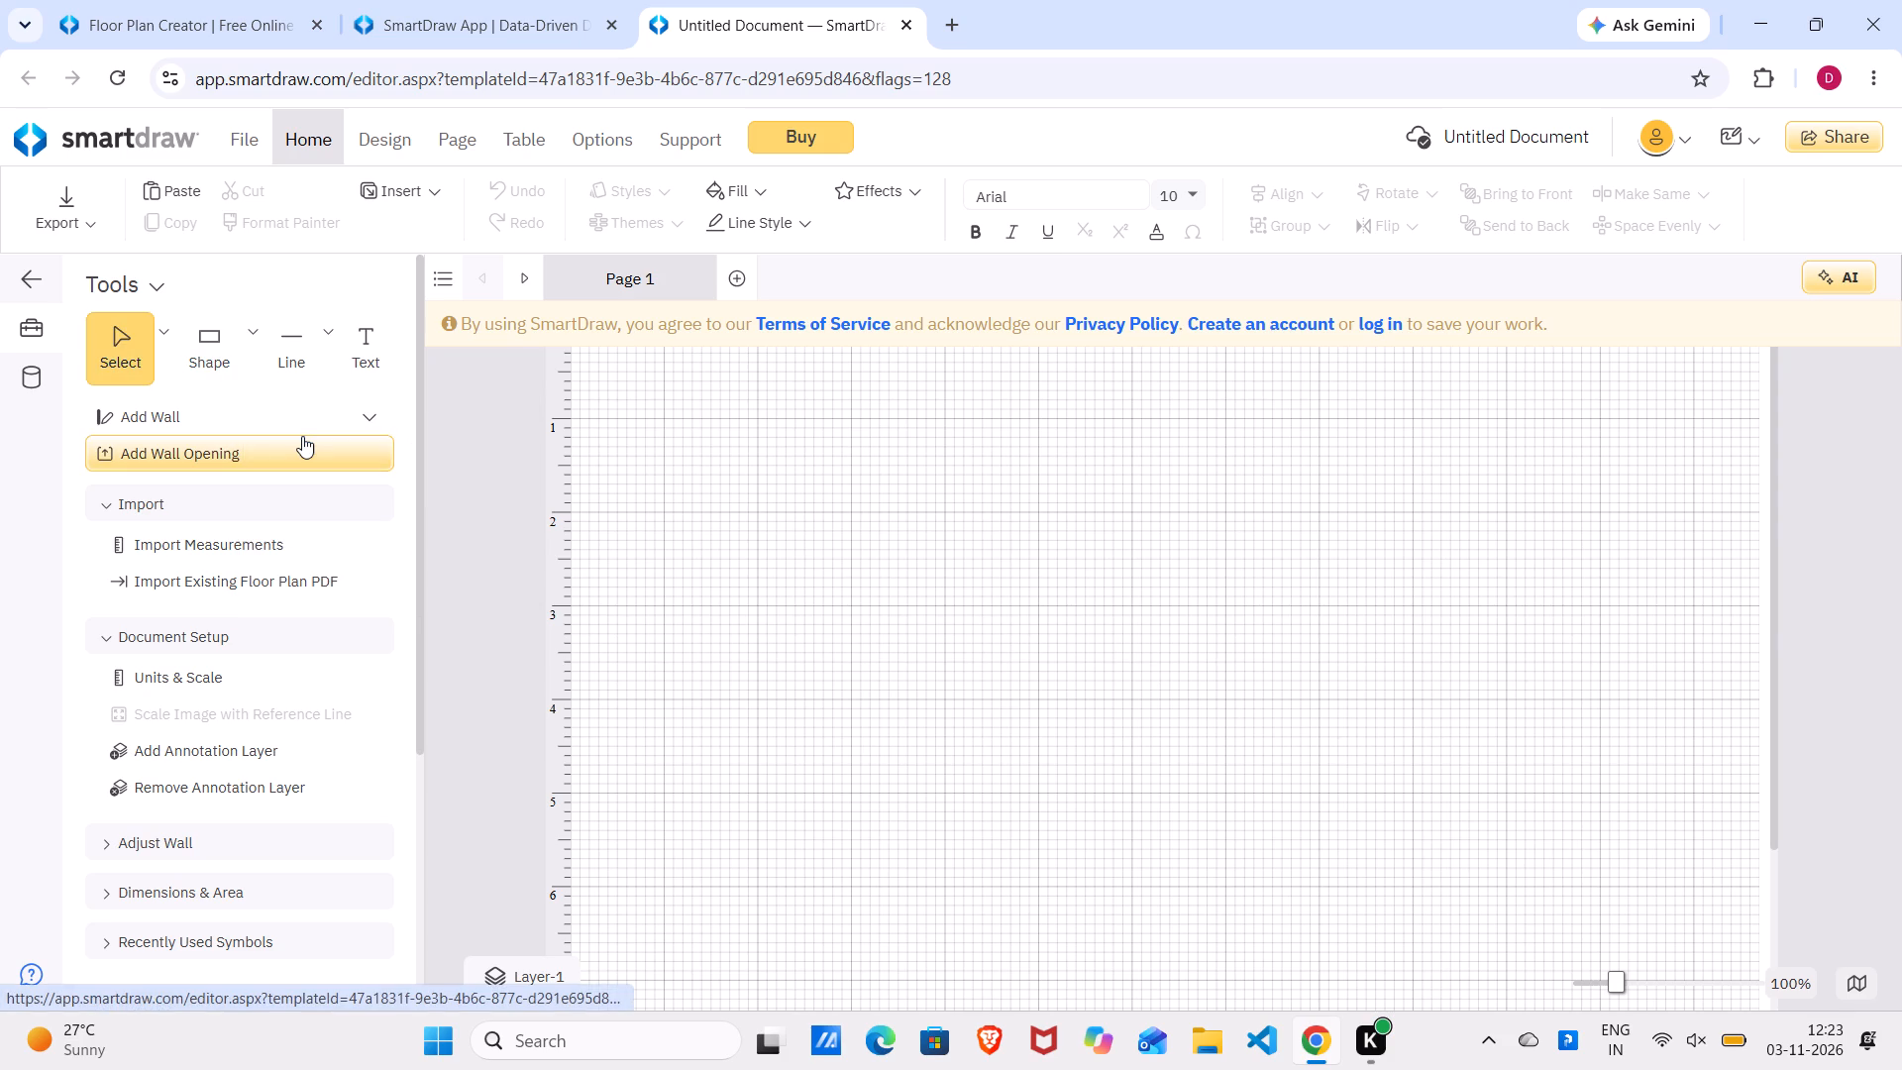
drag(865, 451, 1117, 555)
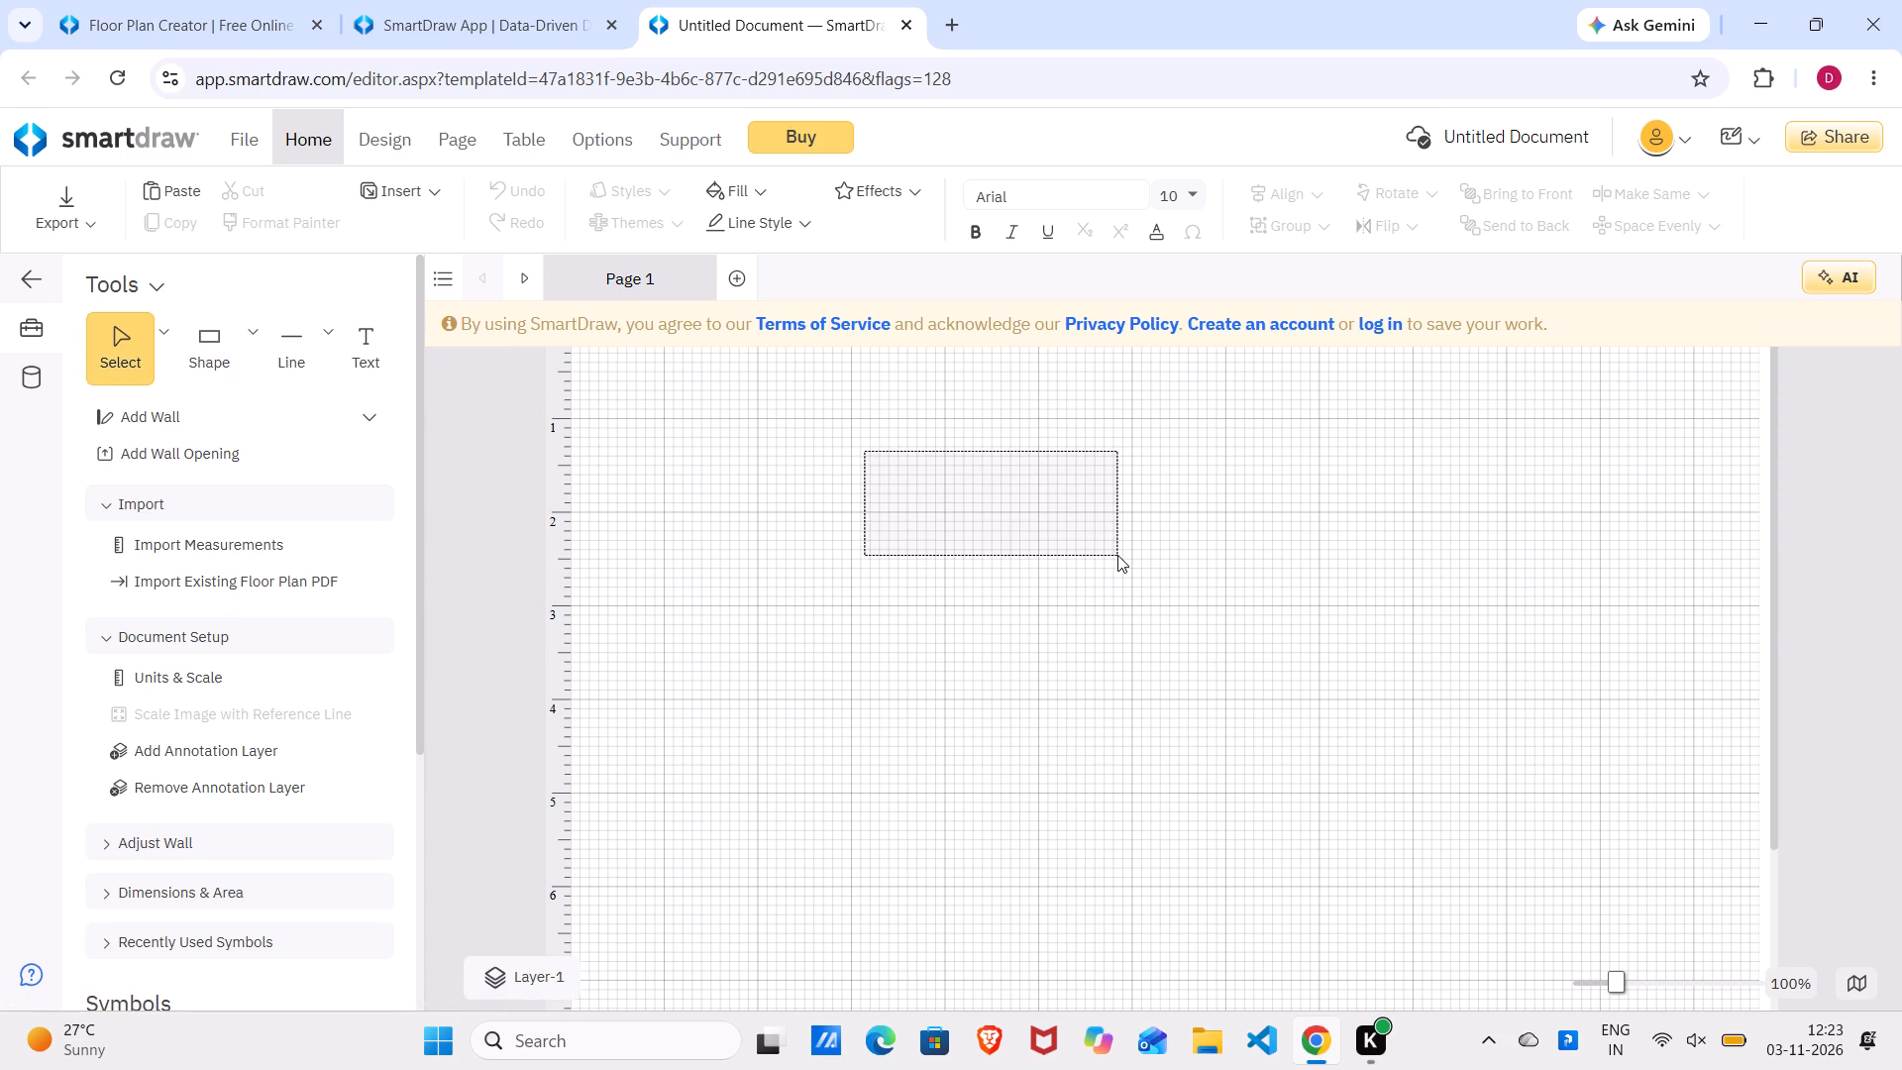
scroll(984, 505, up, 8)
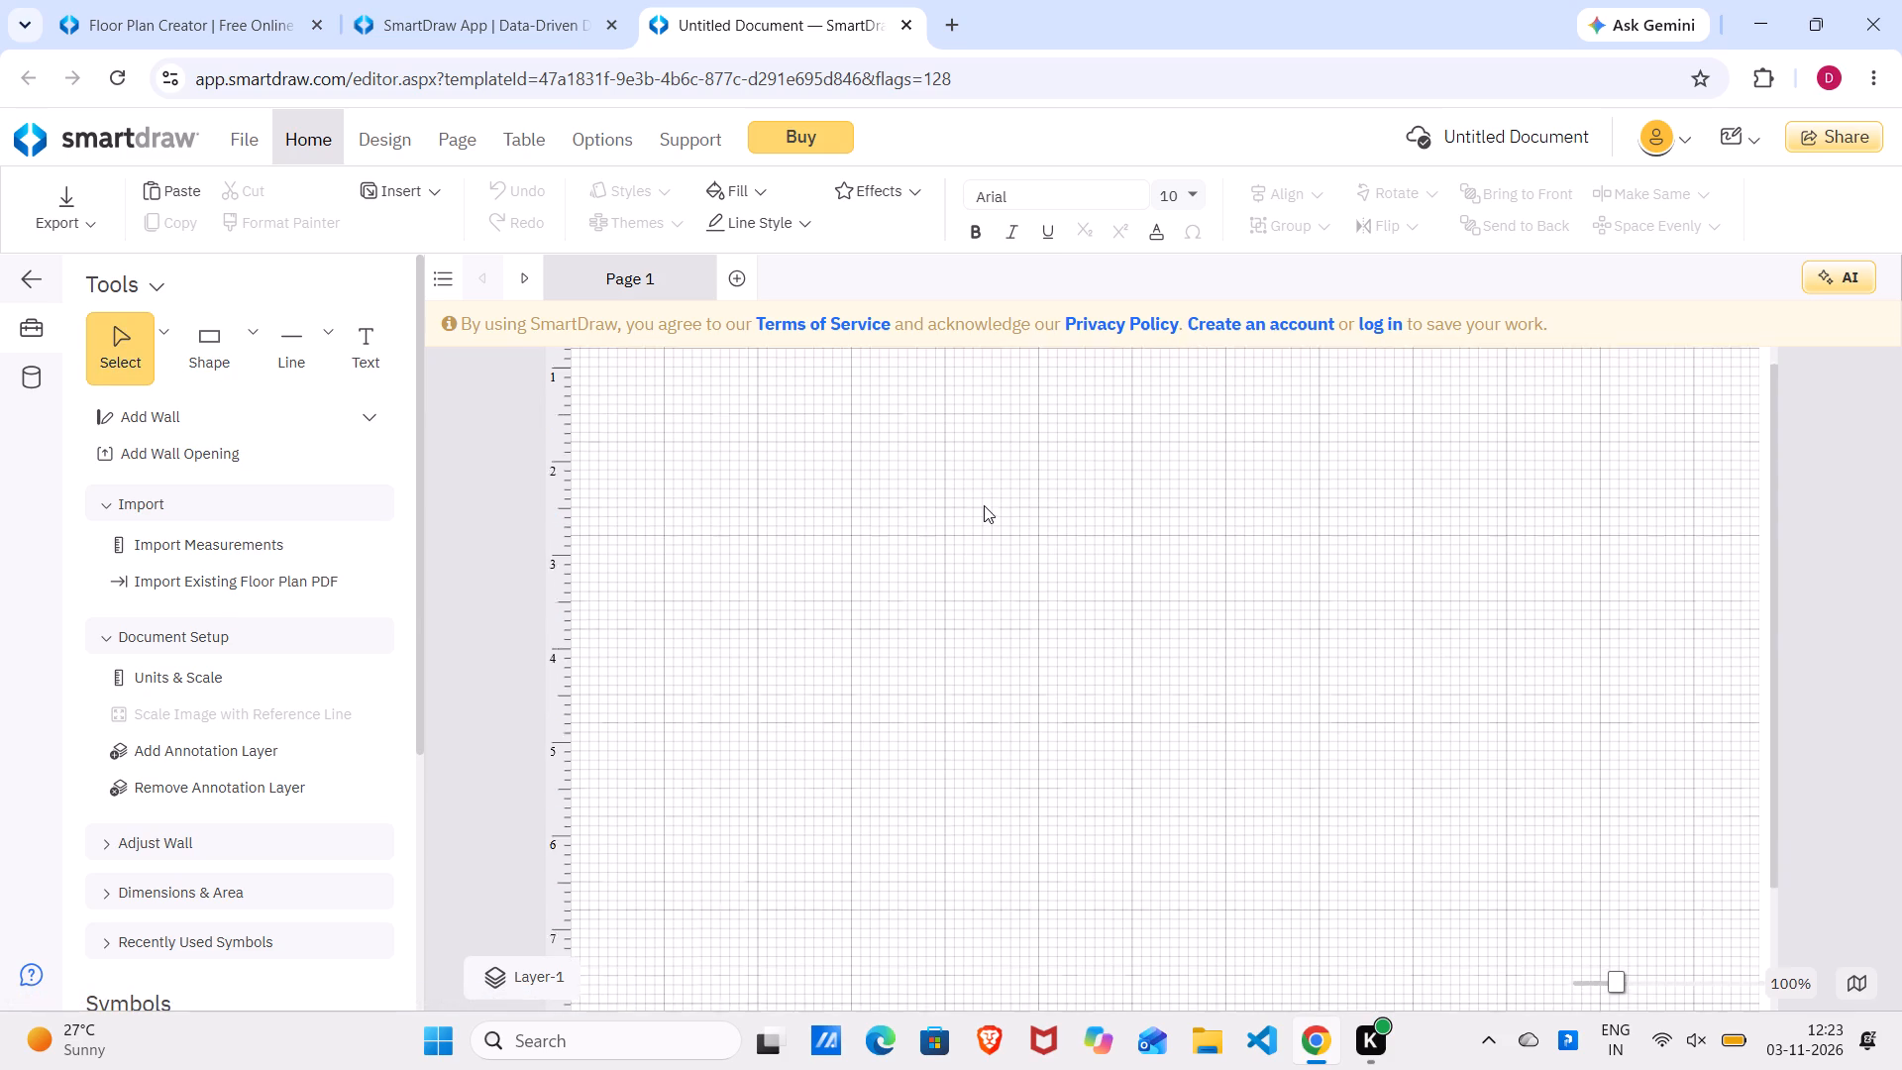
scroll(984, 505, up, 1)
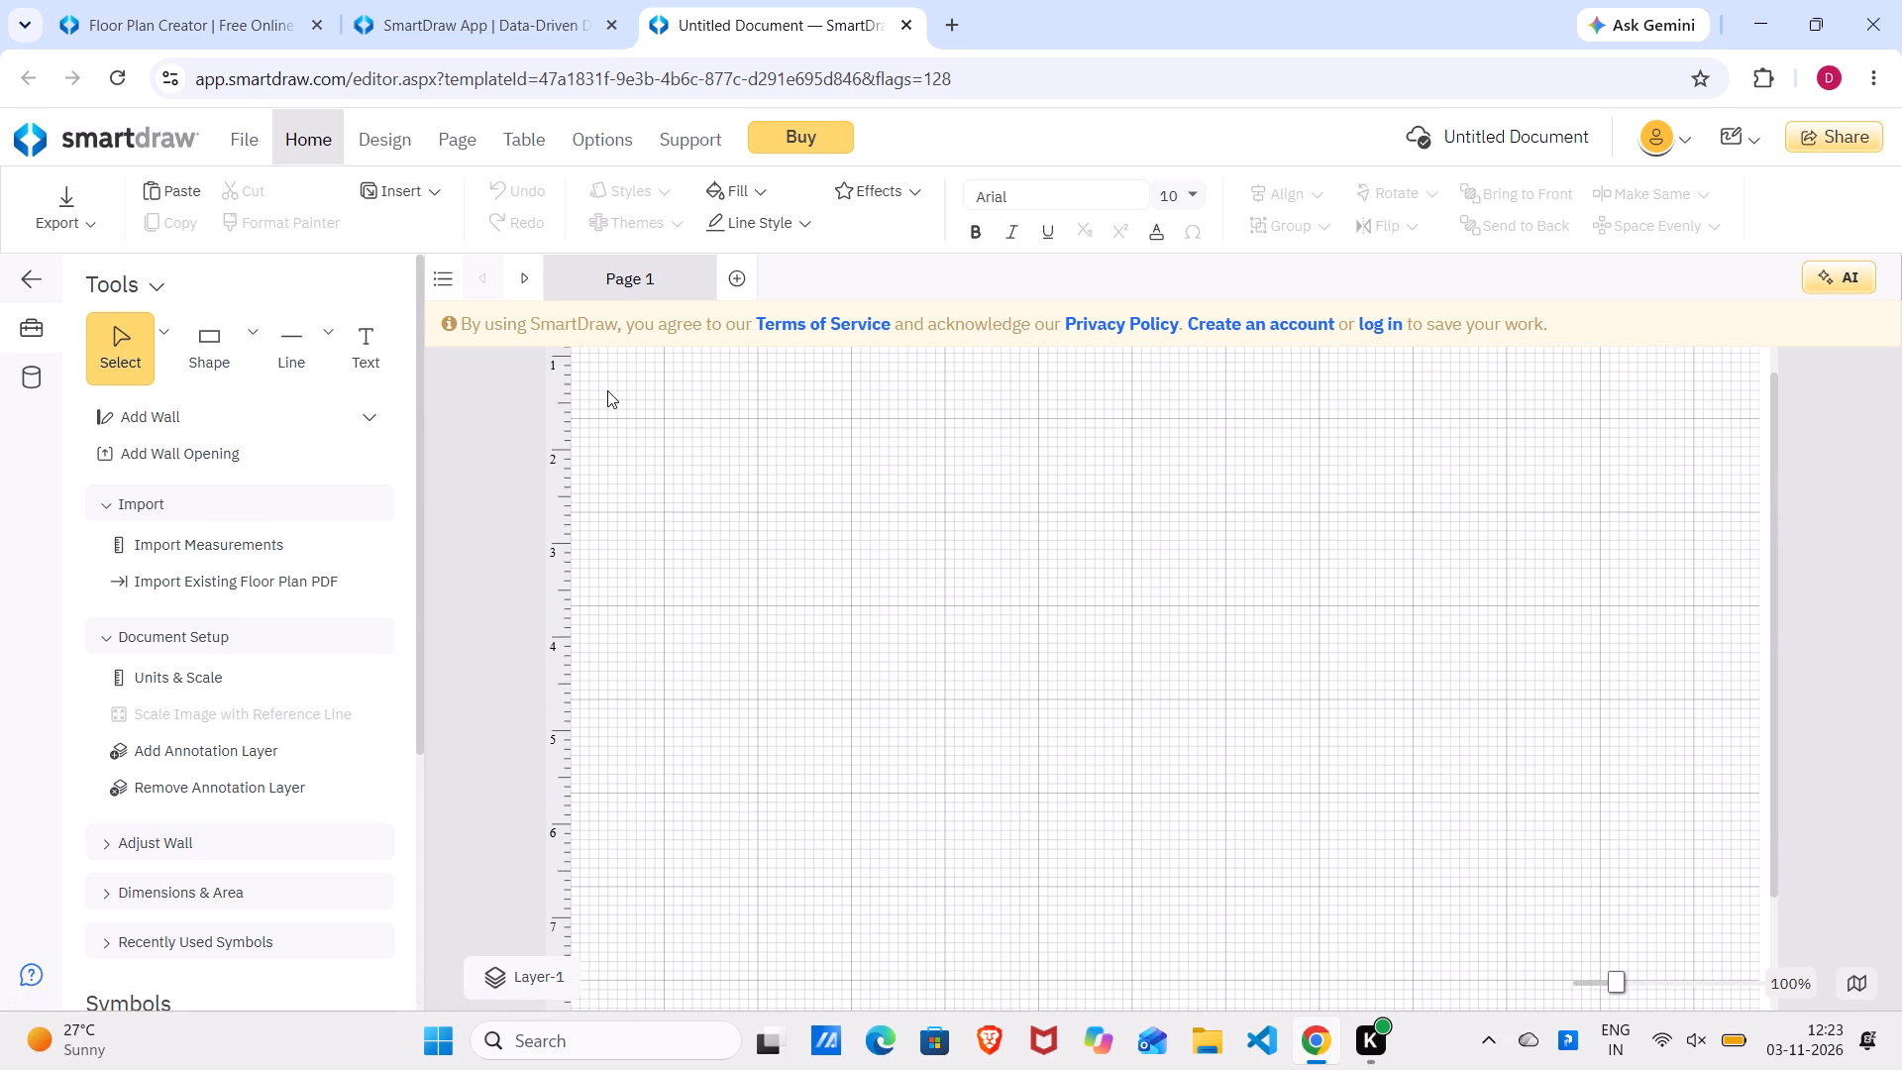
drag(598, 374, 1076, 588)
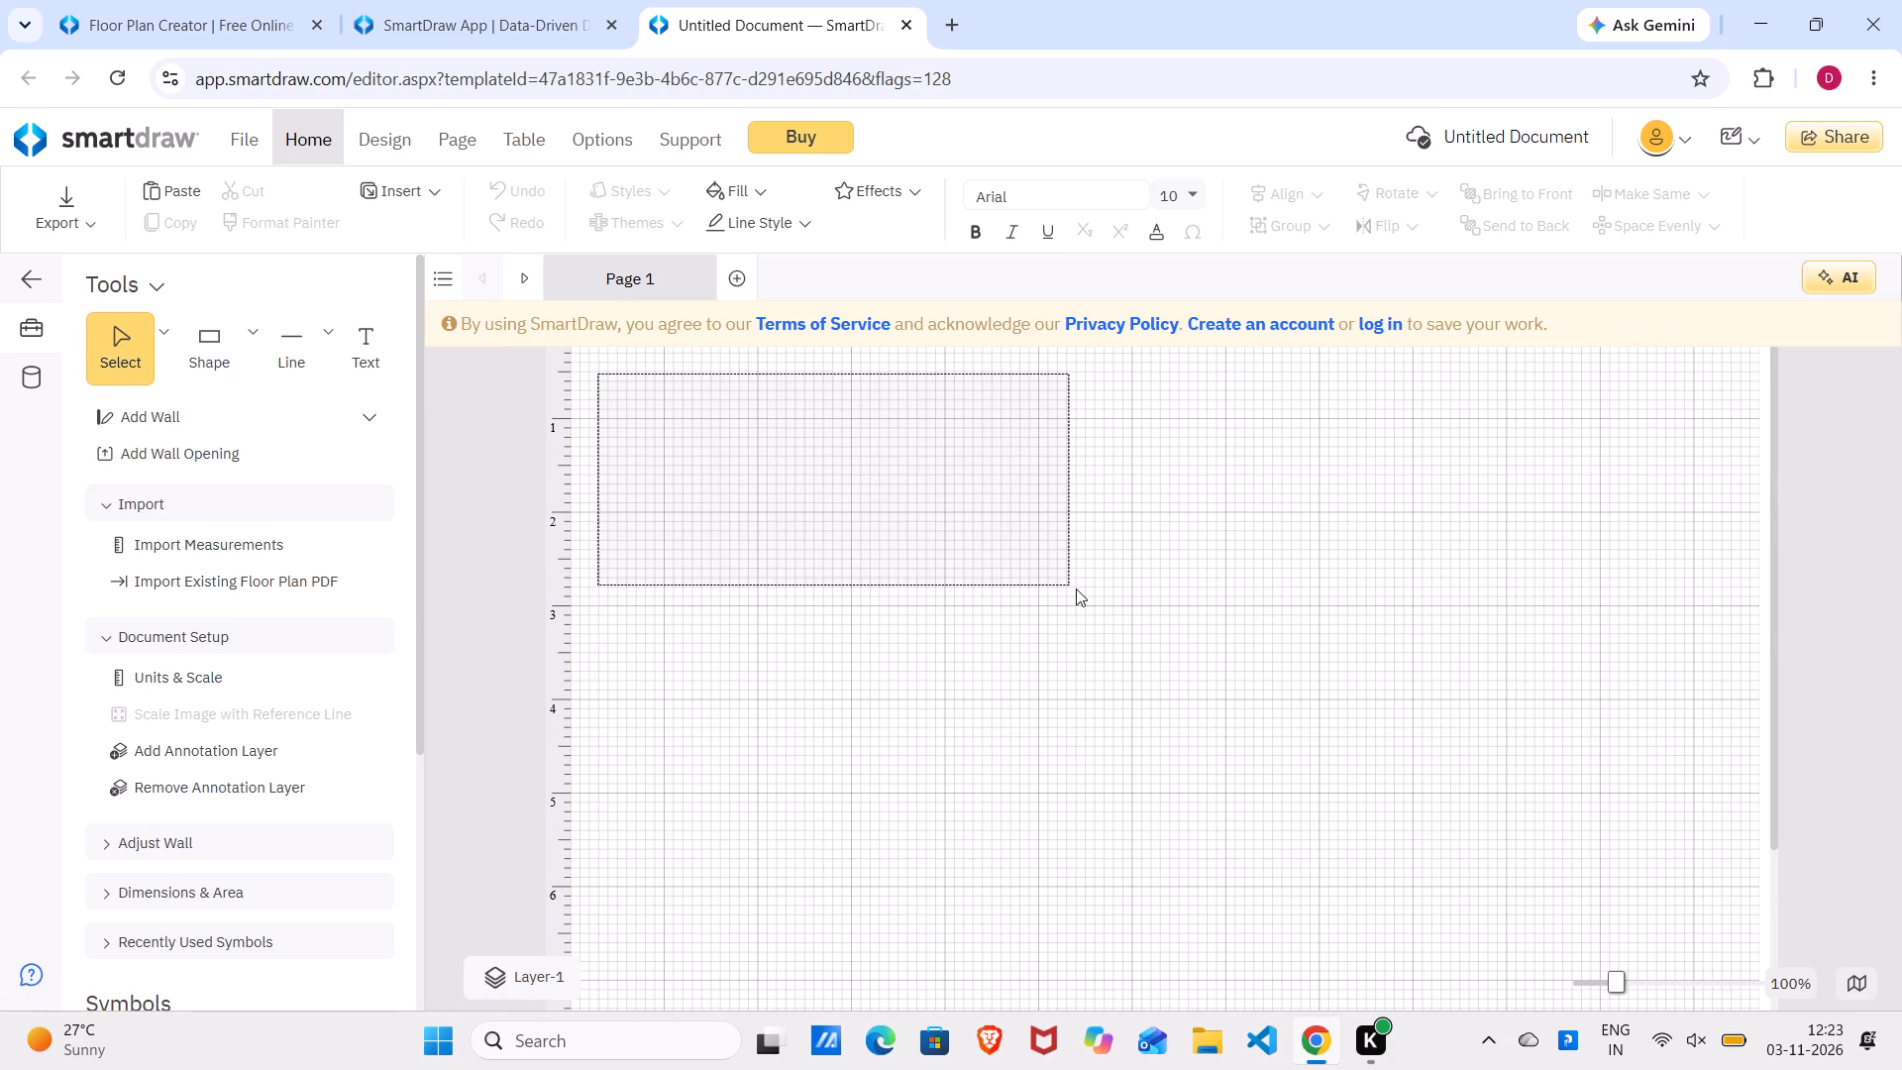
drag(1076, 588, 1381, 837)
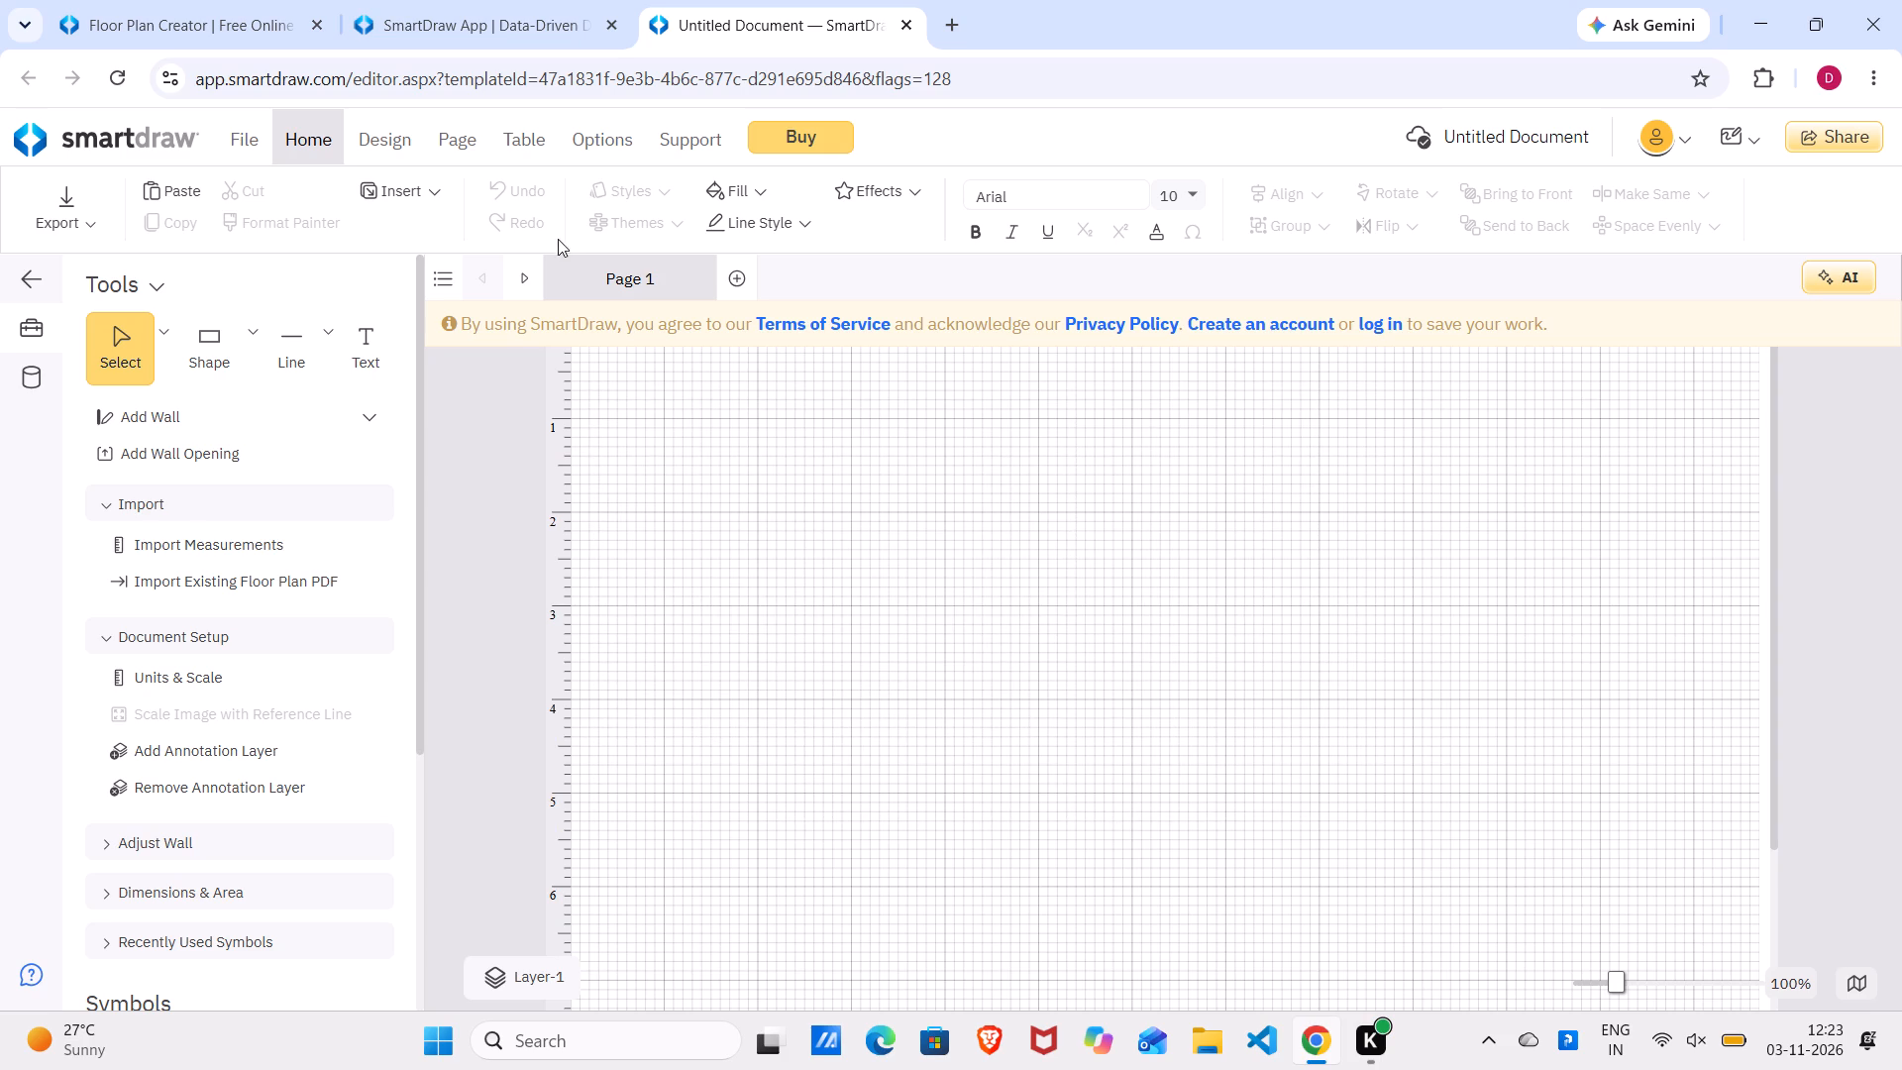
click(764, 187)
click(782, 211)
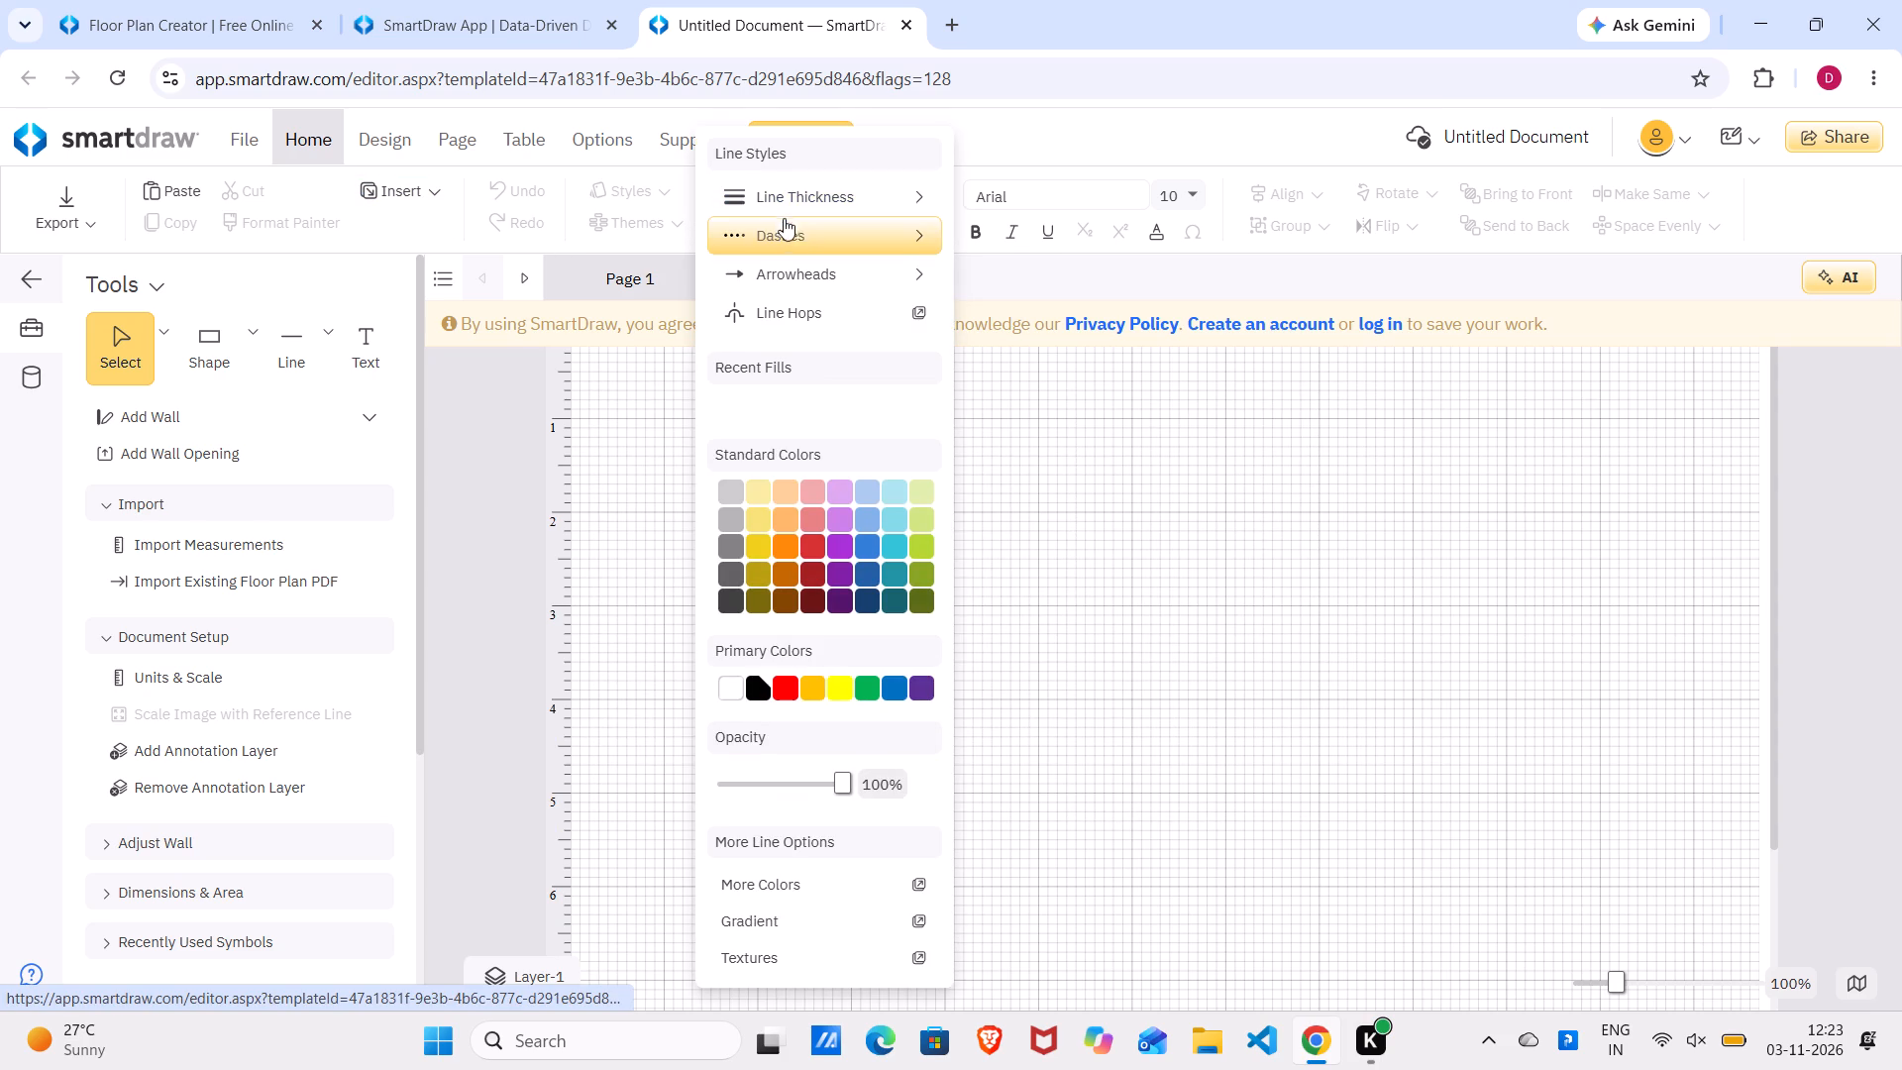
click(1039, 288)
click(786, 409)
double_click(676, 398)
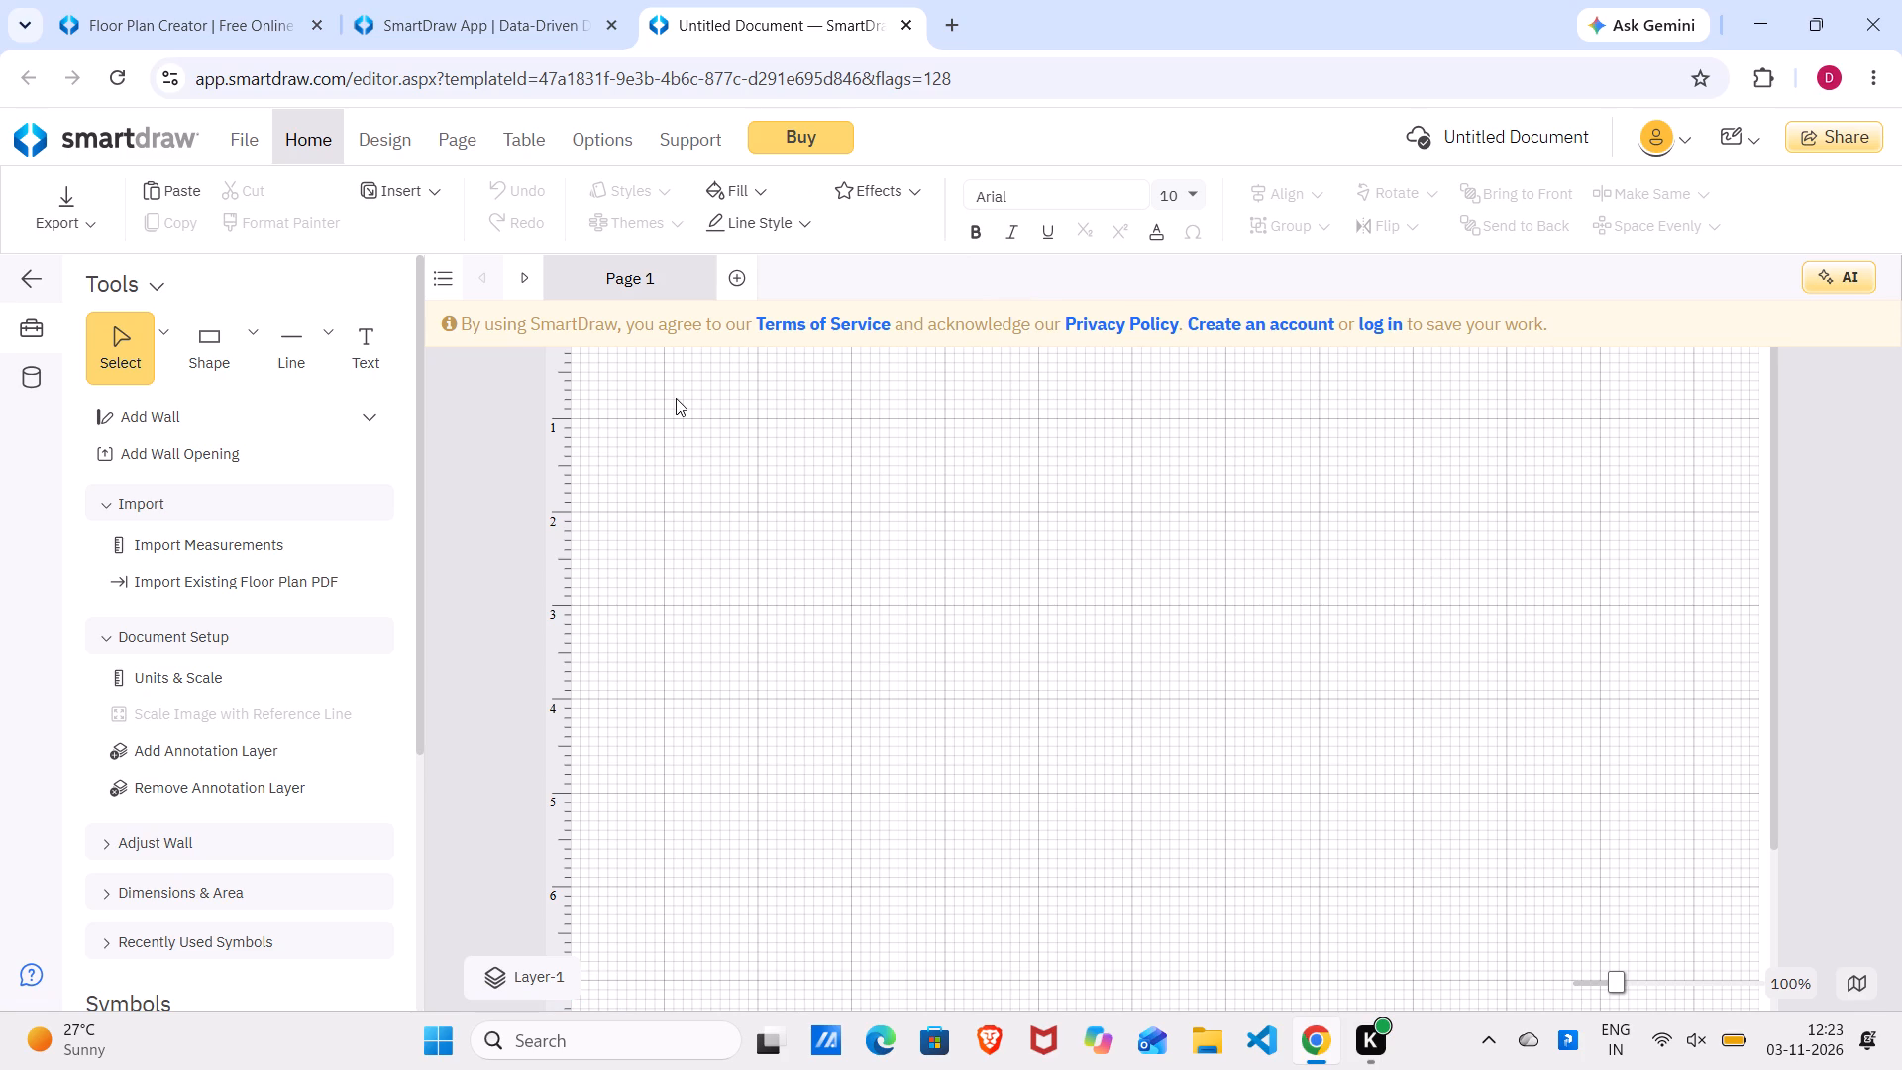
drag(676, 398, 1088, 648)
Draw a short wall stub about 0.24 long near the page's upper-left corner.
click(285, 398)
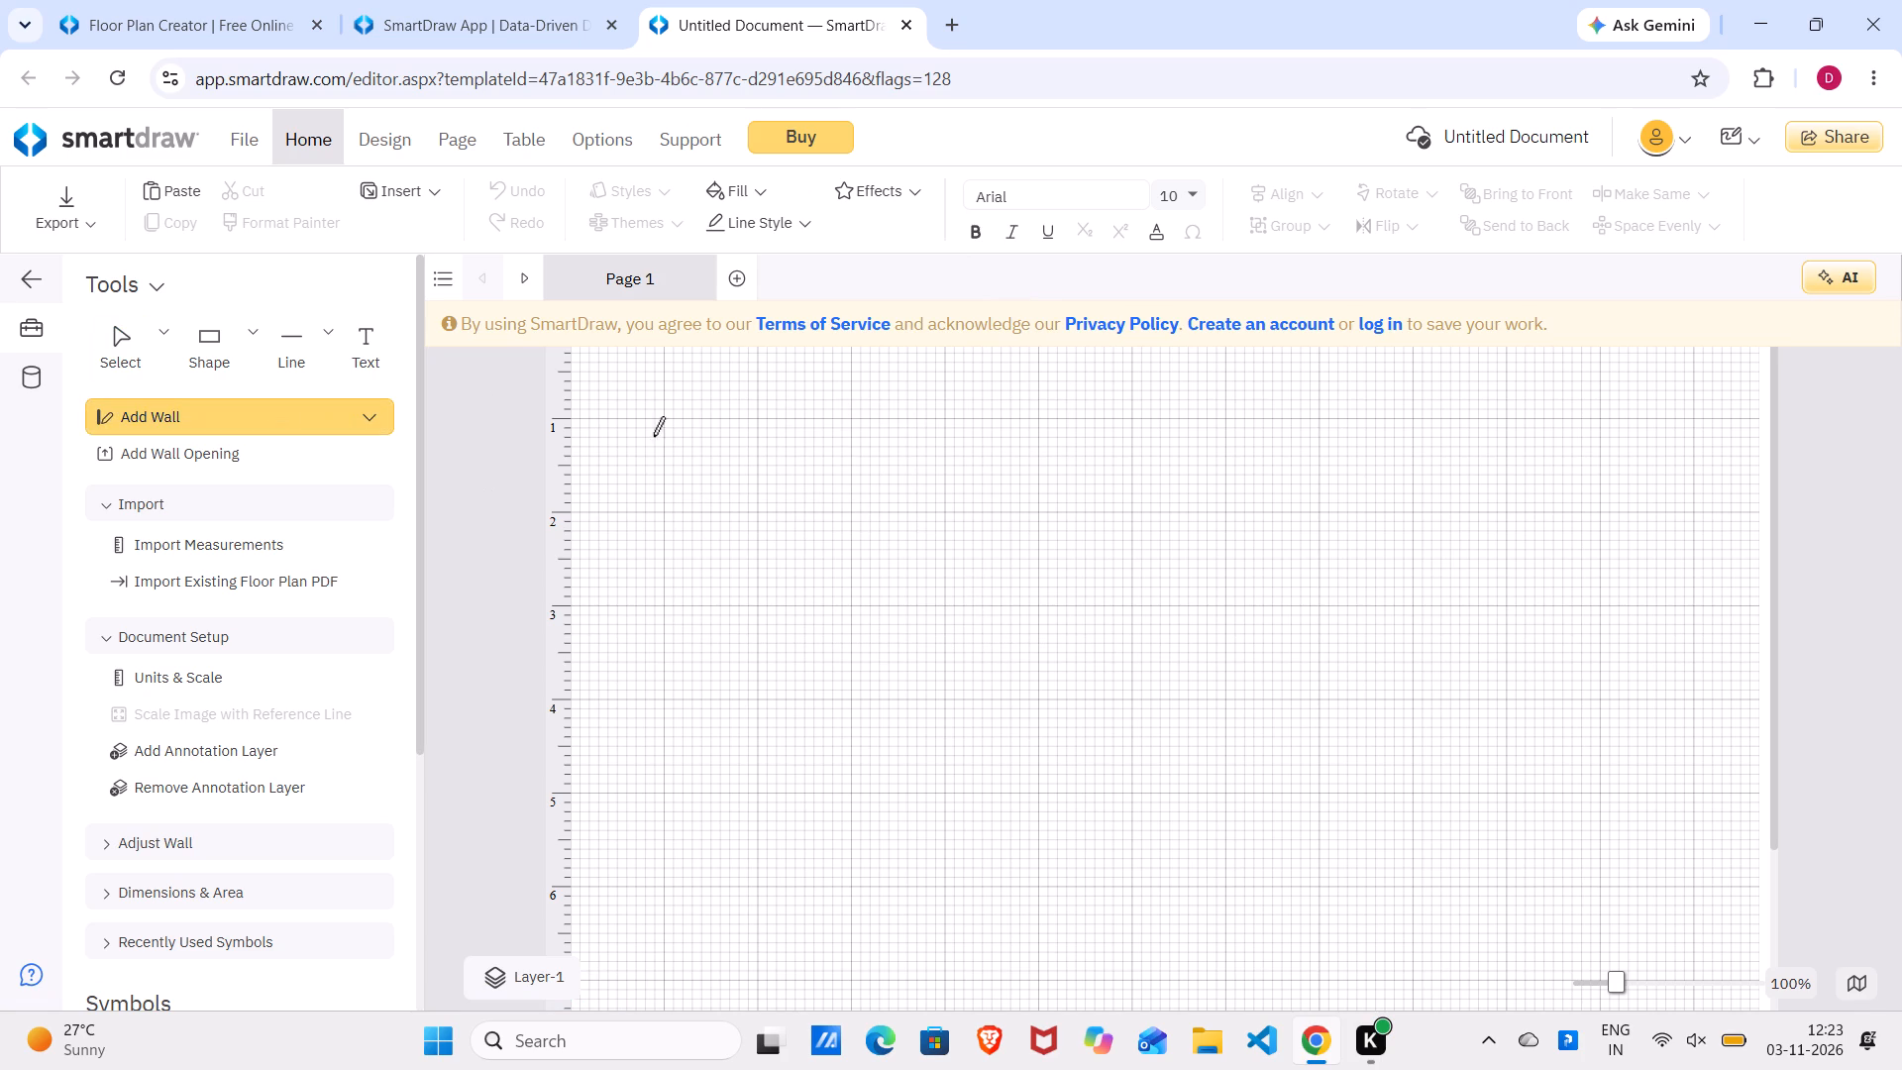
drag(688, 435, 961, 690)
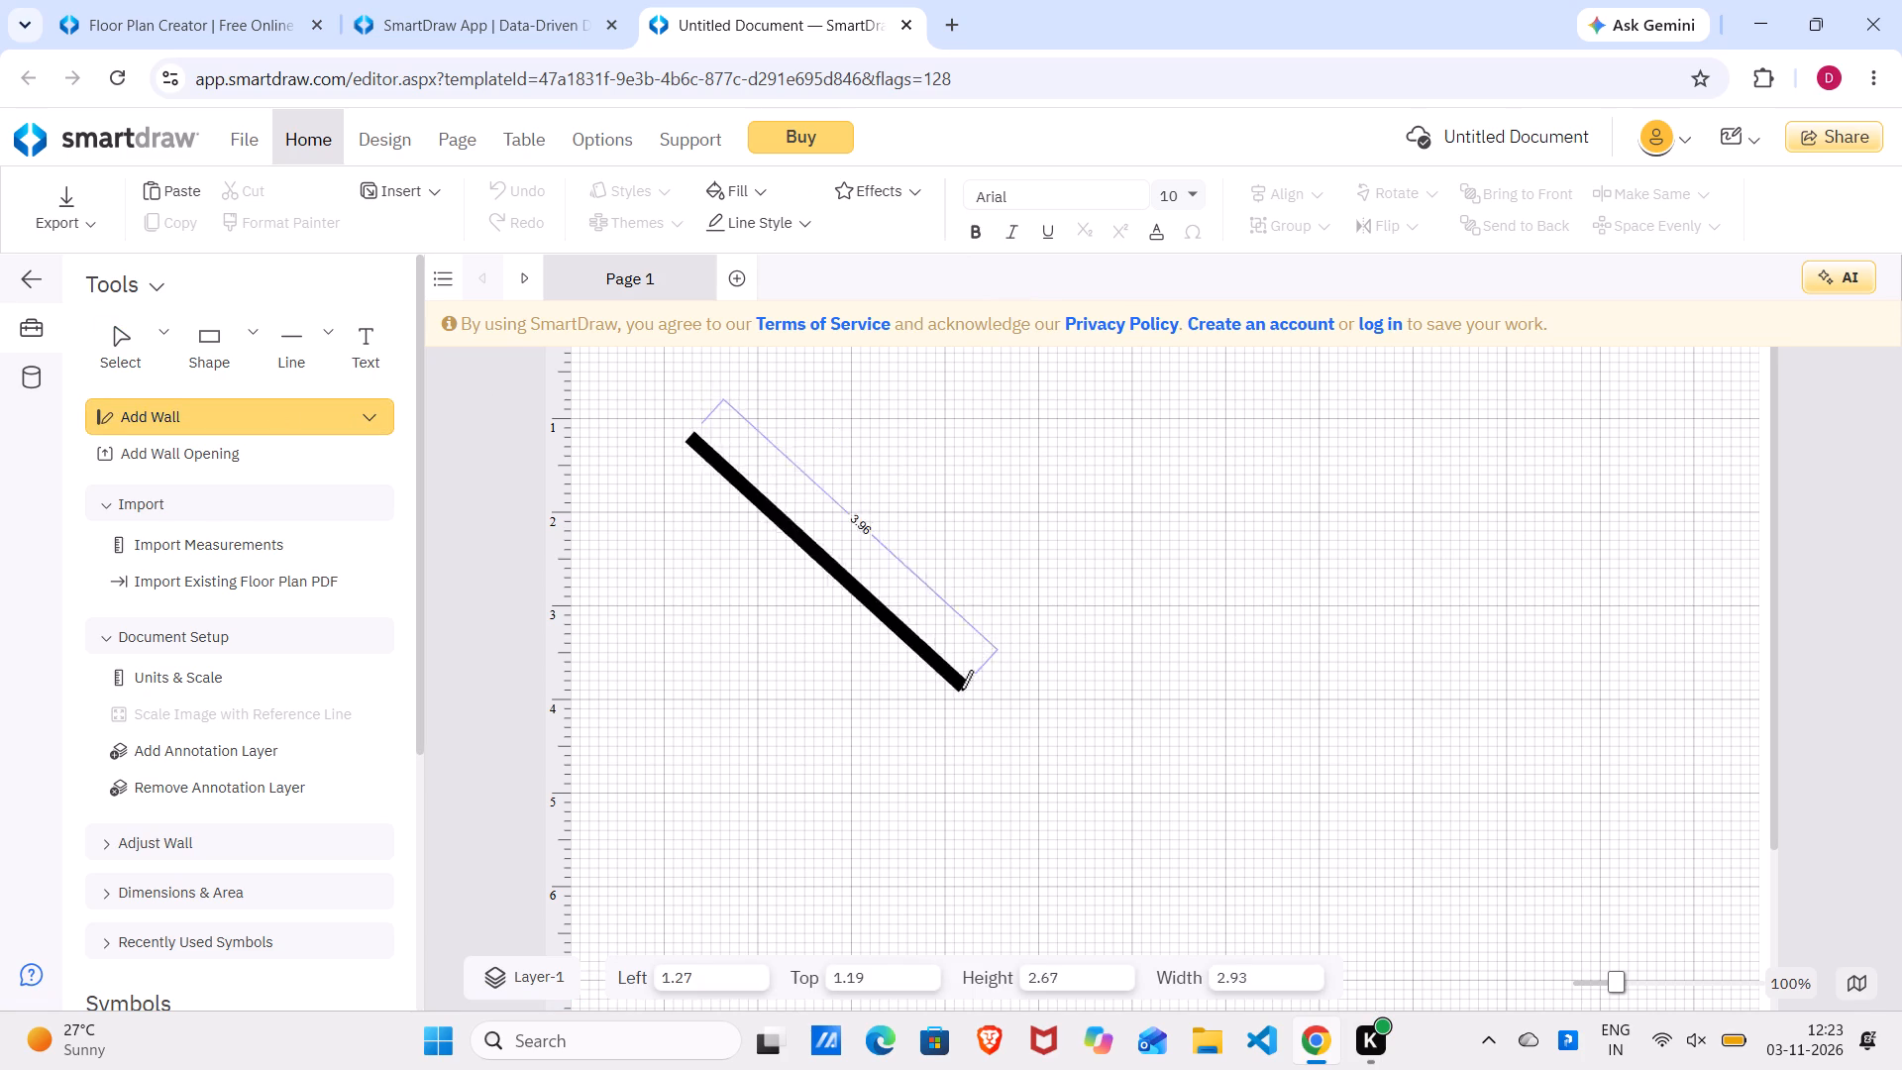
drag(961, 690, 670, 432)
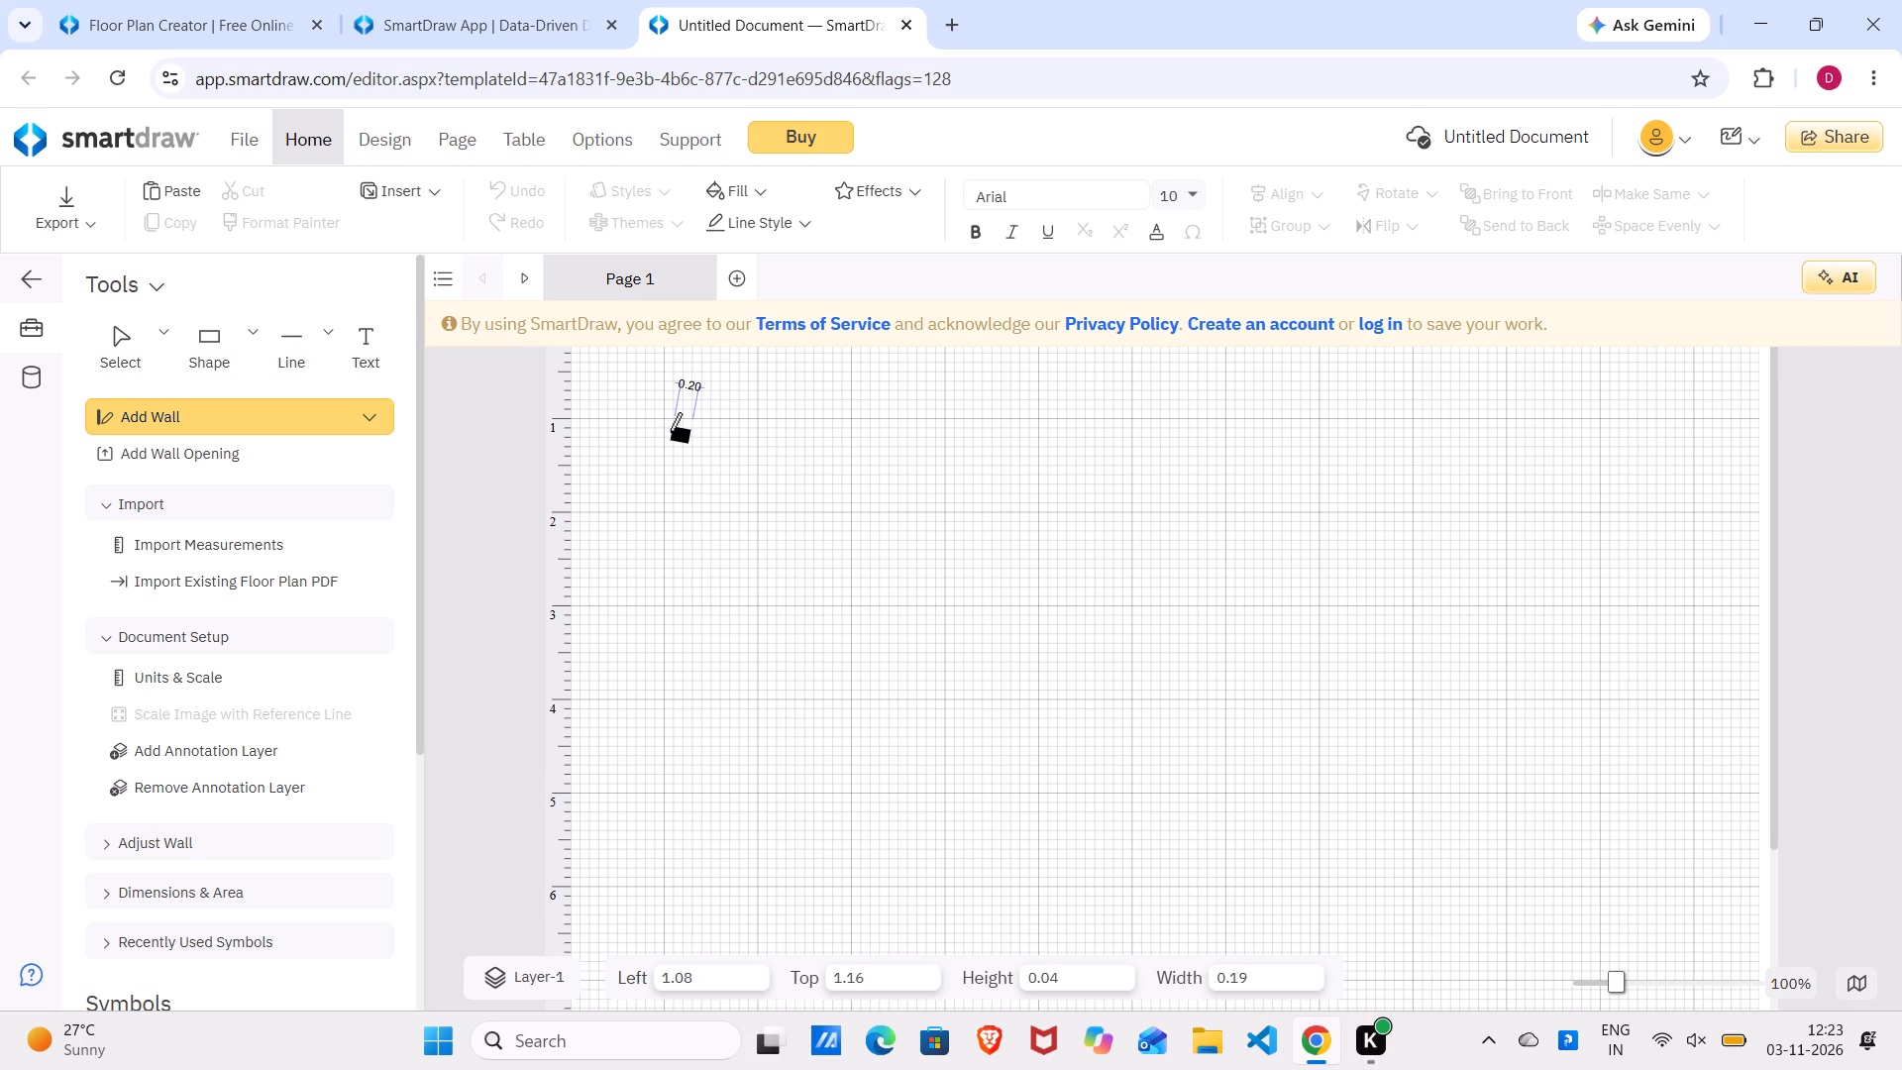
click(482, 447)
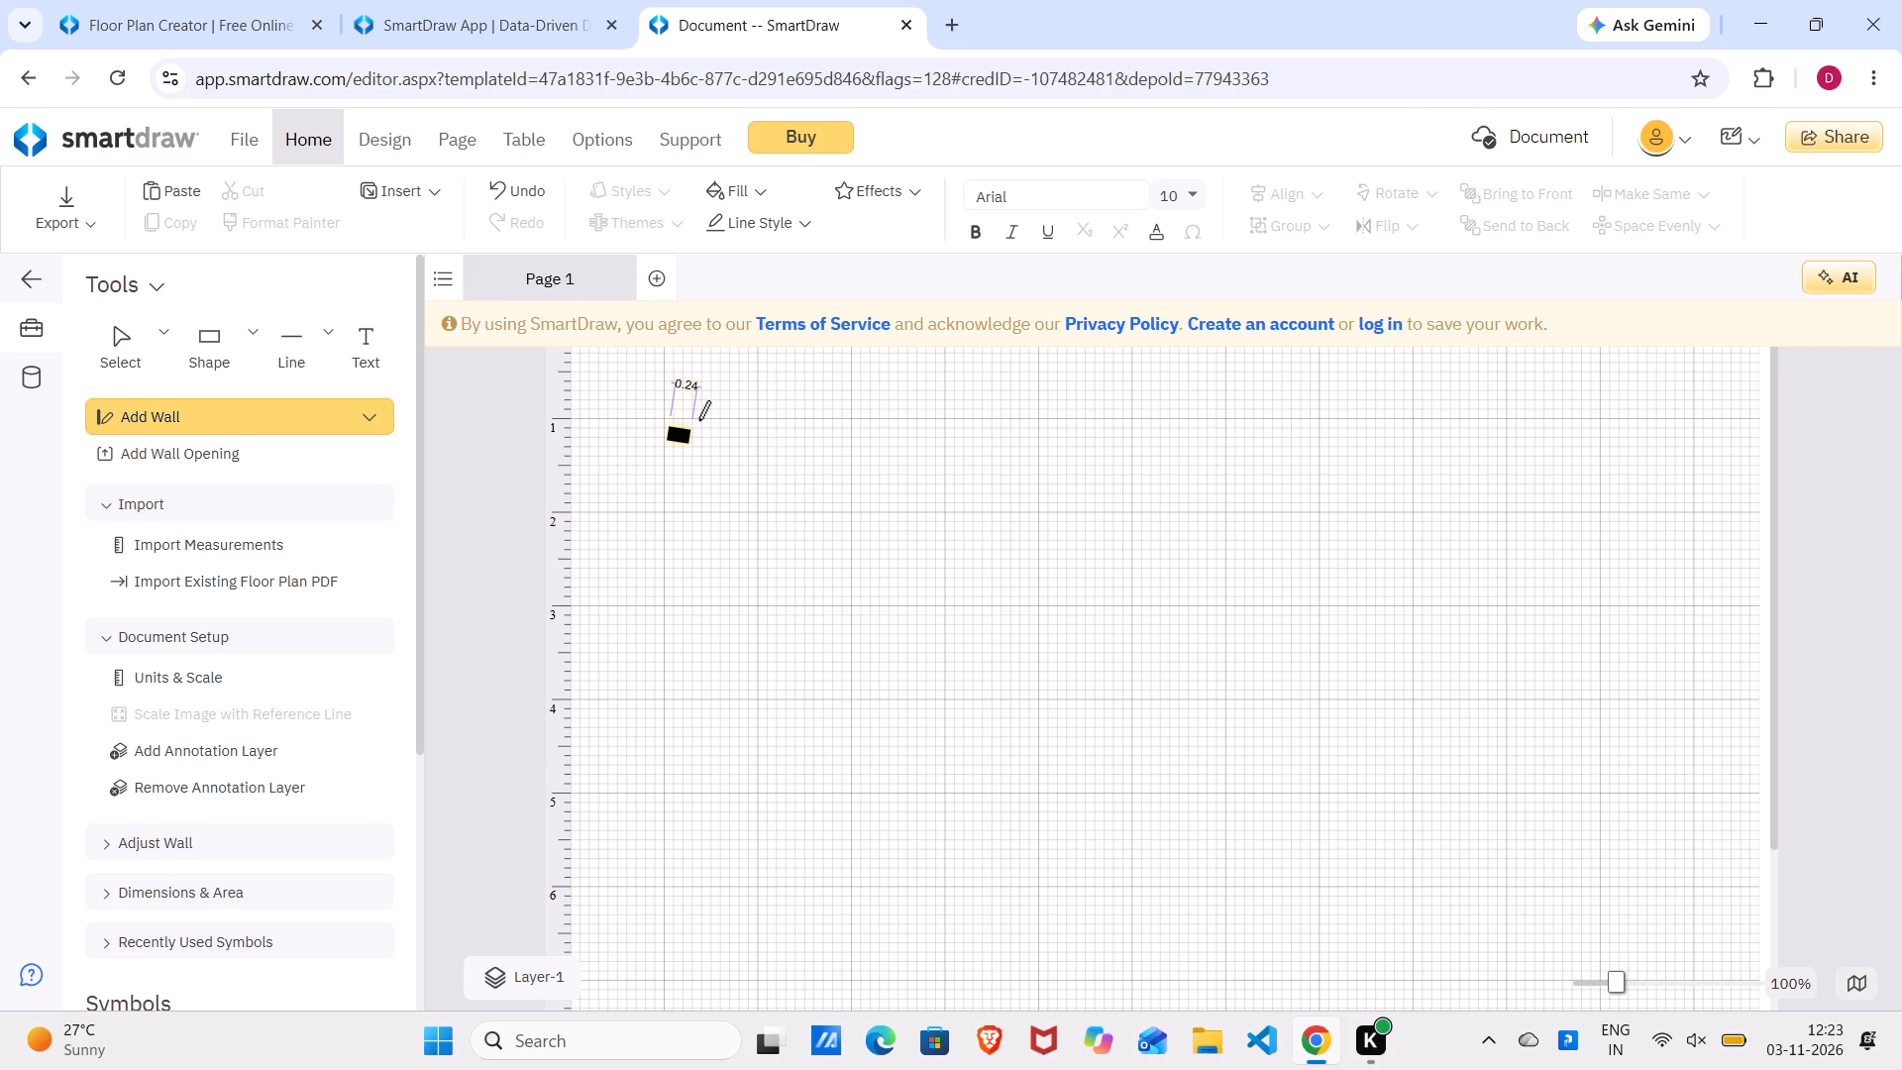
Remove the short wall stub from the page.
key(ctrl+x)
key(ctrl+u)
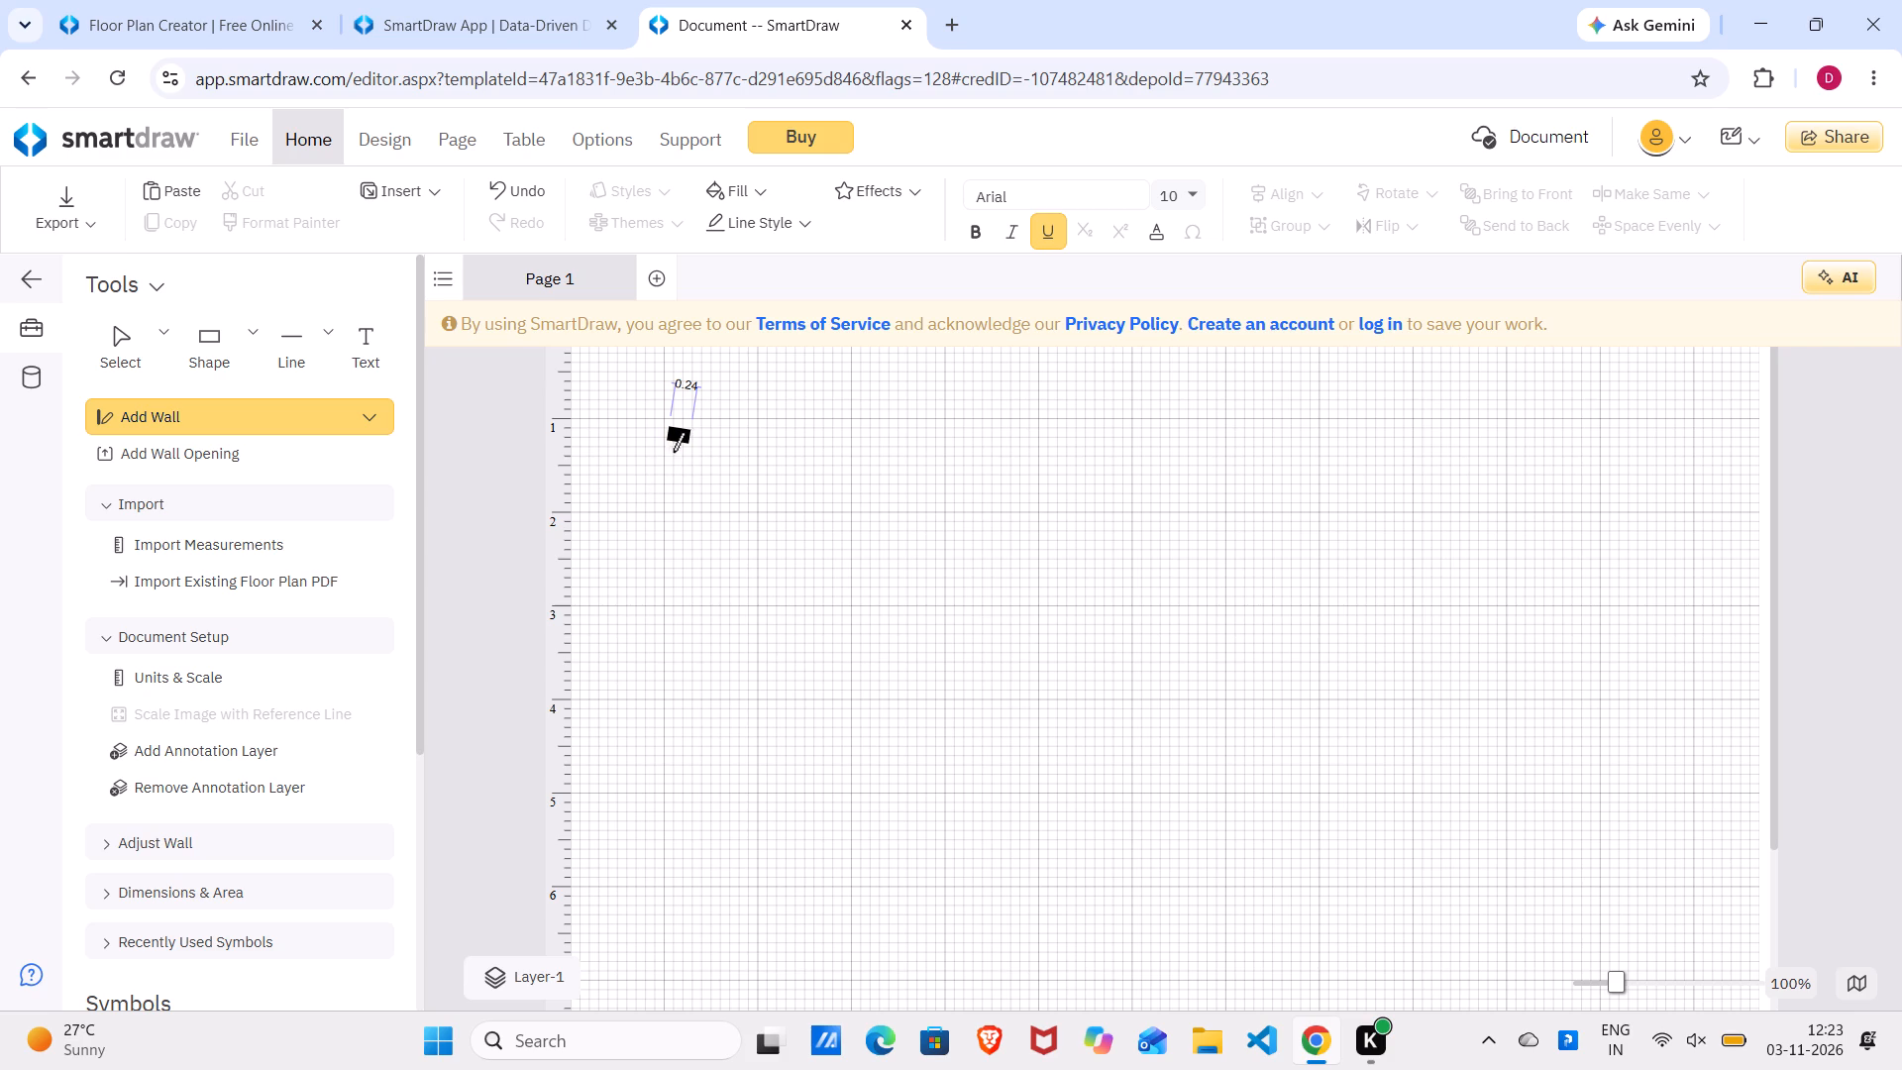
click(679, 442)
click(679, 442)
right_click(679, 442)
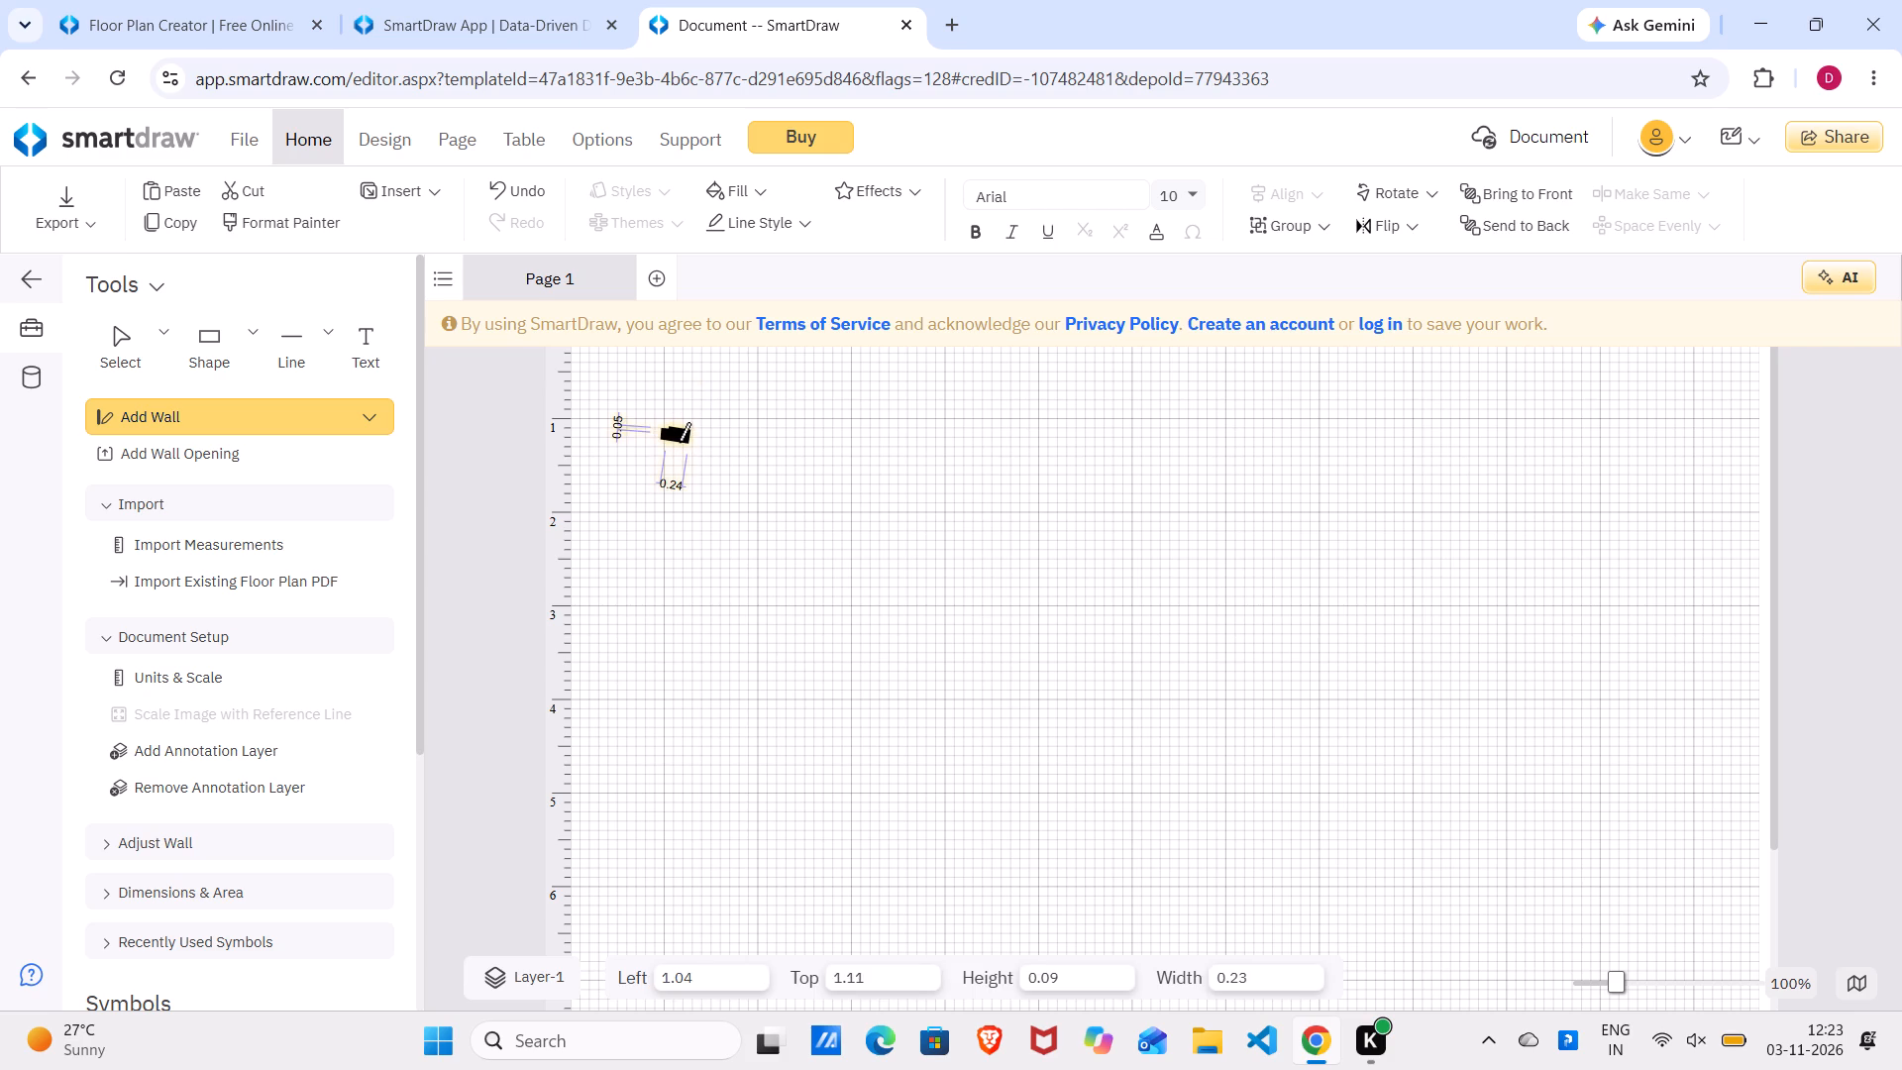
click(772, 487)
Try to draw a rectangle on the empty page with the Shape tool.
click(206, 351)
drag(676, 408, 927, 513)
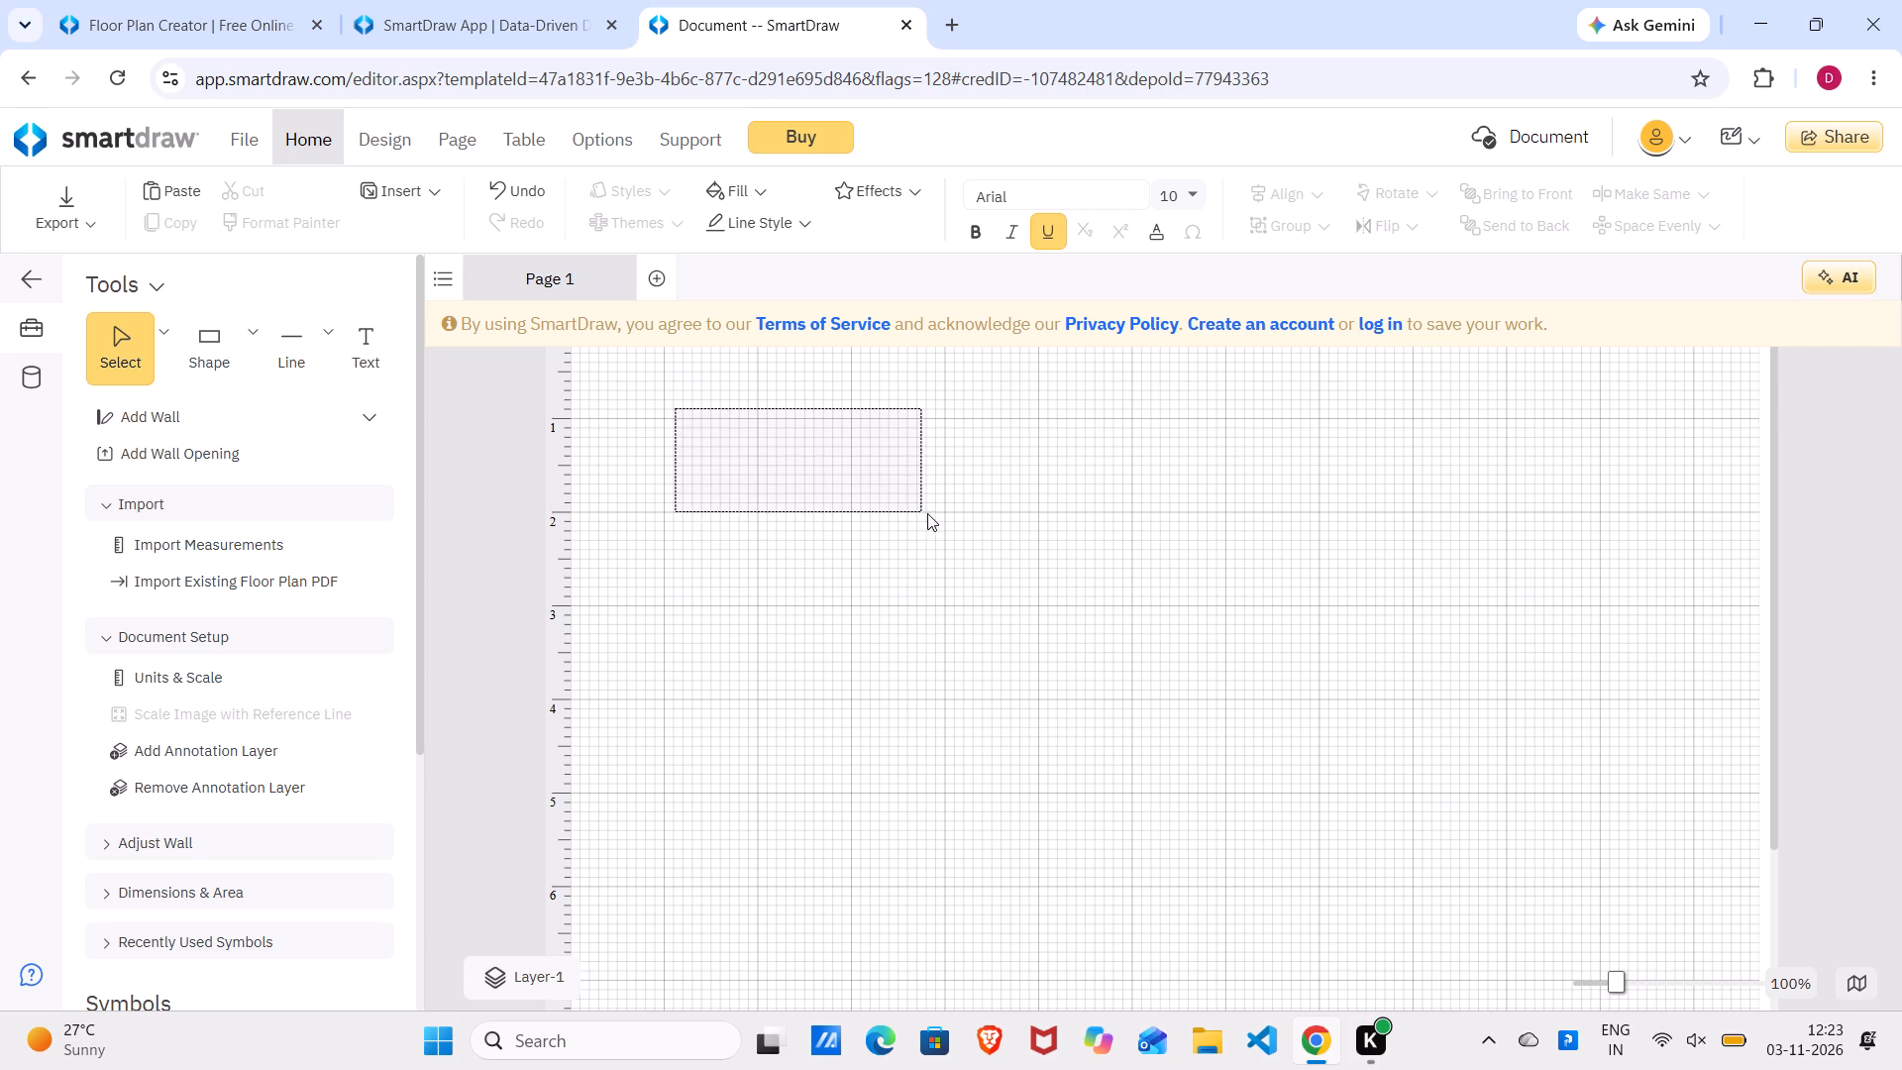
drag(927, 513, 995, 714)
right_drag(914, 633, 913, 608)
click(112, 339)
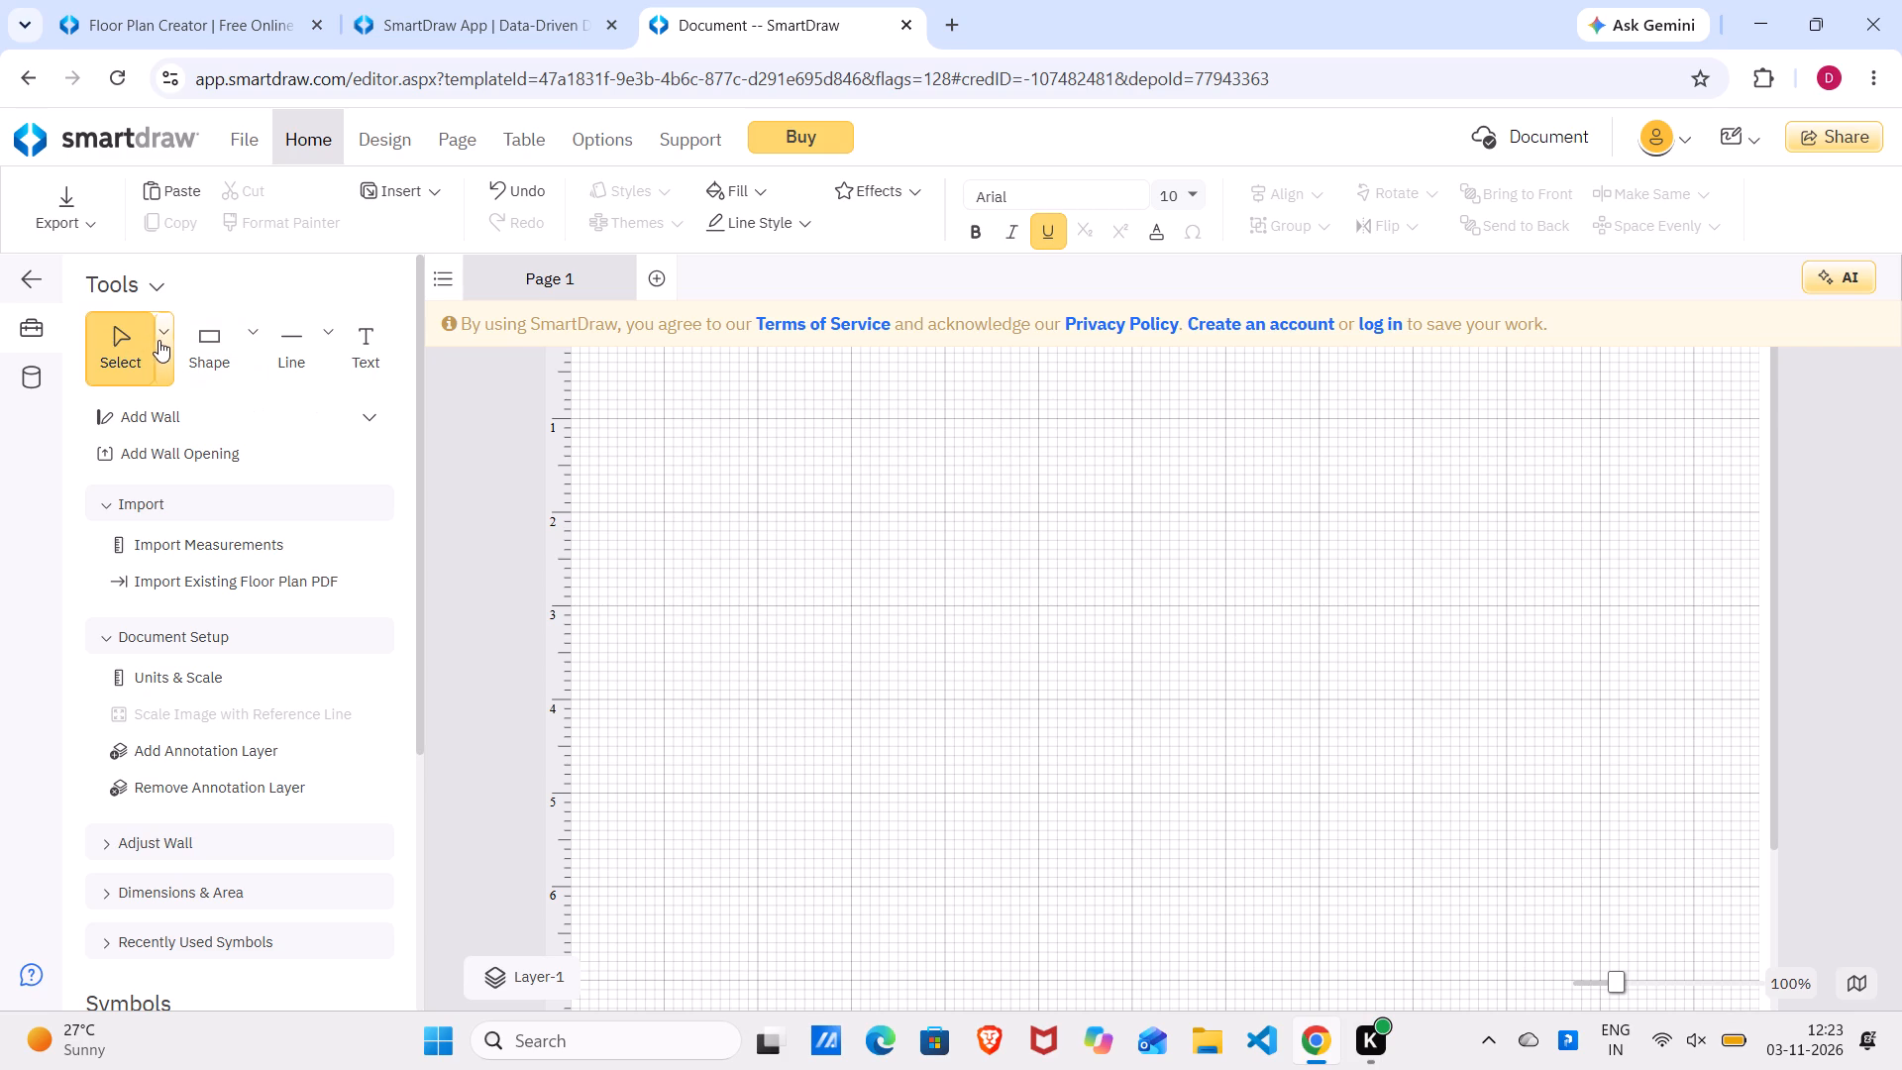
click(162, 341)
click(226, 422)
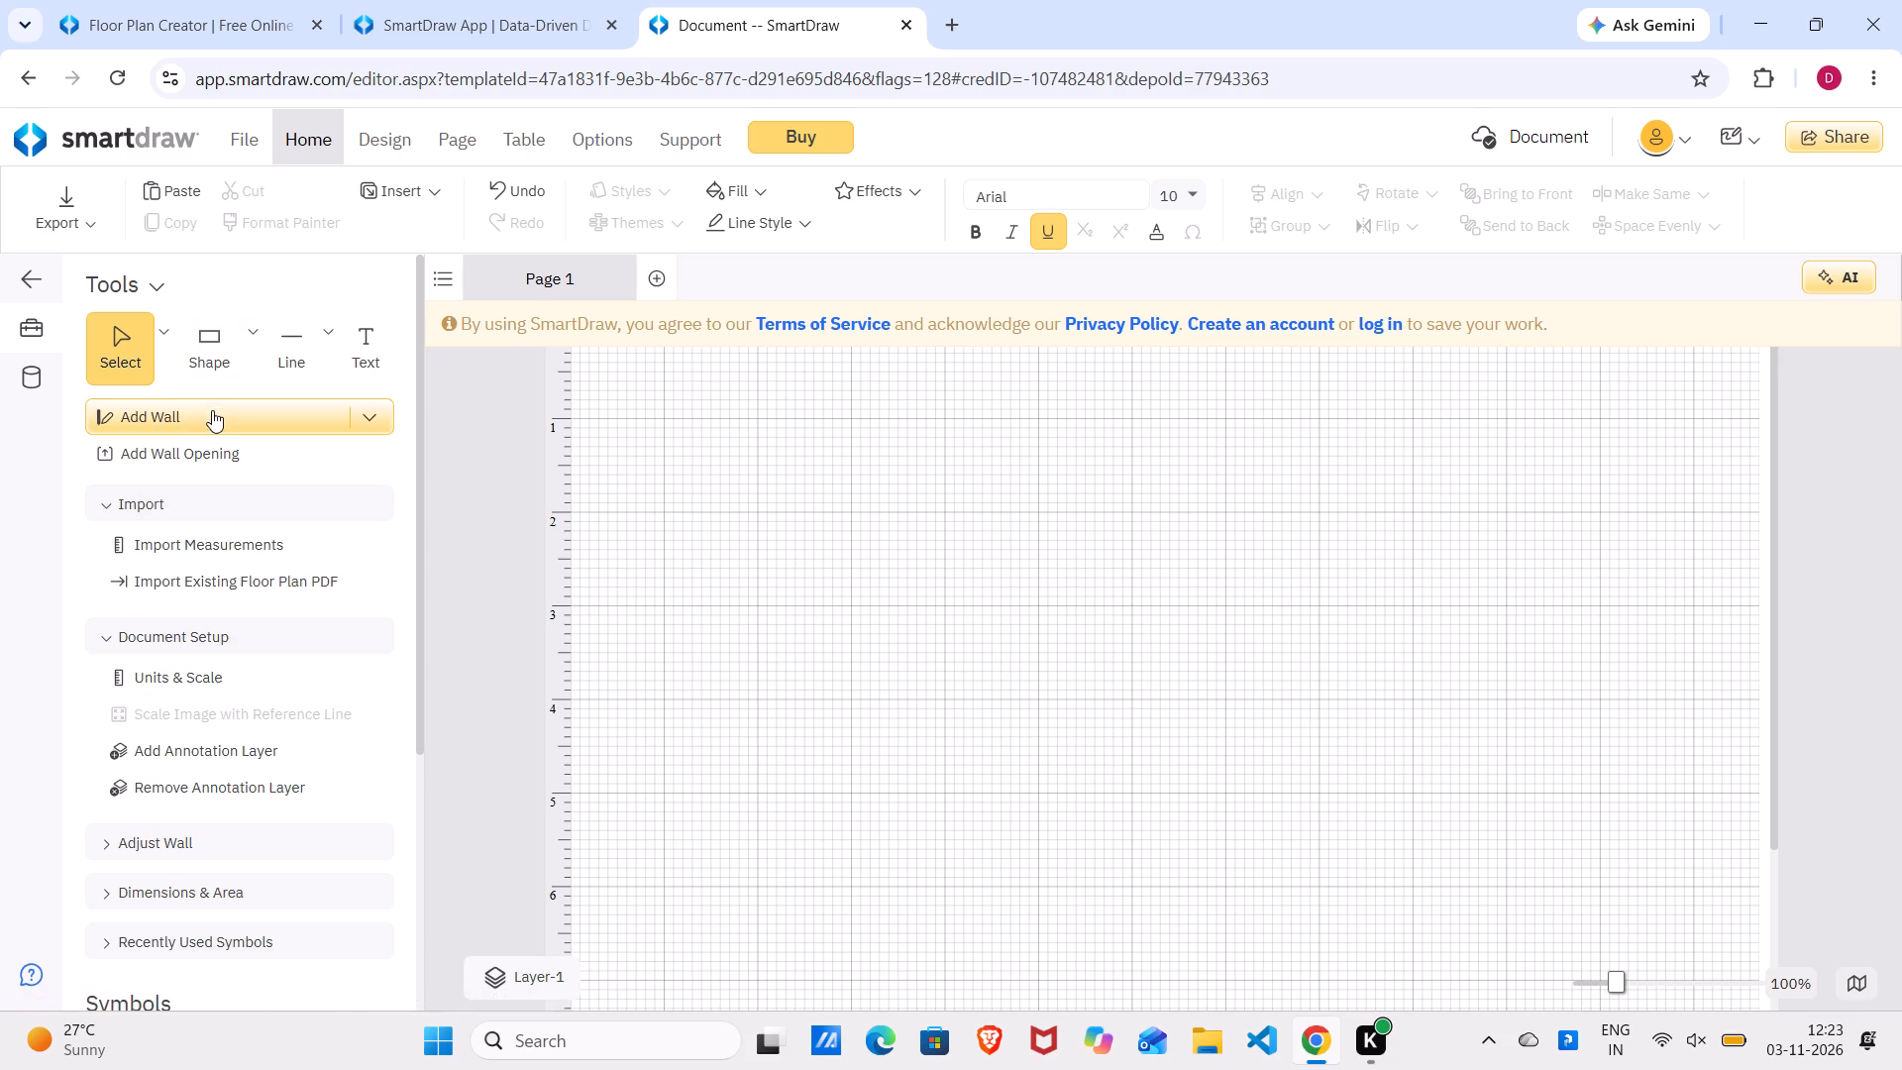
Add a wall opening about 1.22 wide and 0.18 high near the page's upper-left corner.
click(213, 438)
drag(669, 425, 934, 600)
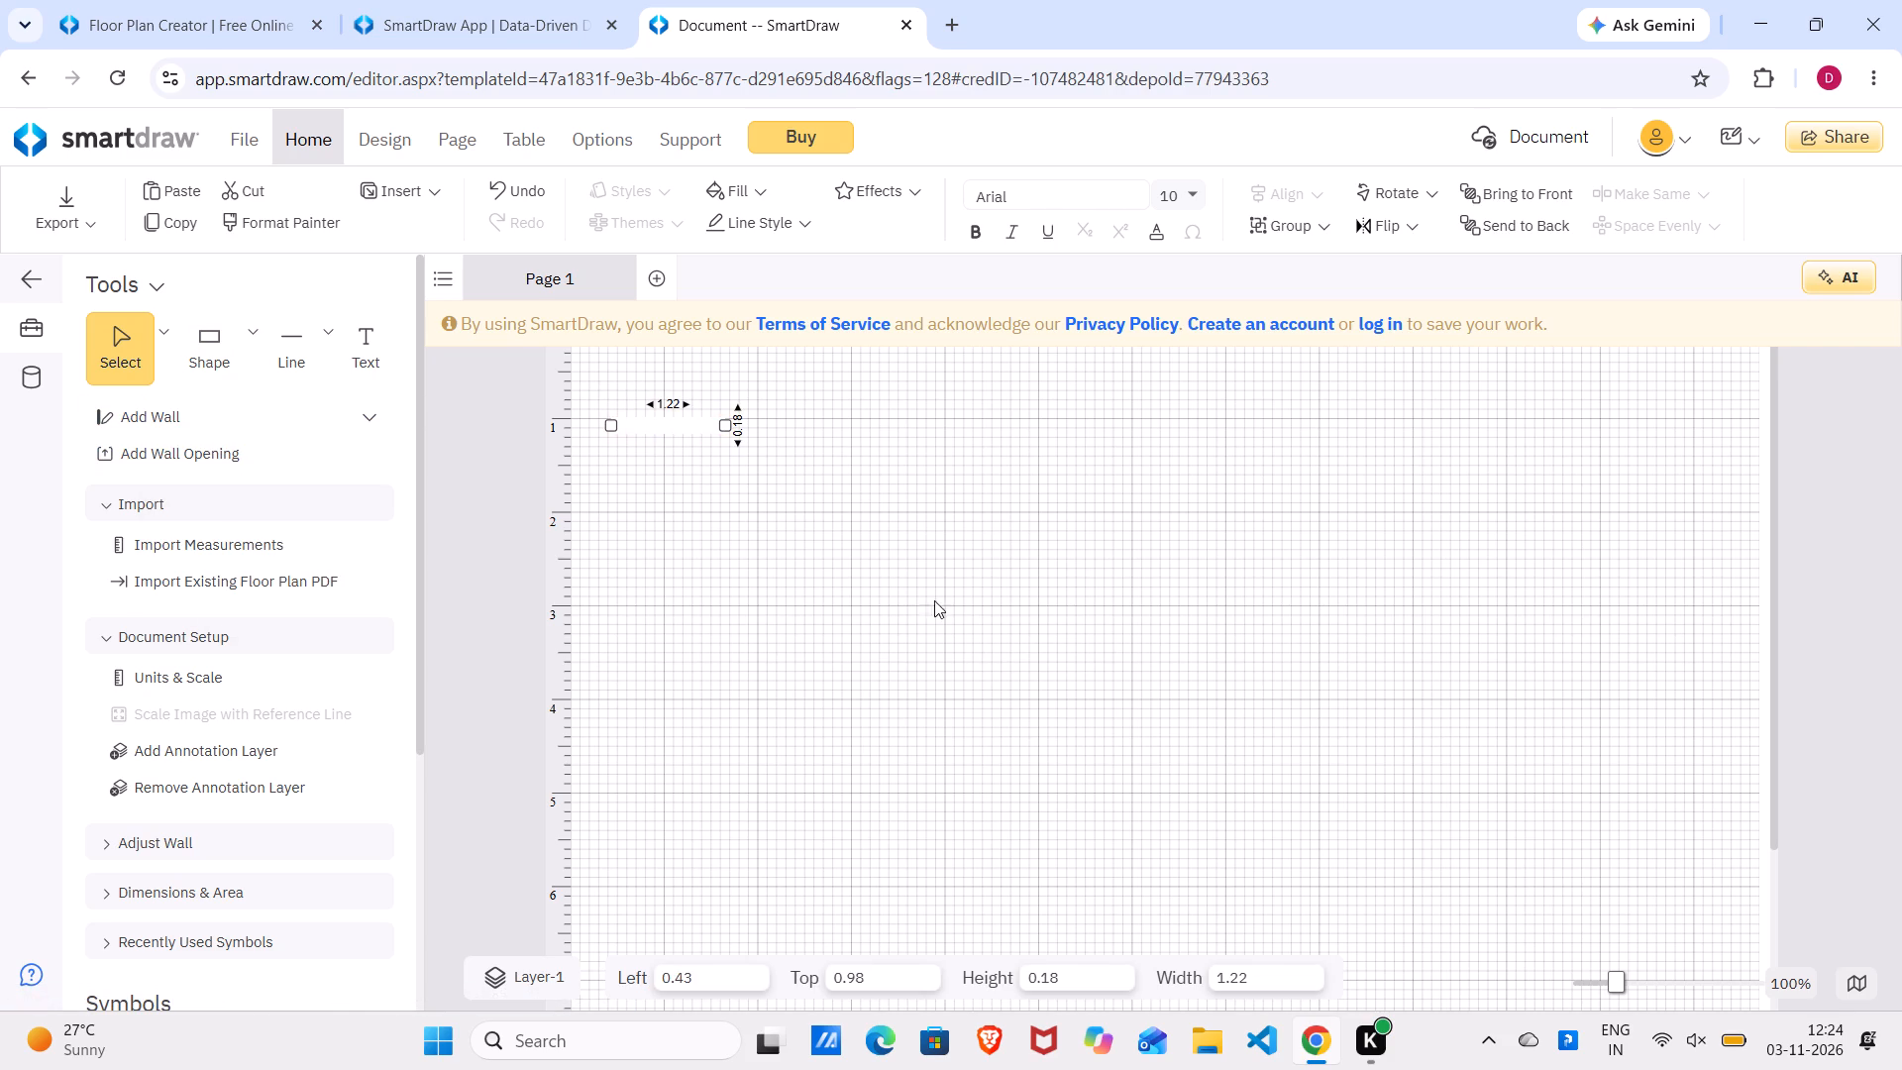
Cut the wall opening near the page's upper-left corner.
drag(934, 600, 943, 604)
click(724, 419)
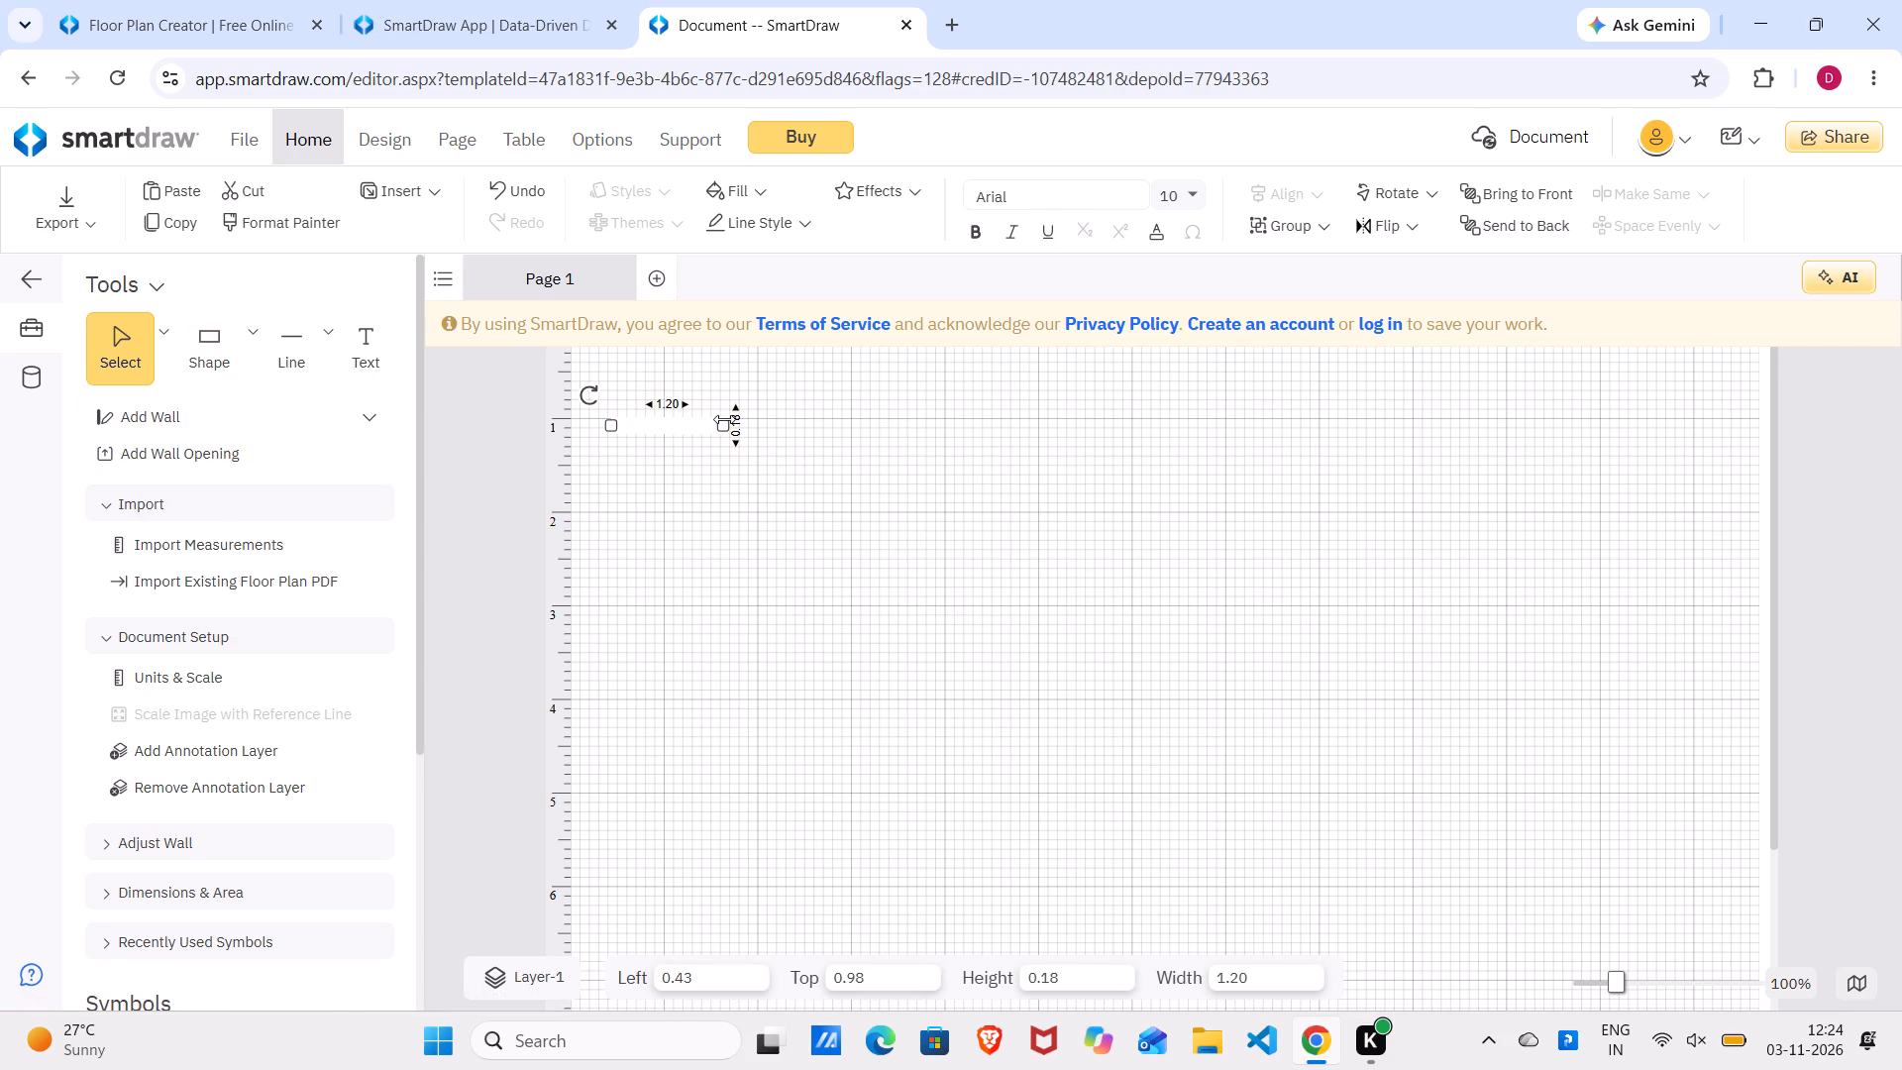
right_click(724, 419)
right_click(724, 419)
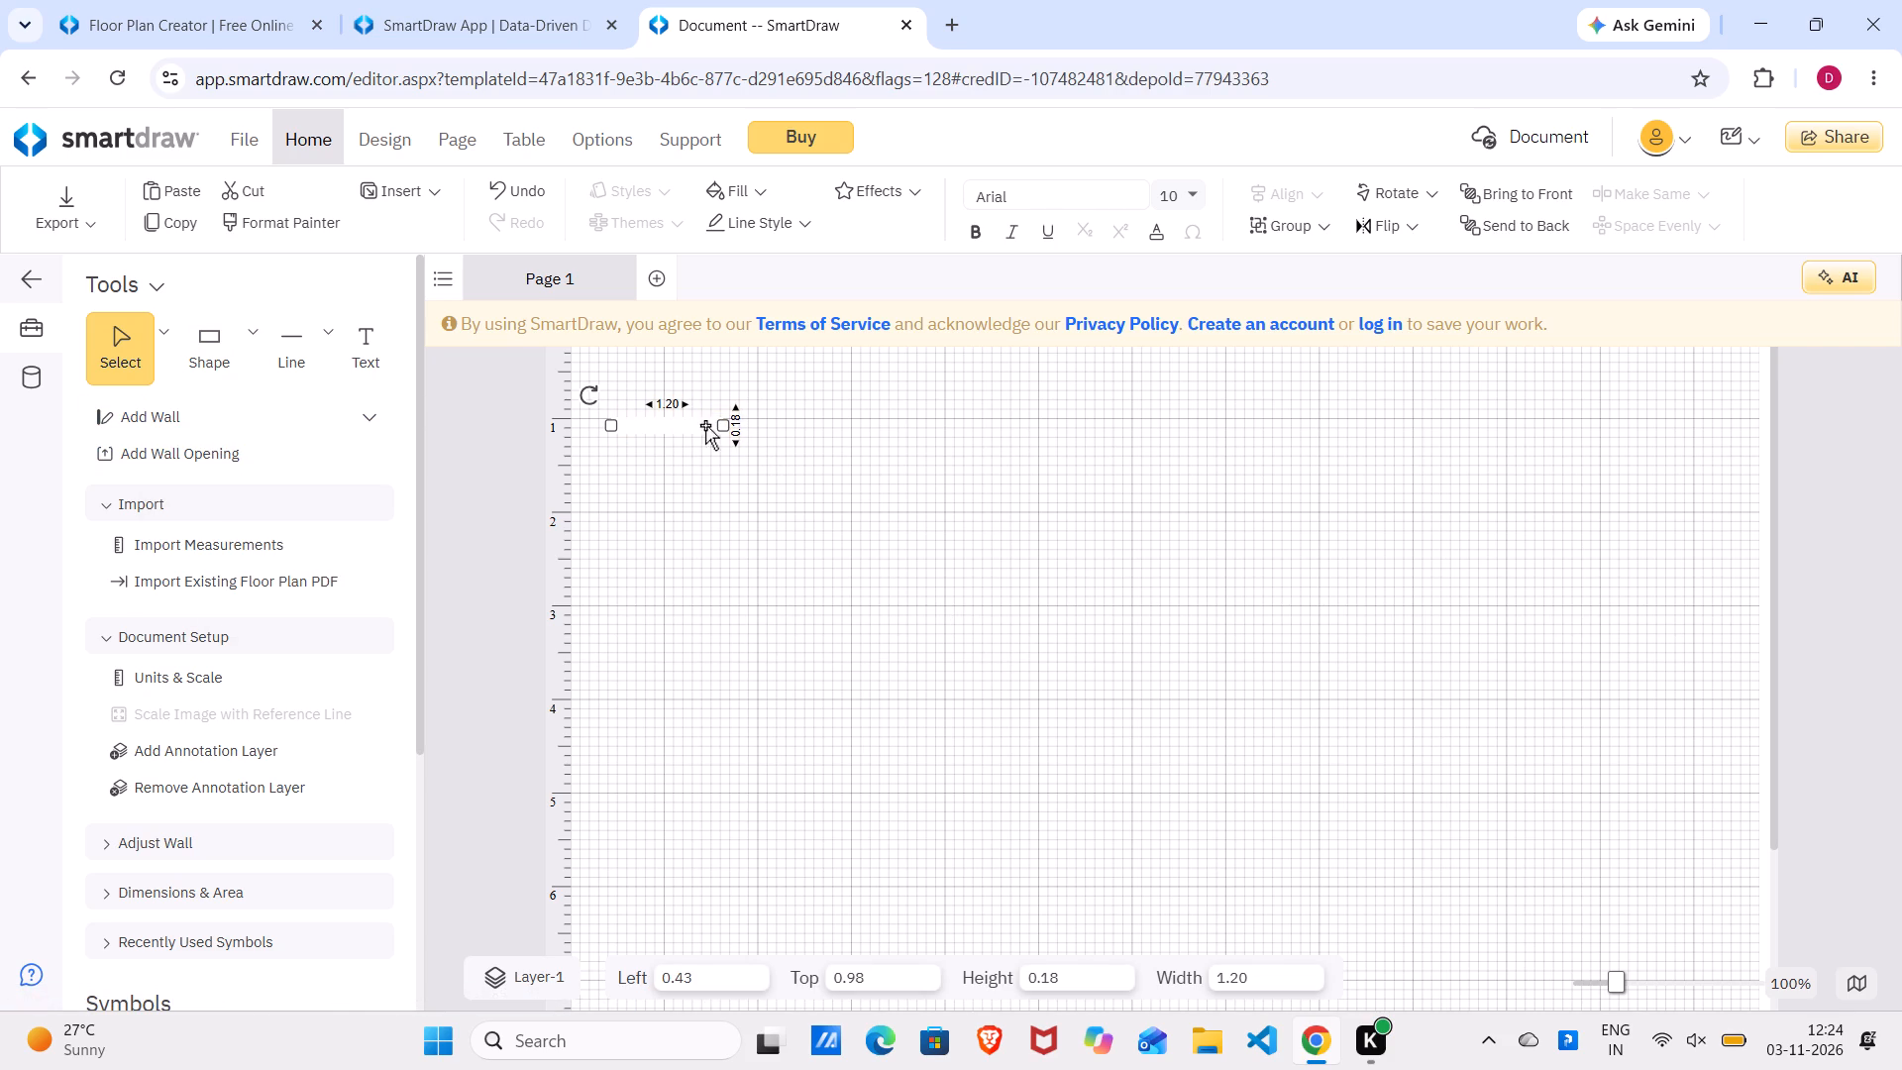
right_click(692, 428)
right_click(692, 428)
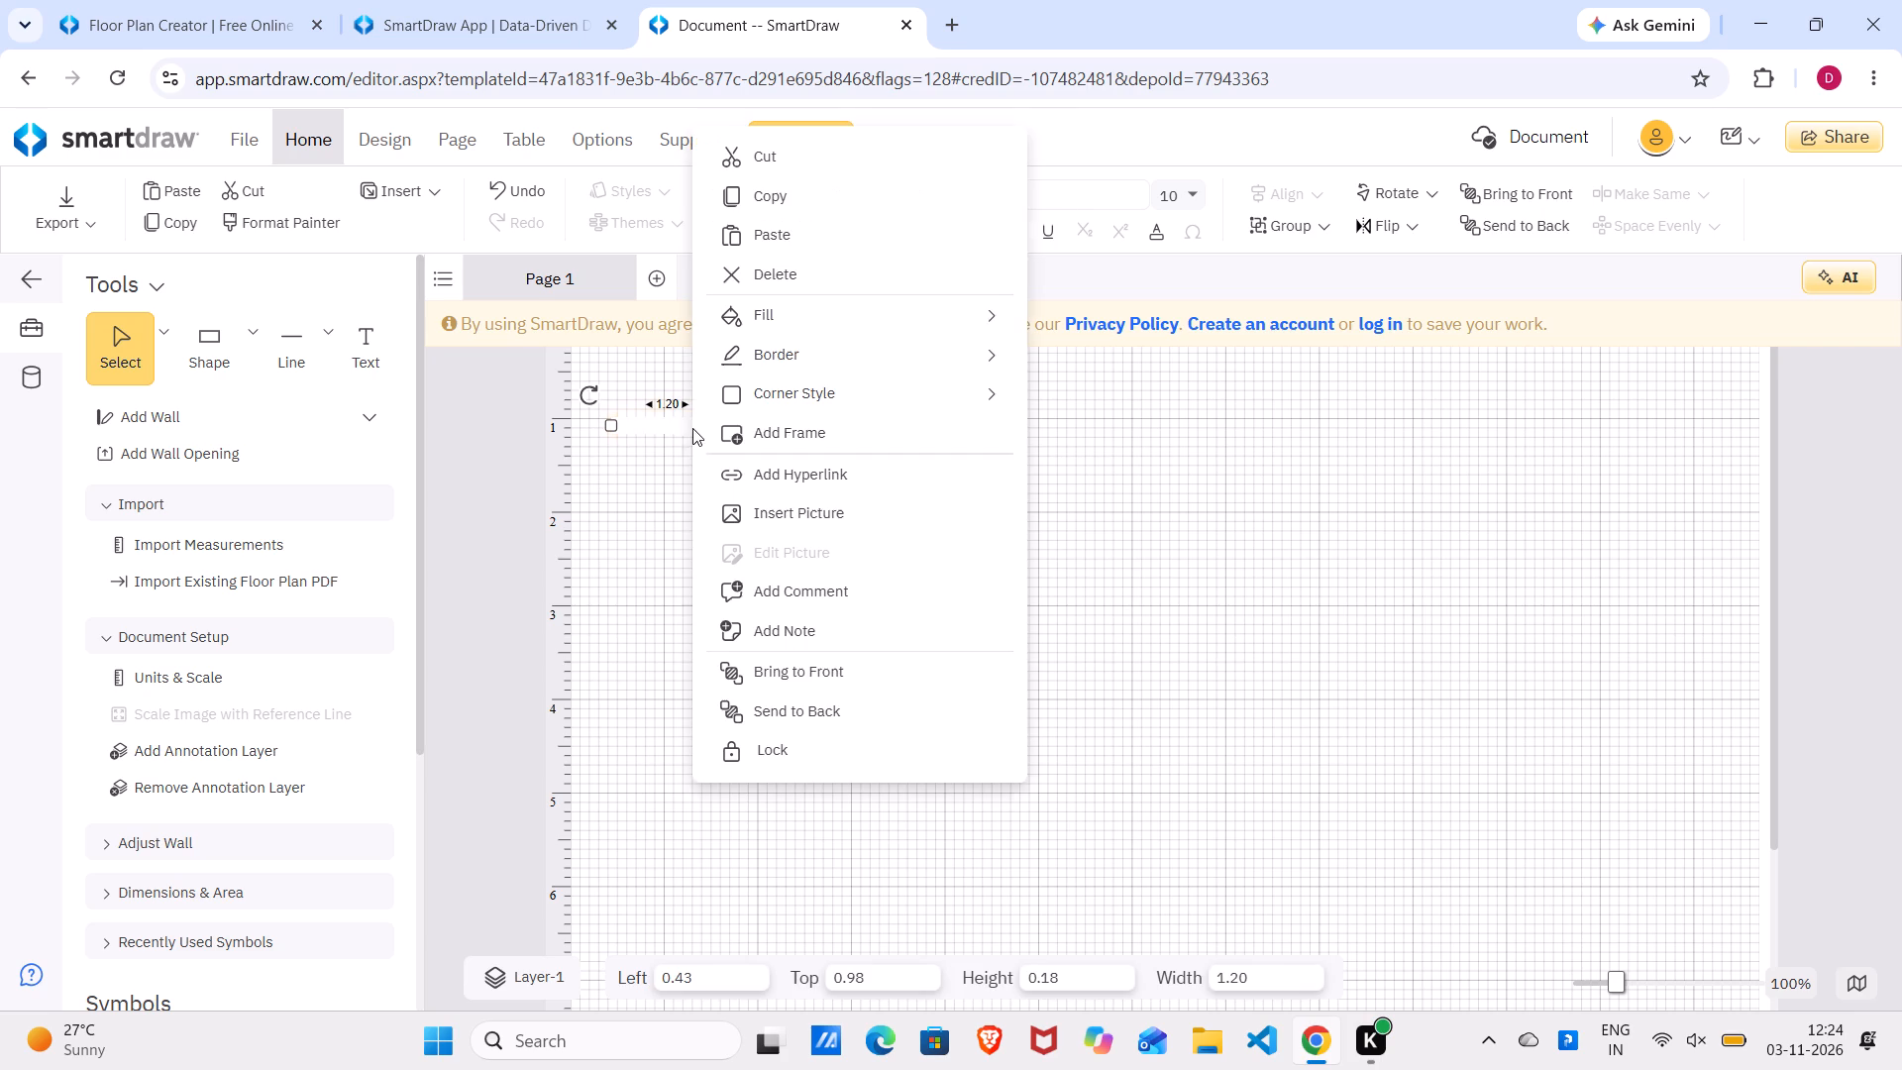
click(819, 164)
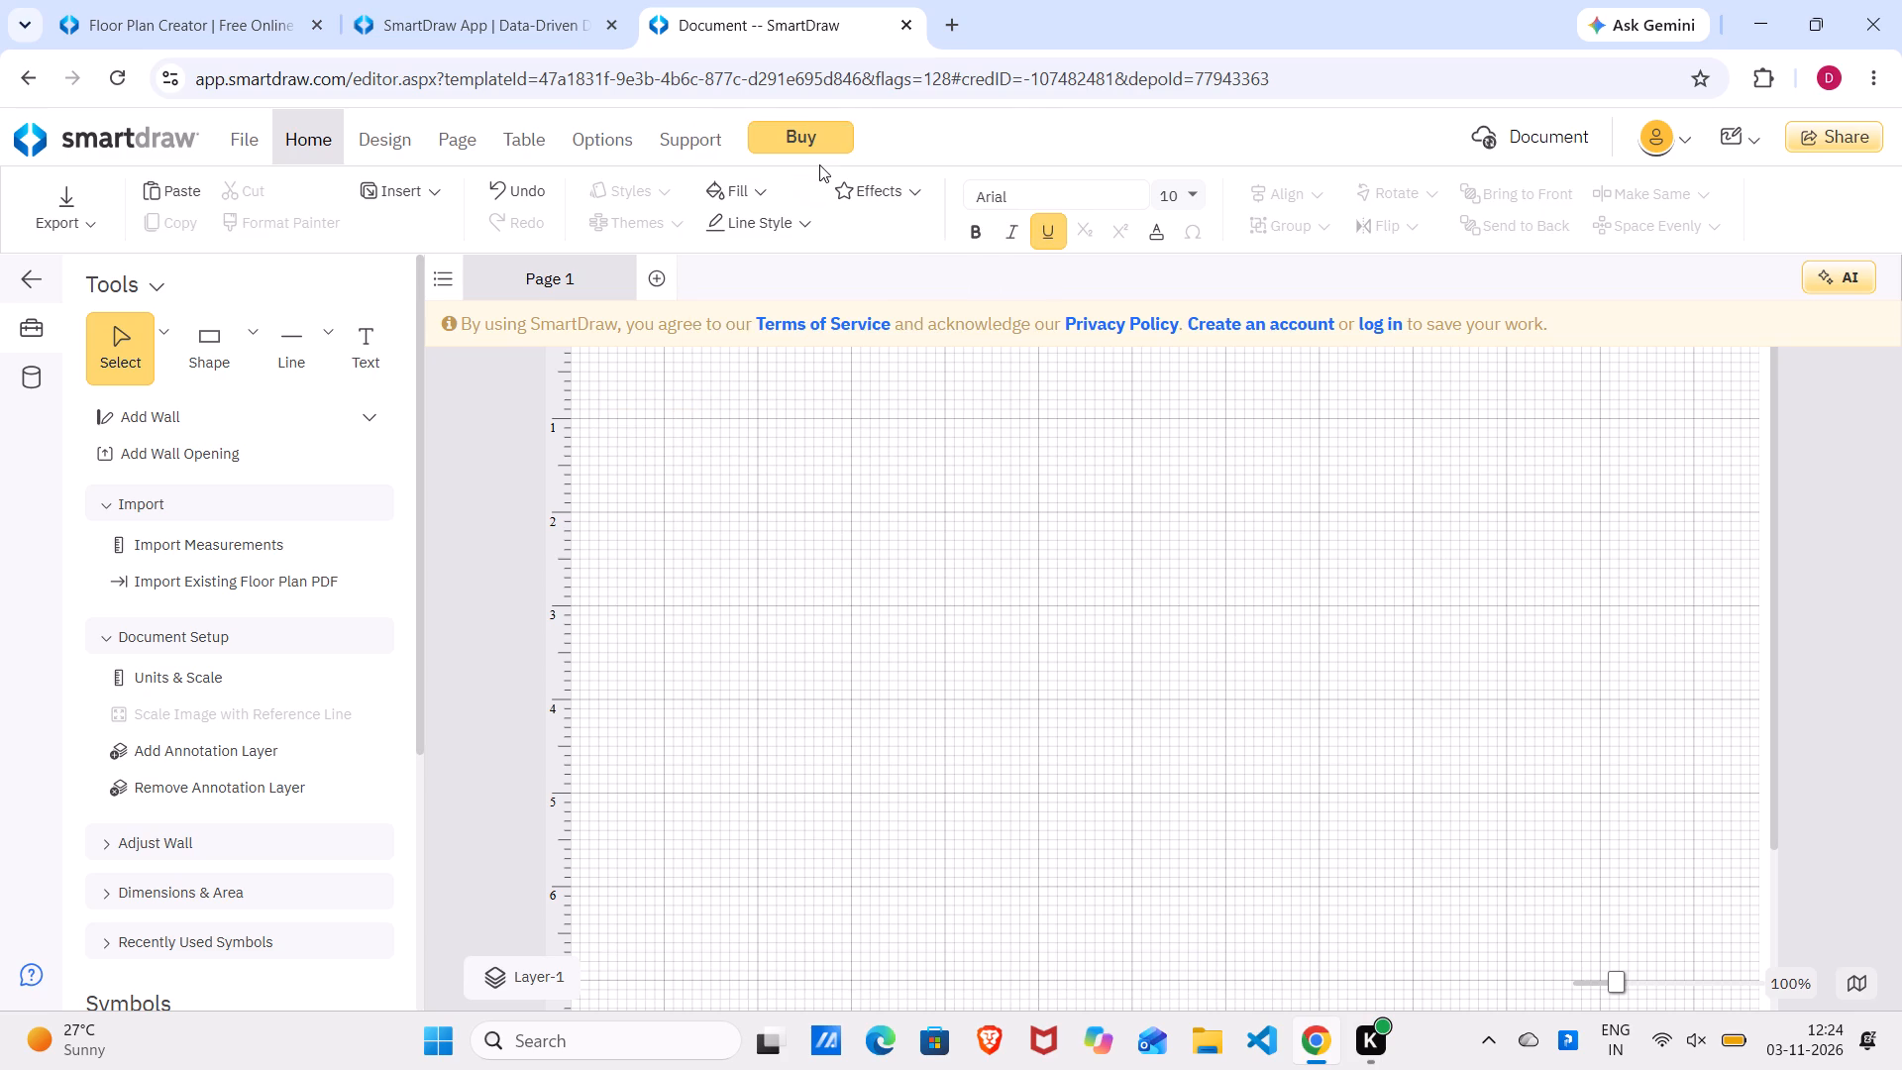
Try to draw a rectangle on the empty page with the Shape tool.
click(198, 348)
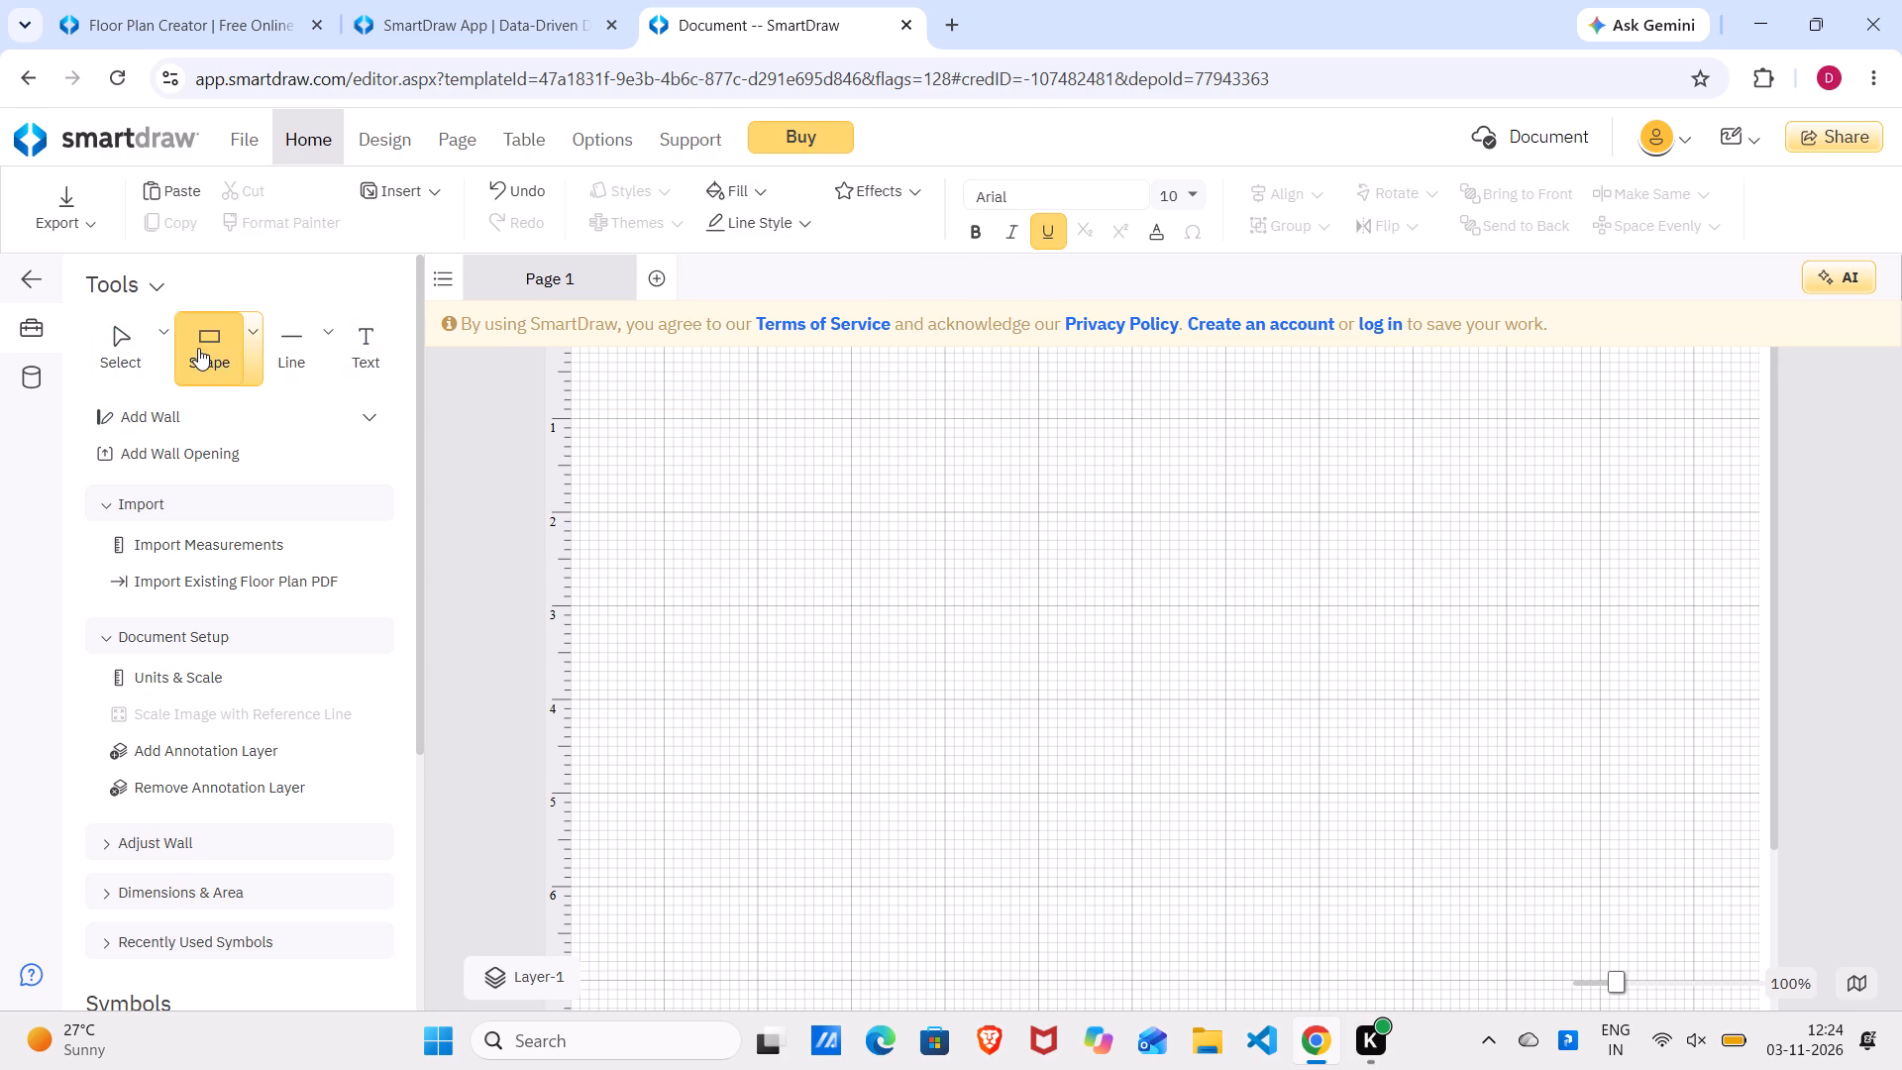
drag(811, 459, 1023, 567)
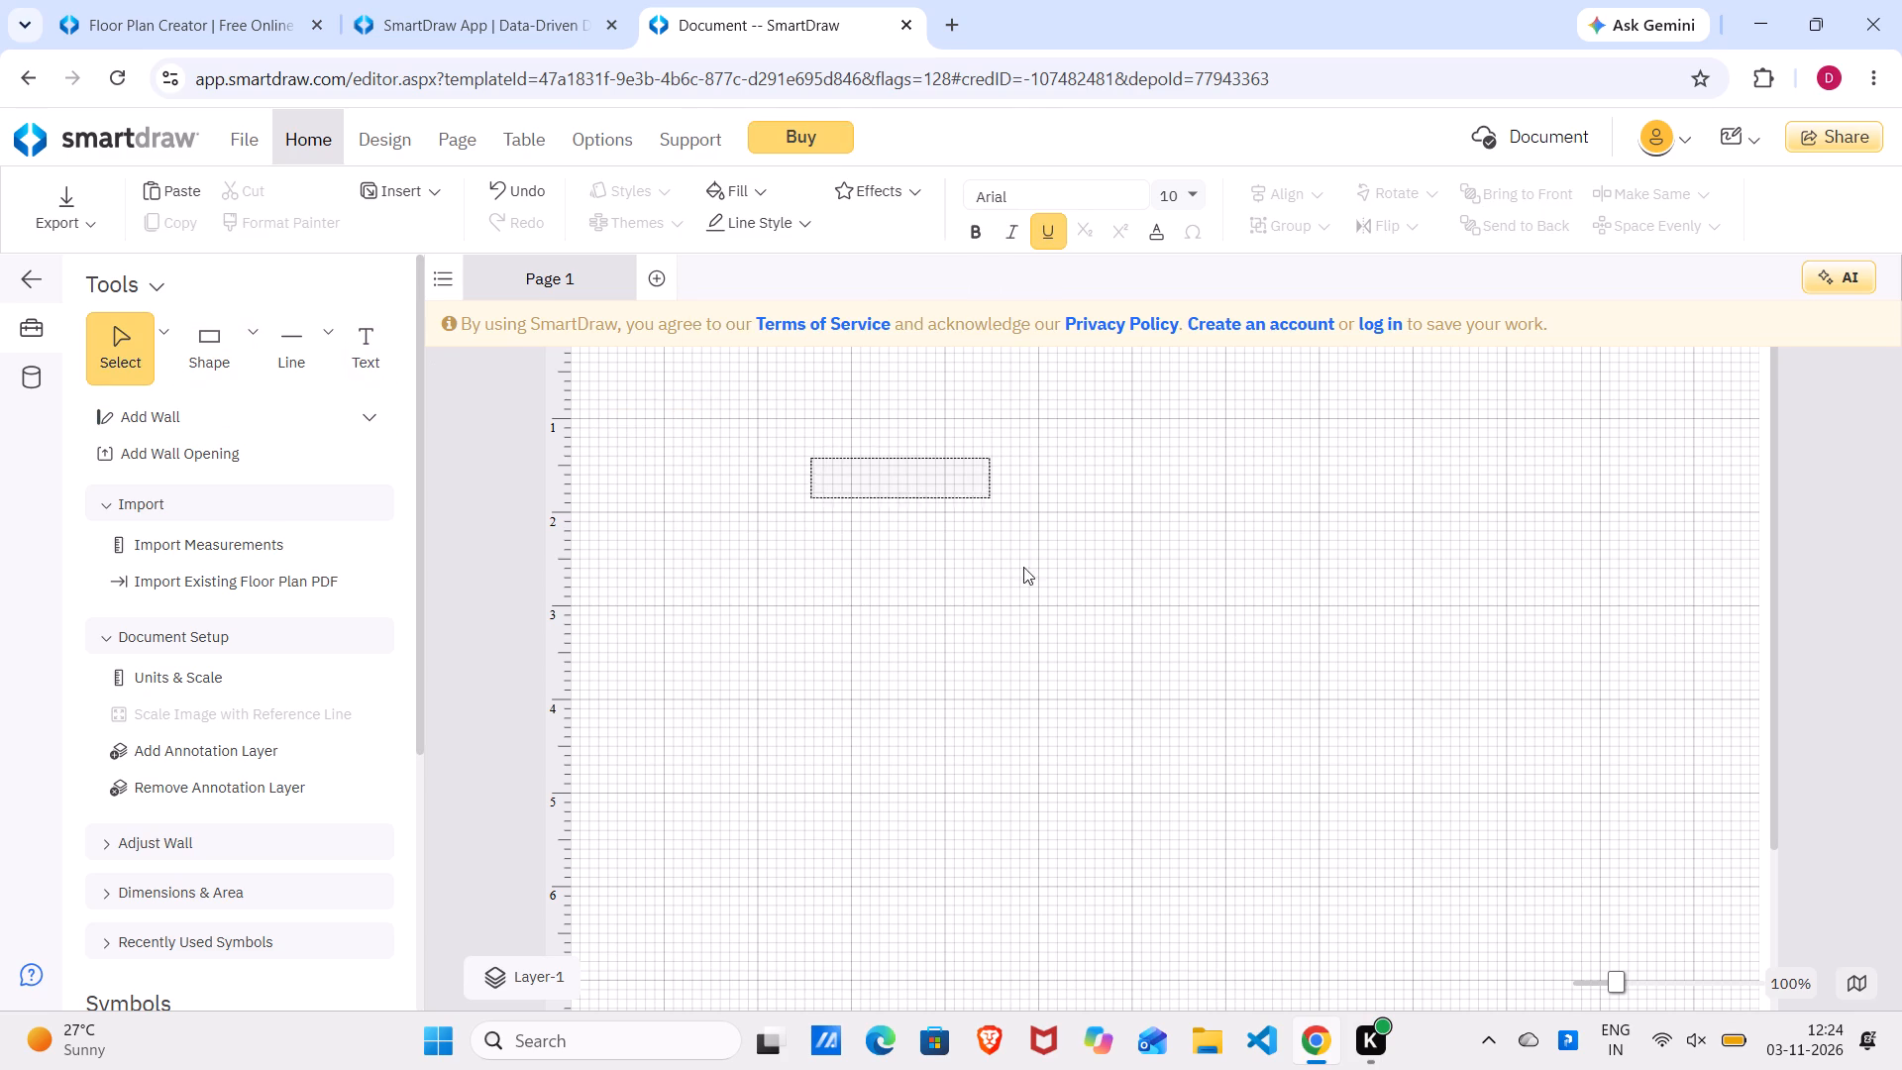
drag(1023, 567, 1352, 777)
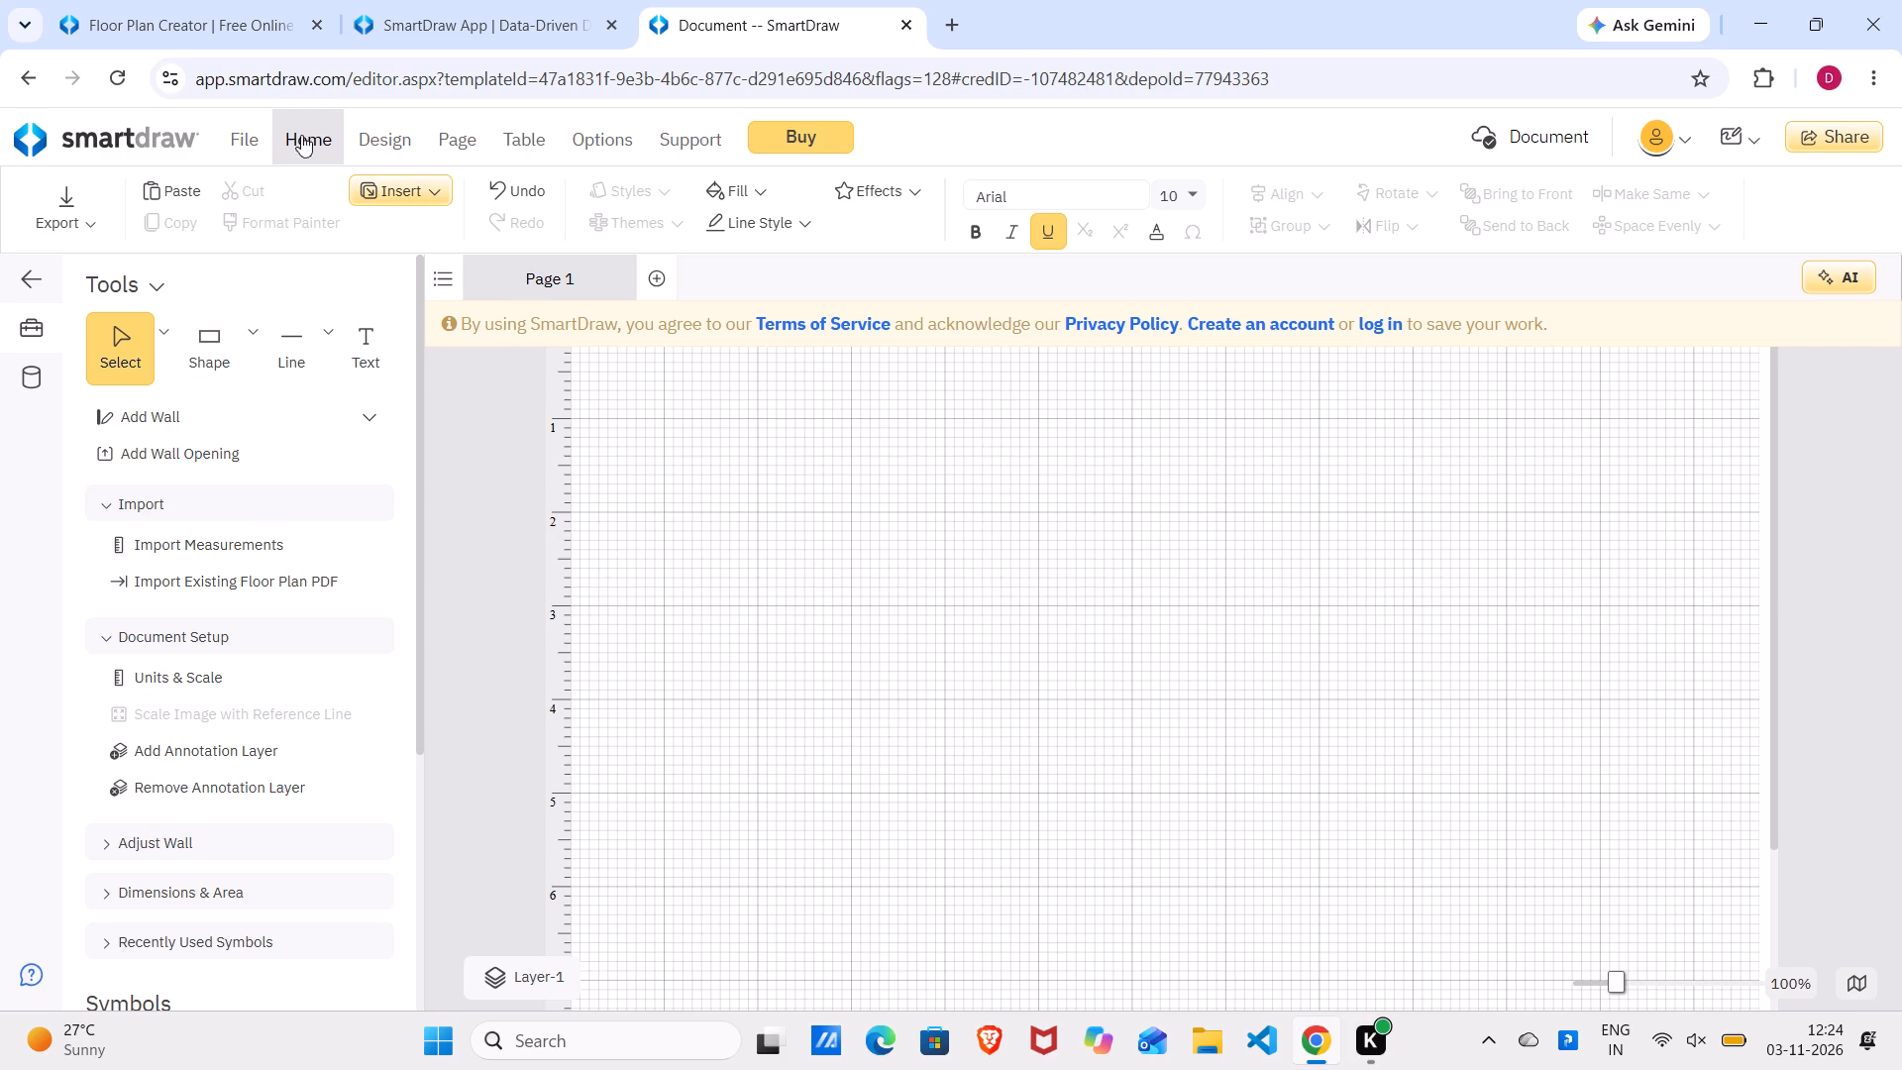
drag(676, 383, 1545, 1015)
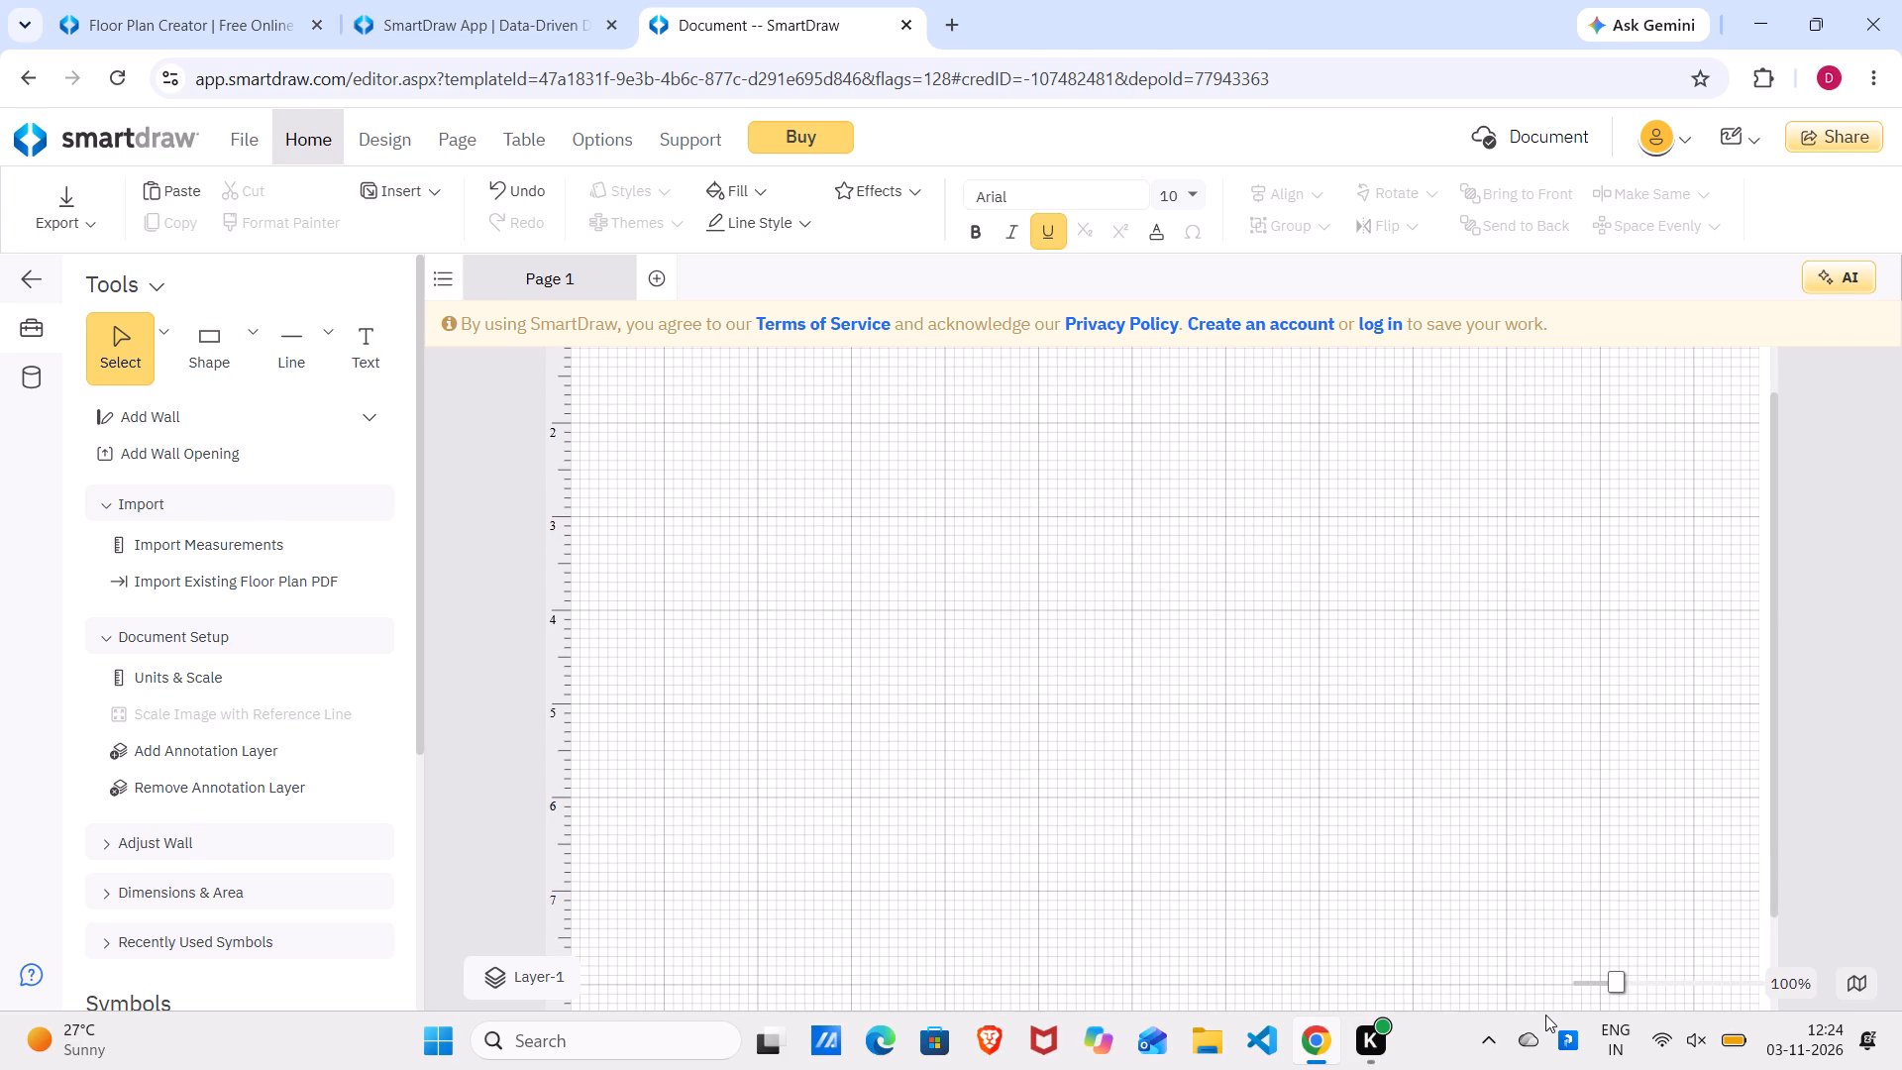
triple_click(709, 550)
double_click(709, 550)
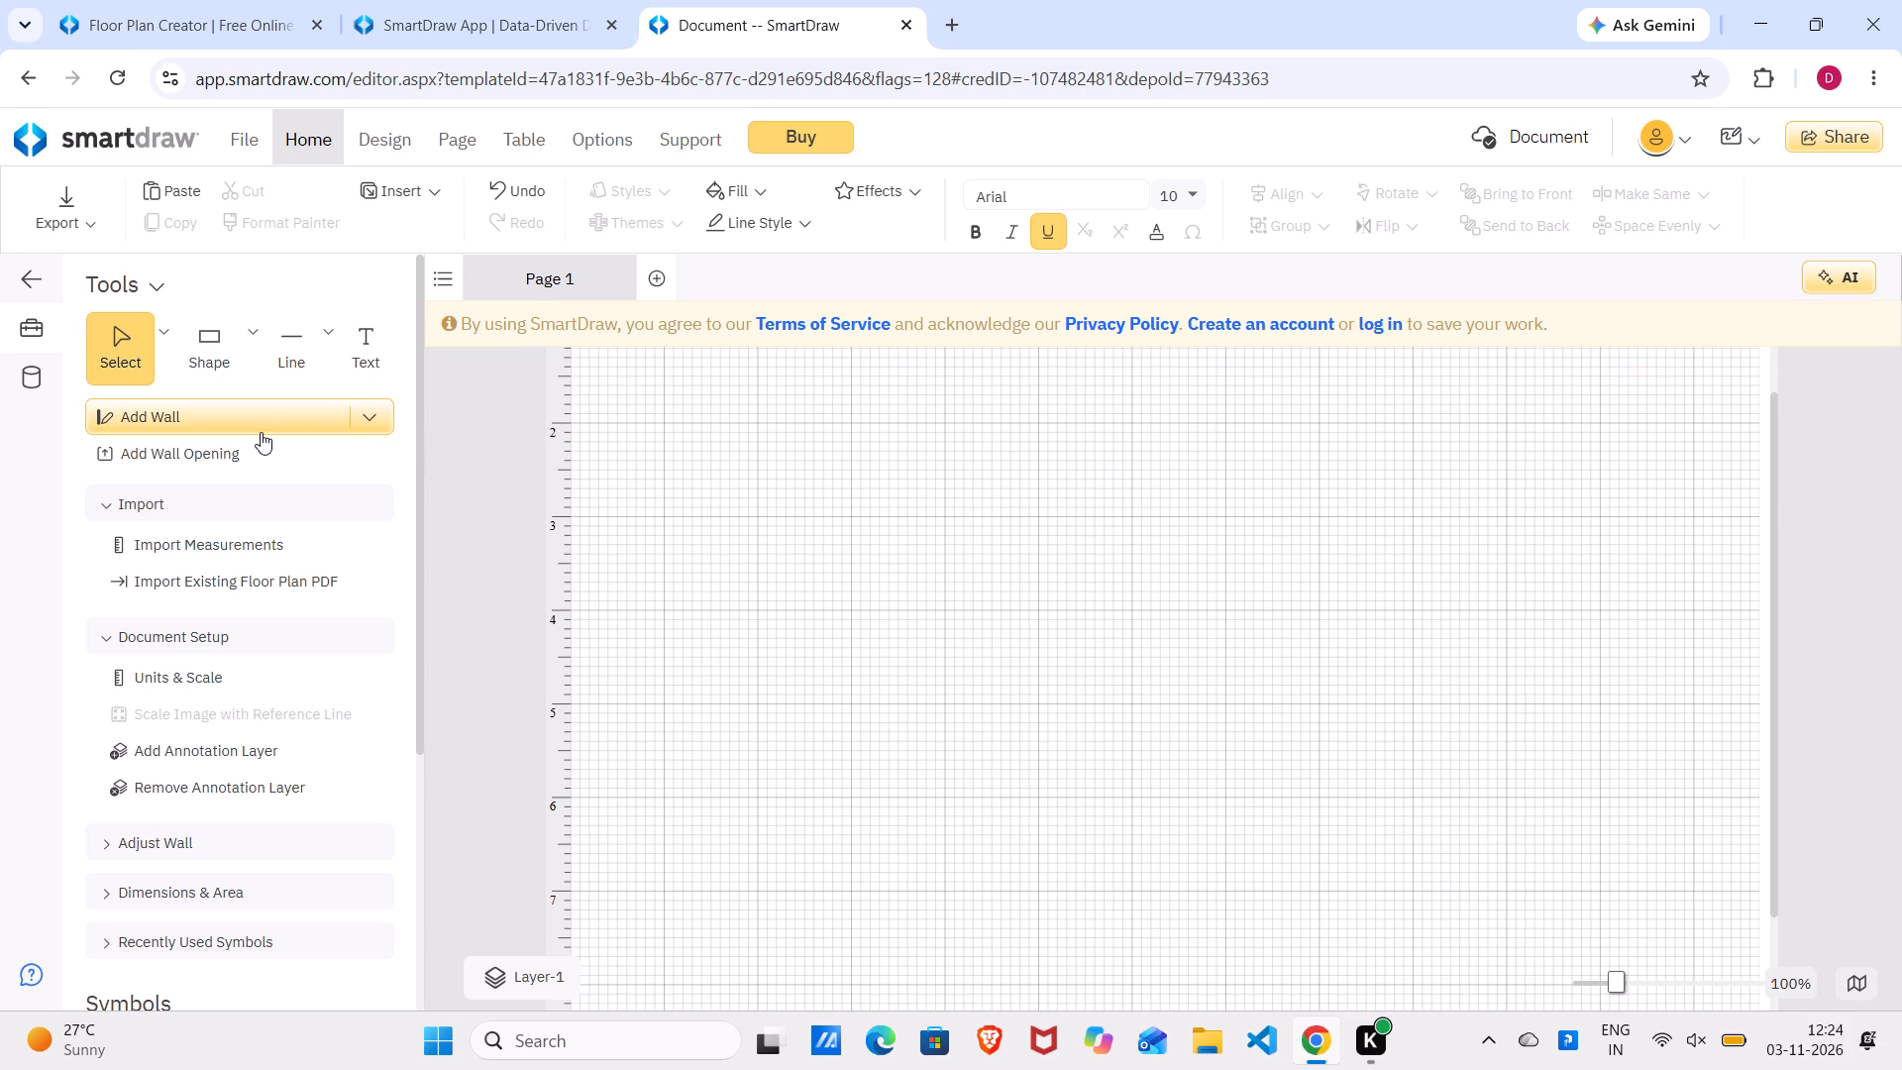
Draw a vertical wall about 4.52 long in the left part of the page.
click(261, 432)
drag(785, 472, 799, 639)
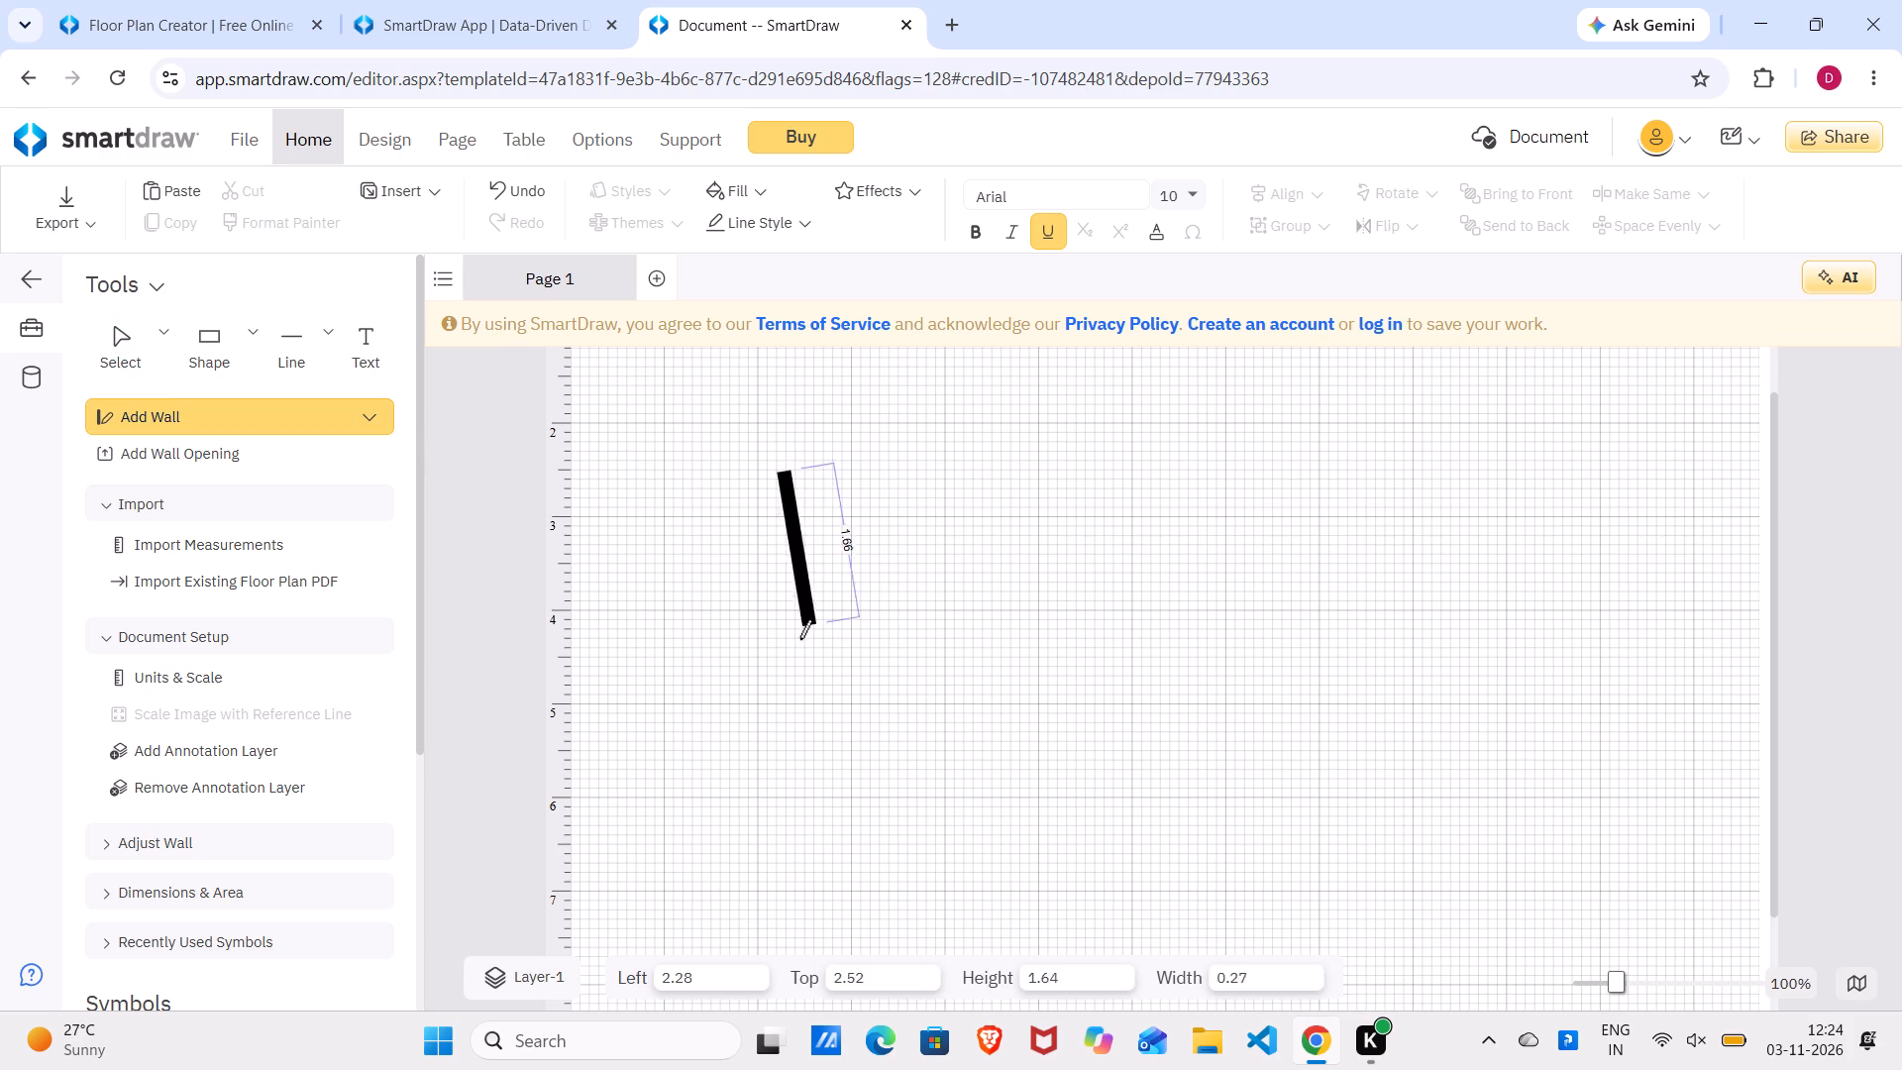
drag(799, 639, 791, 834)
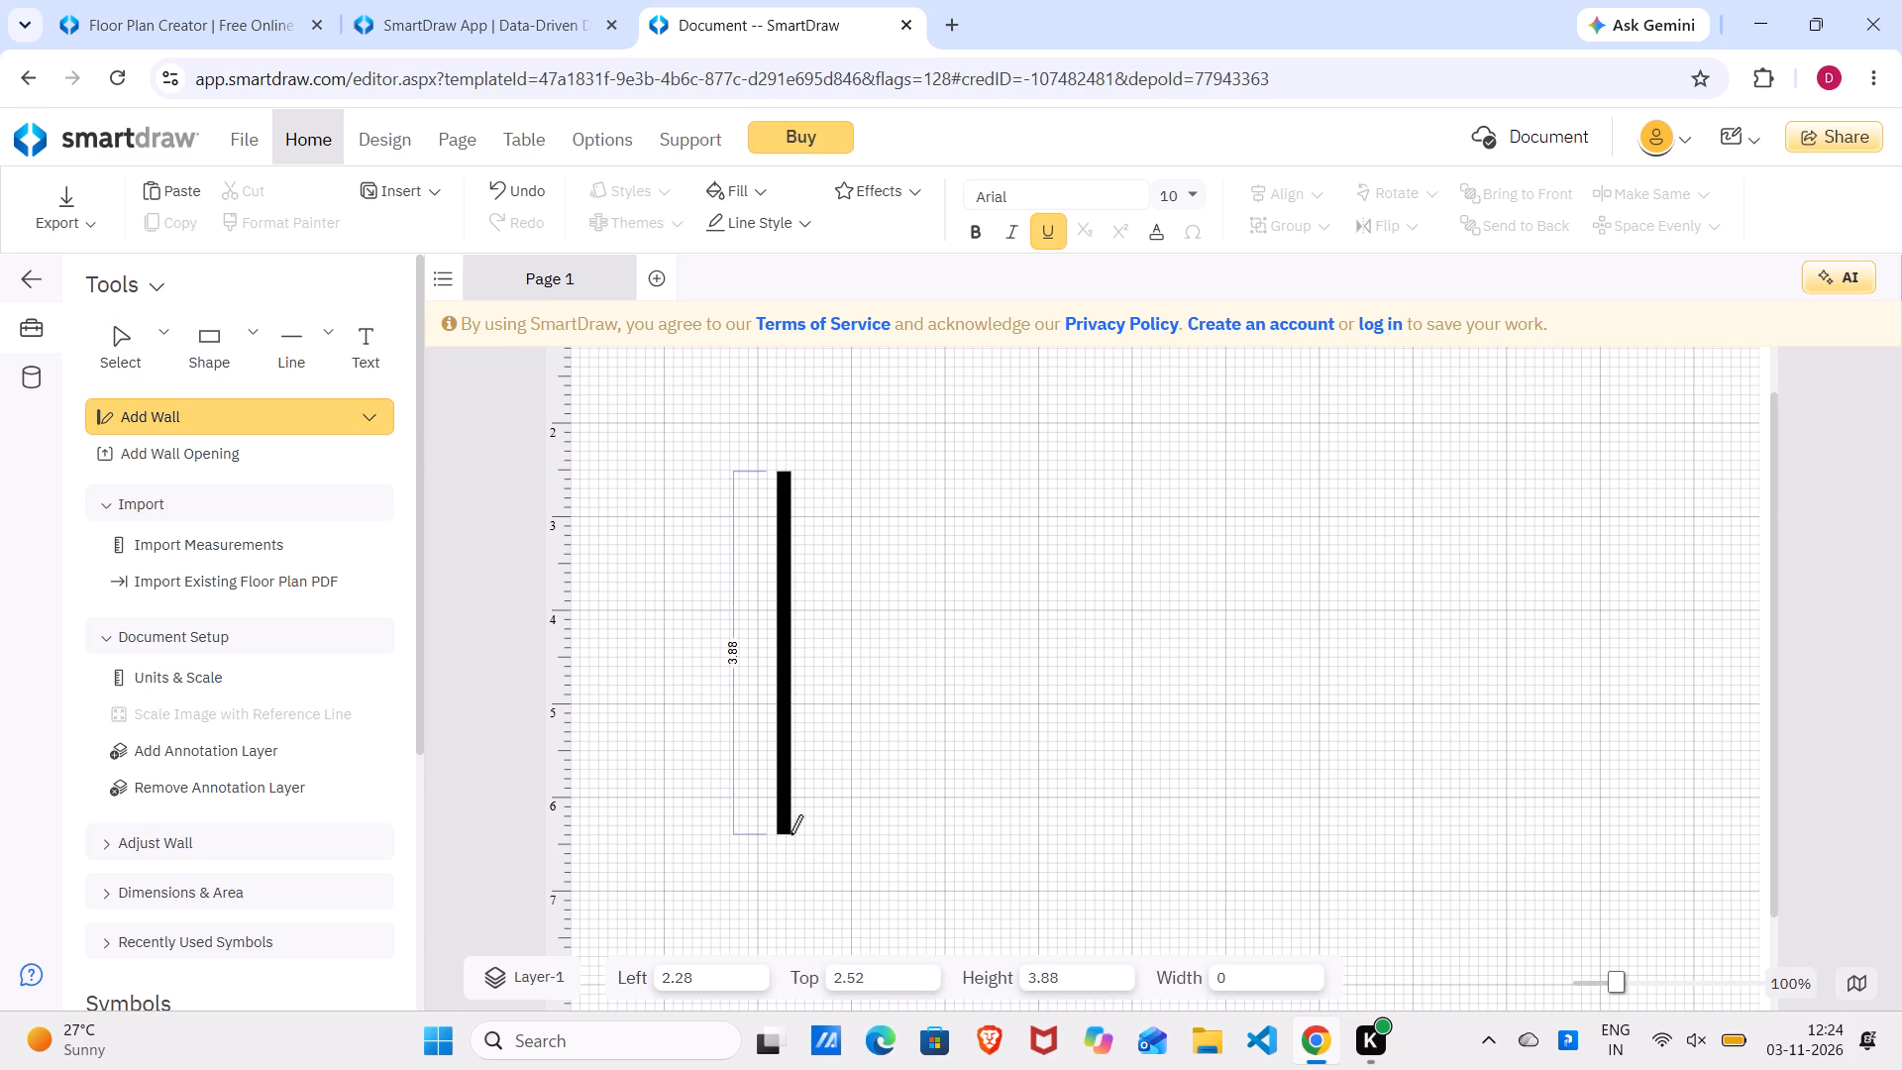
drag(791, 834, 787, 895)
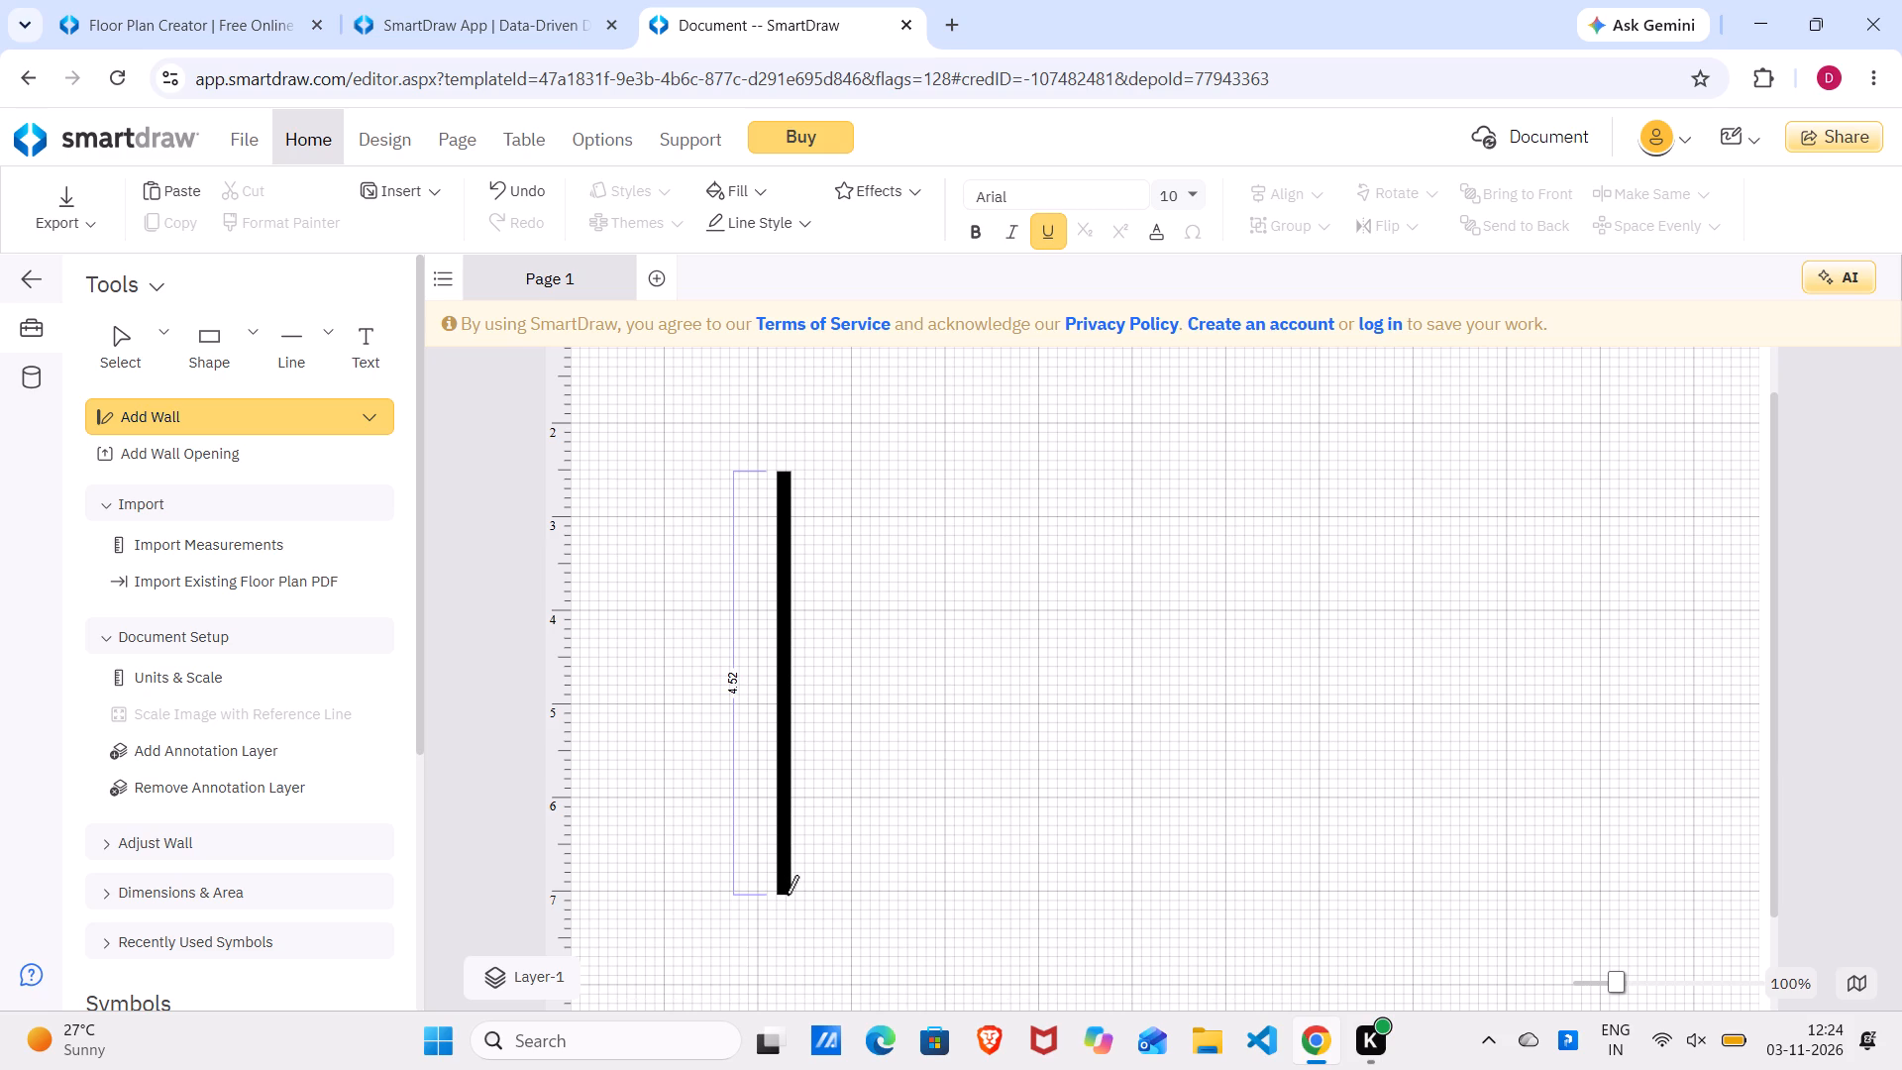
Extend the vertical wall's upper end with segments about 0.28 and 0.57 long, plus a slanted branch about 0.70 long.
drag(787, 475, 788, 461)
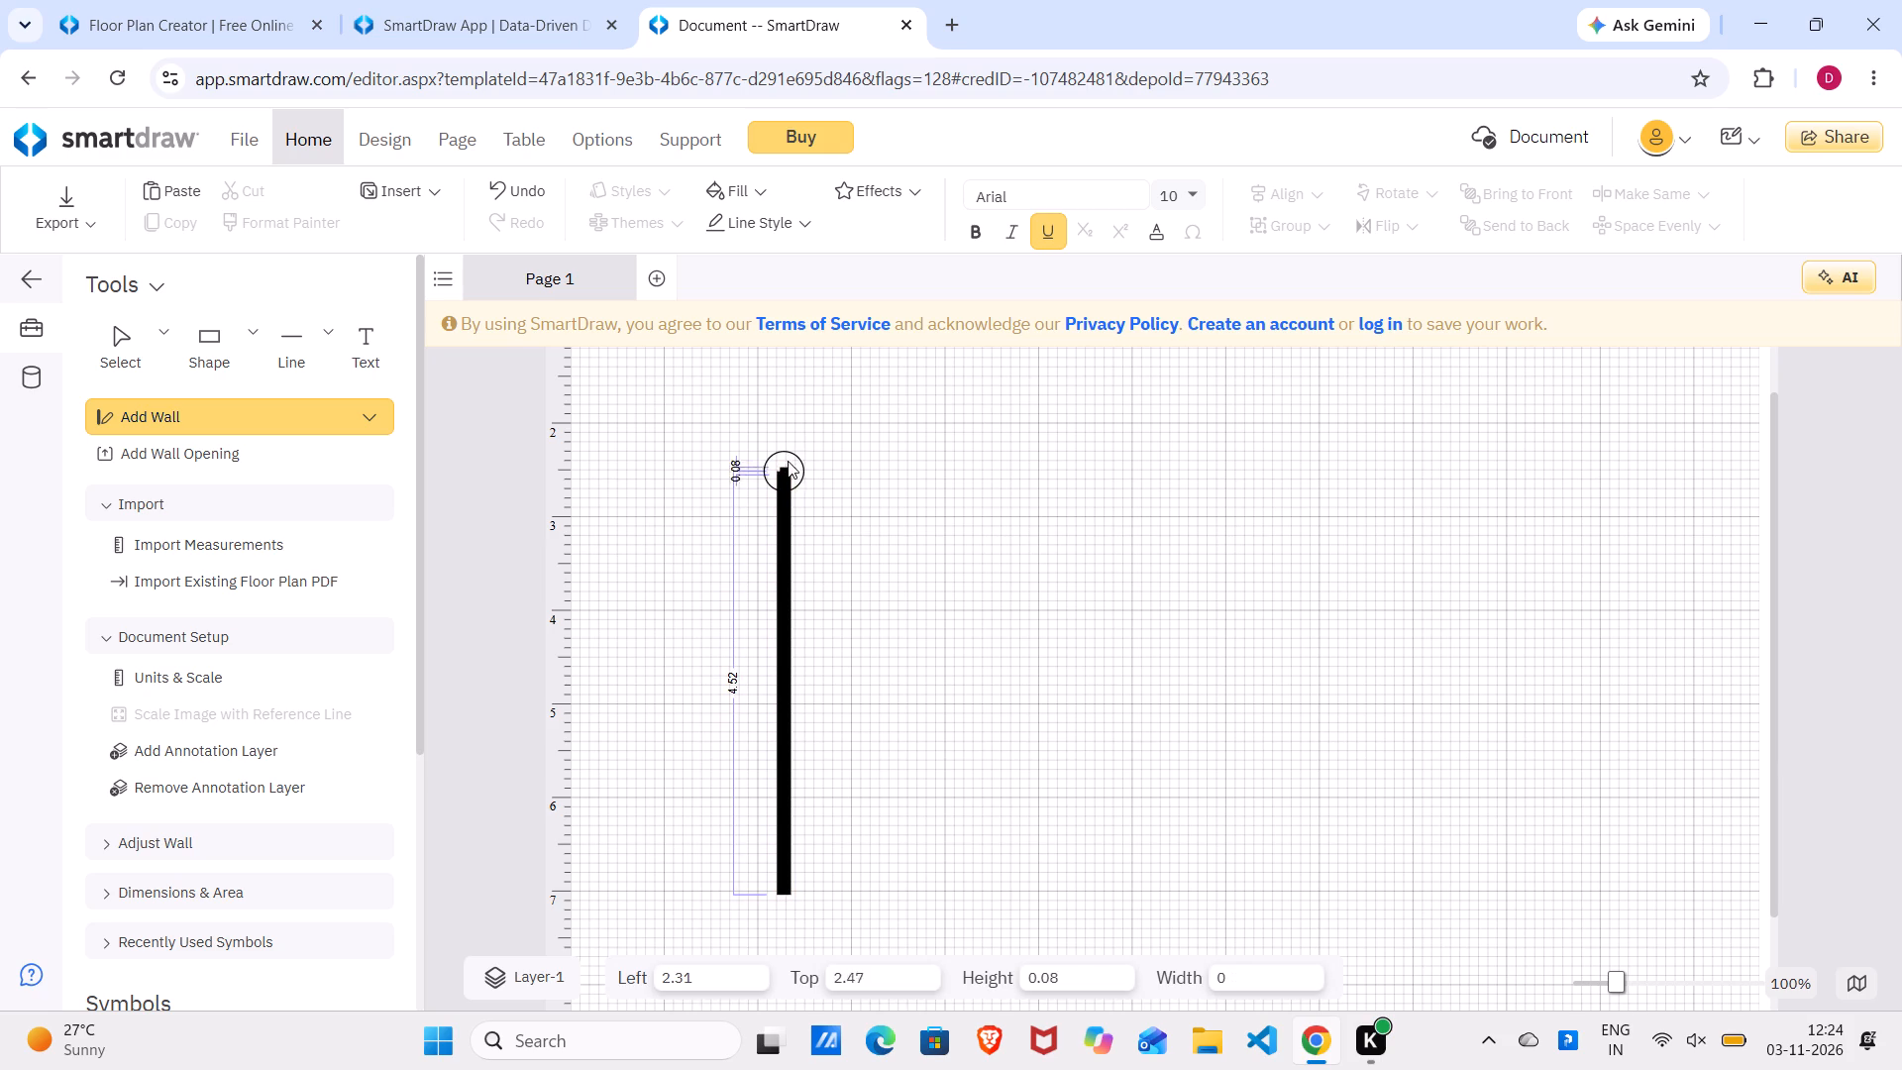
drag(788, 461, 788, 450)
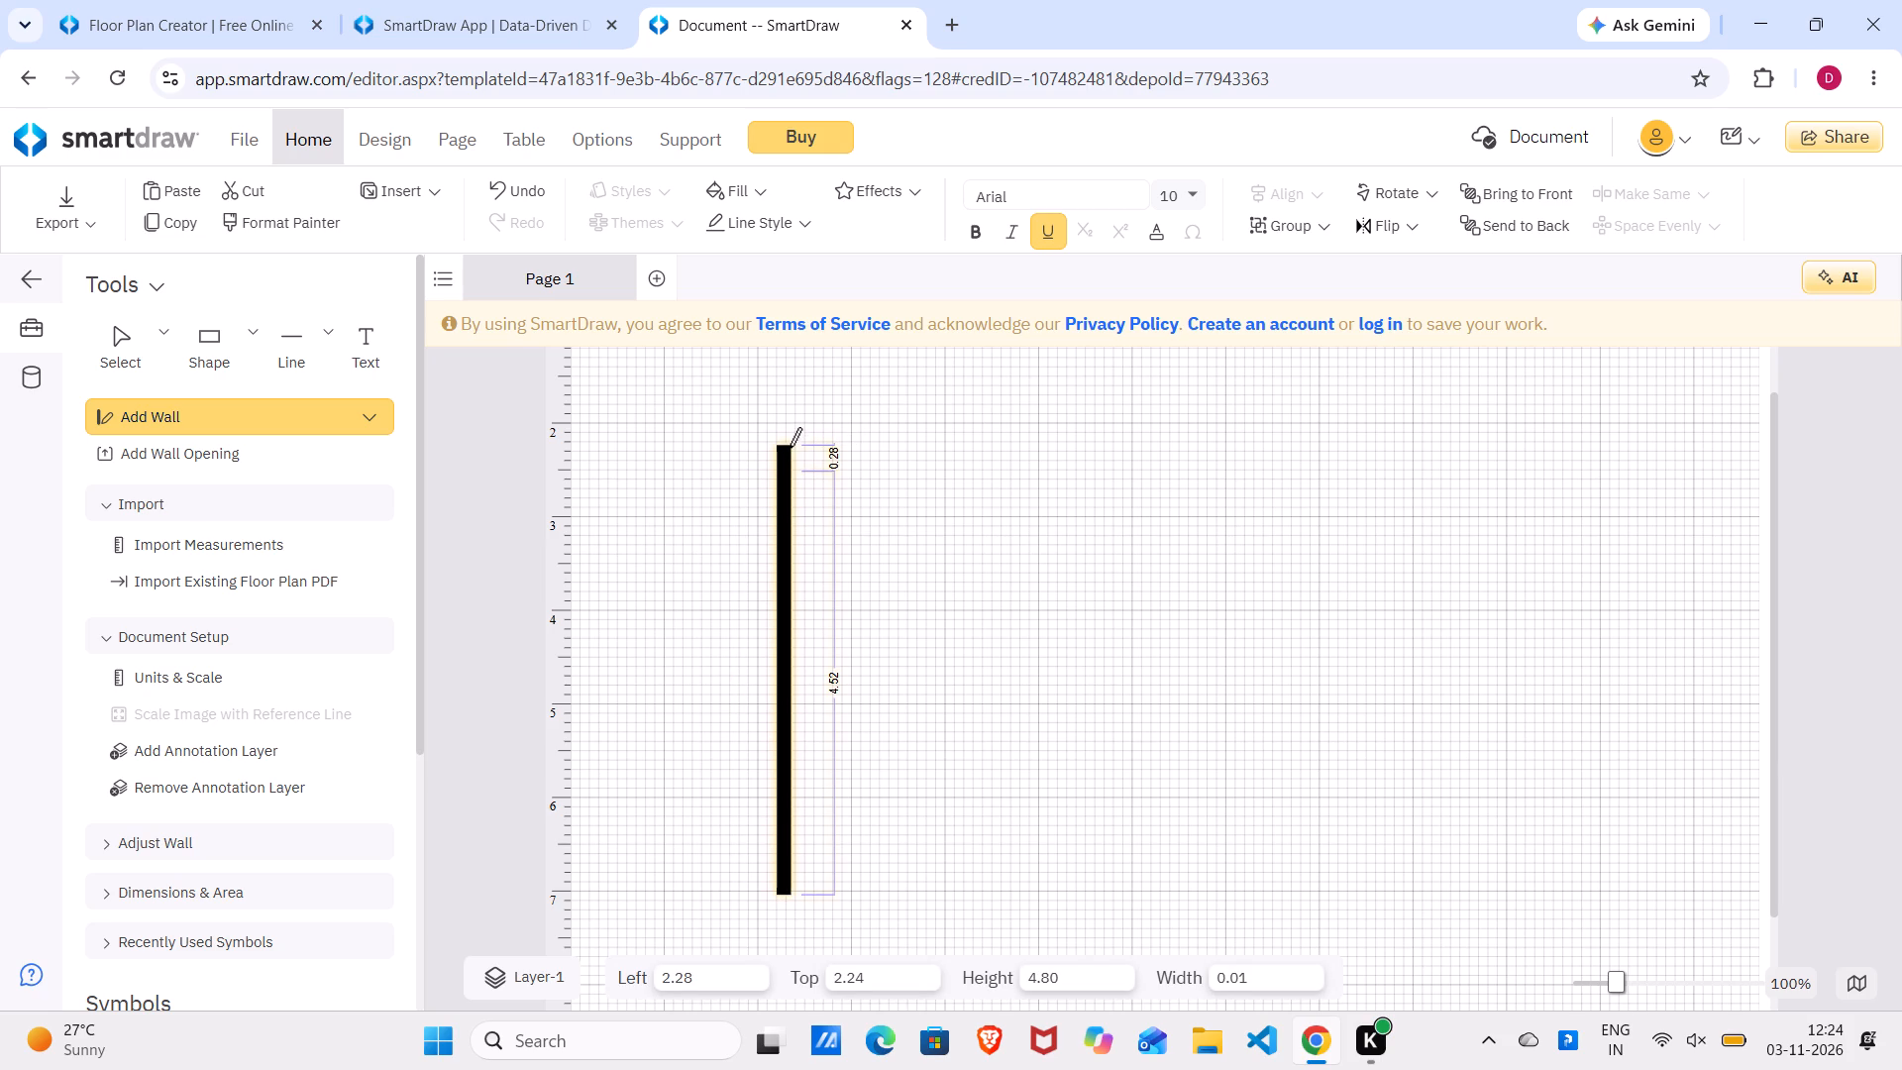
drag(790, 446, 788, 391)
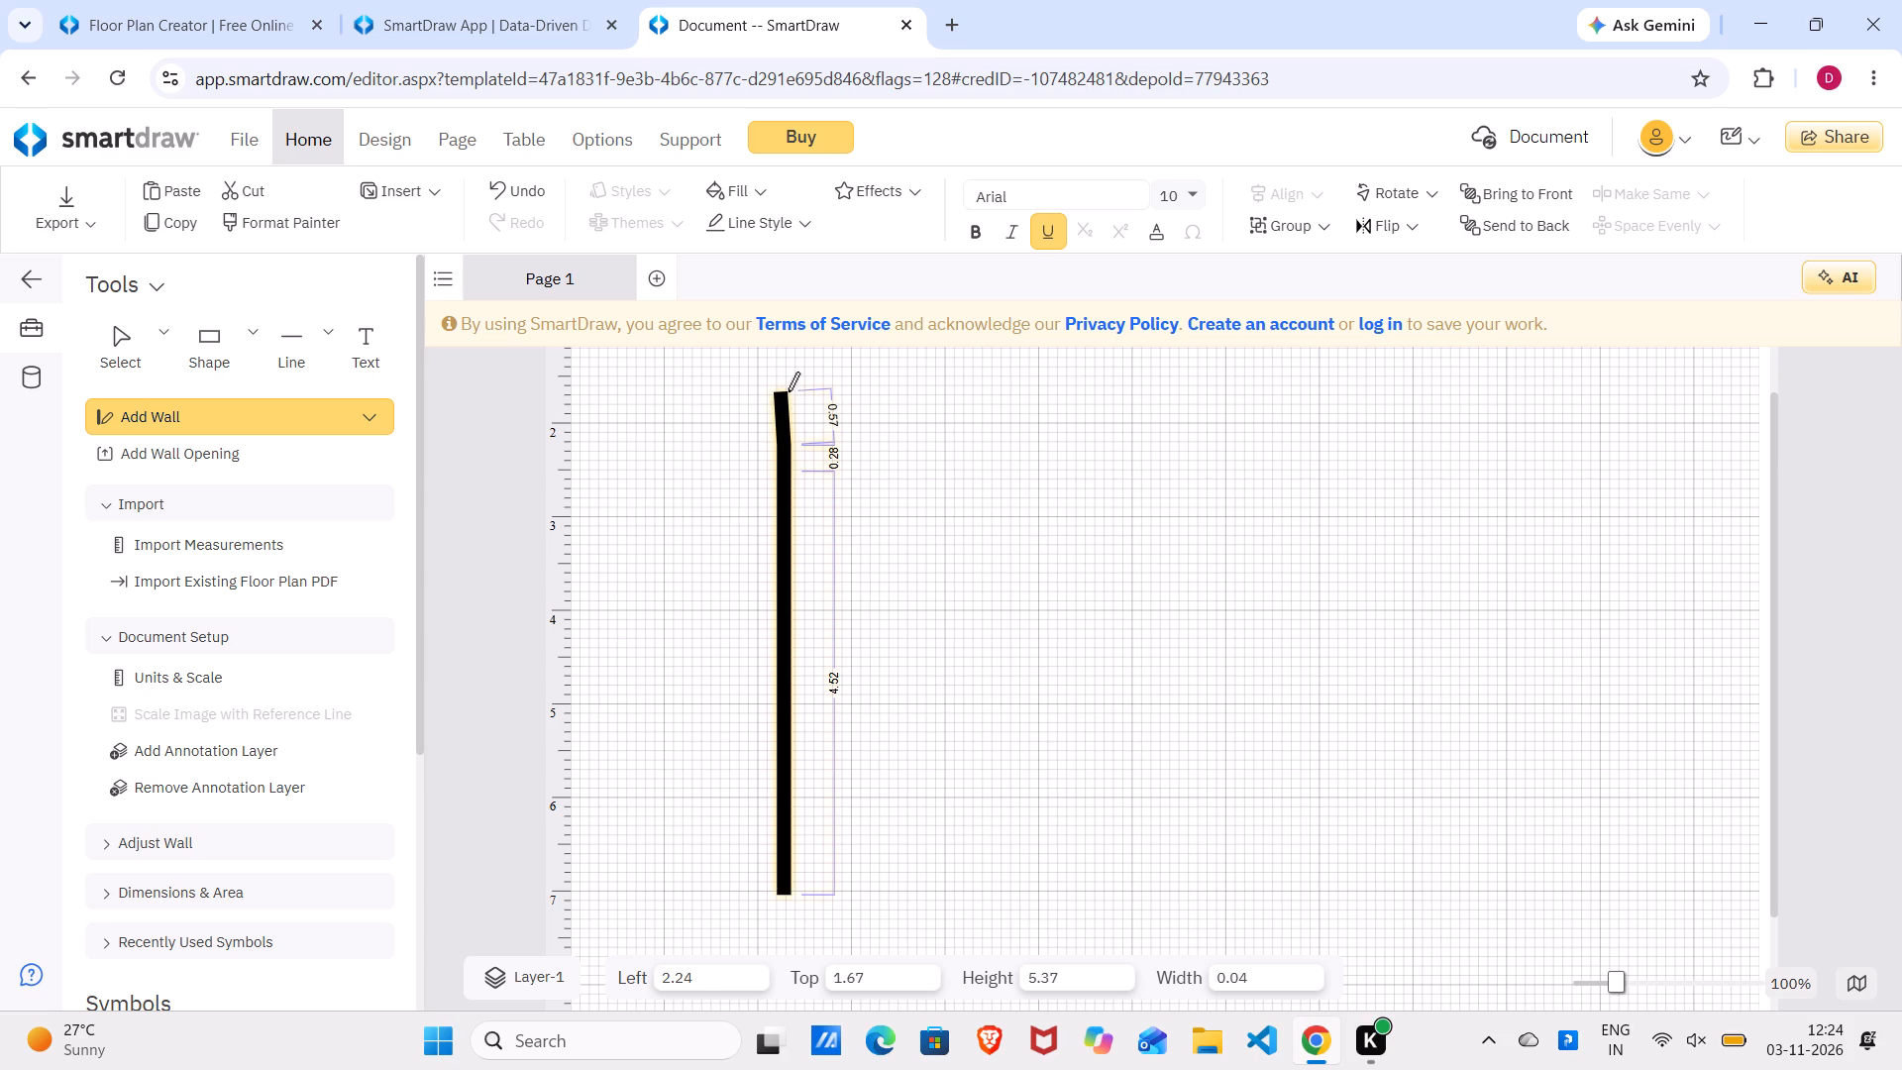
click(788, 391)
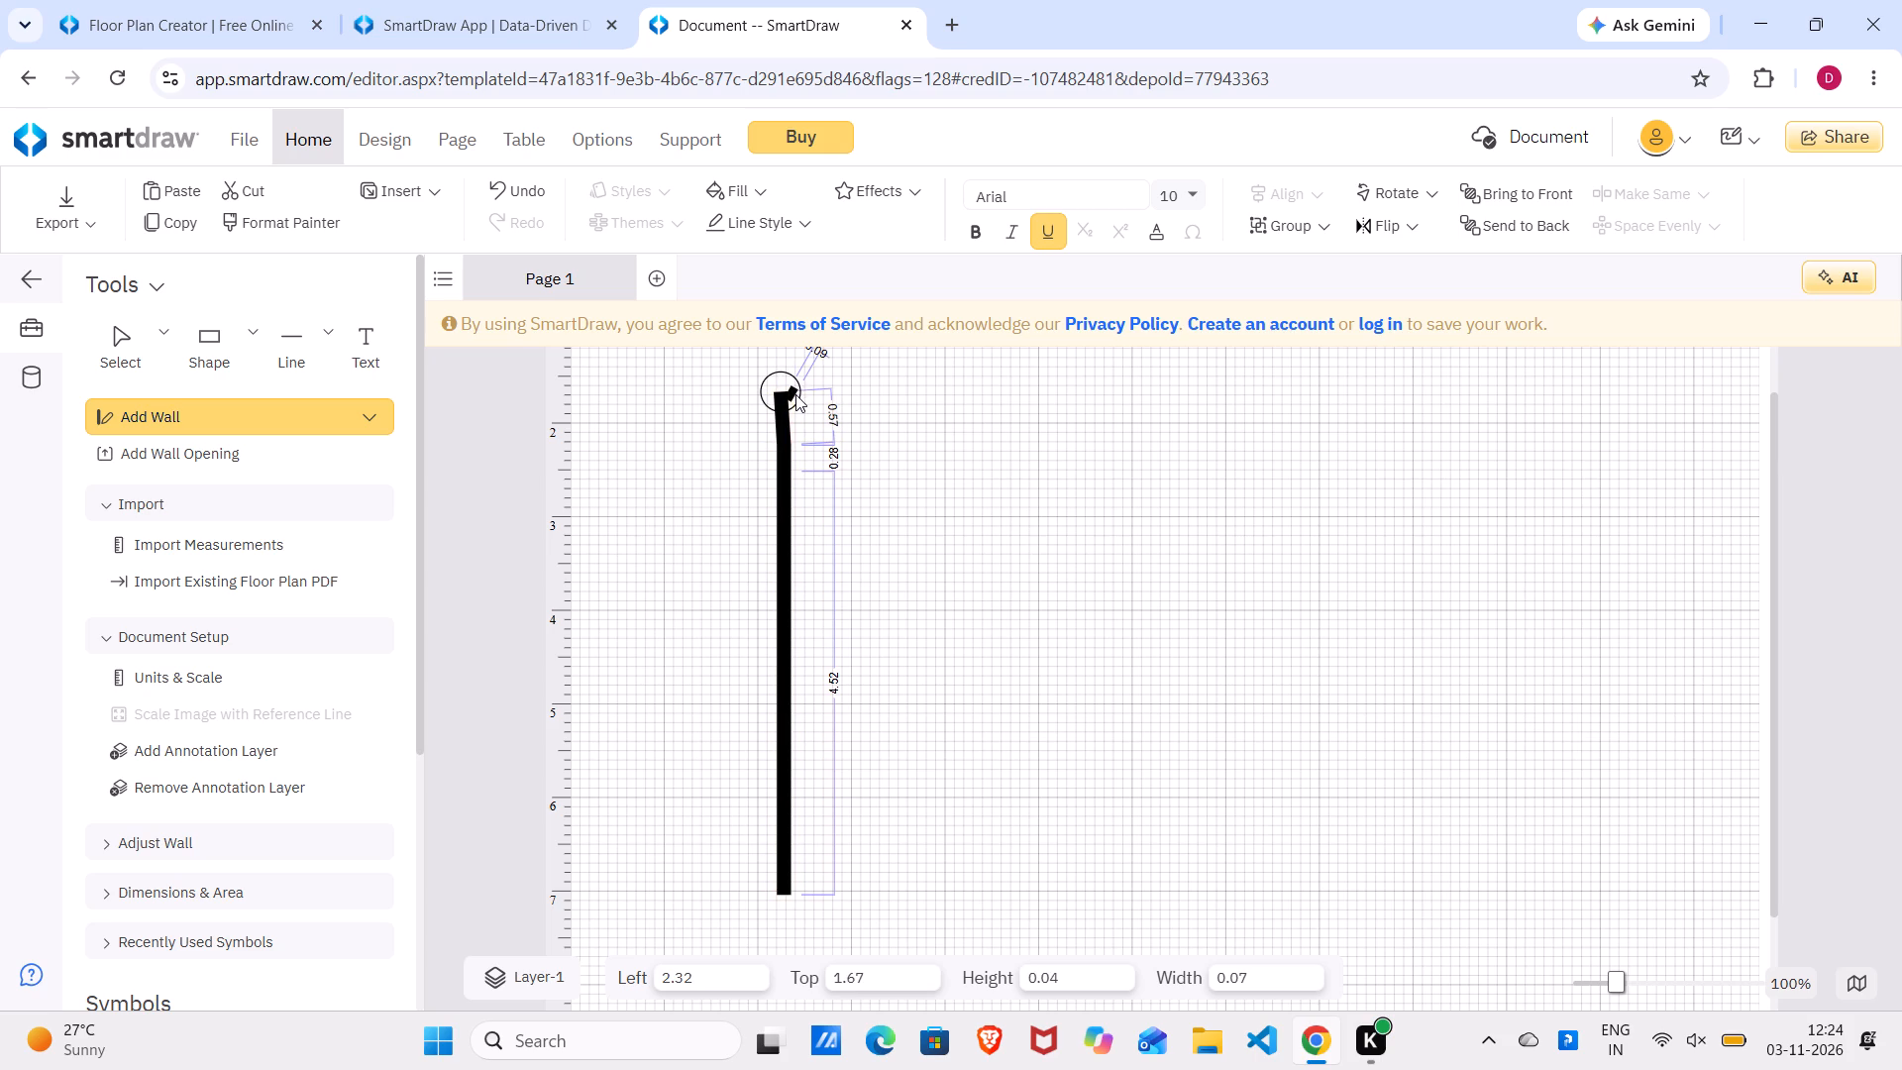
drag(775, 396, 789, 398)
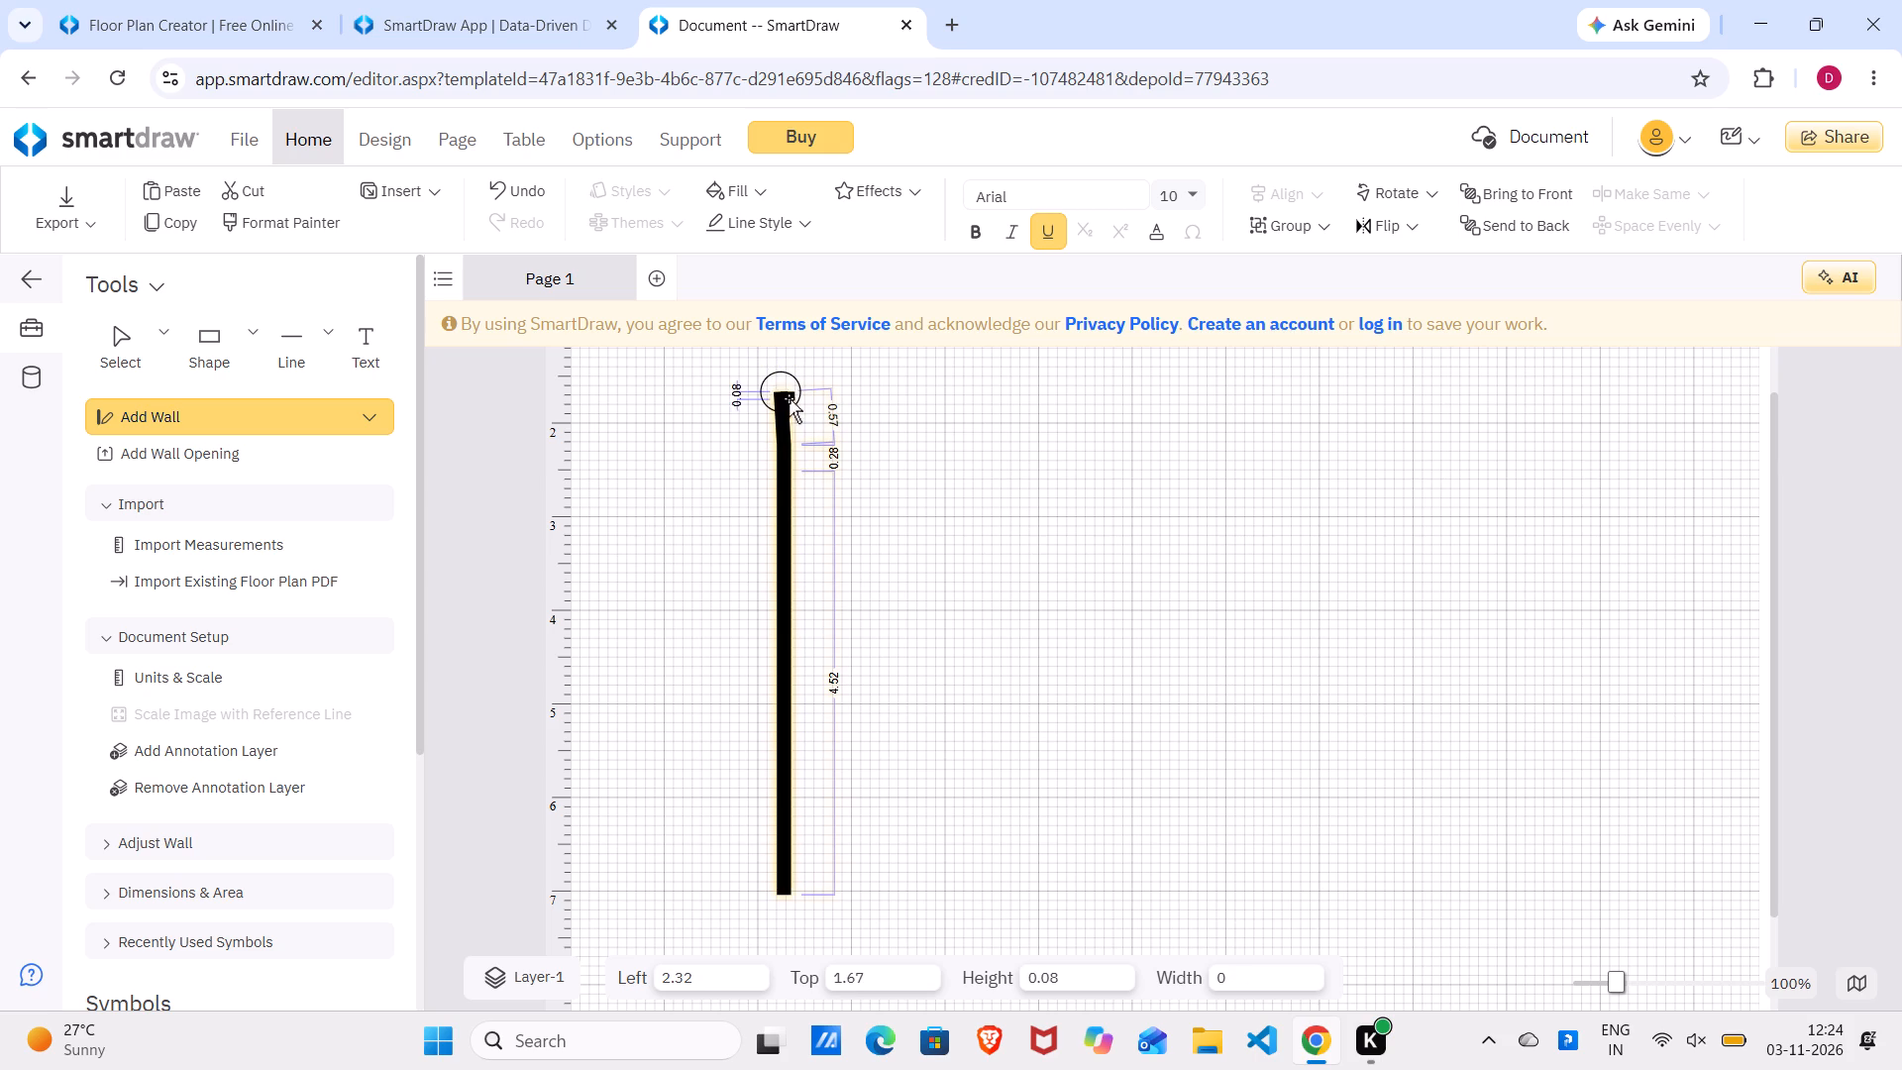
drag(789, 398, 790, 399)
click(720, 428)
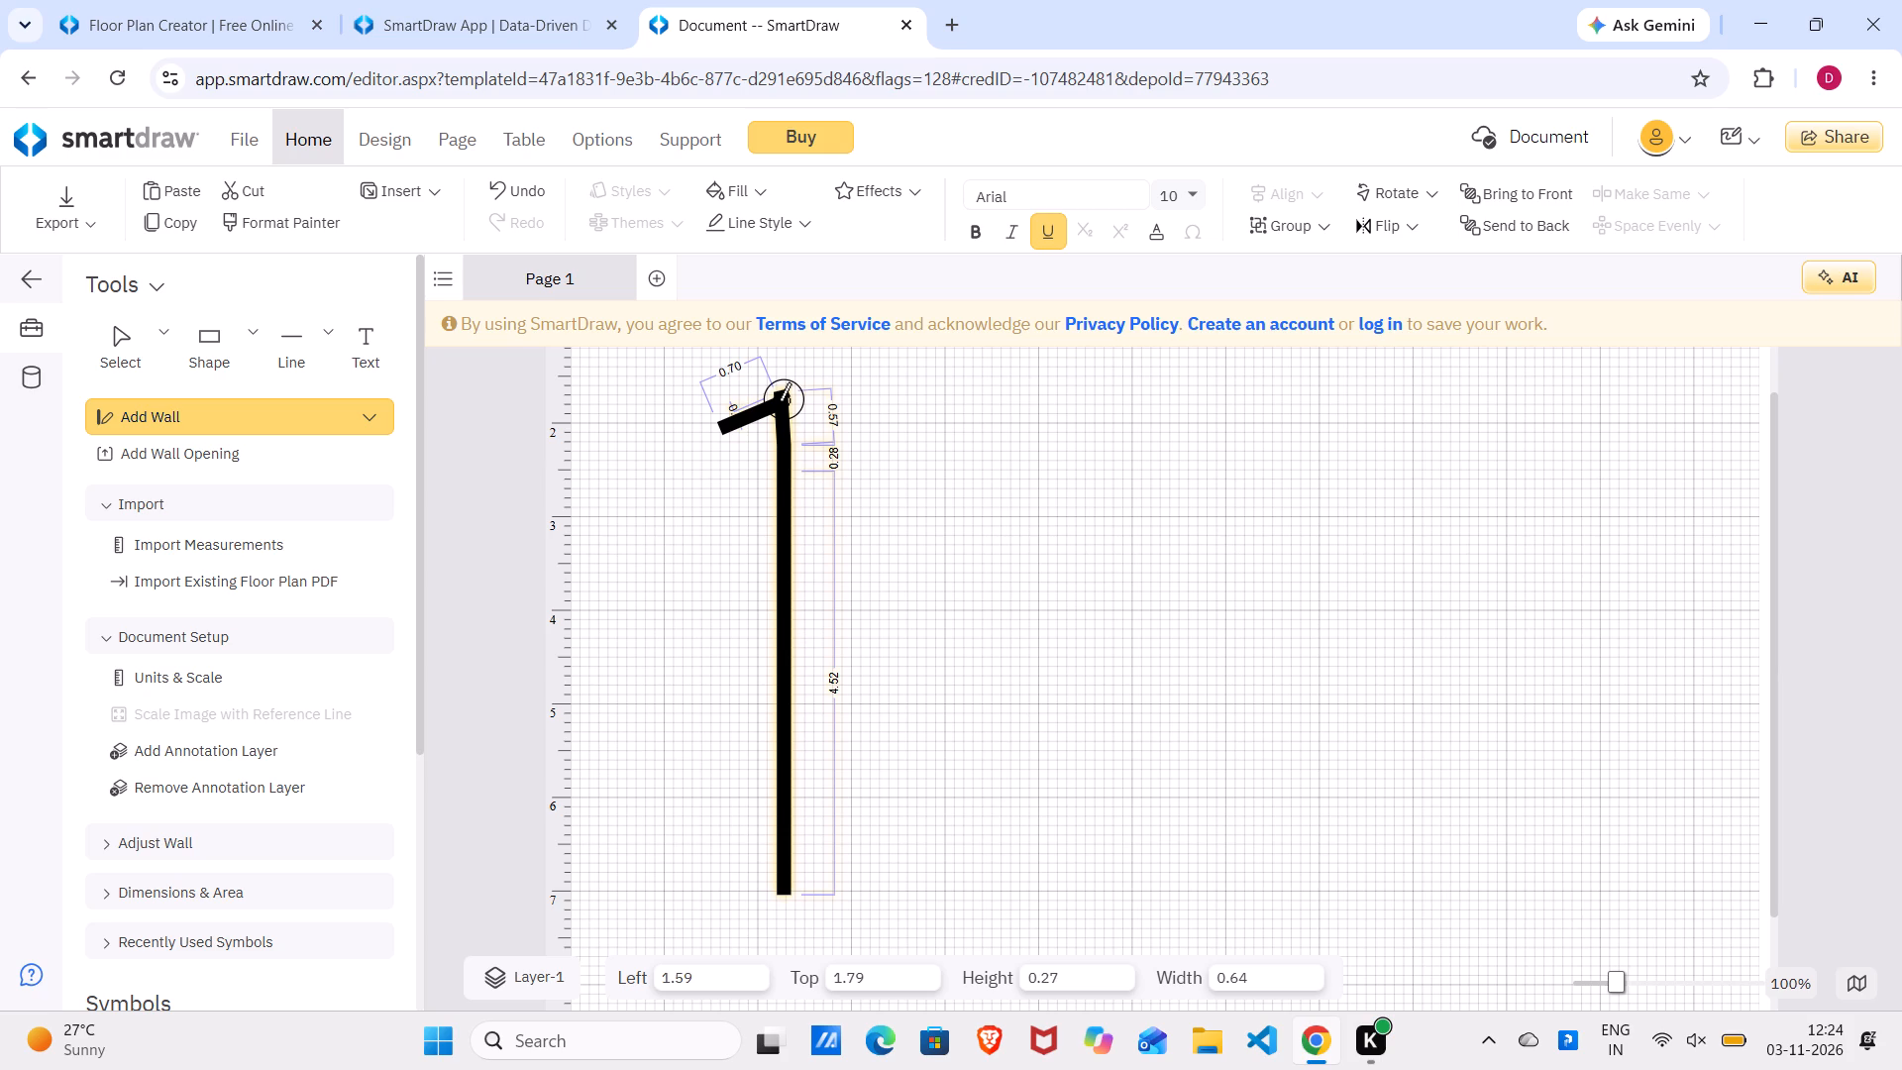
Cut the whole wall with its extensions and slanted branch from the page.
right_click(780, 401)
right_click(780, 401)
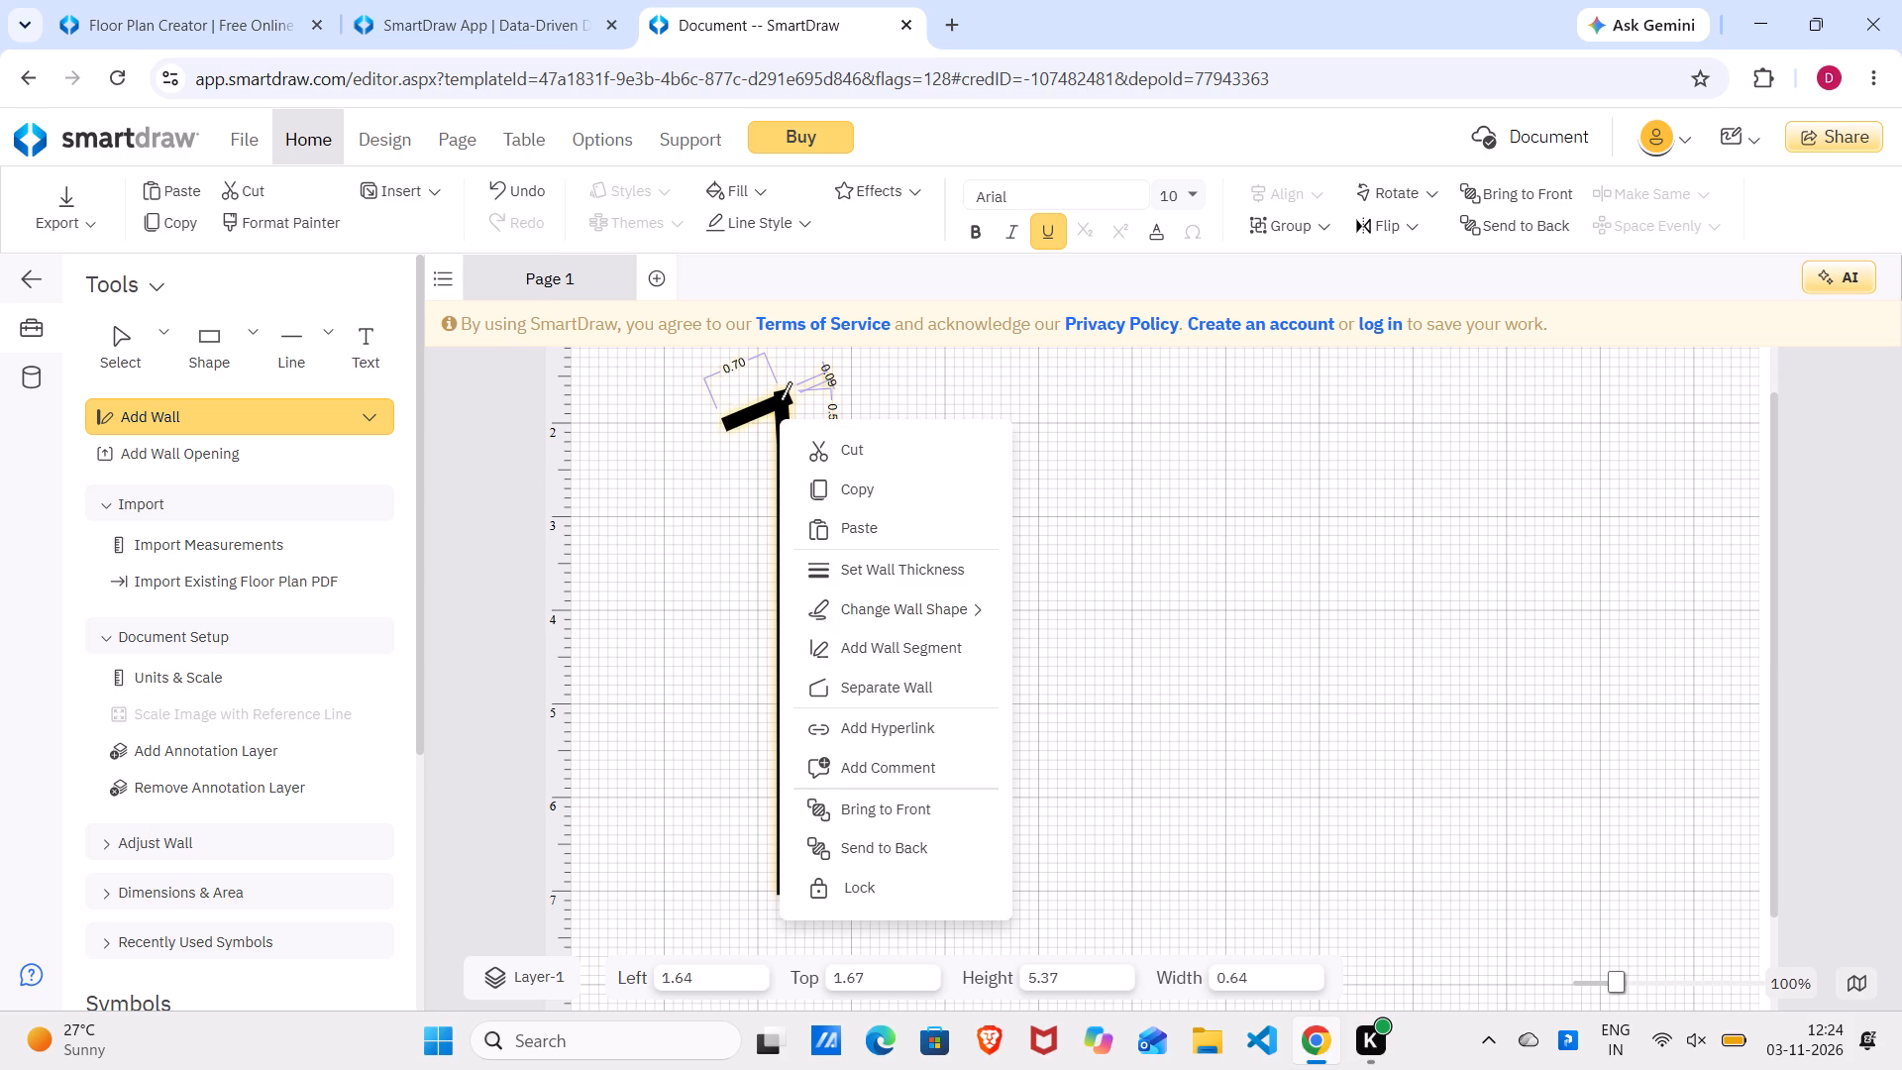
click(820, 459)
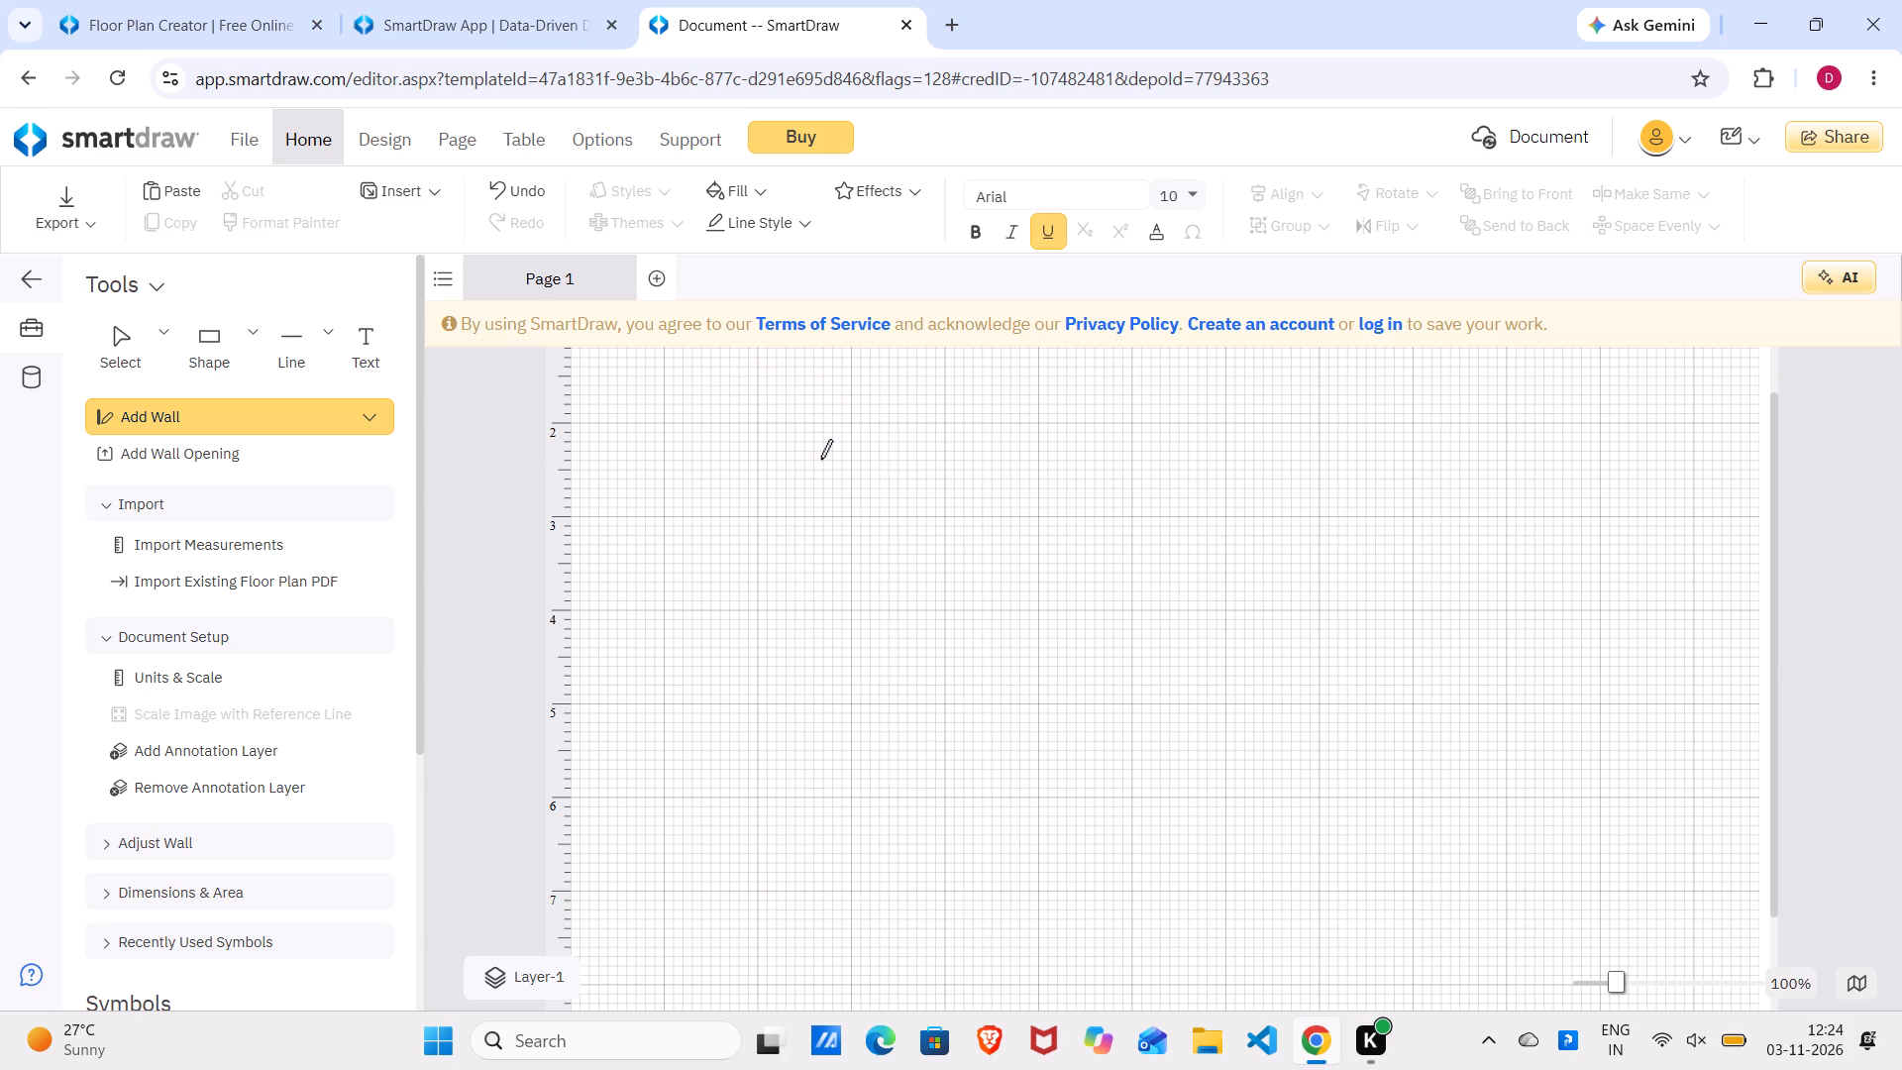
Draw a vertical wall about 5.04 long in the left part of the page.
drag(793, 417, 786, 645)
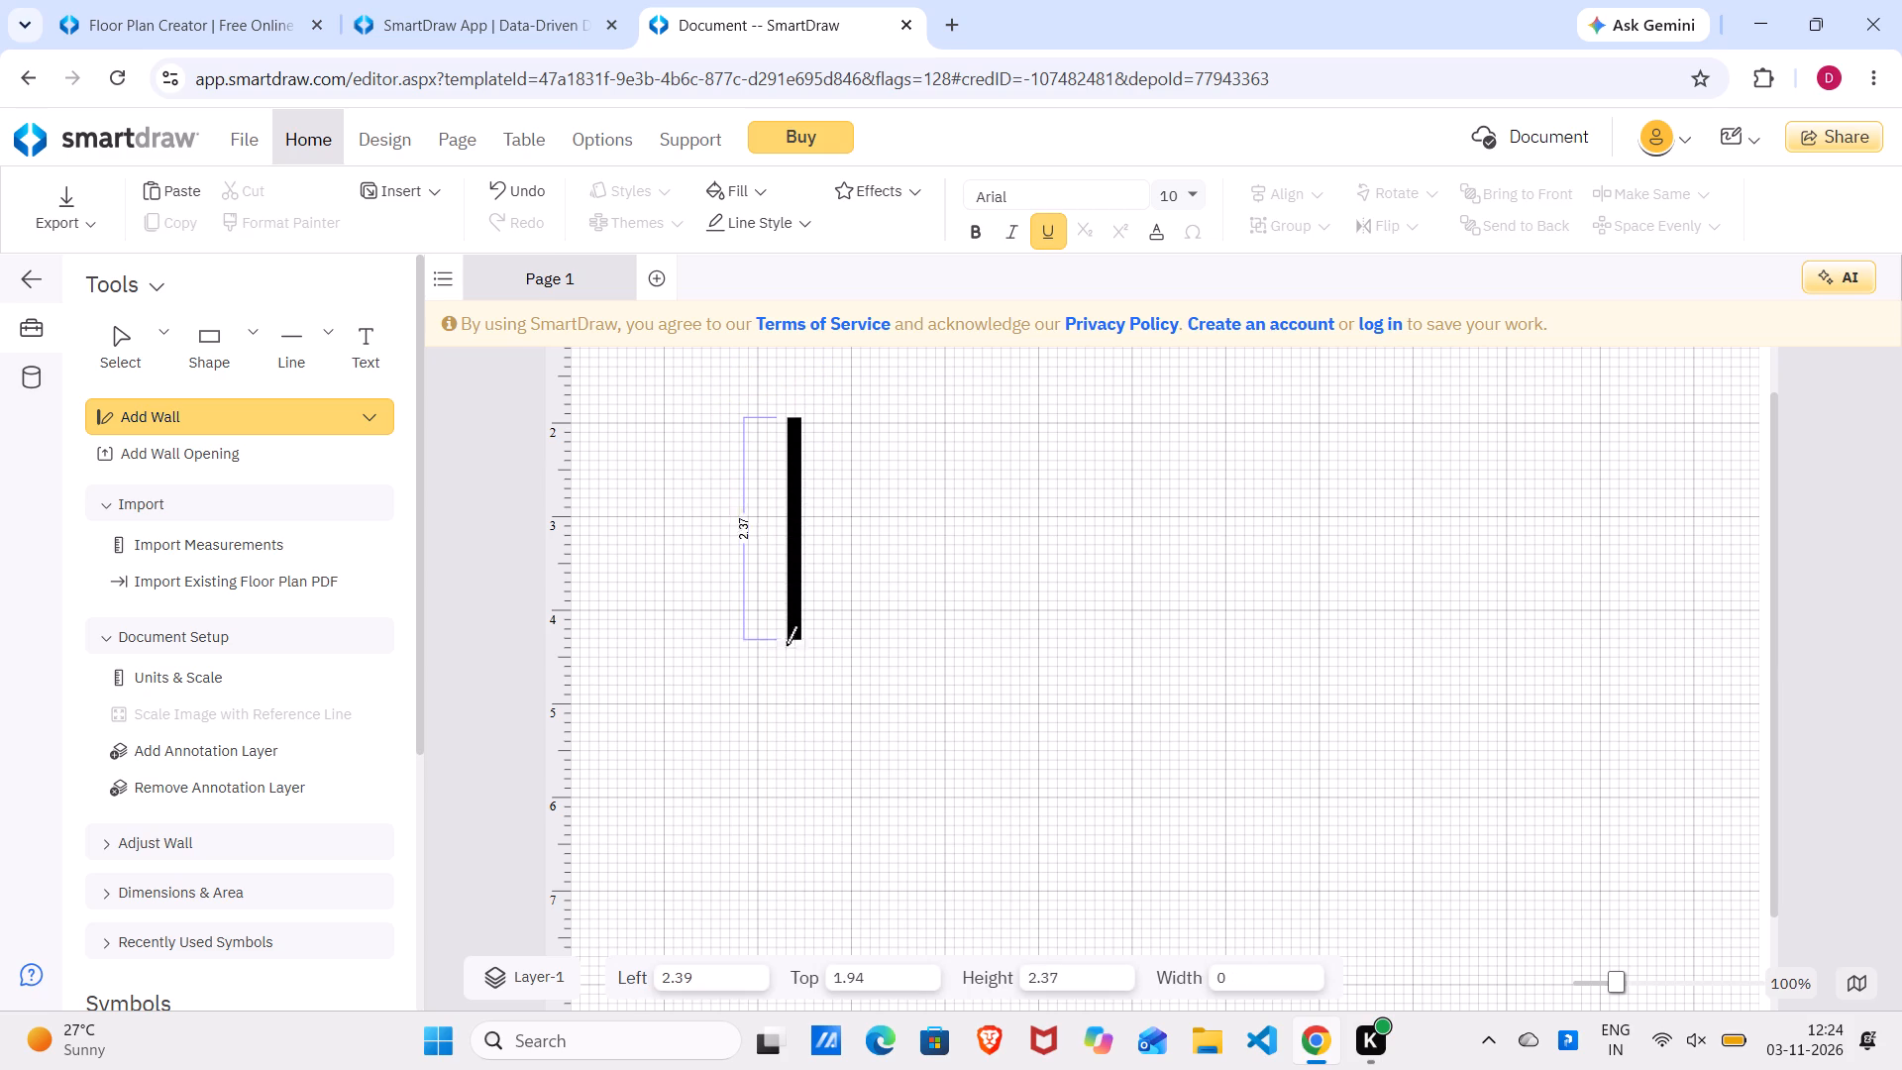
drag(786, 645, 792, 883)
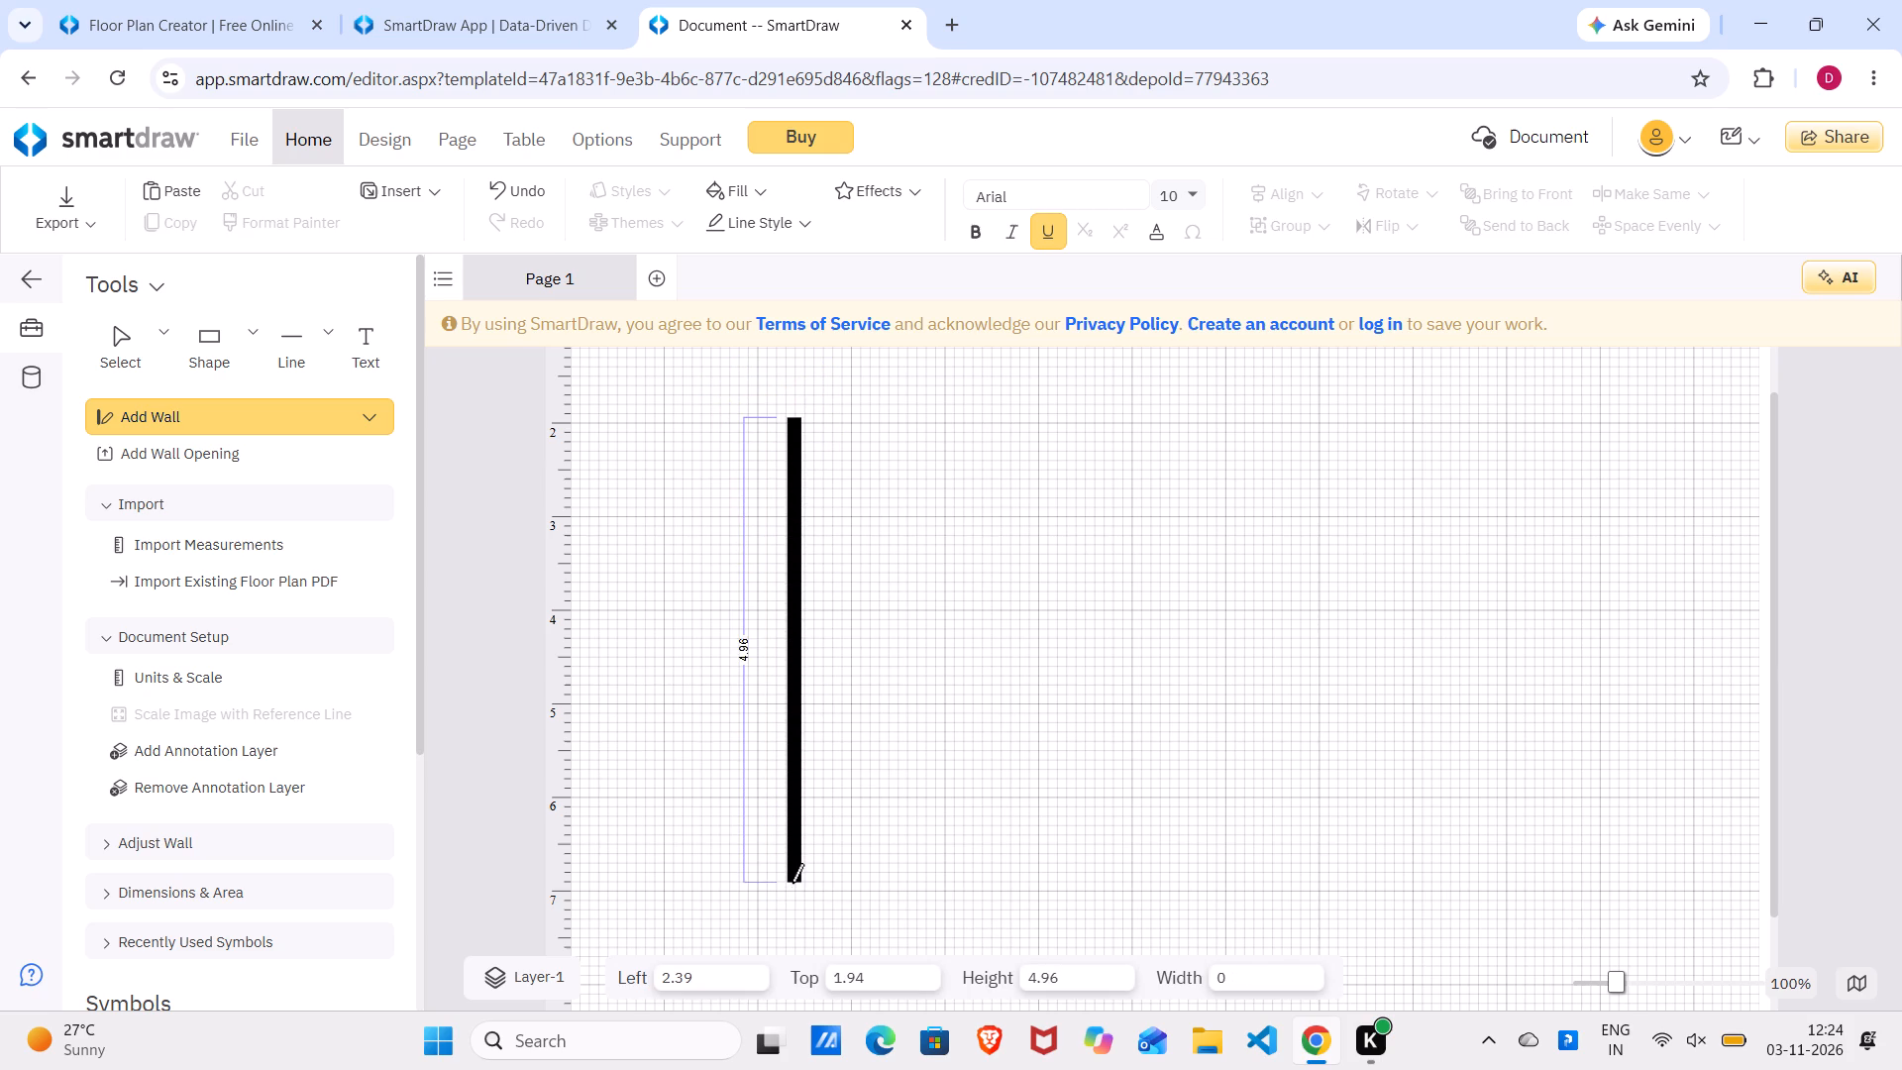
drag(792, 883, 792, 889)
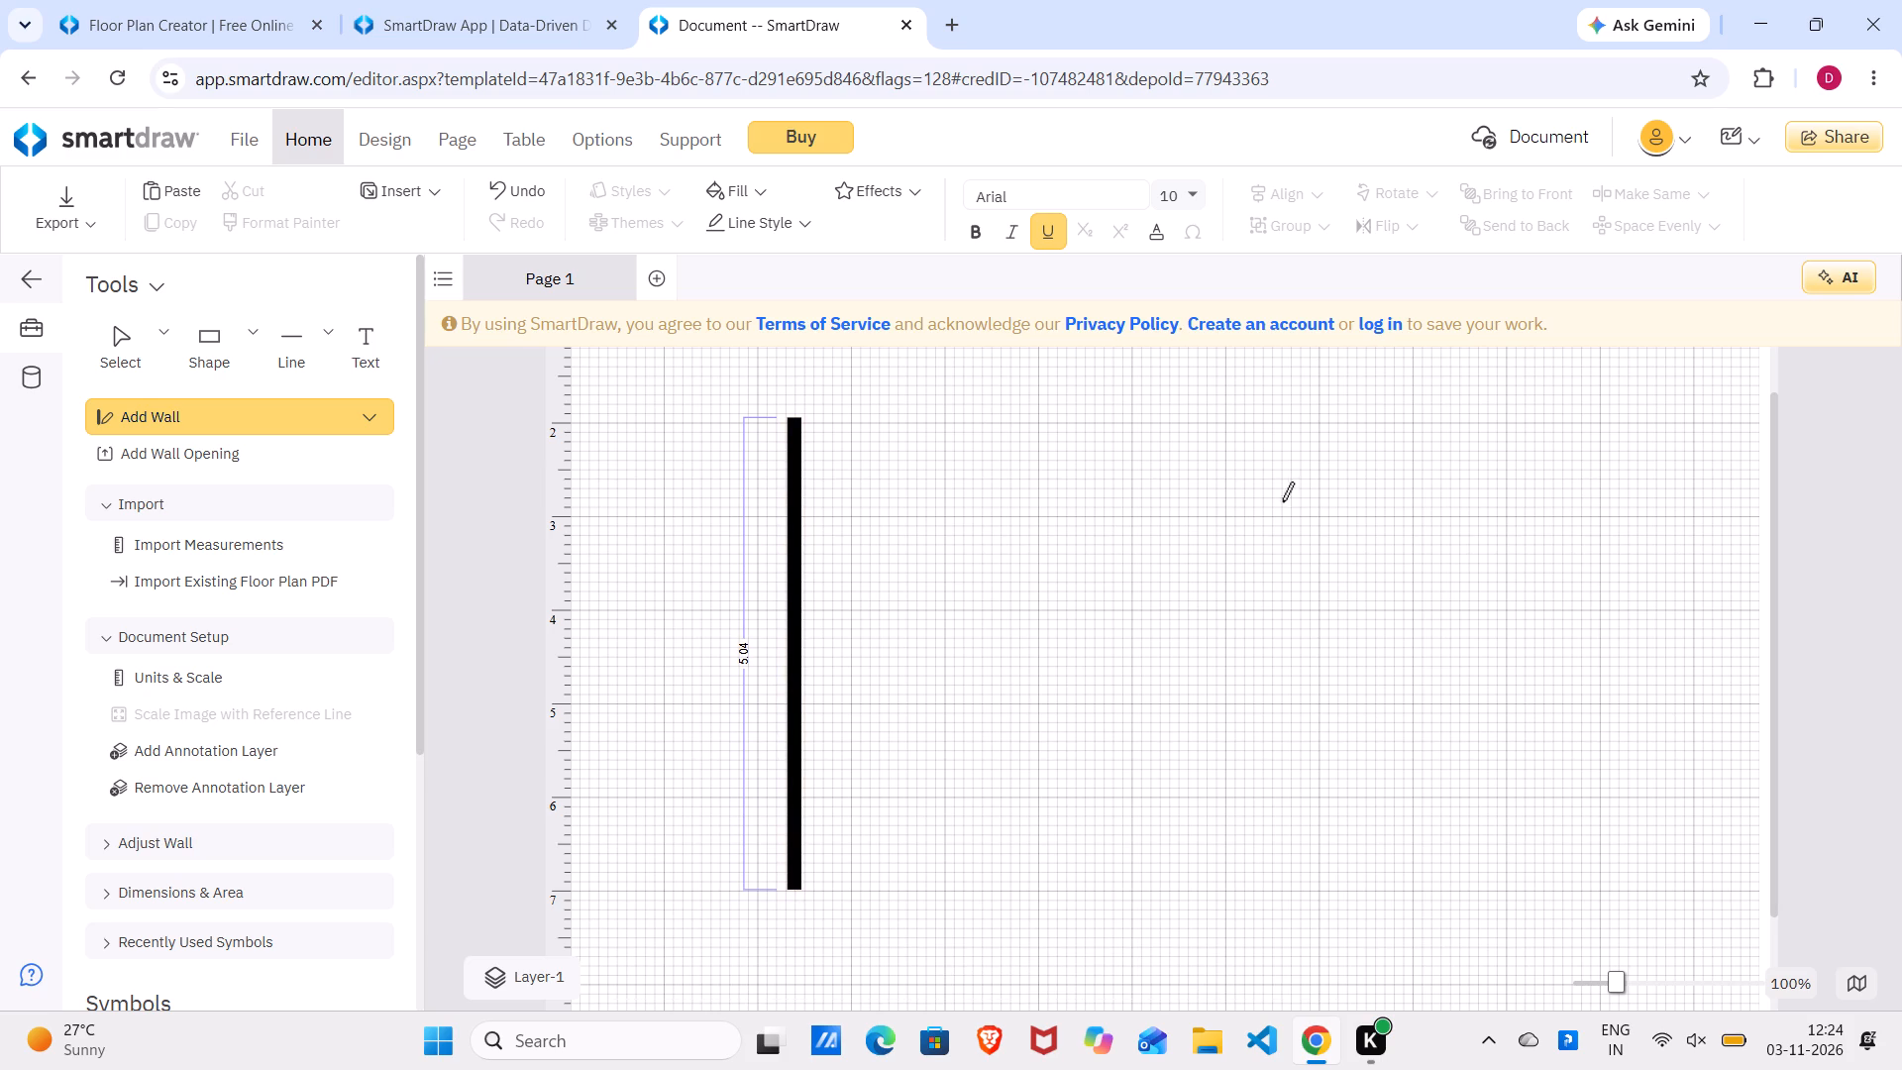
Draw a second vertical wall about 4.96 long, parallel to the first and level with it, further right on the page.
drag(1306, 420, 1321, 710)
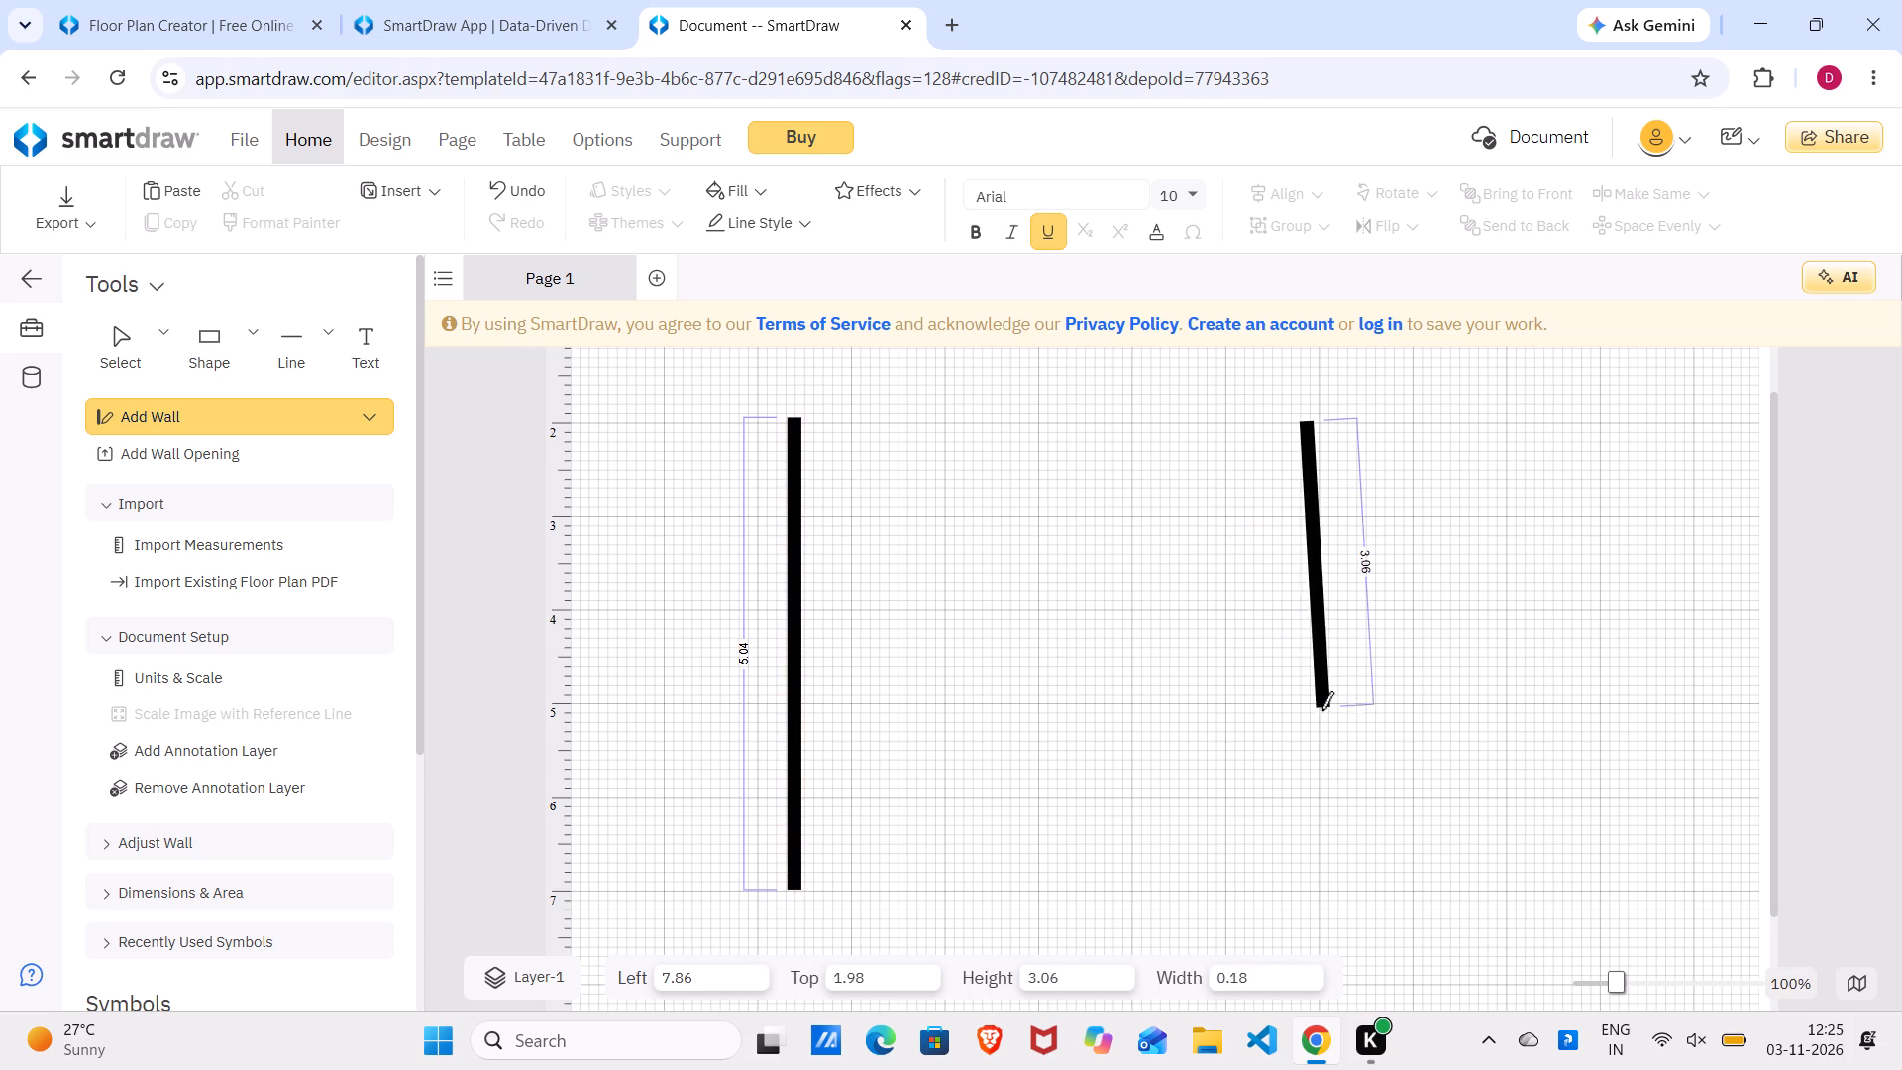
drag(1321, 710, 1329, 874)
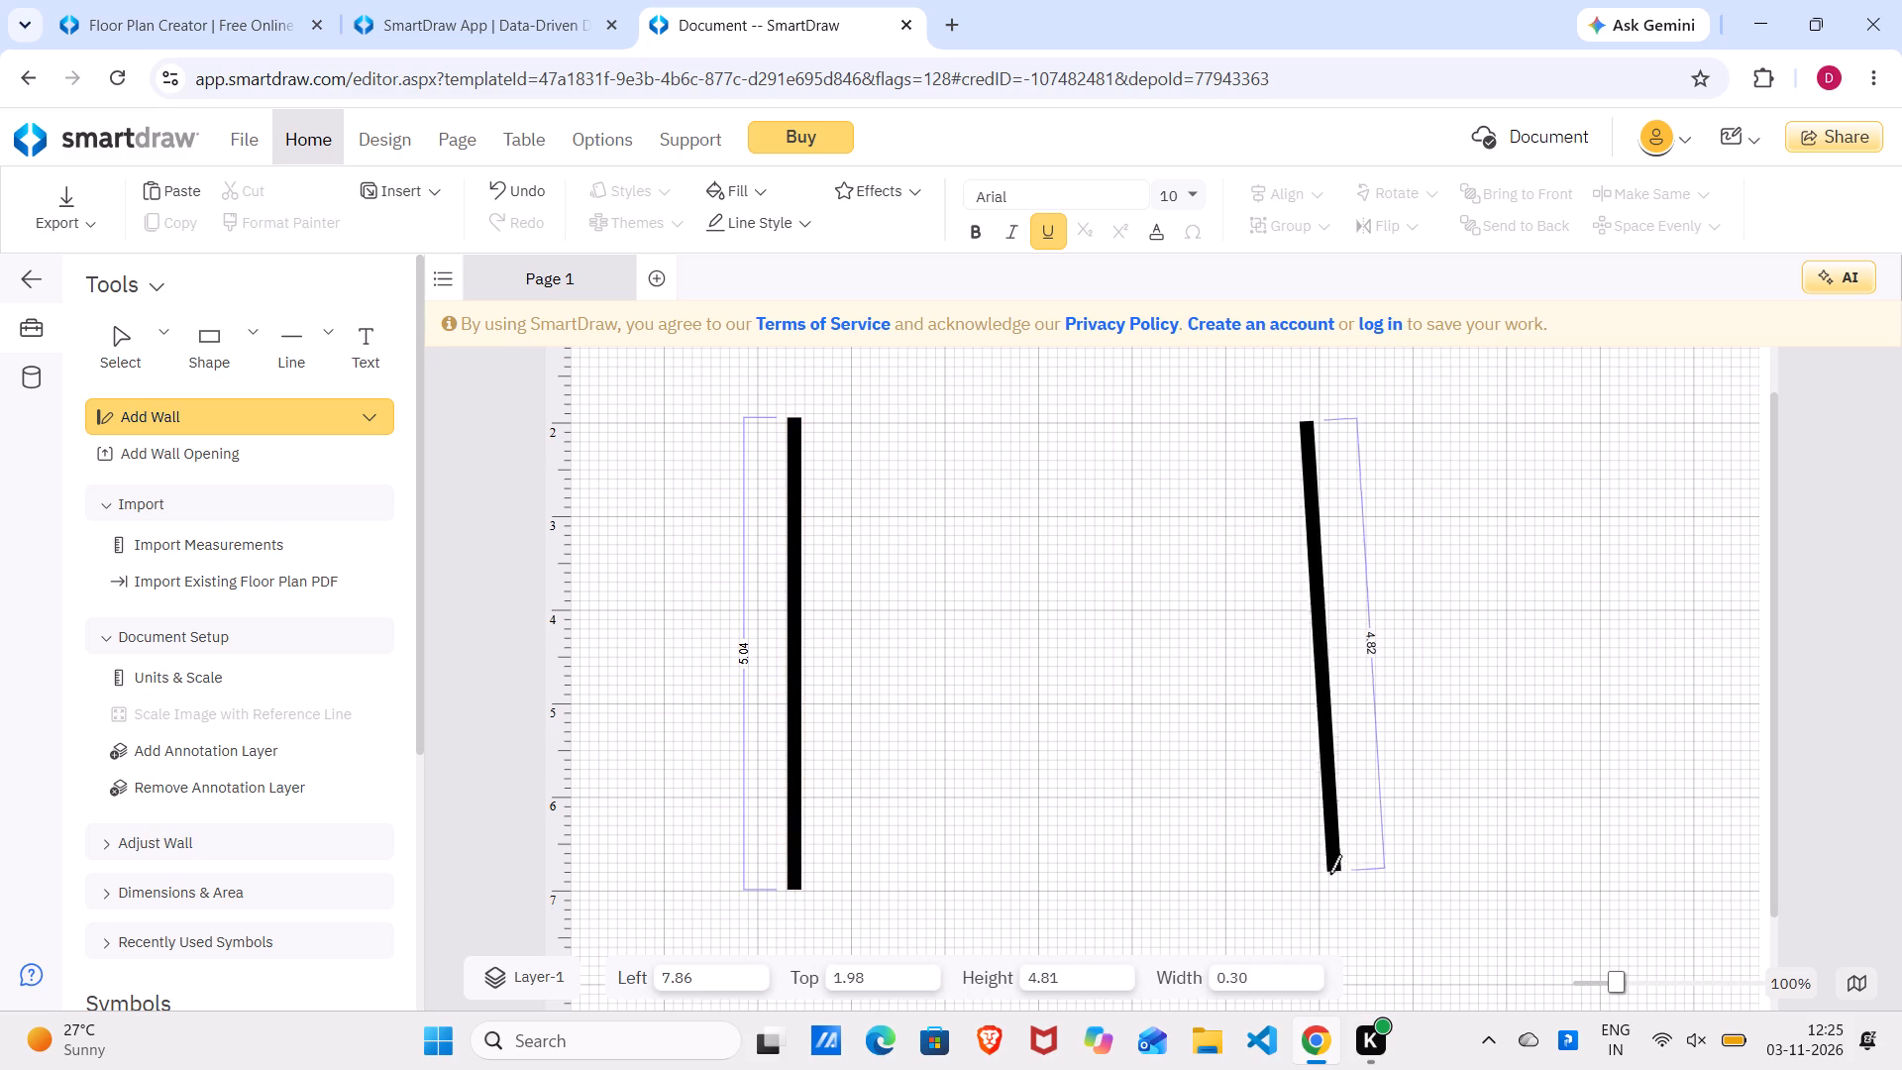
drag(1329, 874, 1316, 888)
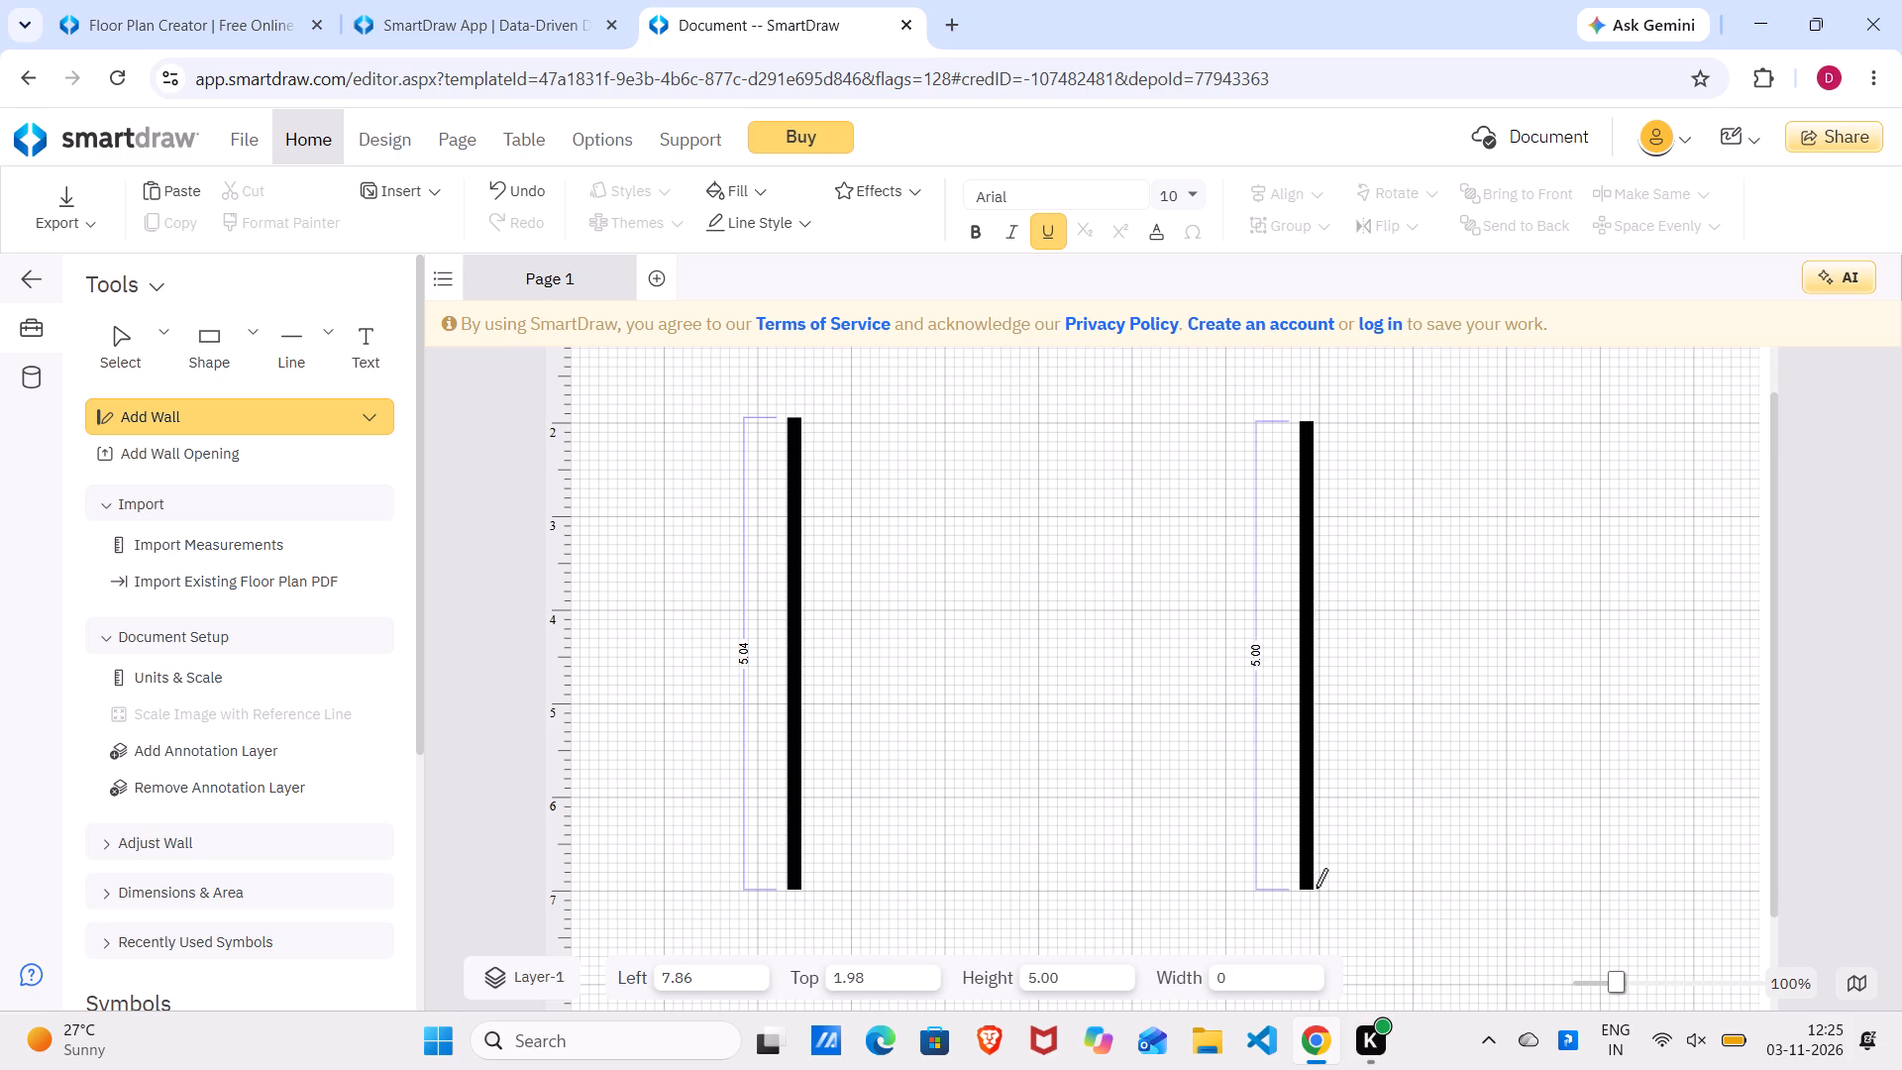
drag(1316, 888, 1320, 886)
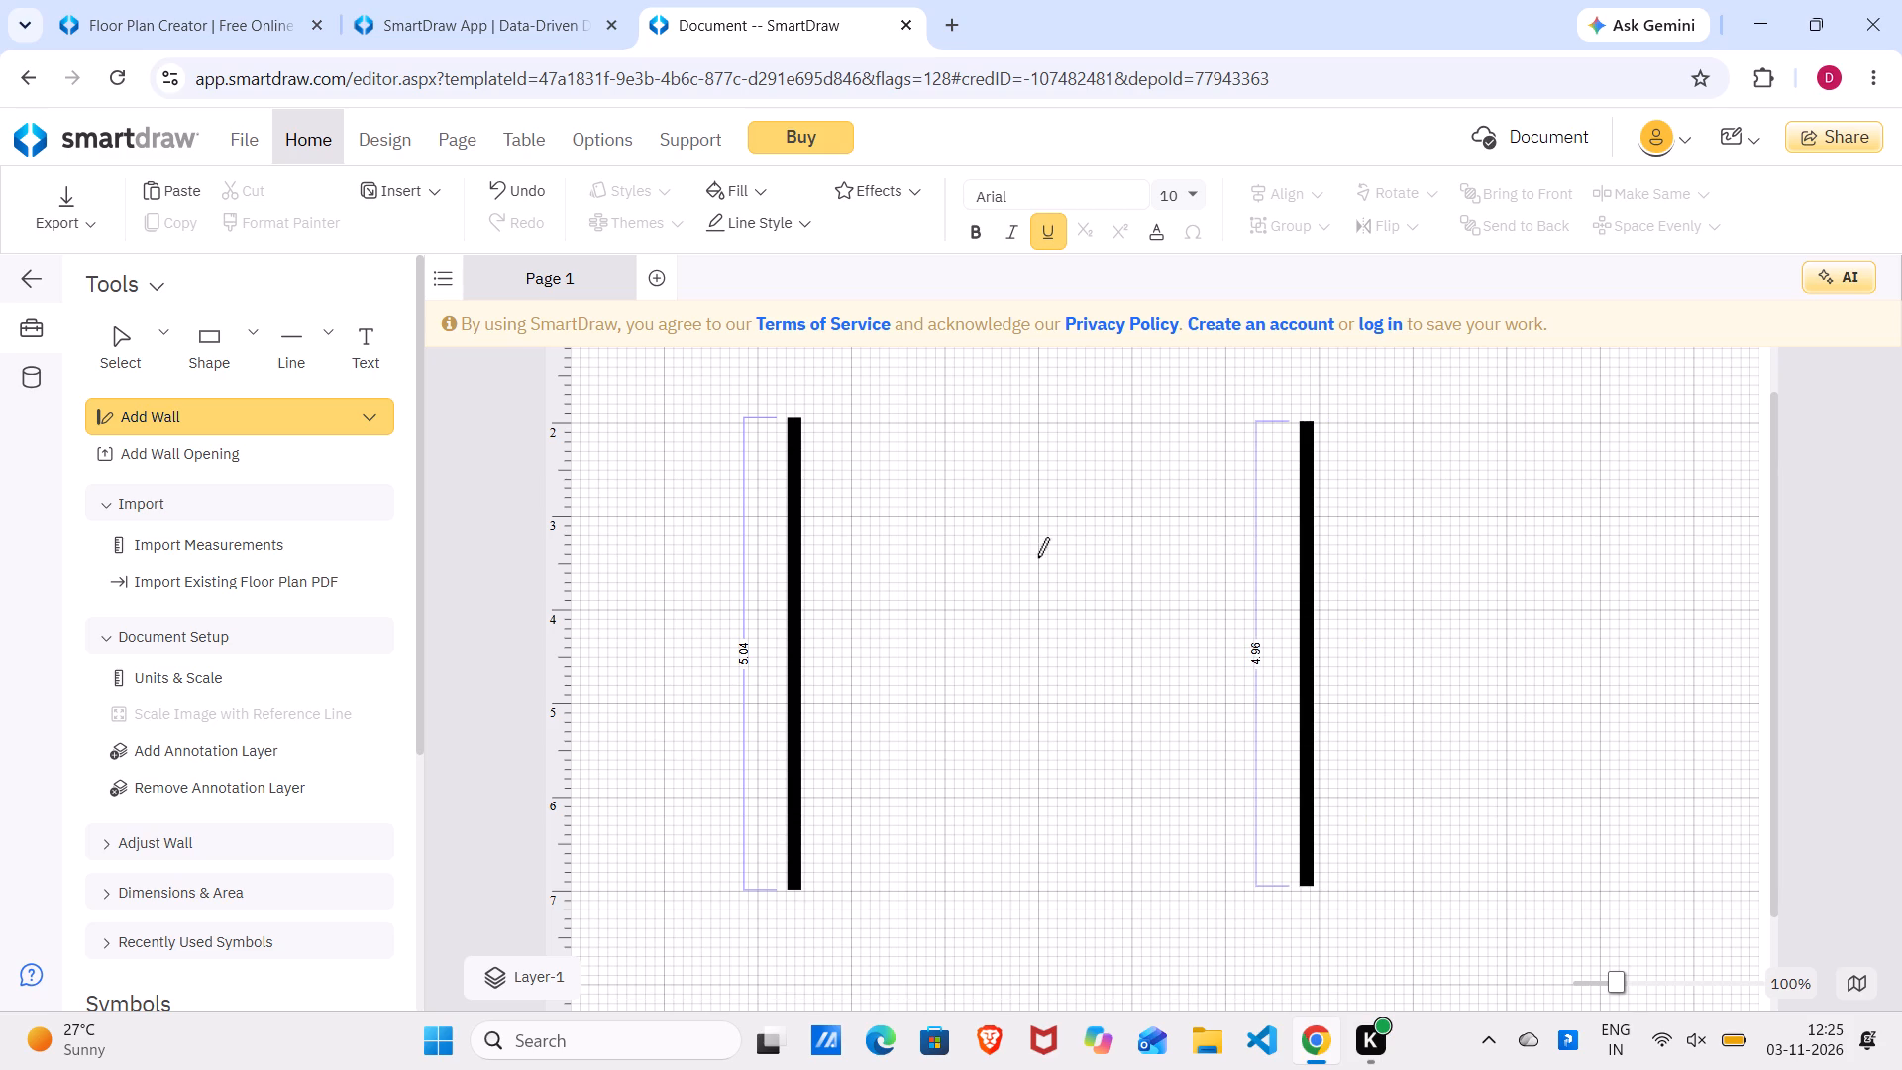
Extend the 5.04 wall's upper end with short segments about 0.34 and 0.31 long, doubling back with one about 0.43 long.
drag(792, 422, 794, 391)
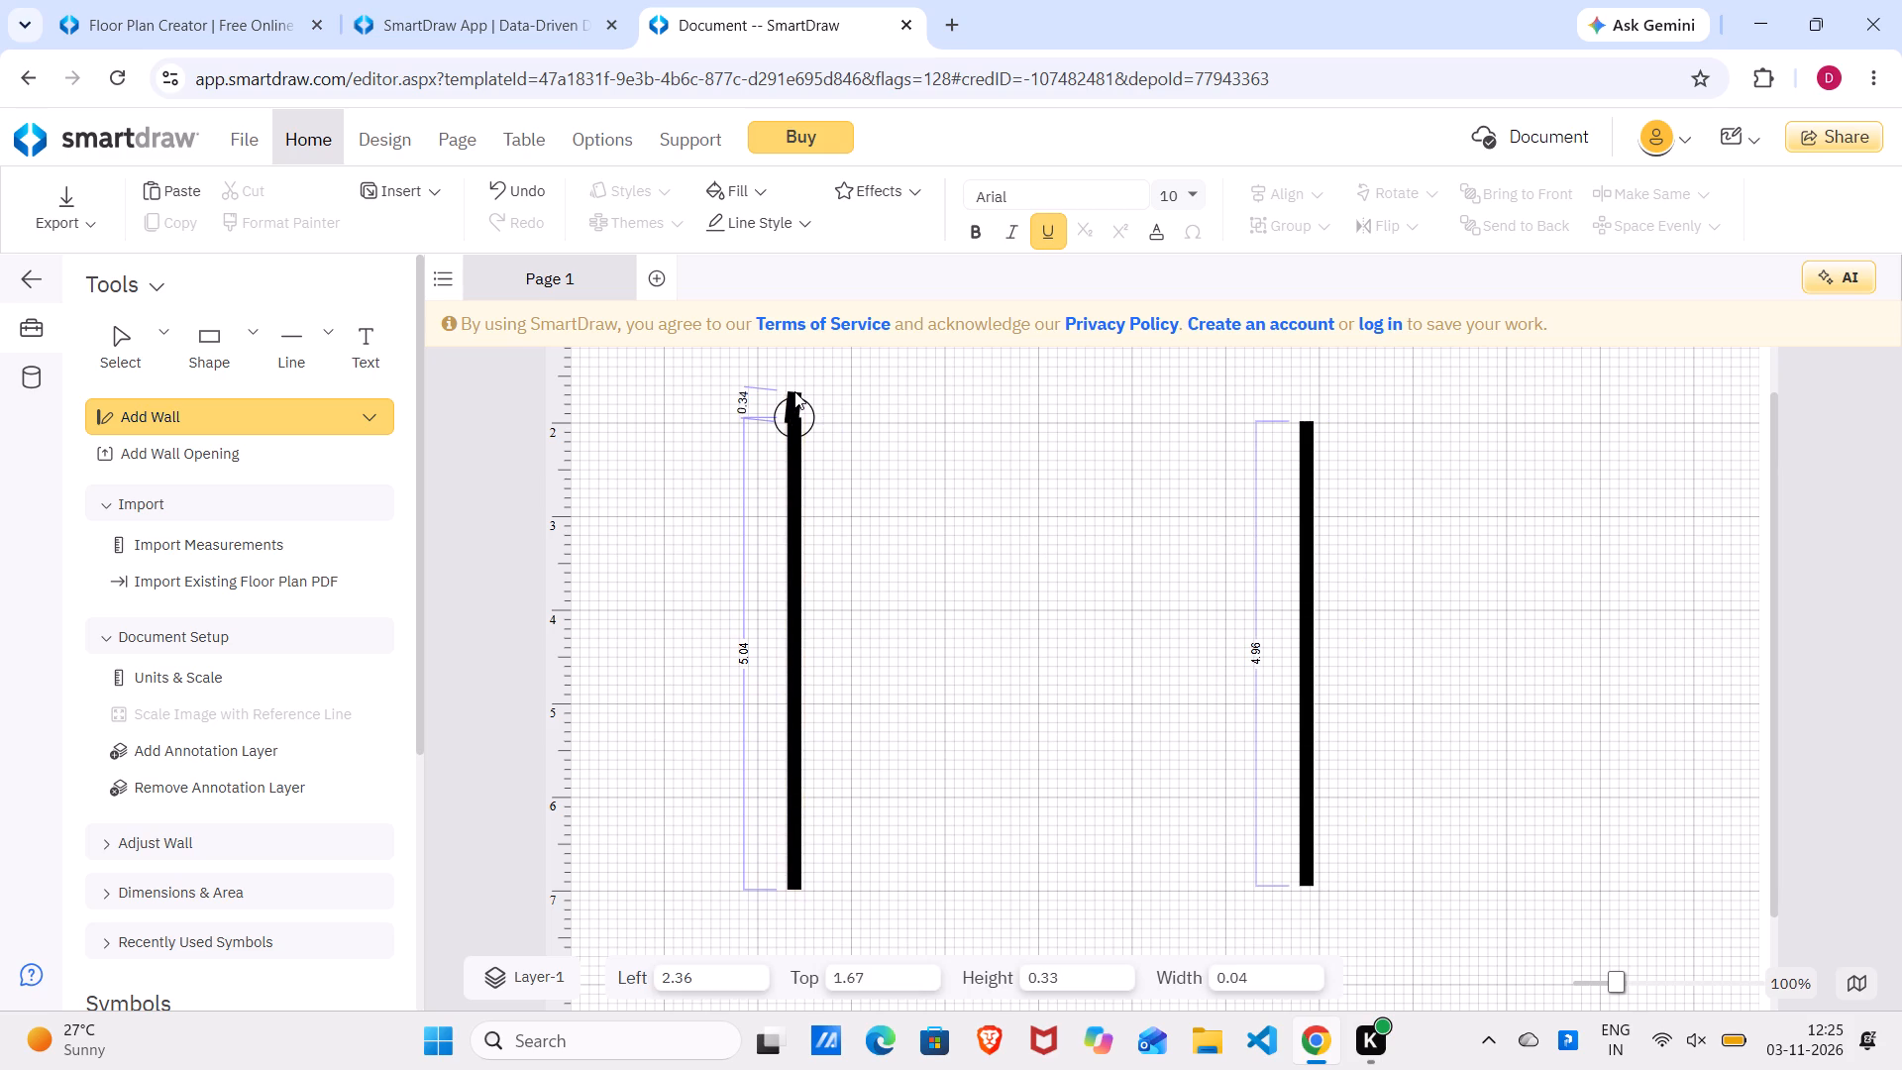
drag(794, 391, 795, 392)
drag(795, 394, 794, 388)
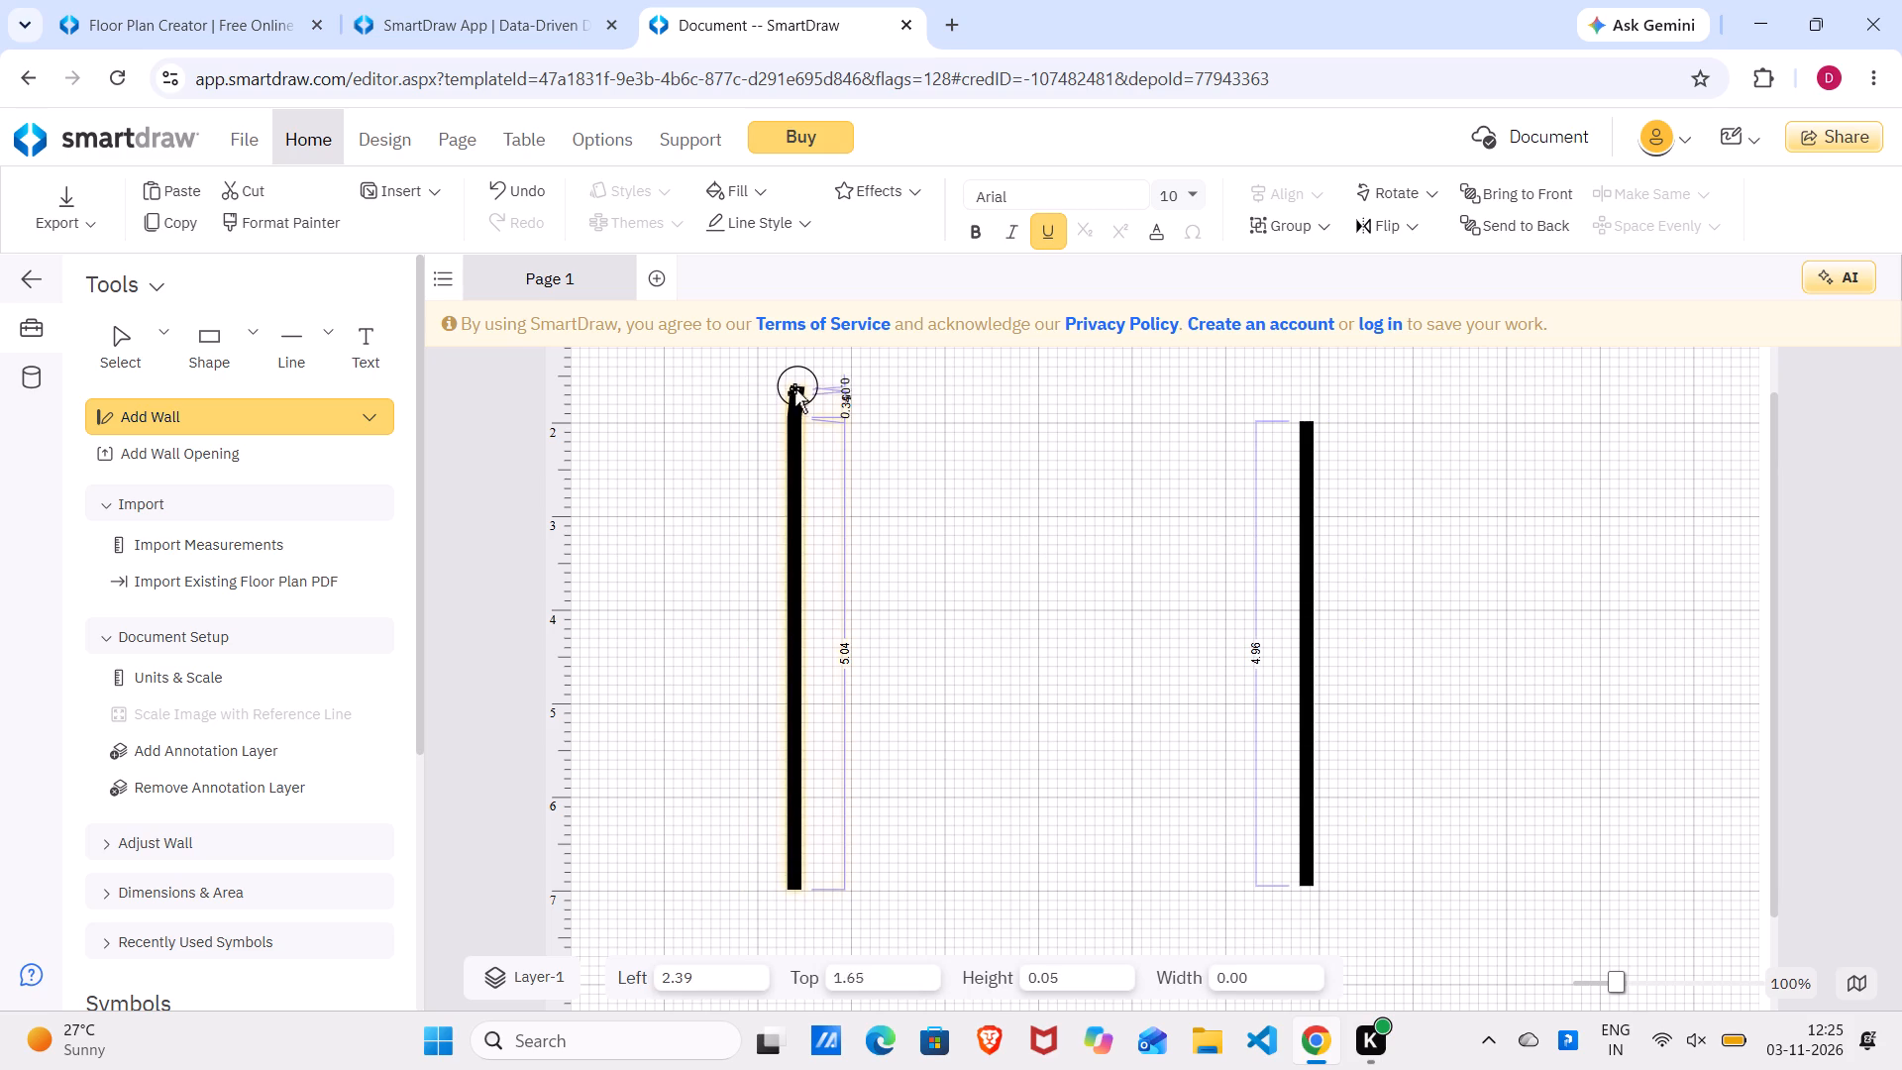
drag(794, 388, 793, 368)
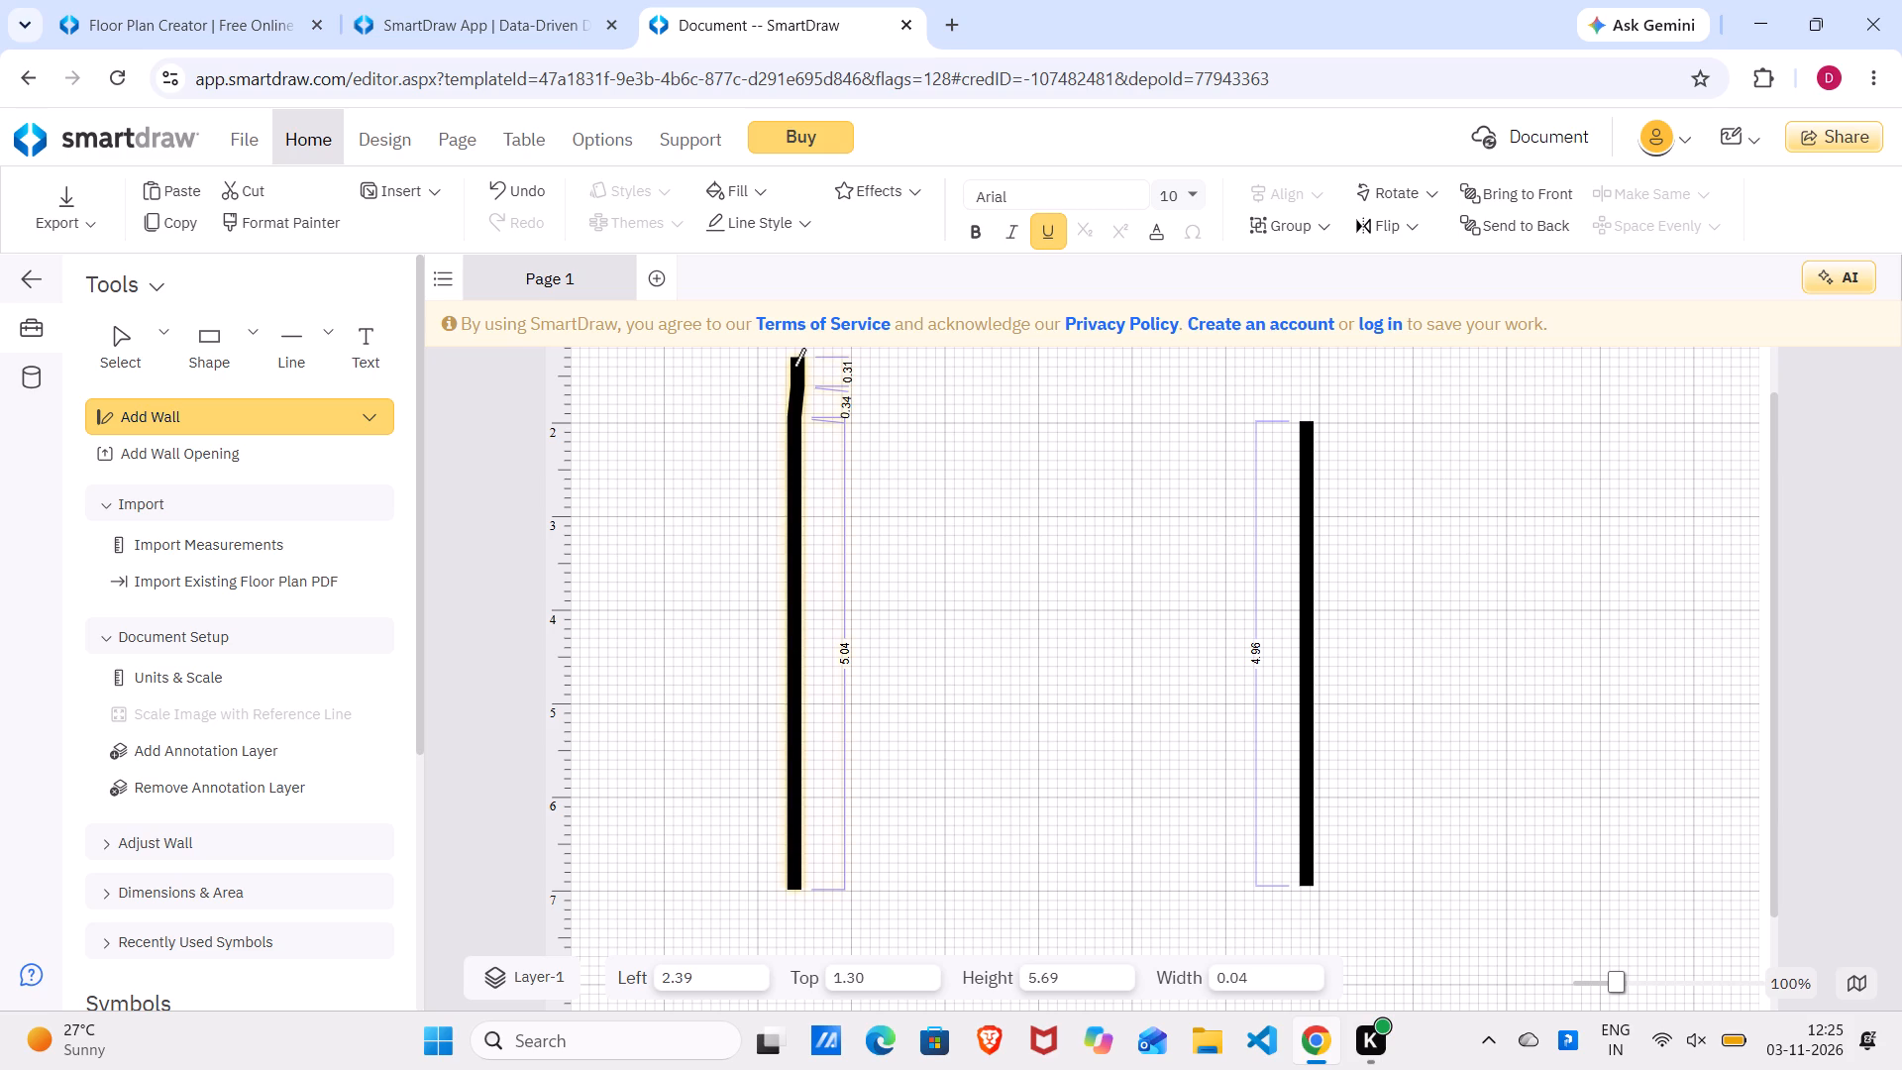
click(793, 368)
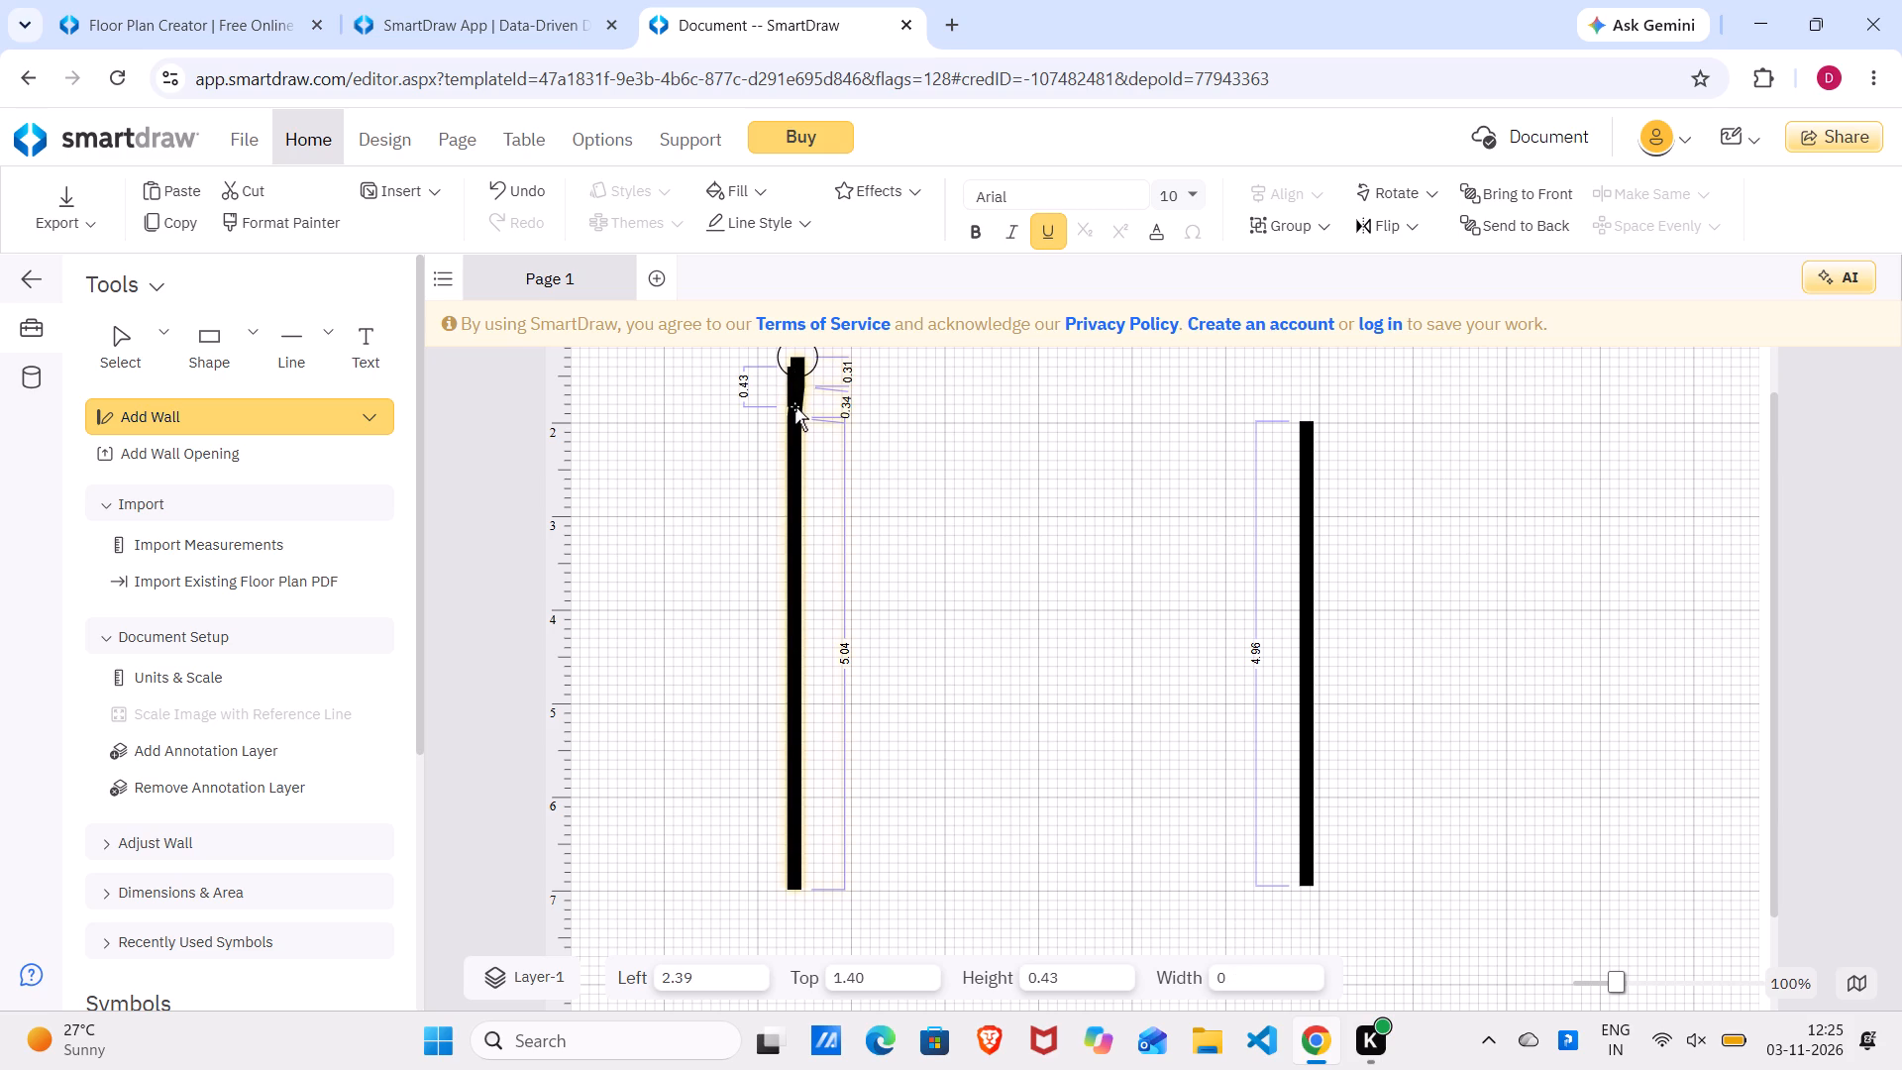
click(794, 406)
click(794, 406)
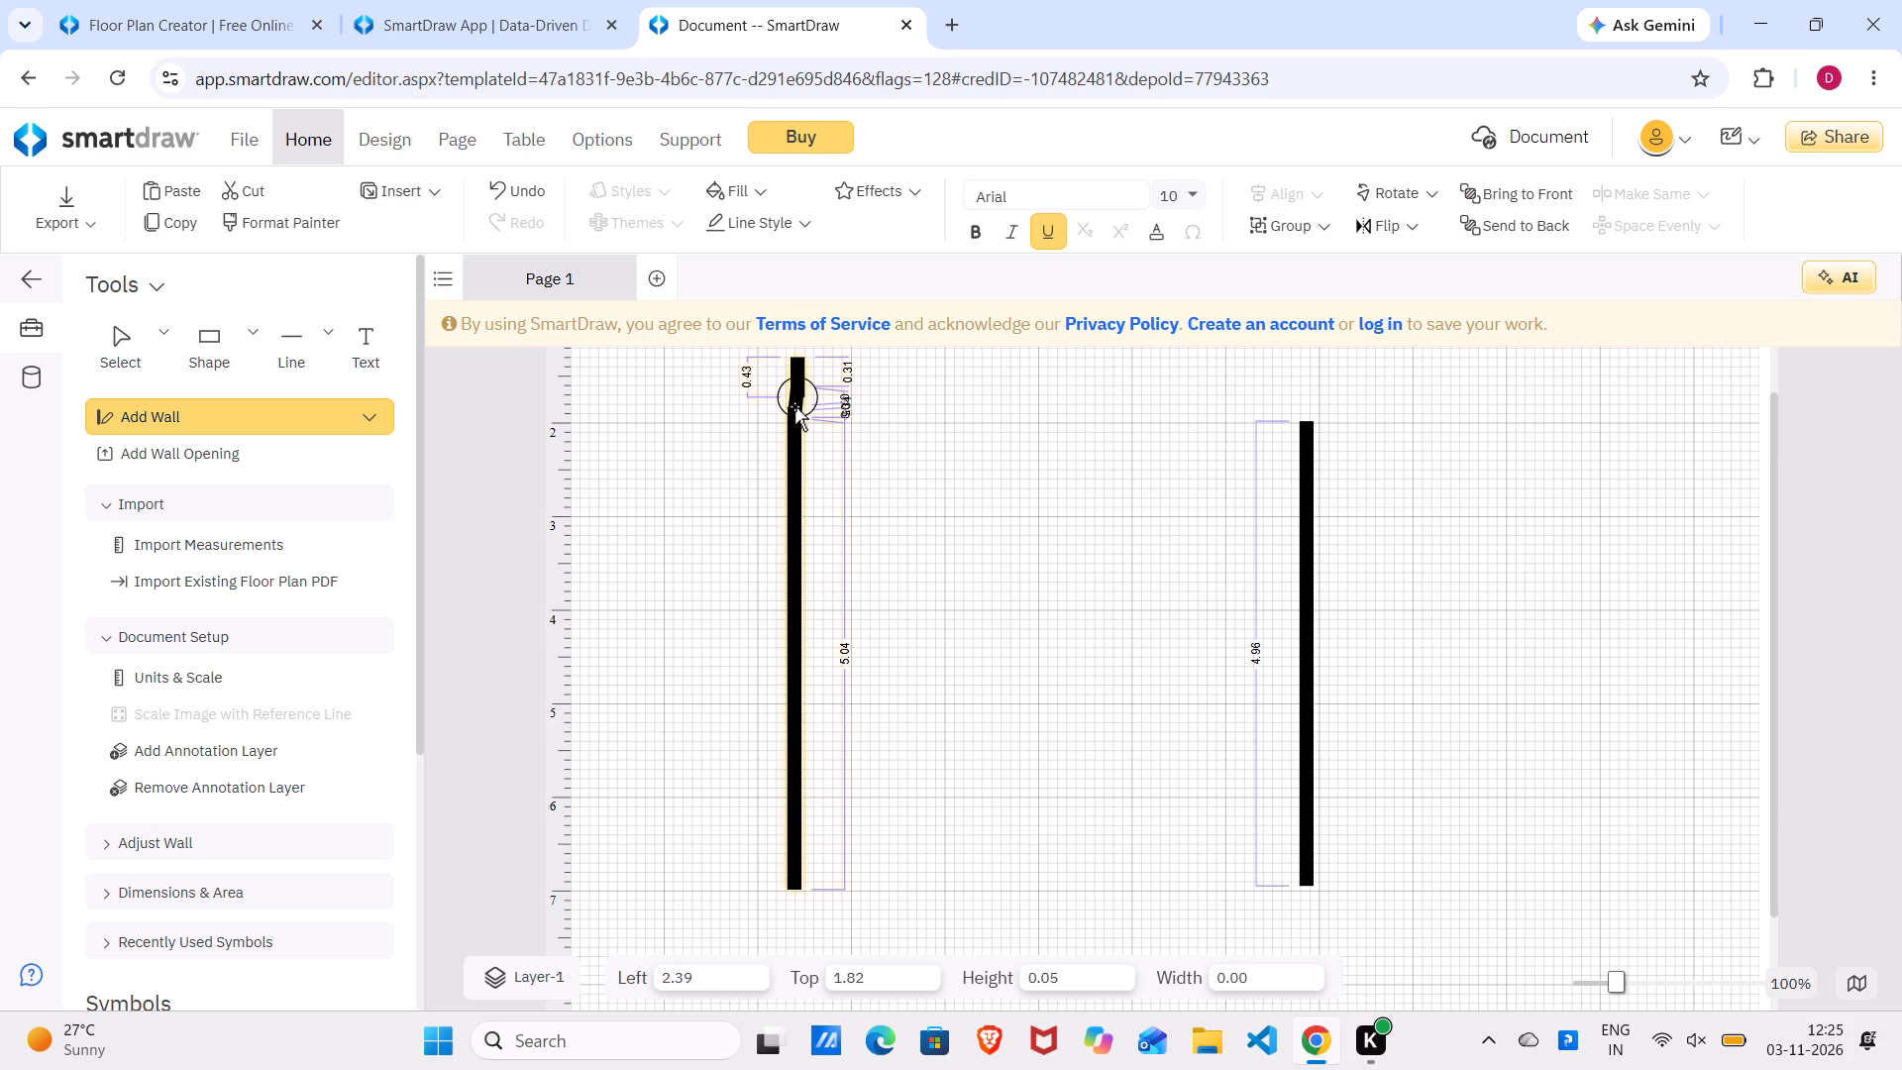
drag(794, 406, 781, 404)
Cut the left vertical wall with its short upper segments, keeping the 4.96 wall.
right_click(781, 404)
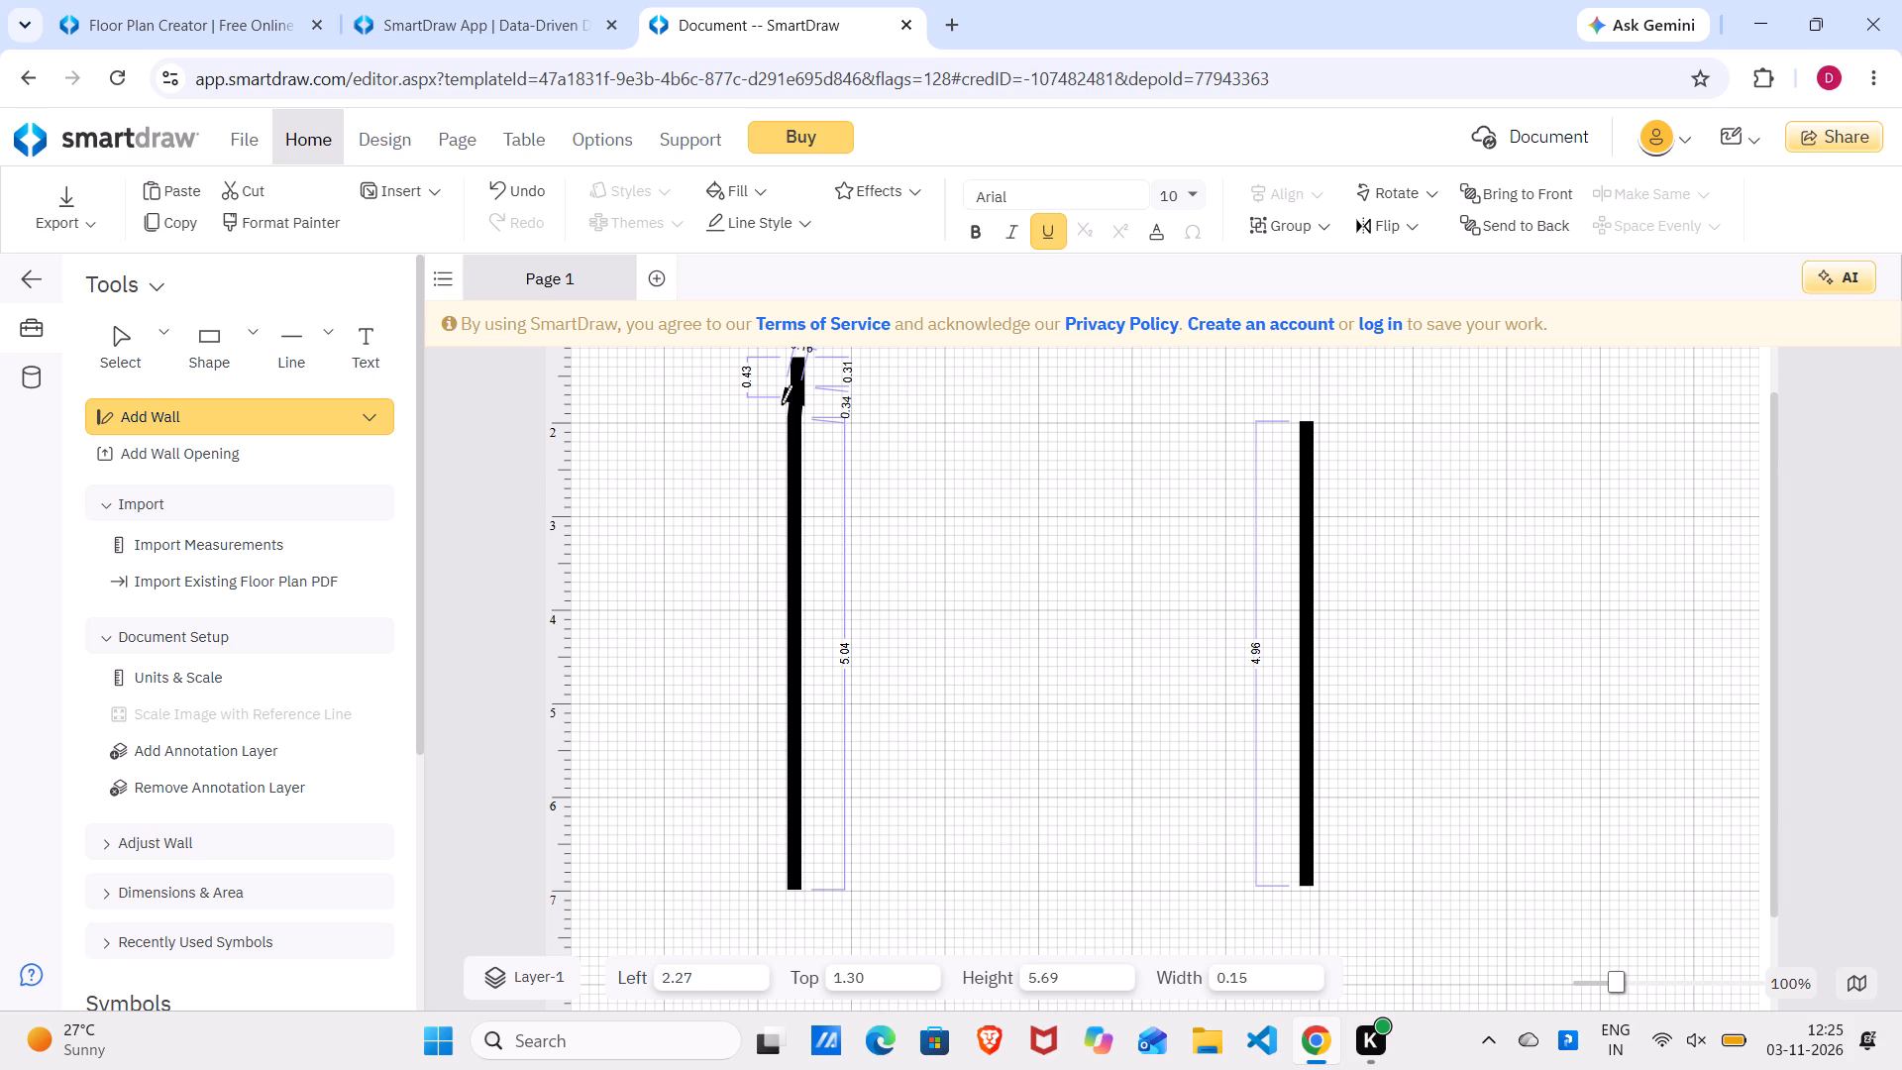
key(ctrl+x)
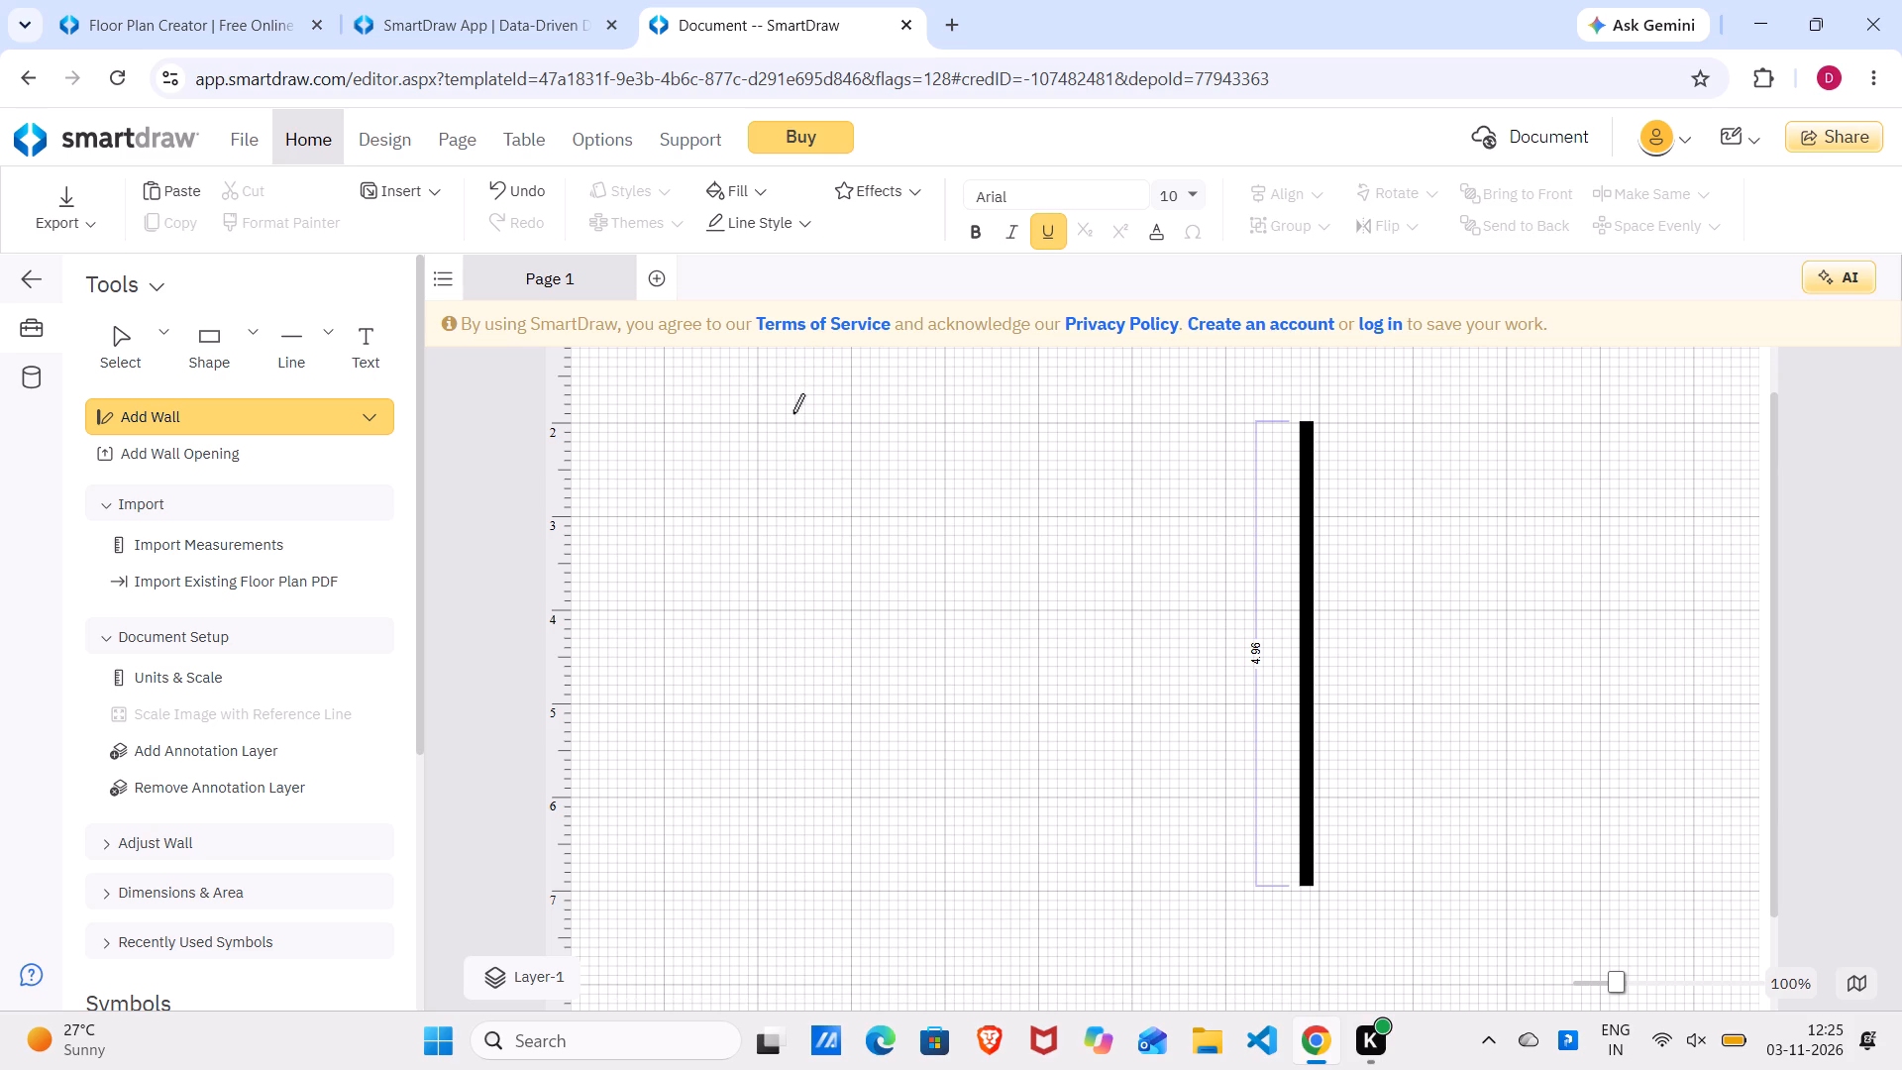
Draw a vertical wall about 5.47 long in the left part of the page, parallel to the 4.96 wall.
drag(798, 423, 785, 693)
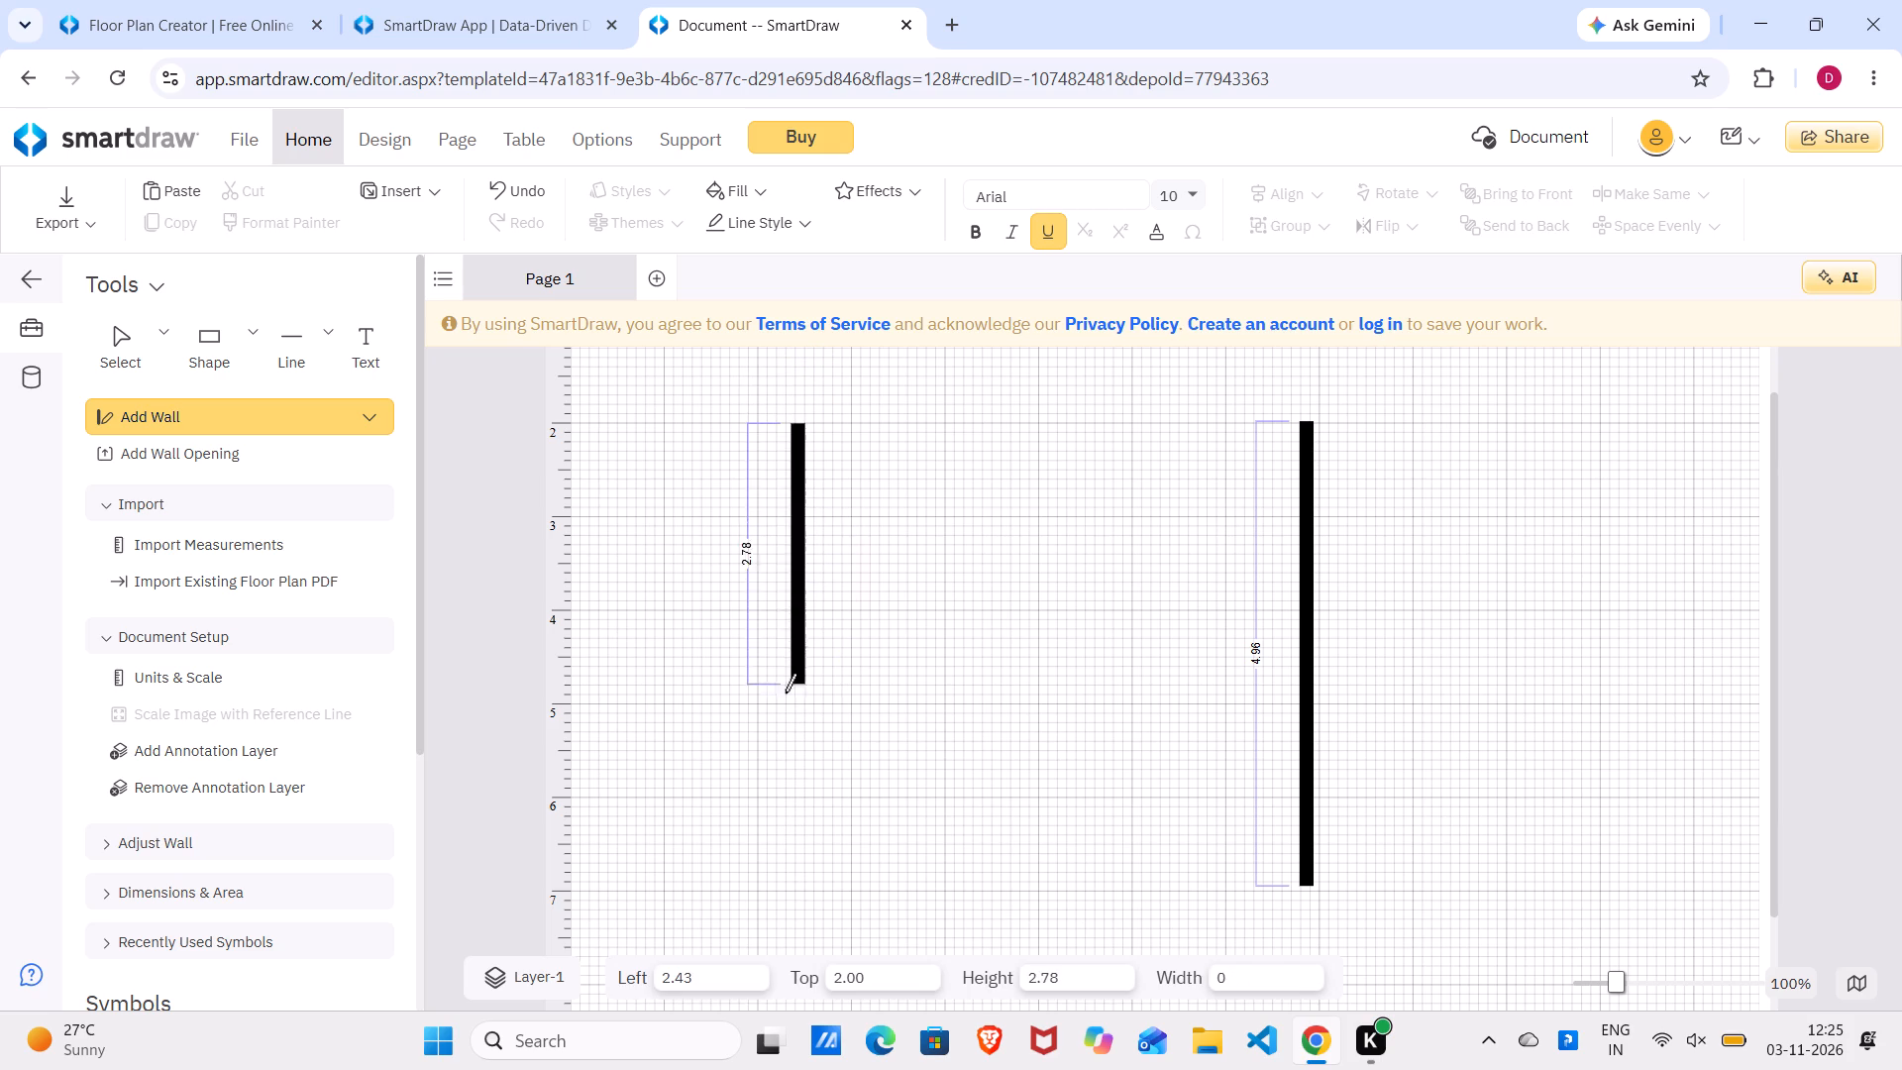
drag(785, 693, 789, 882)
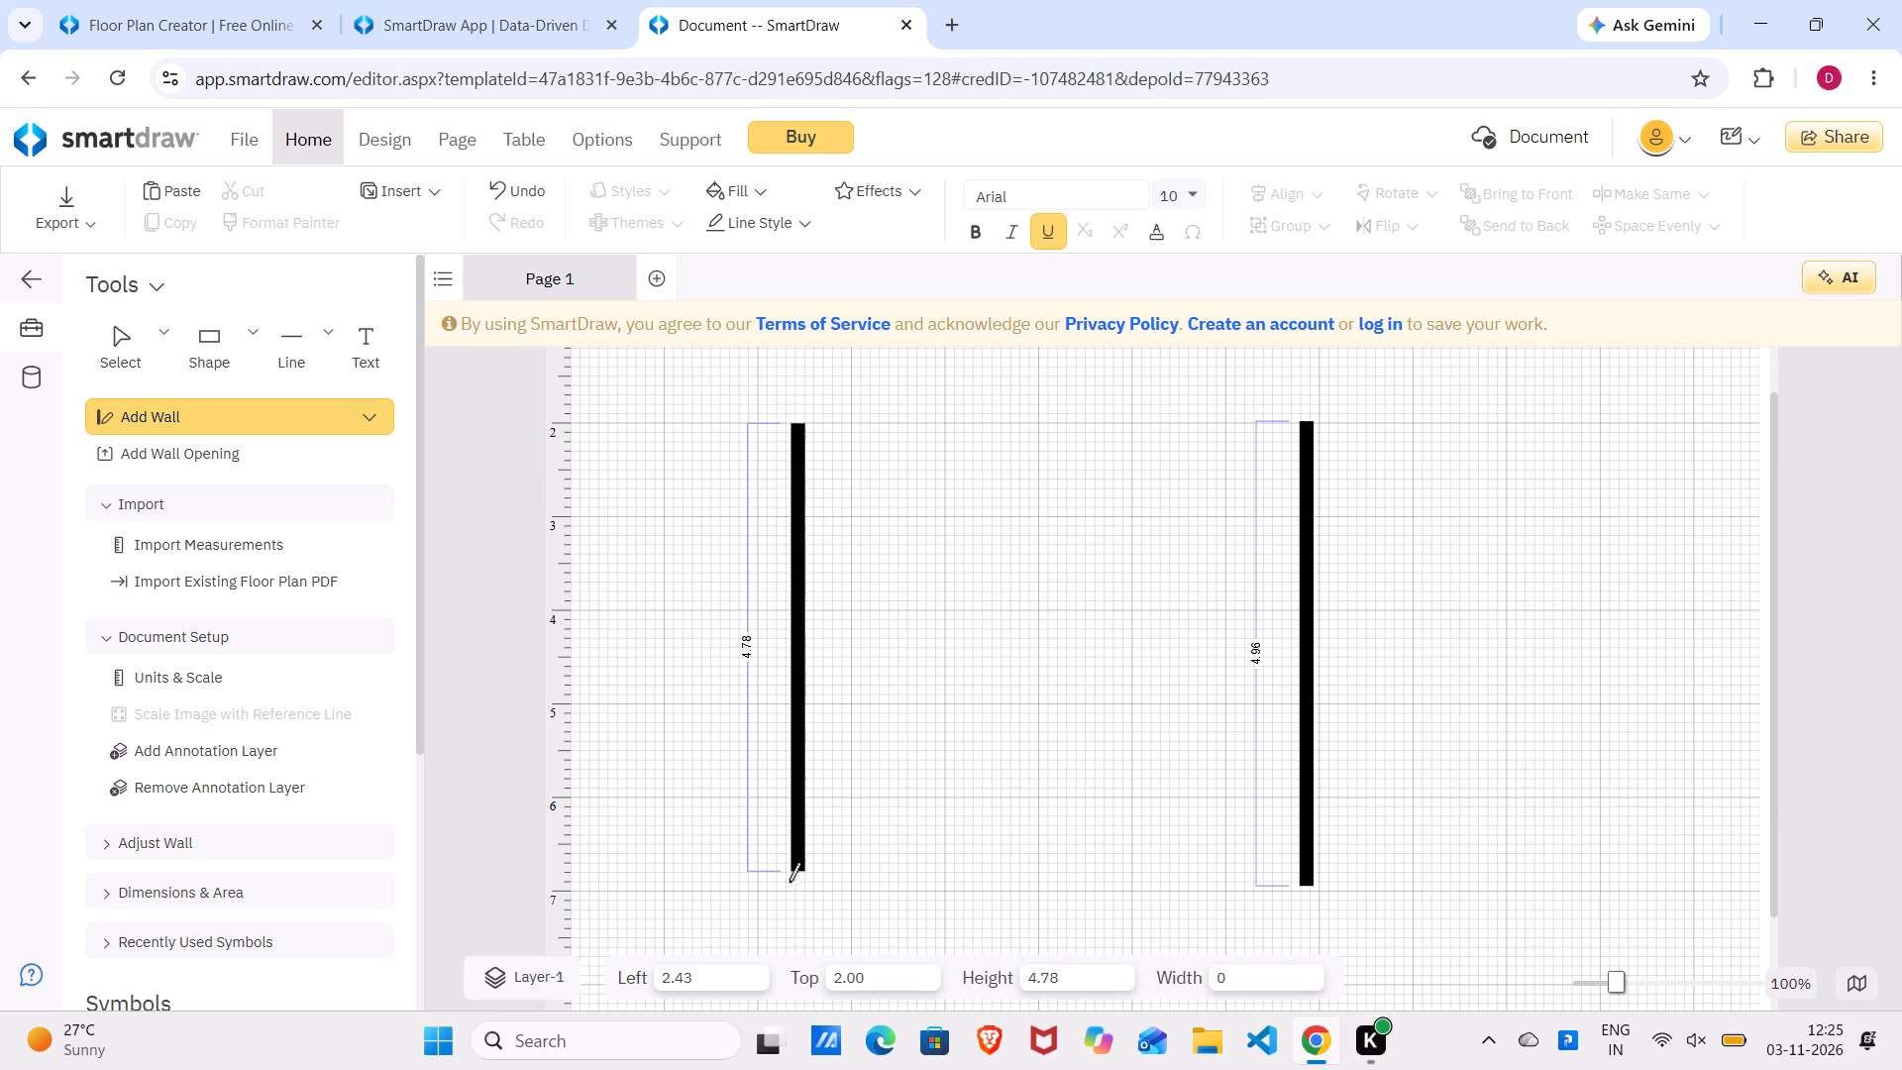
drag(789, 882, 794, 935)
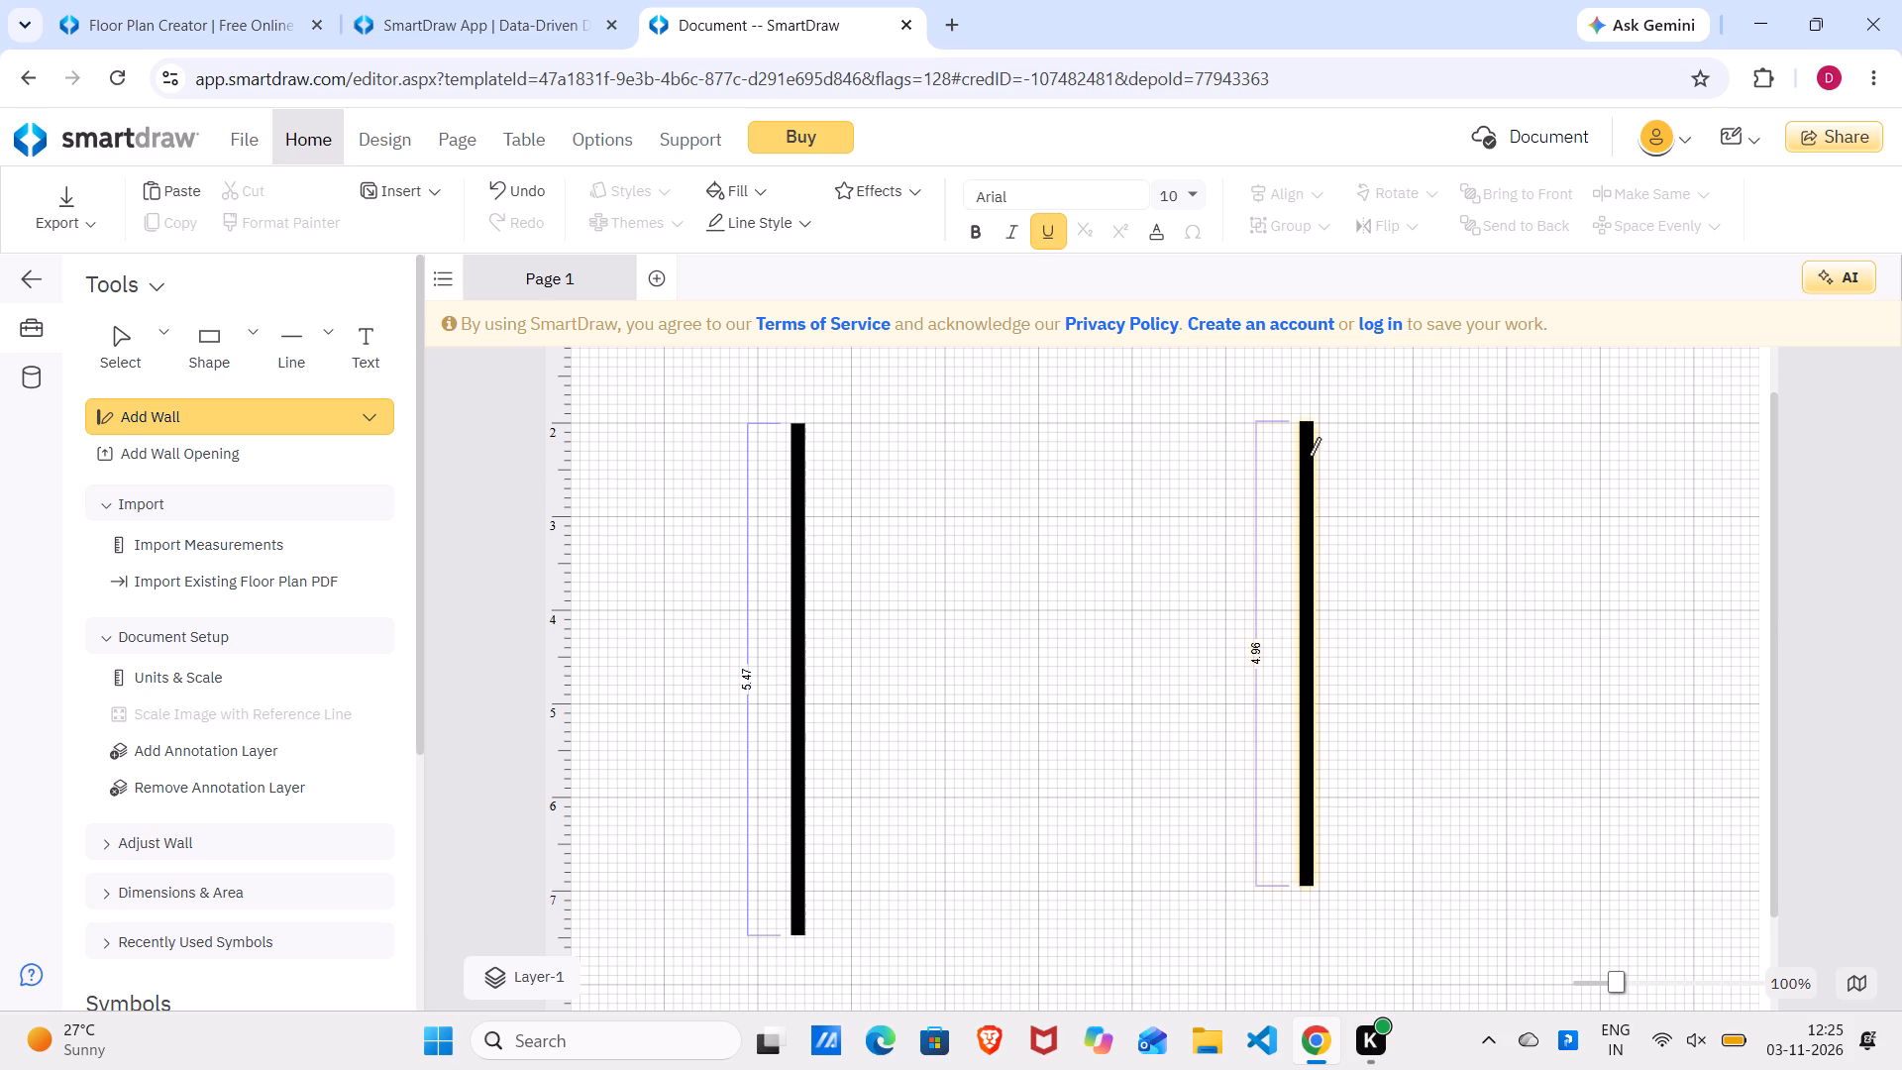
Add a wall segment about 1.80 long over the 4.96 wall's upper part and extend its lower end by about 0.65.
drag(1309, 456, 1310, 626)
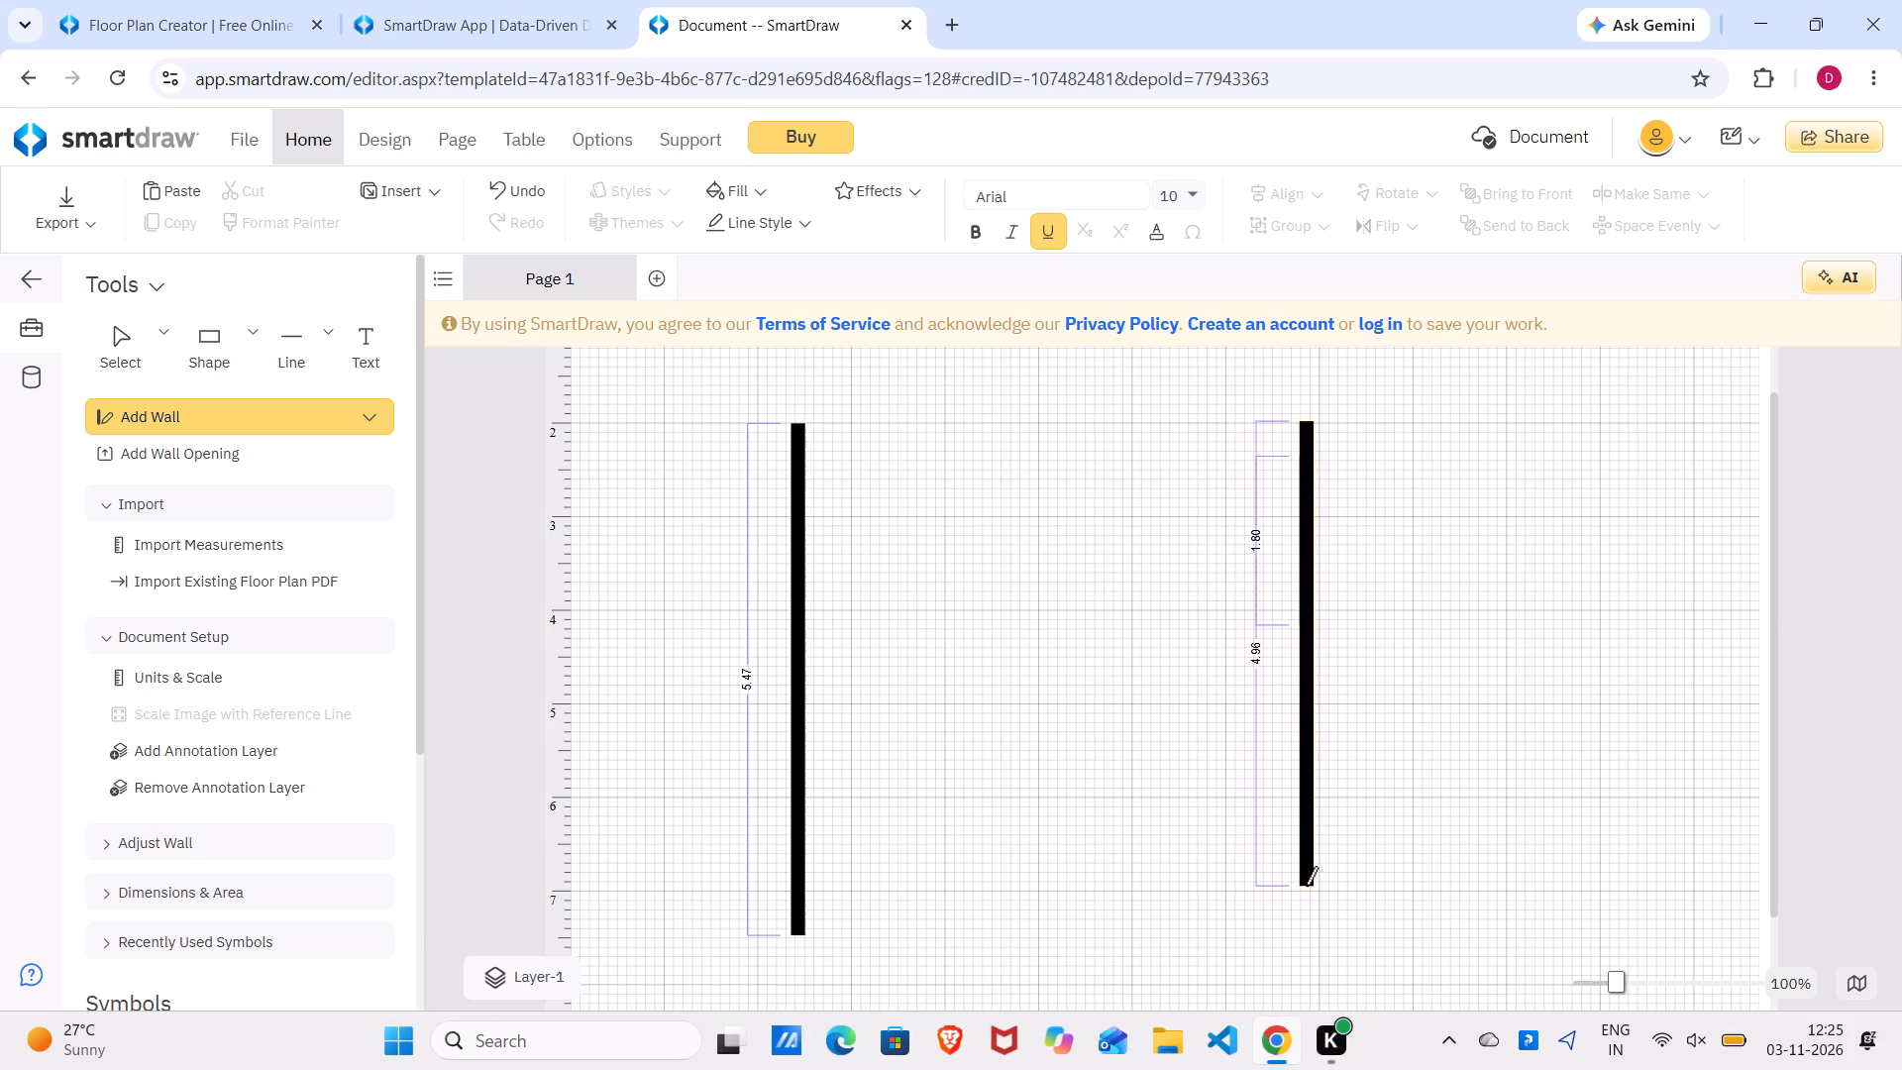
drag(1306, 886, 1308, 946)
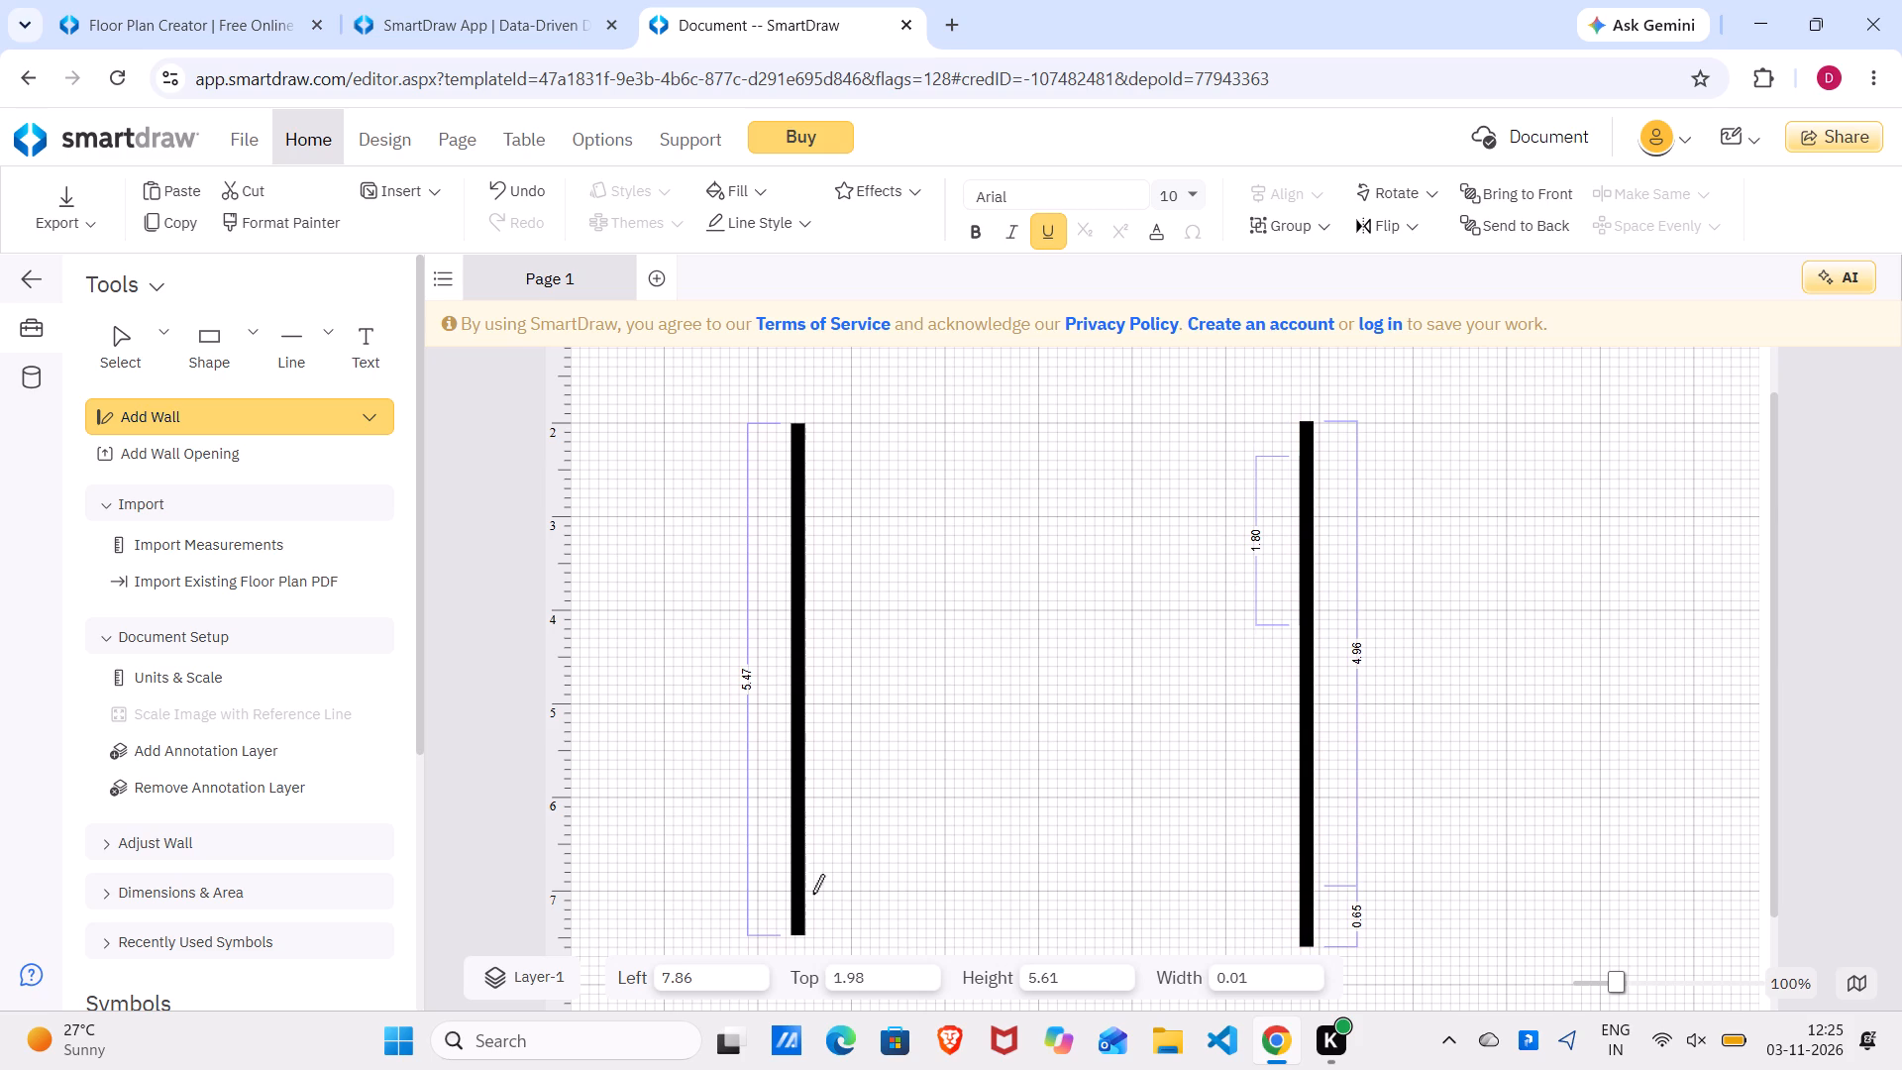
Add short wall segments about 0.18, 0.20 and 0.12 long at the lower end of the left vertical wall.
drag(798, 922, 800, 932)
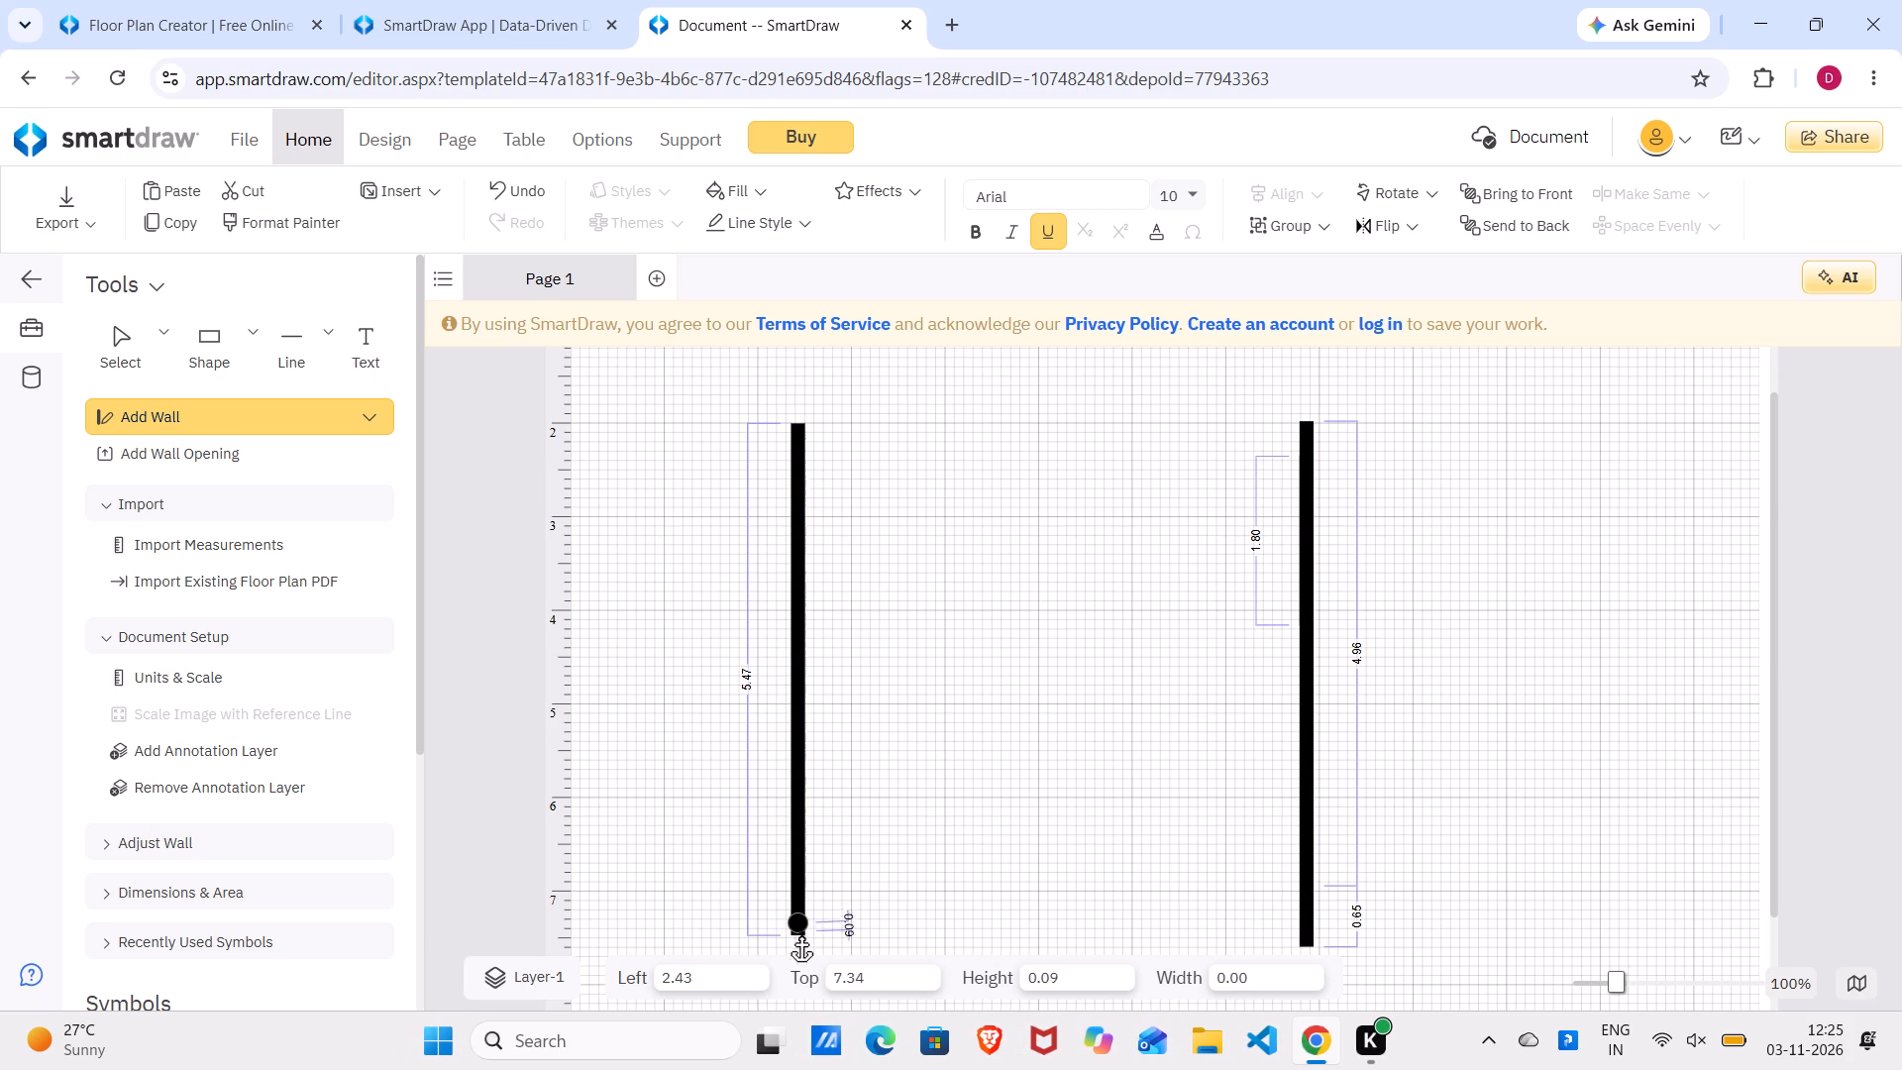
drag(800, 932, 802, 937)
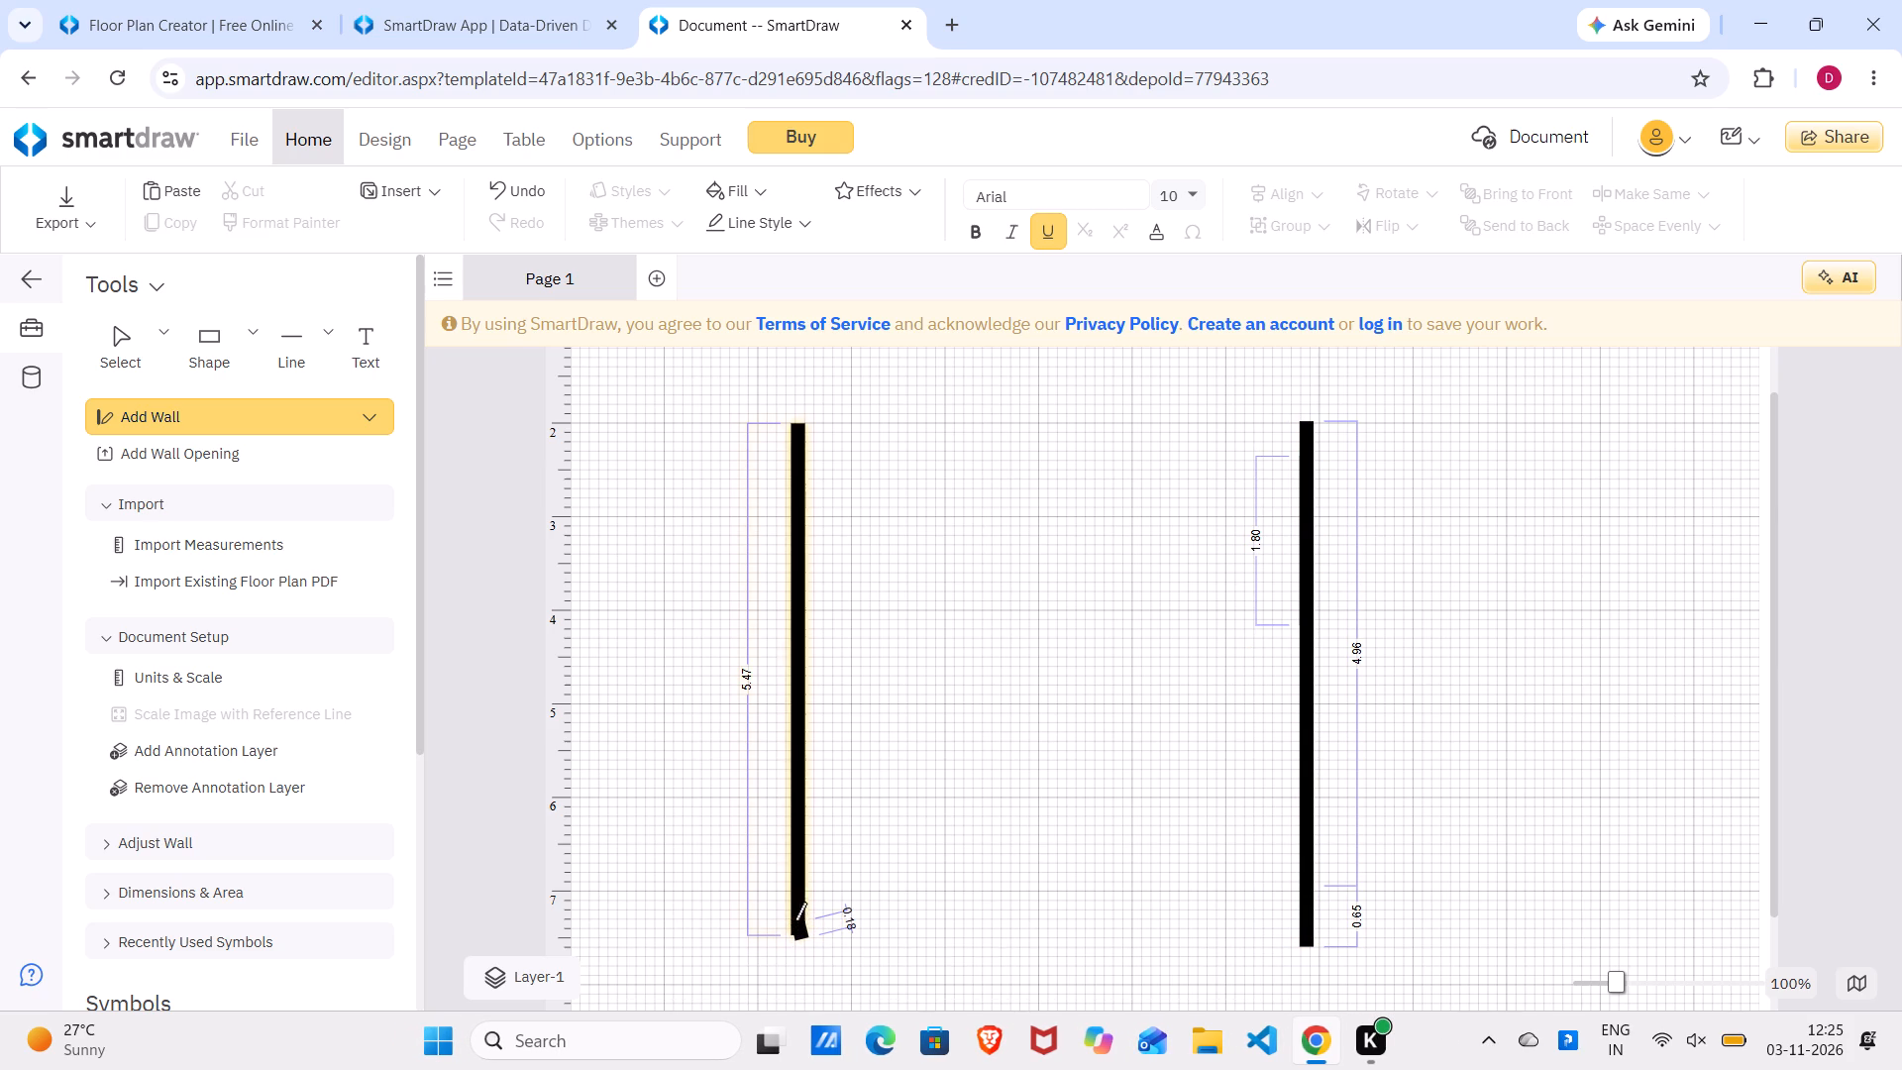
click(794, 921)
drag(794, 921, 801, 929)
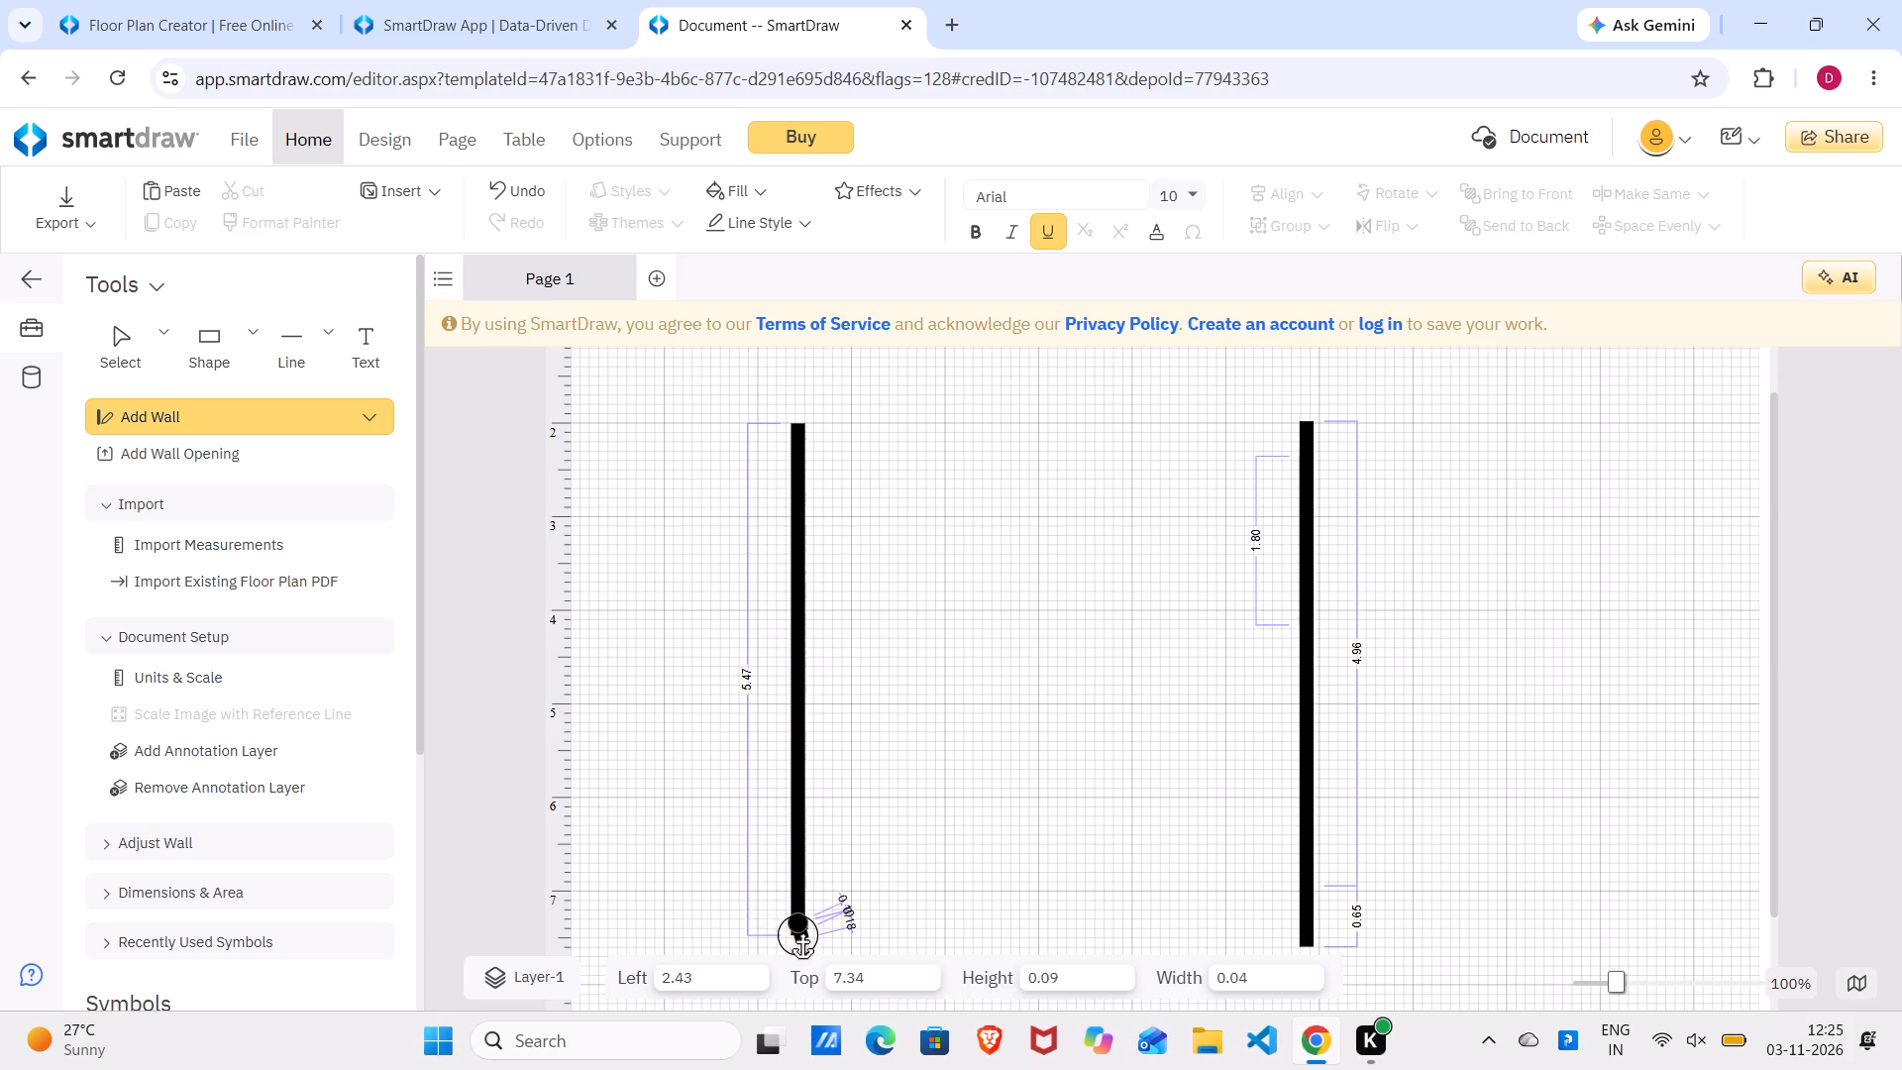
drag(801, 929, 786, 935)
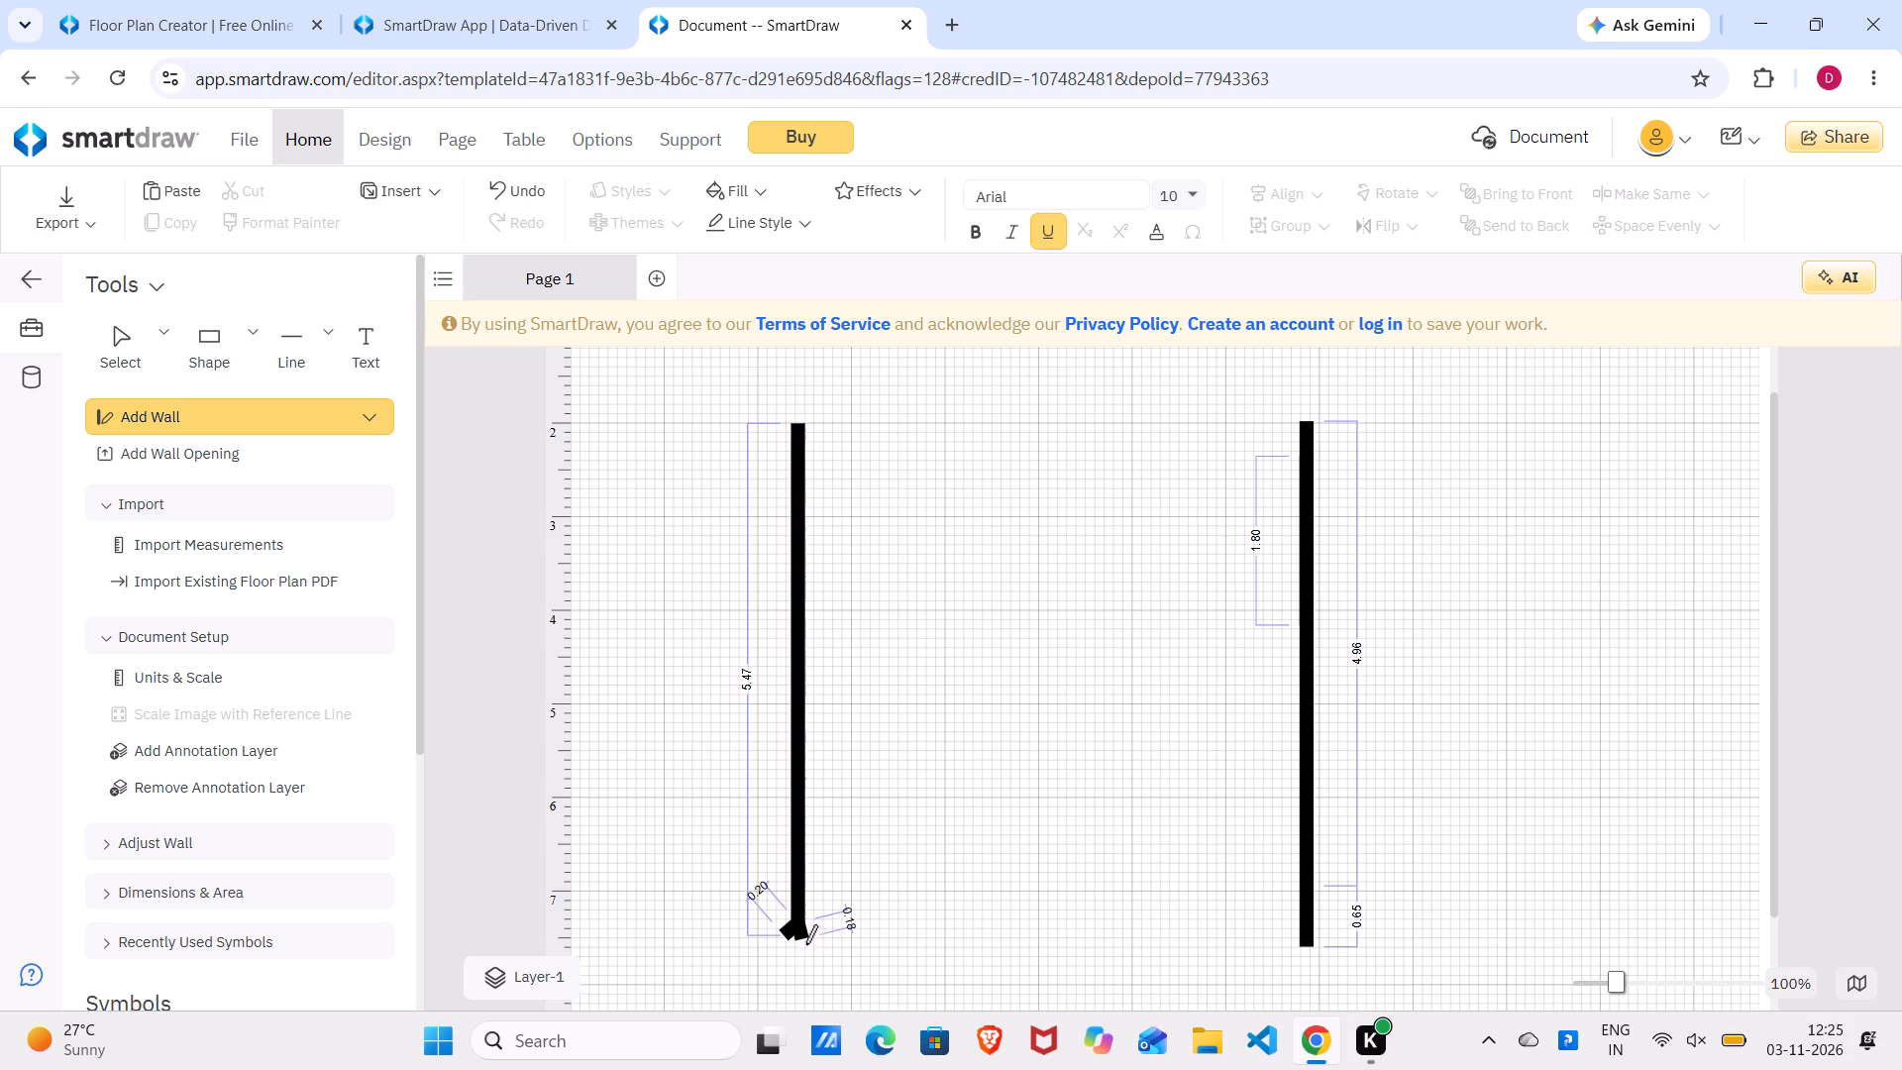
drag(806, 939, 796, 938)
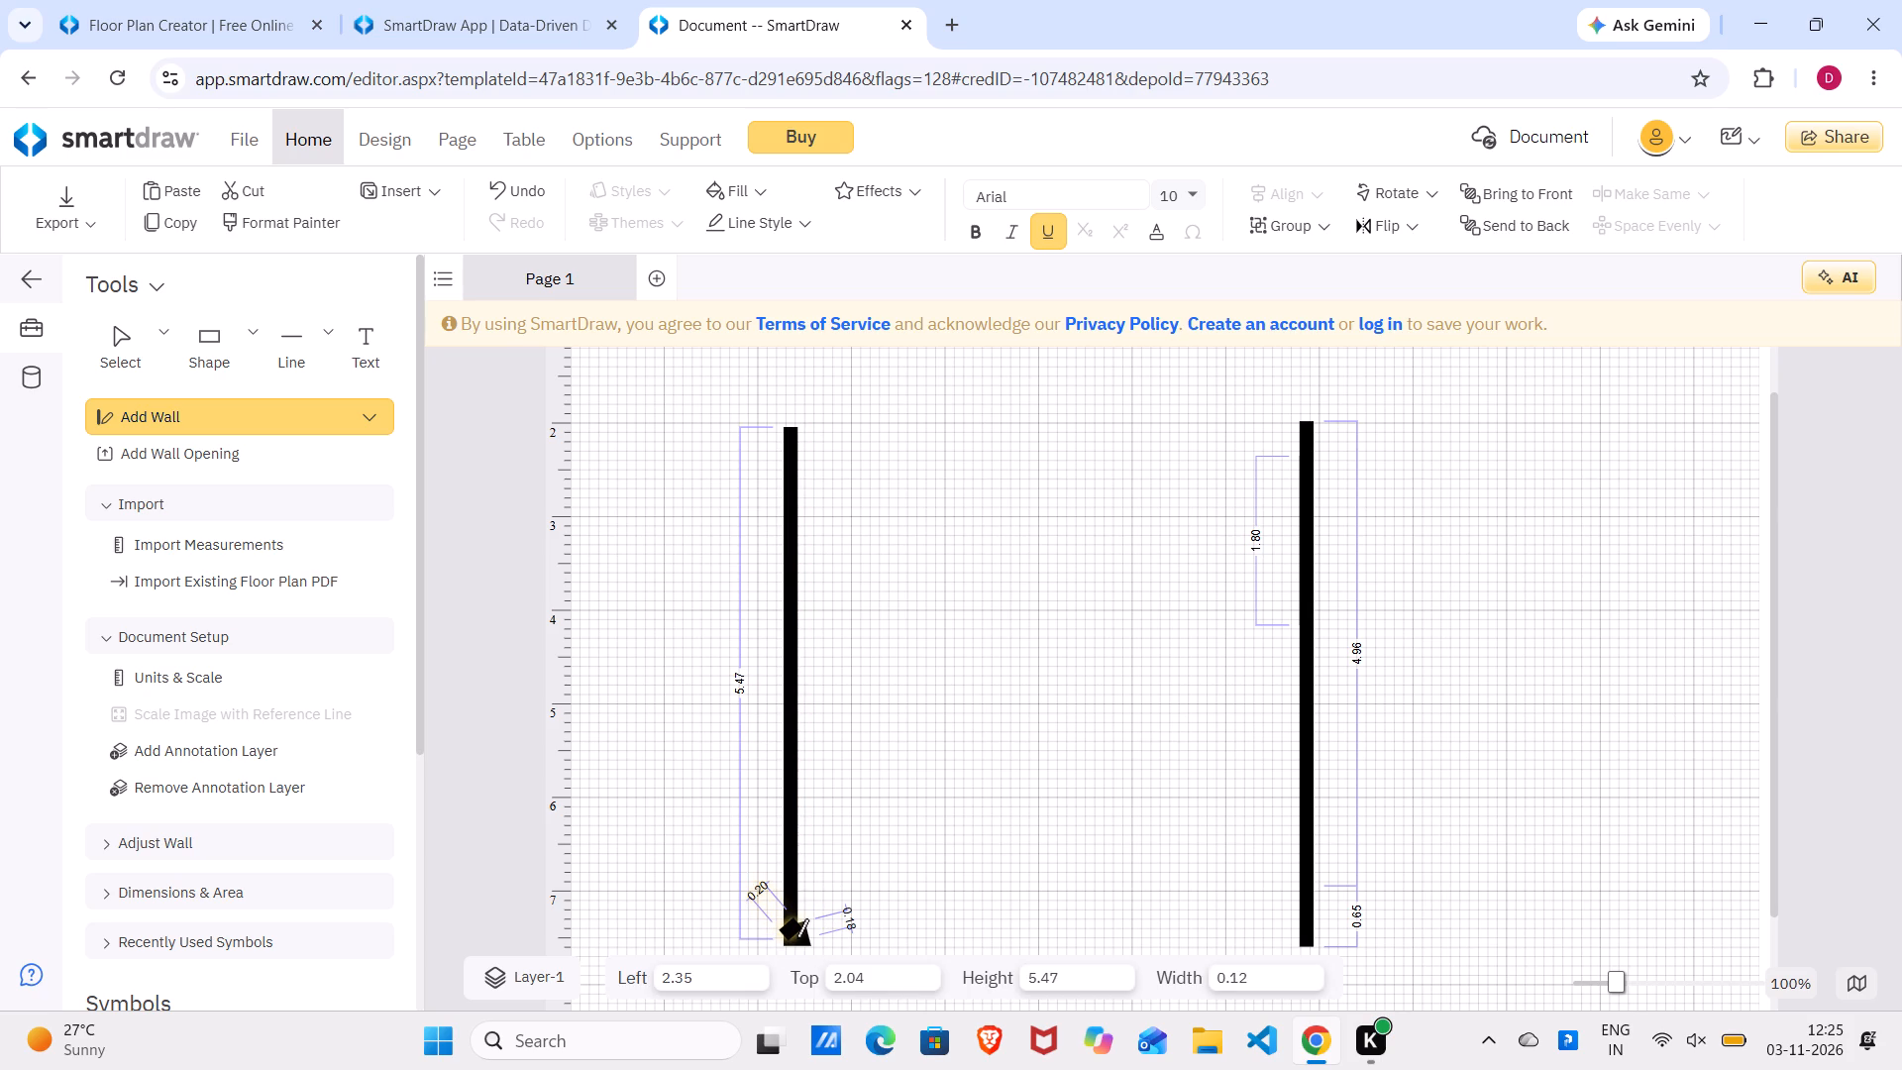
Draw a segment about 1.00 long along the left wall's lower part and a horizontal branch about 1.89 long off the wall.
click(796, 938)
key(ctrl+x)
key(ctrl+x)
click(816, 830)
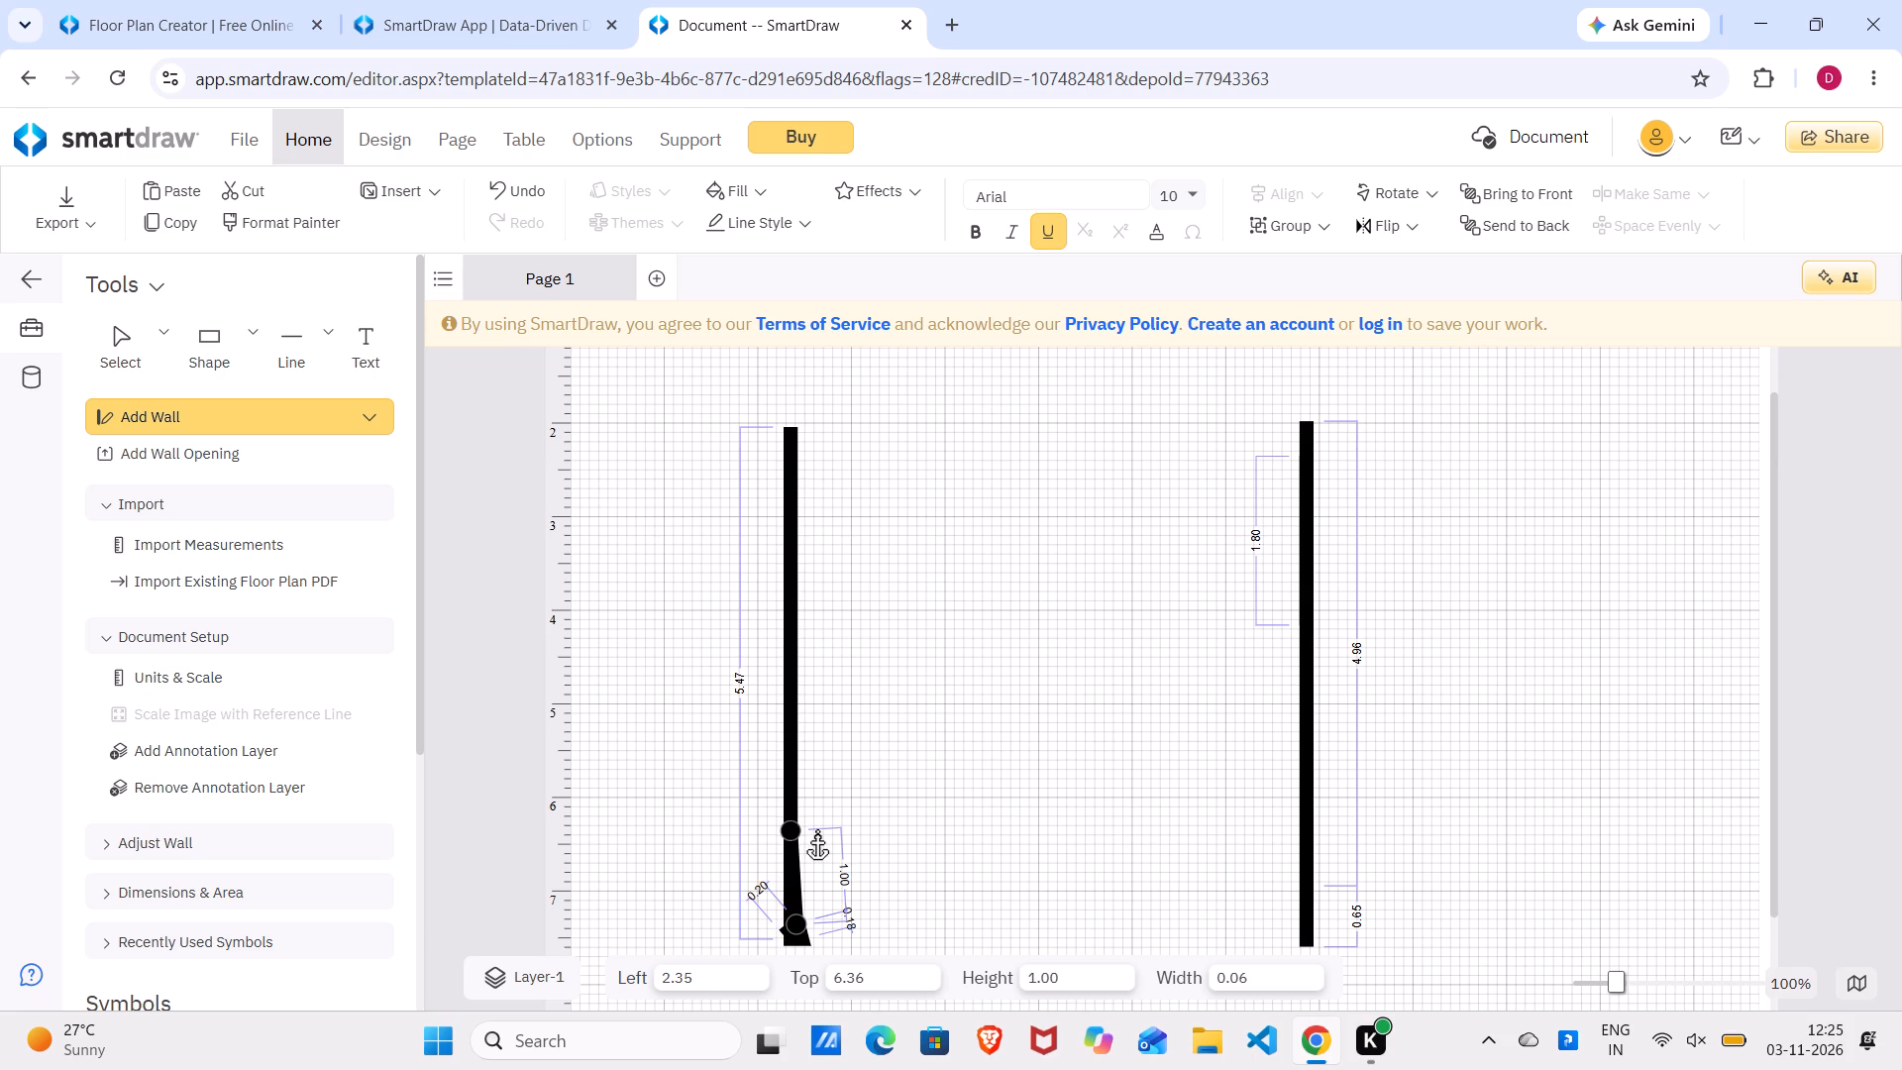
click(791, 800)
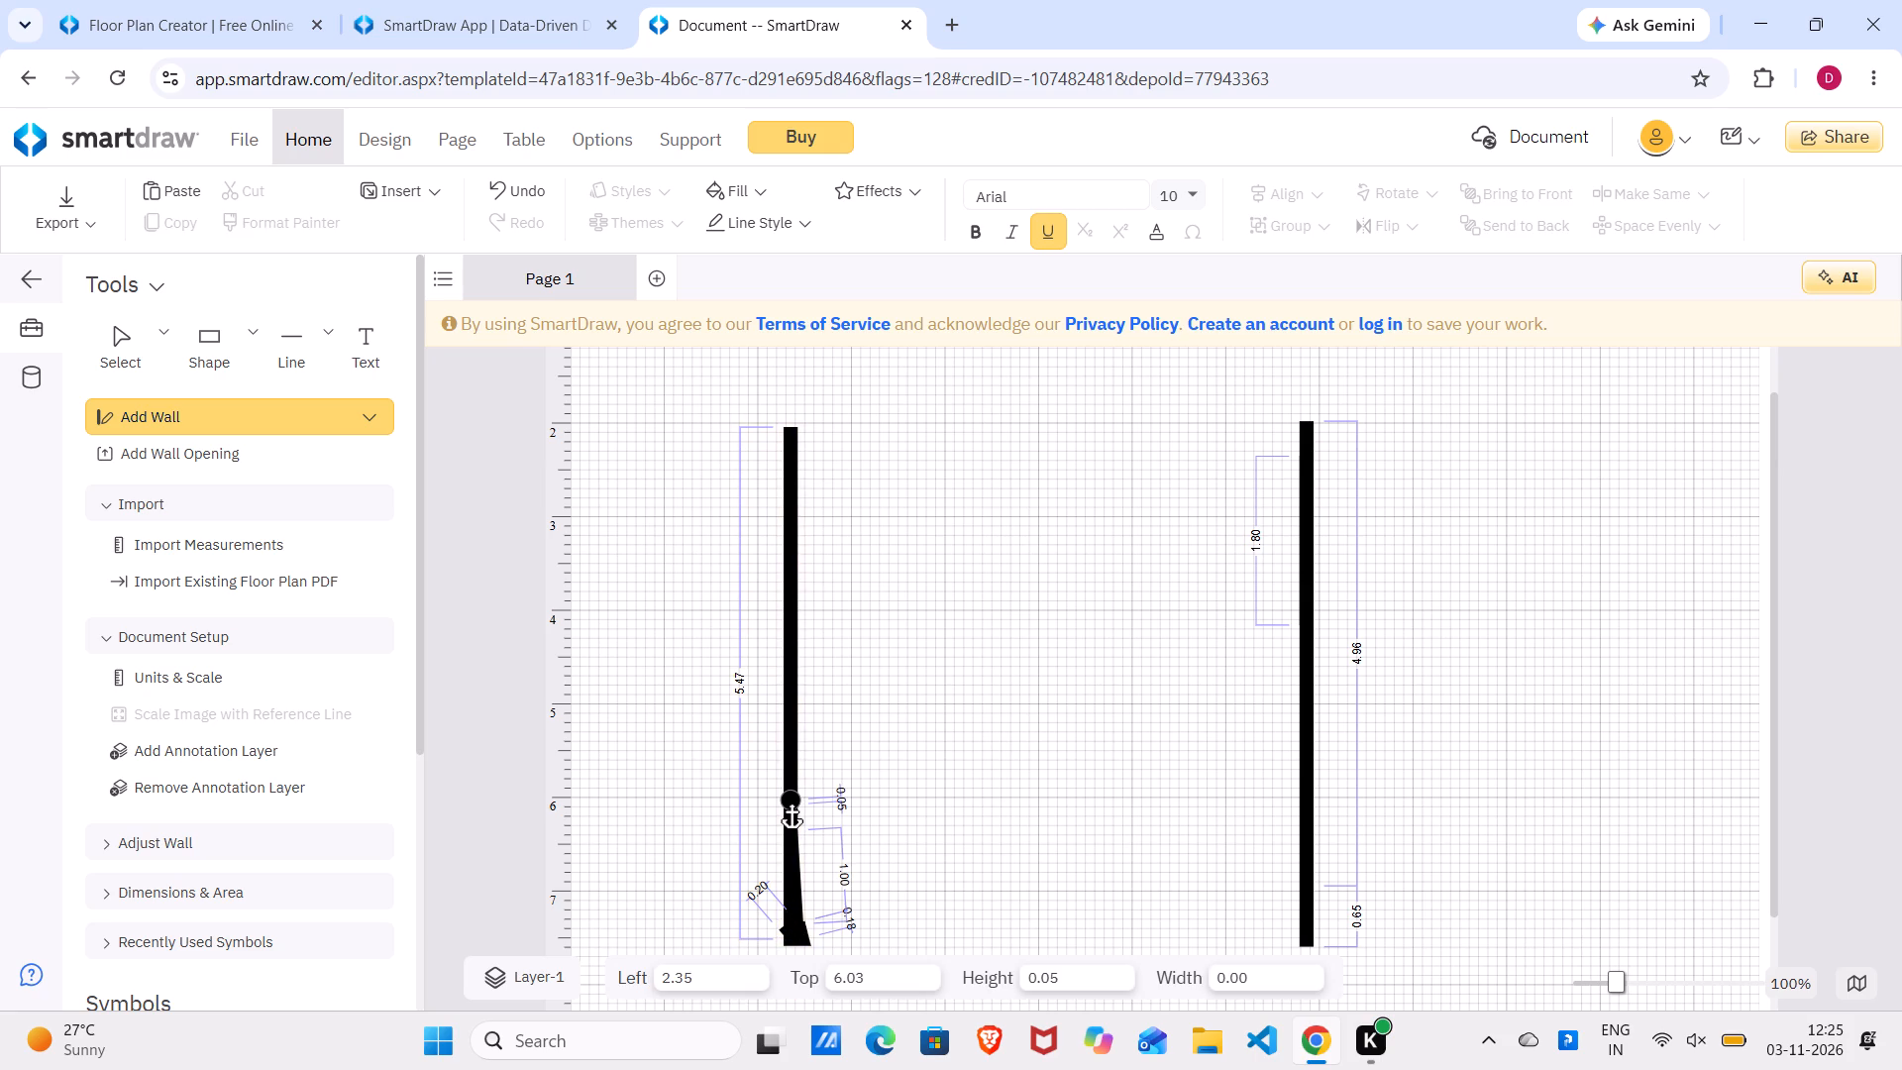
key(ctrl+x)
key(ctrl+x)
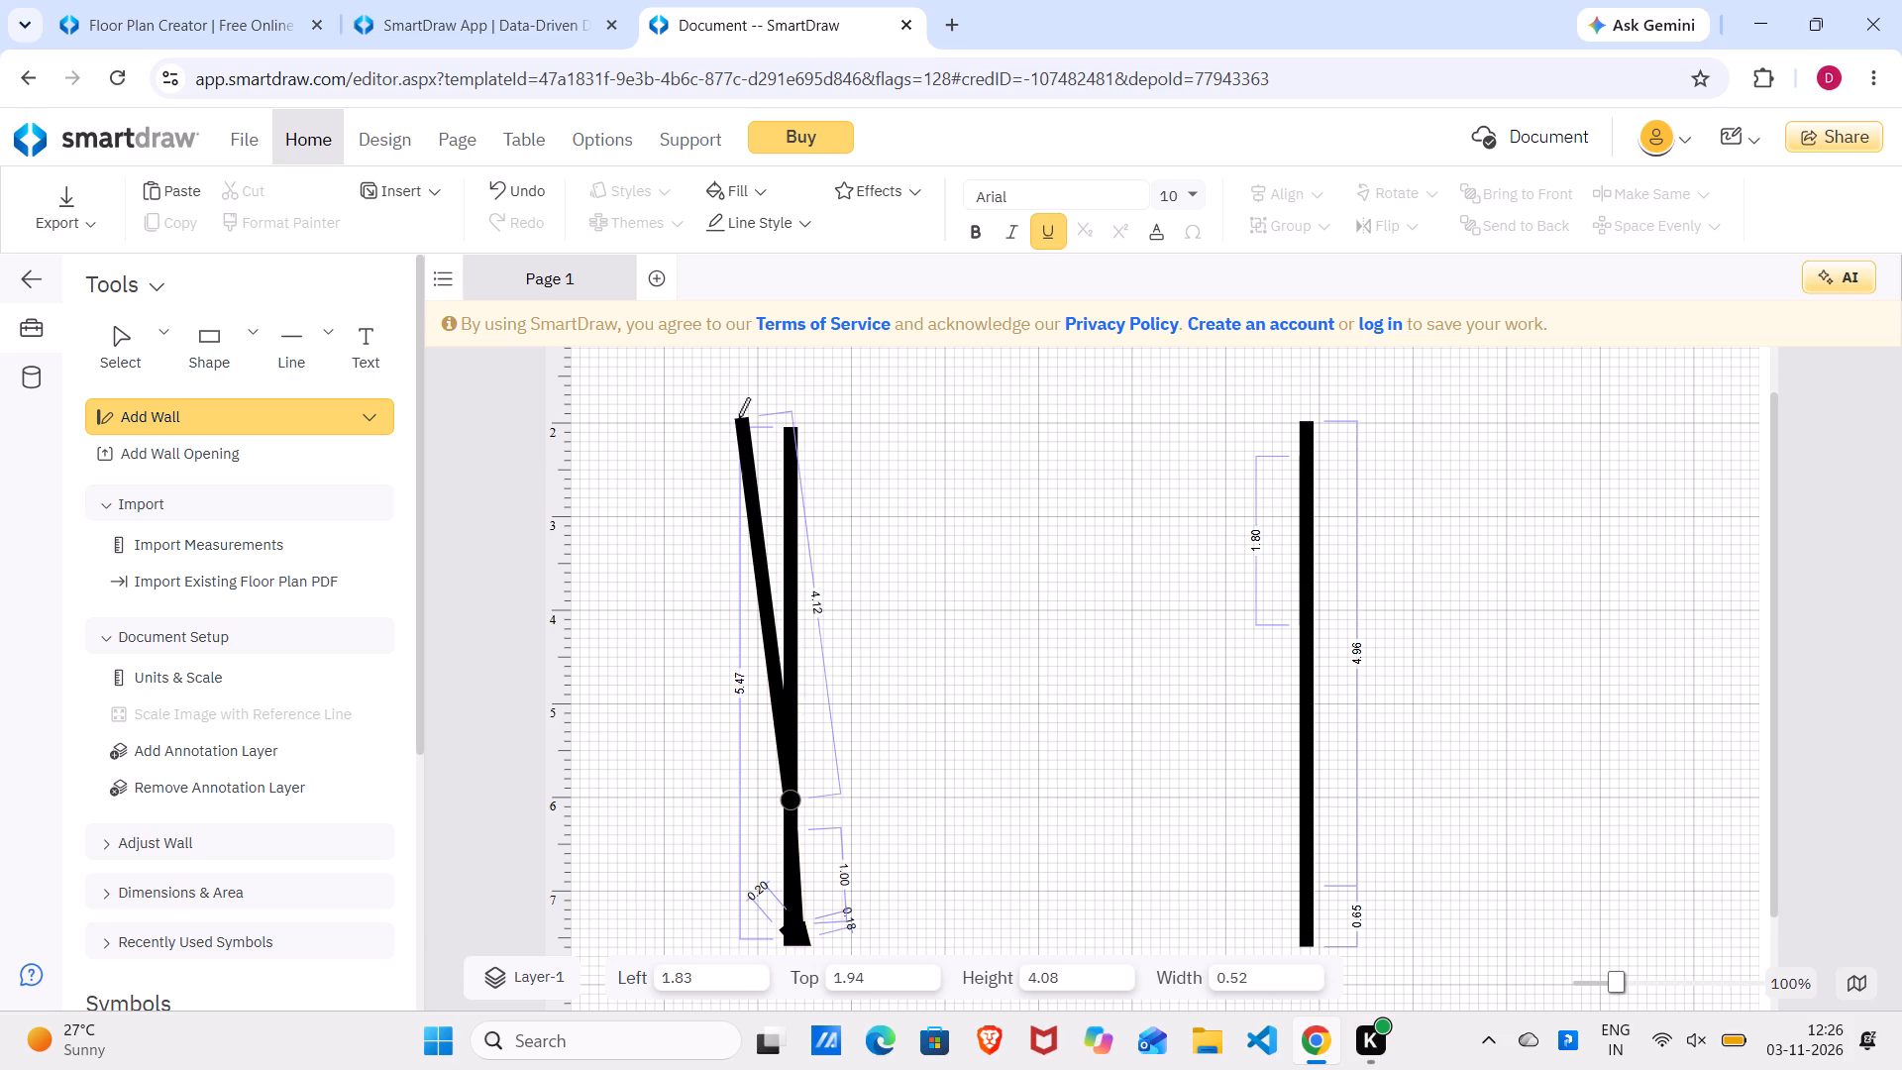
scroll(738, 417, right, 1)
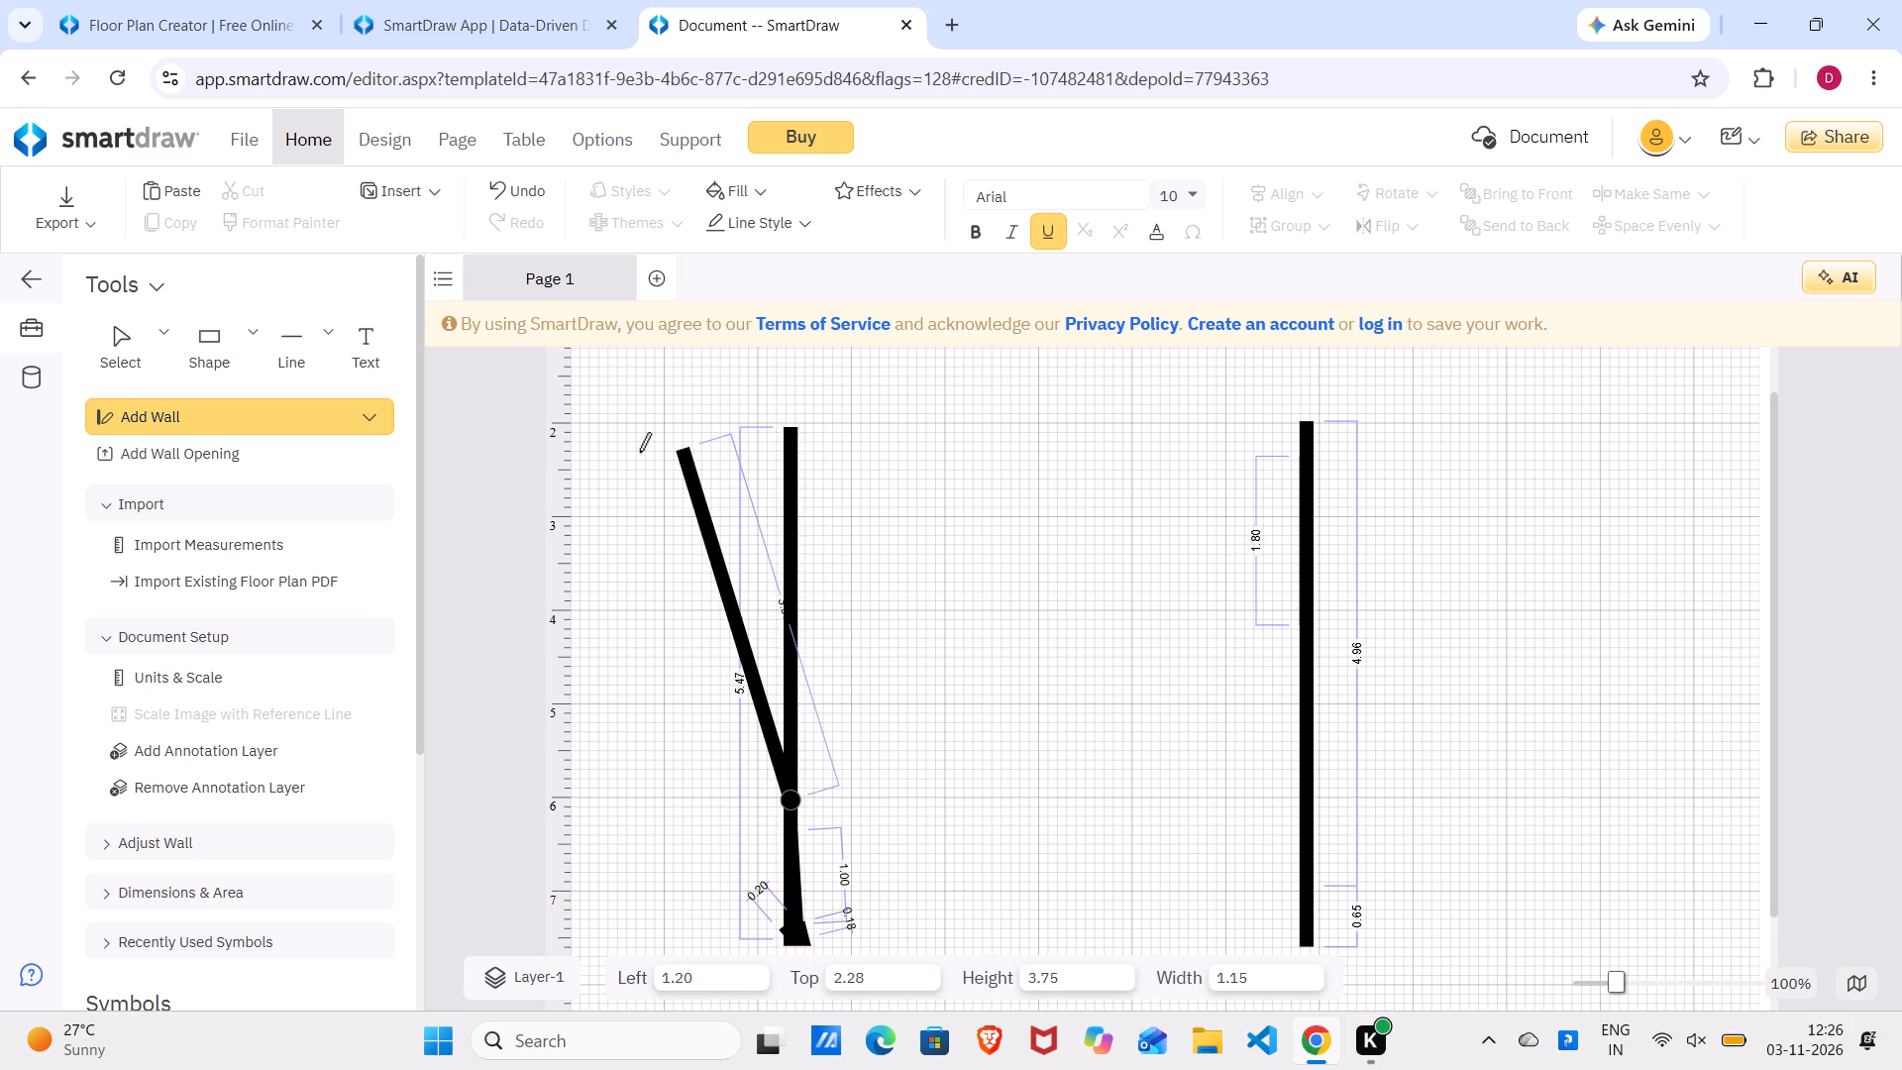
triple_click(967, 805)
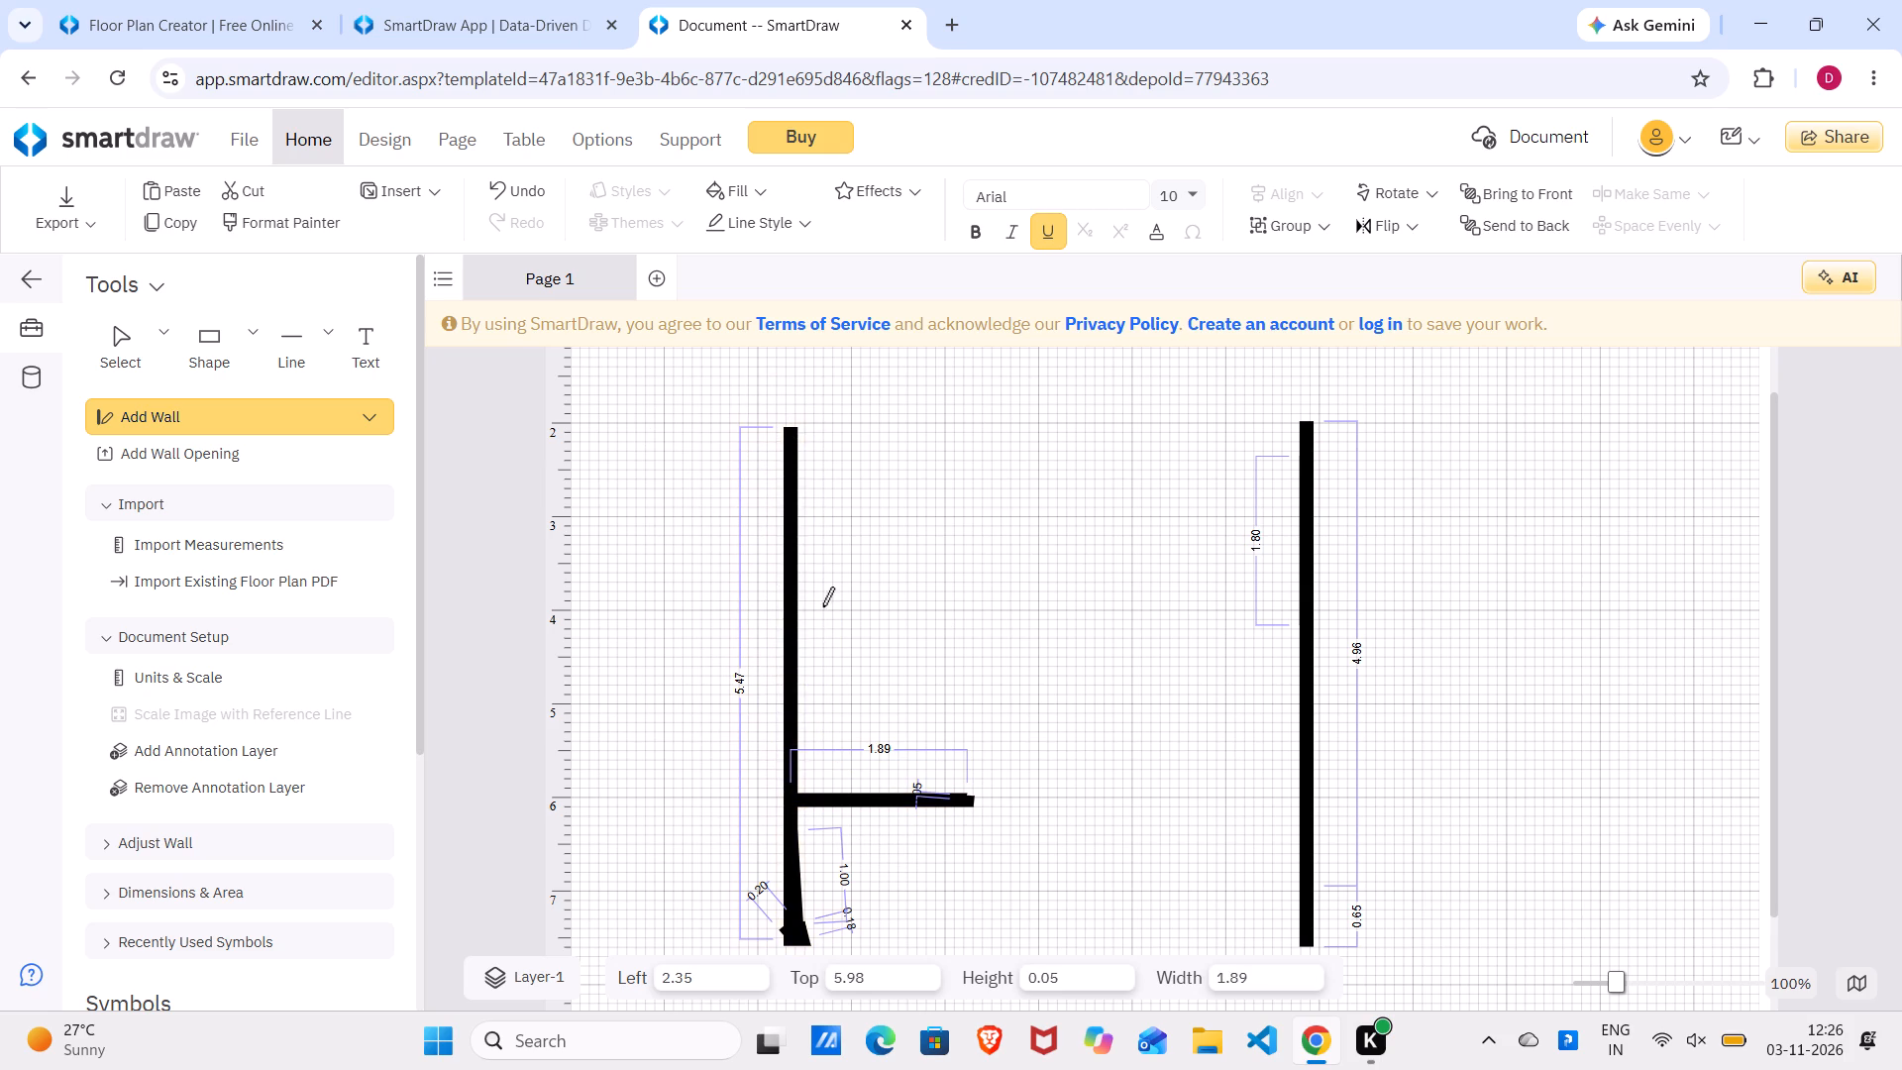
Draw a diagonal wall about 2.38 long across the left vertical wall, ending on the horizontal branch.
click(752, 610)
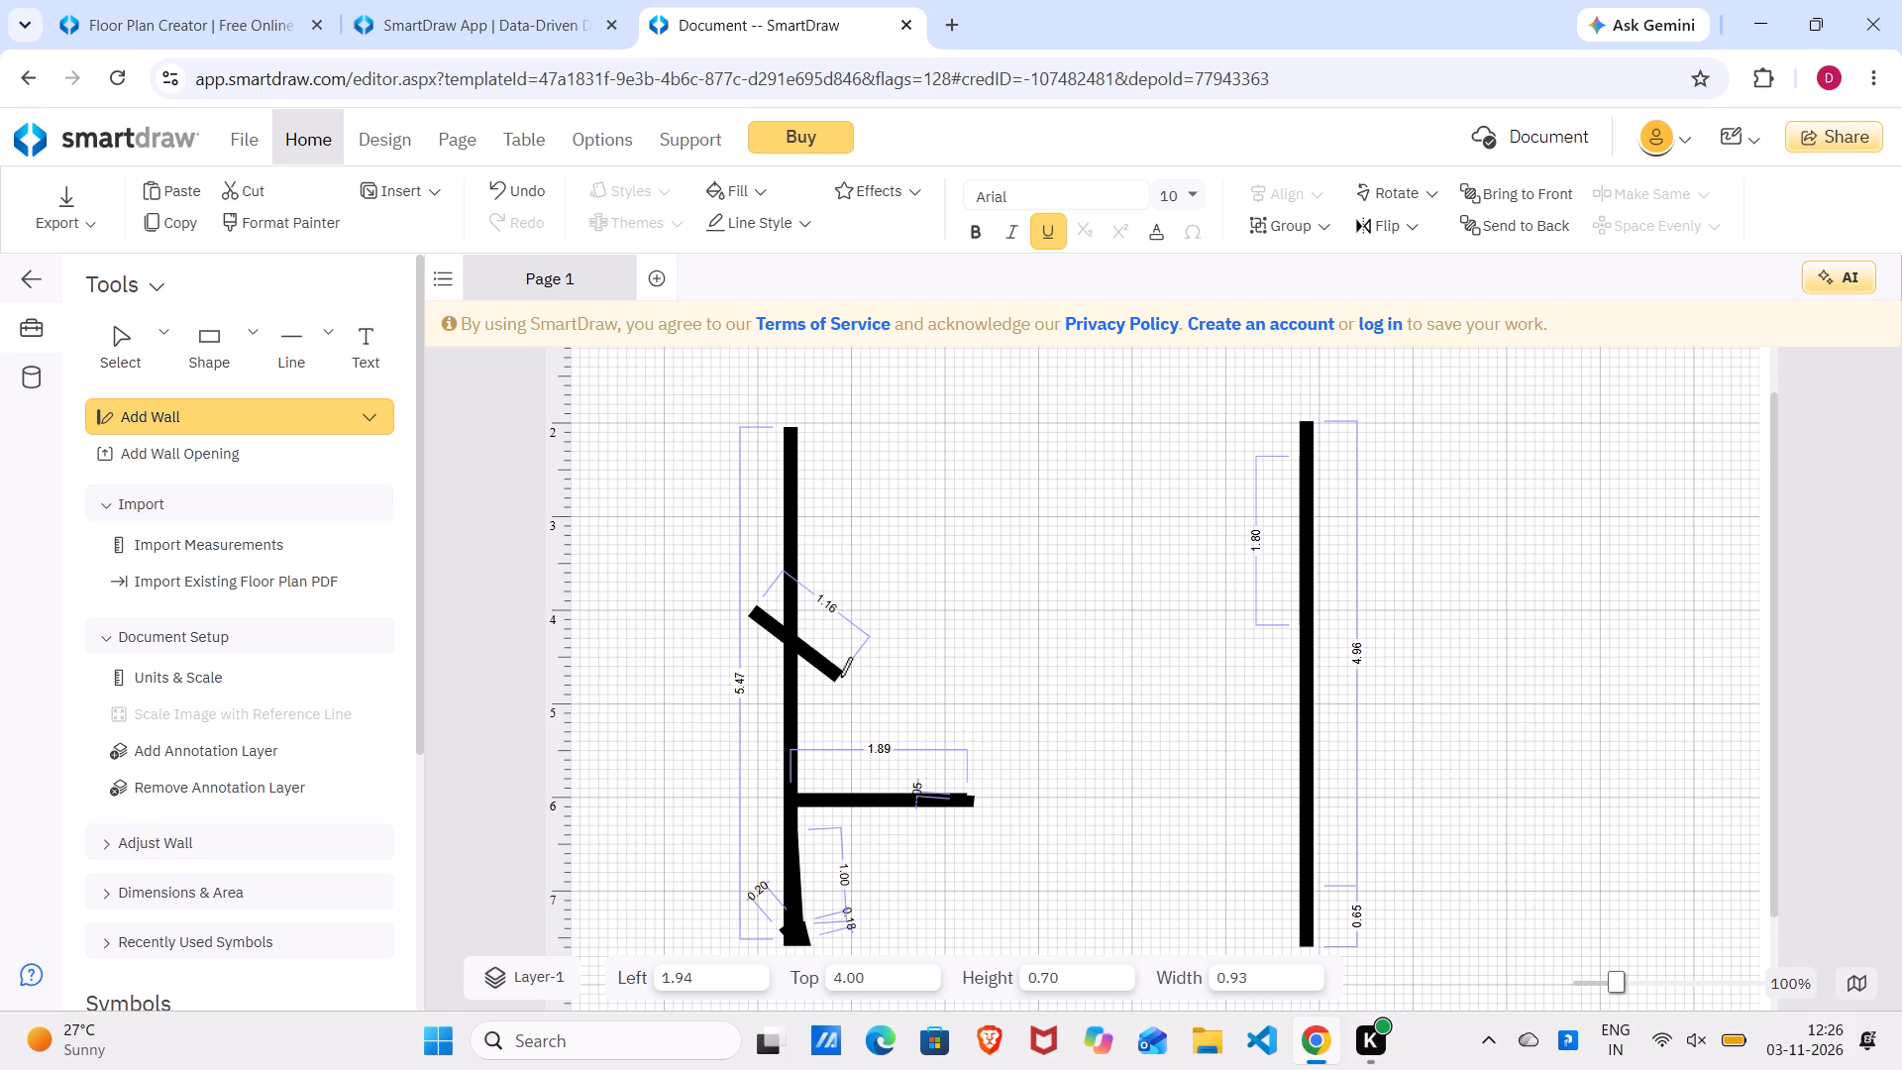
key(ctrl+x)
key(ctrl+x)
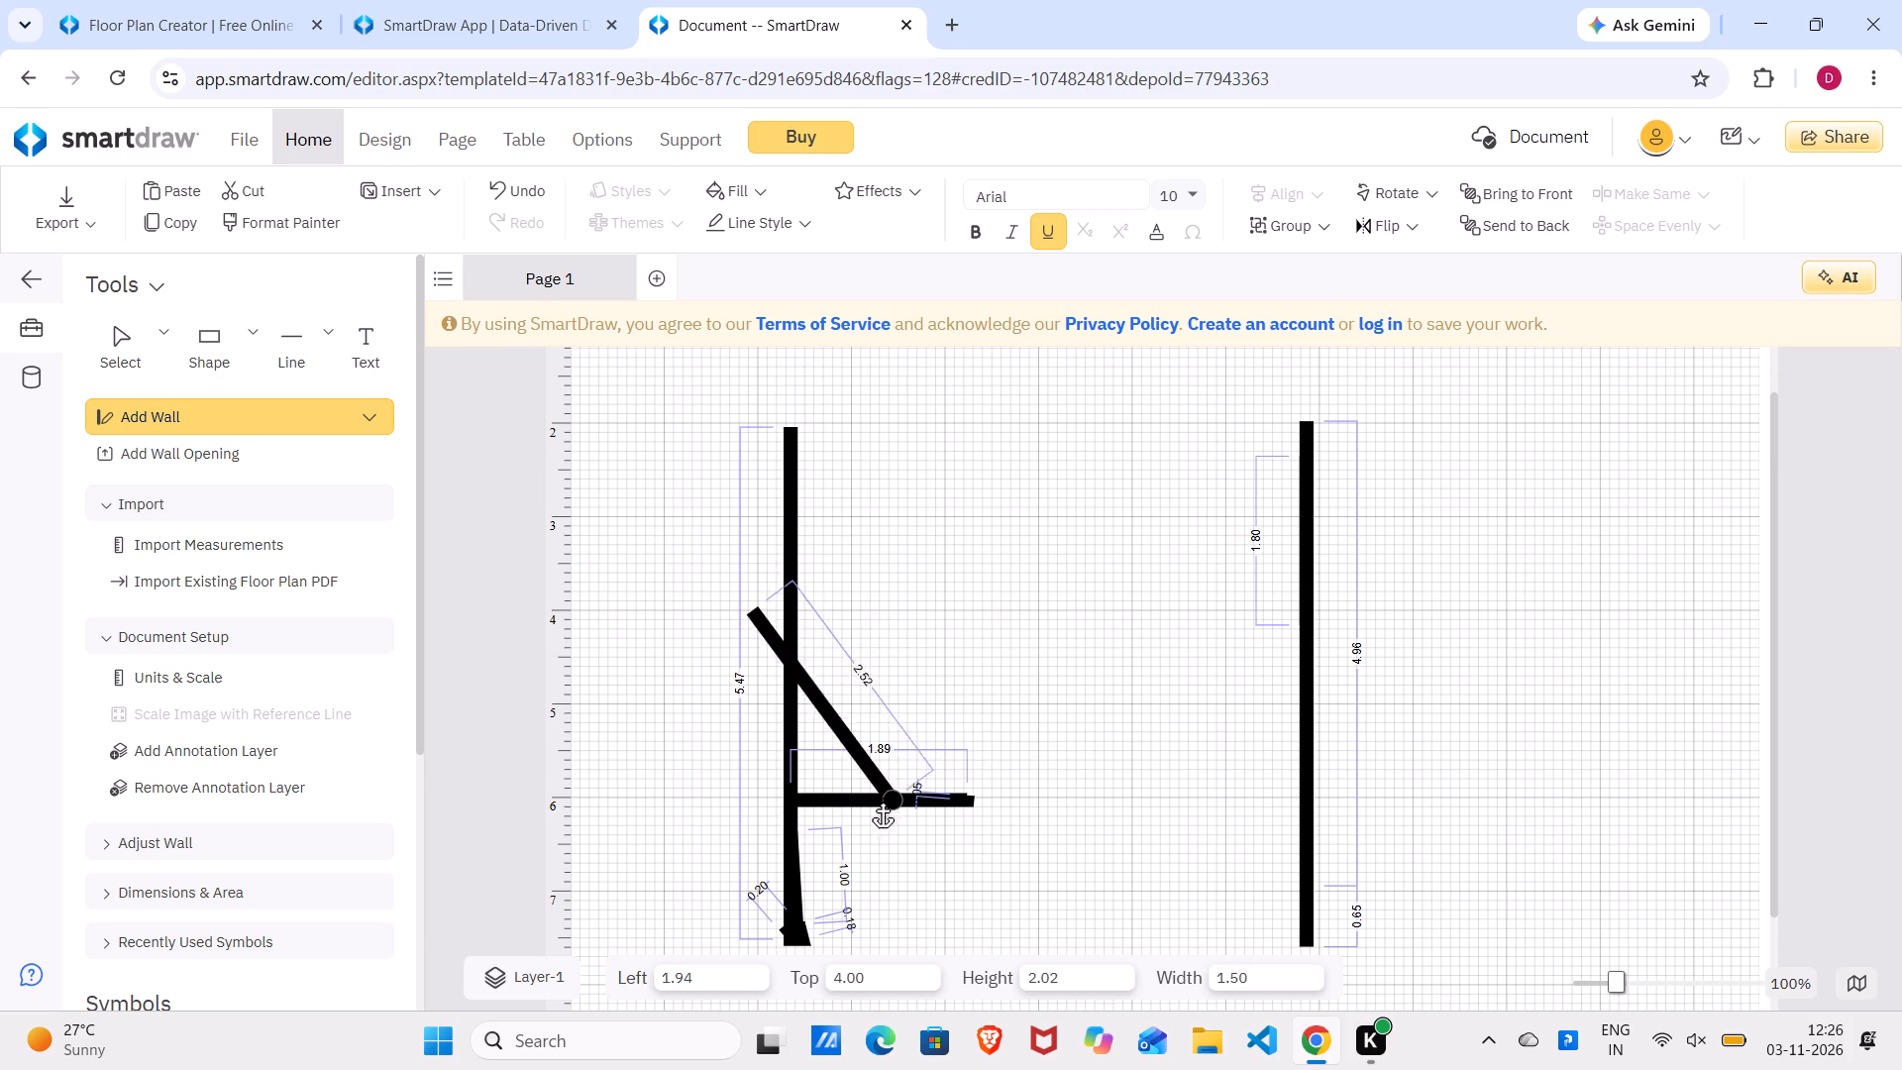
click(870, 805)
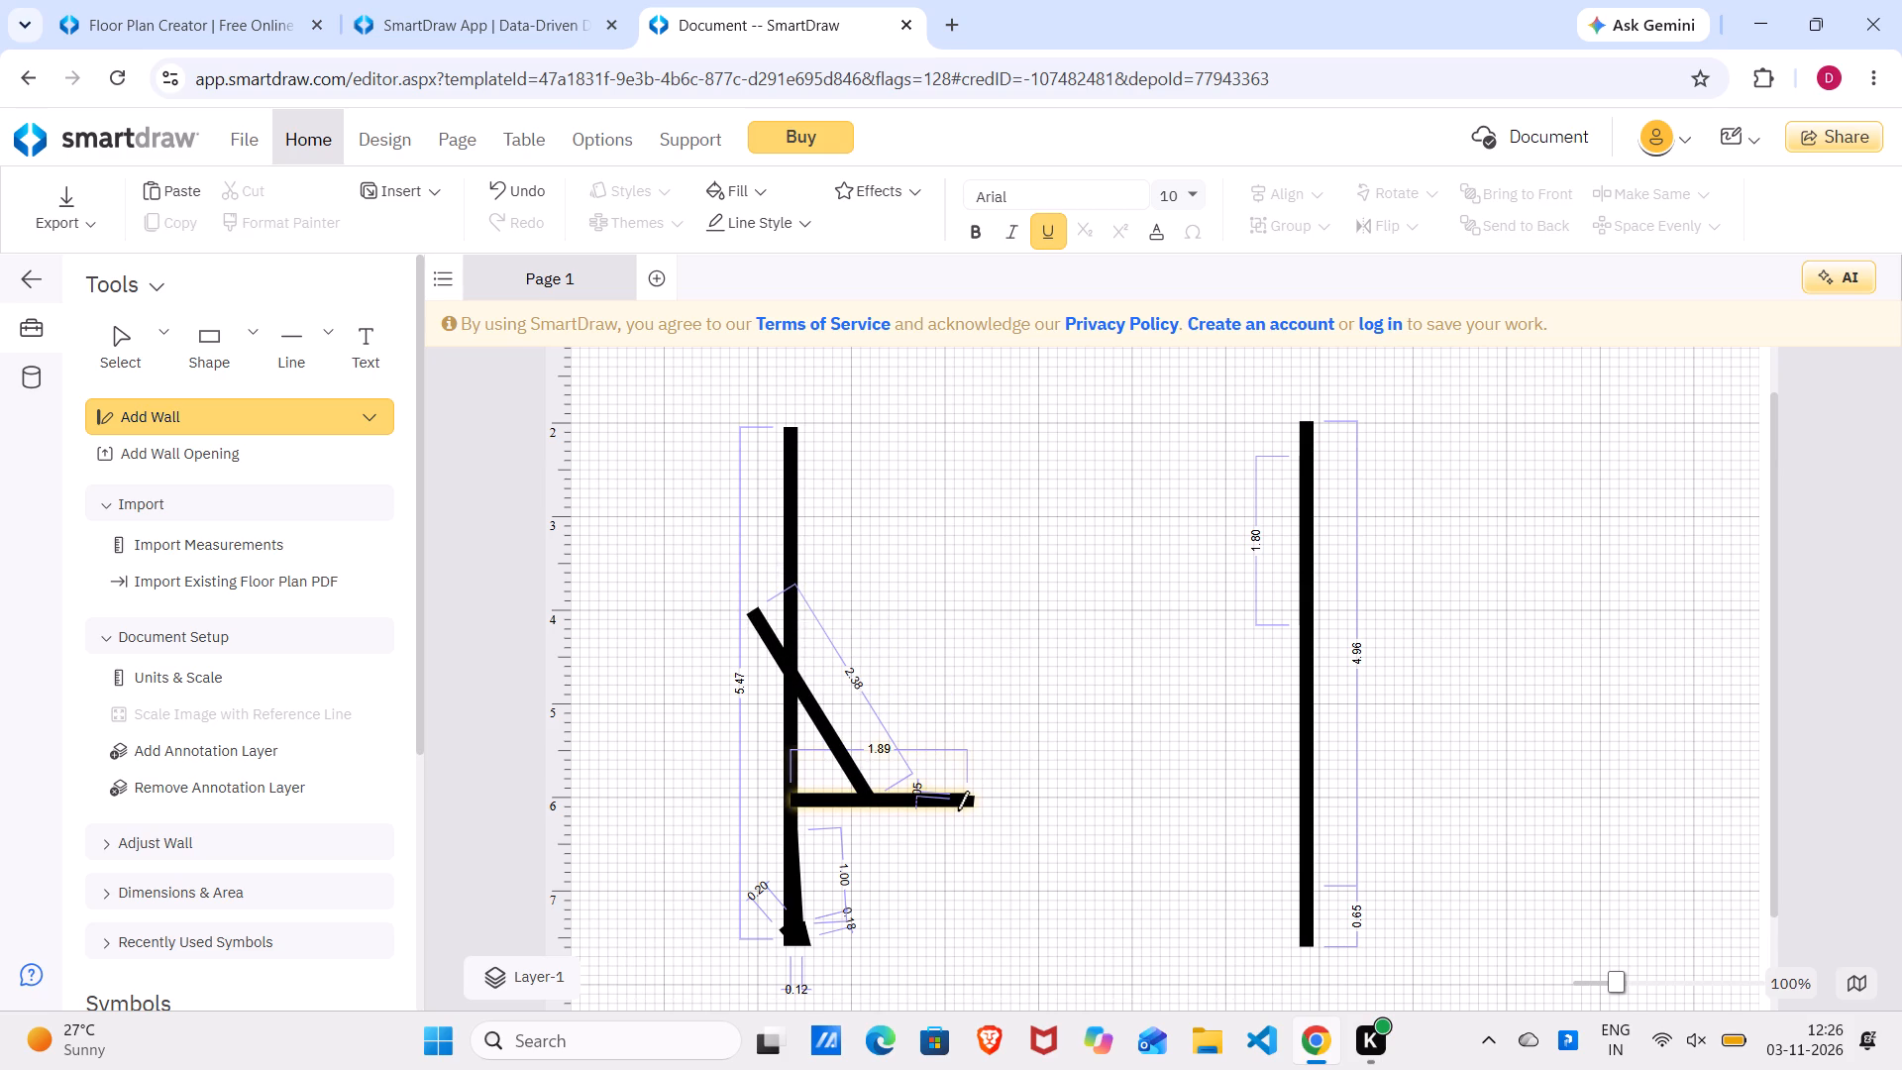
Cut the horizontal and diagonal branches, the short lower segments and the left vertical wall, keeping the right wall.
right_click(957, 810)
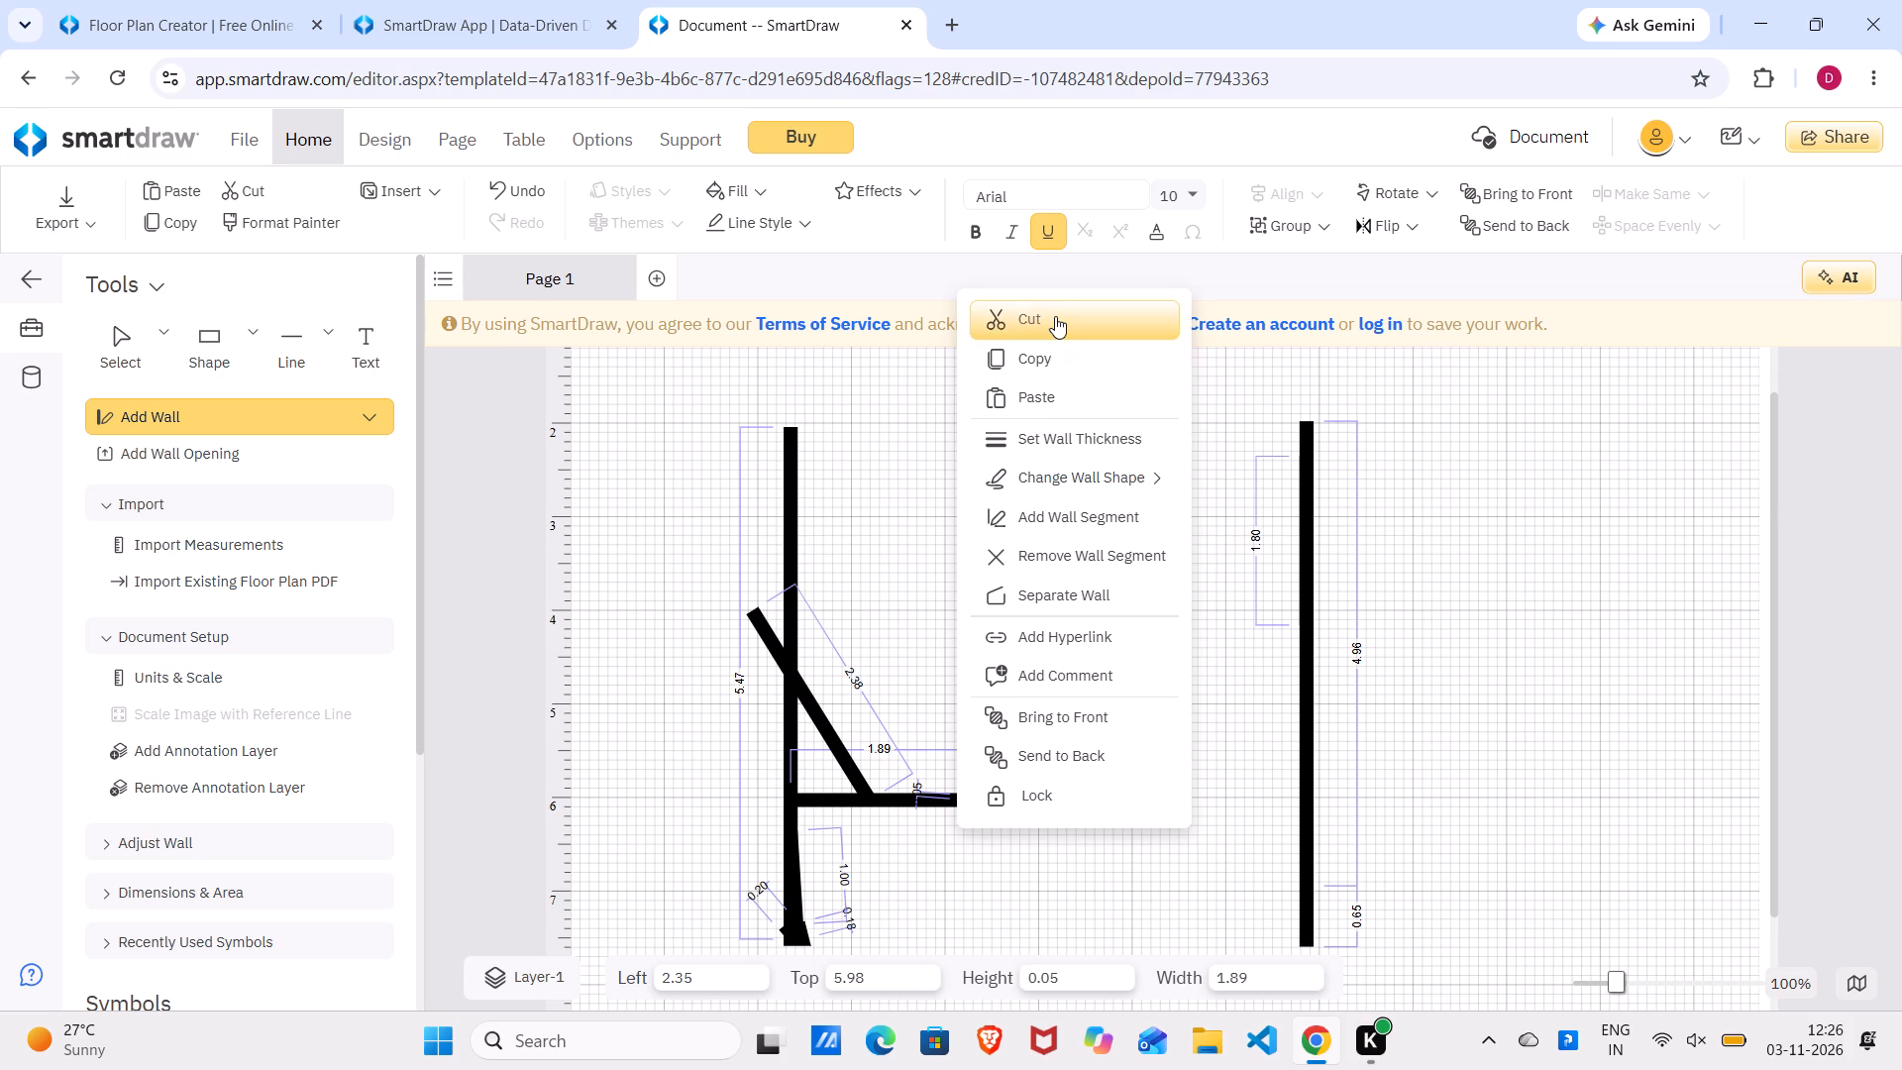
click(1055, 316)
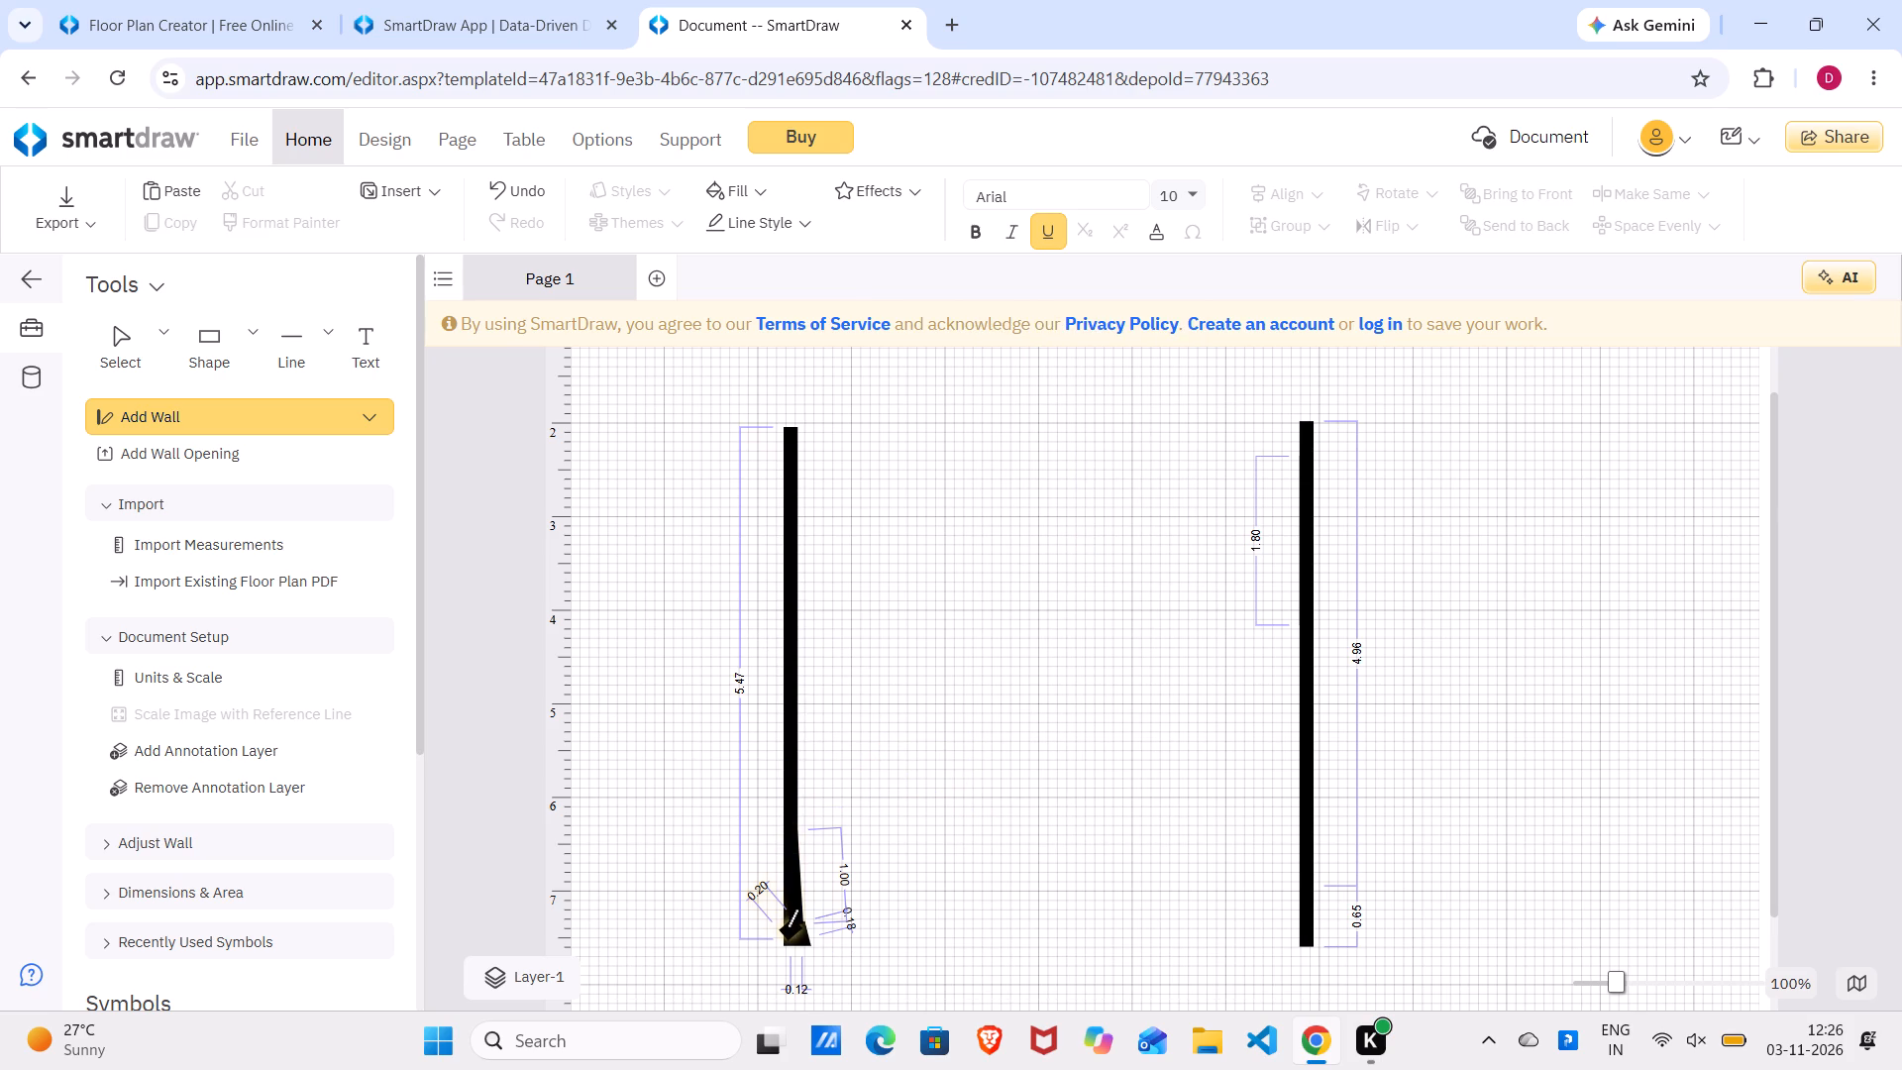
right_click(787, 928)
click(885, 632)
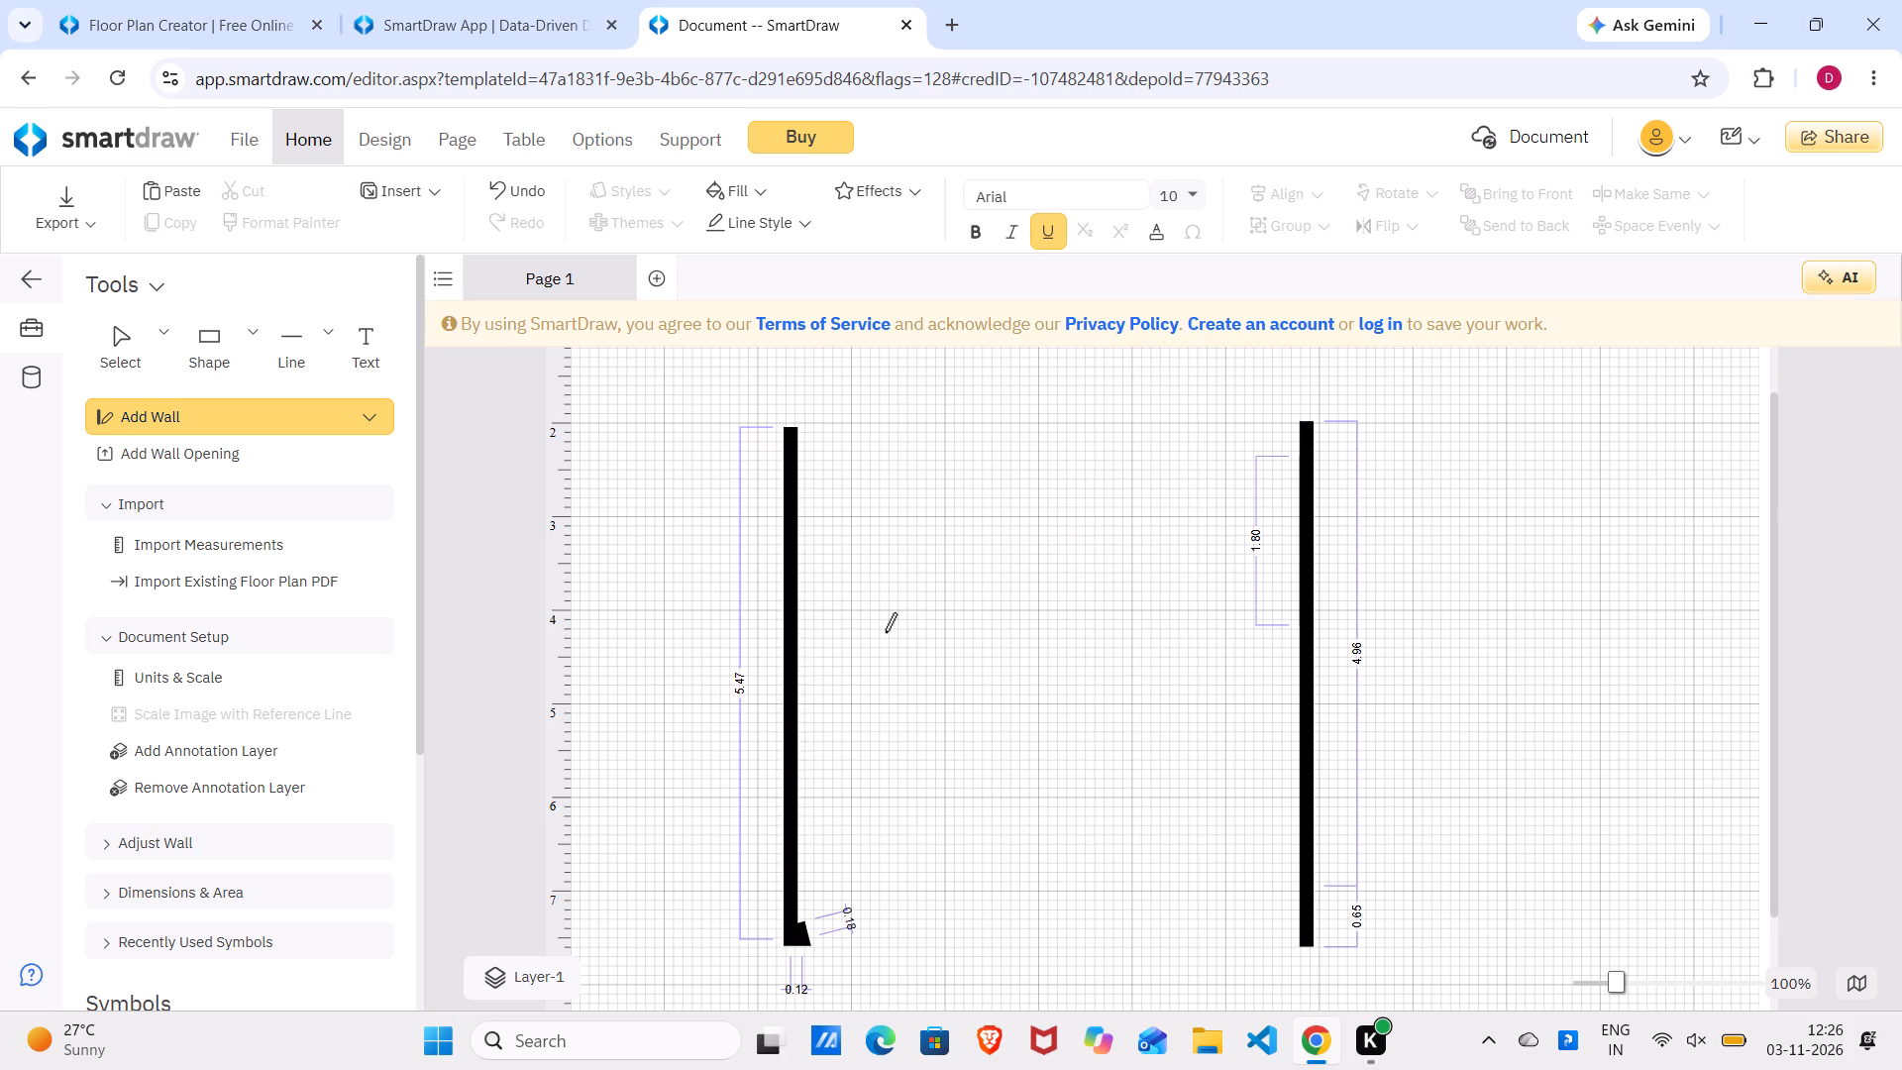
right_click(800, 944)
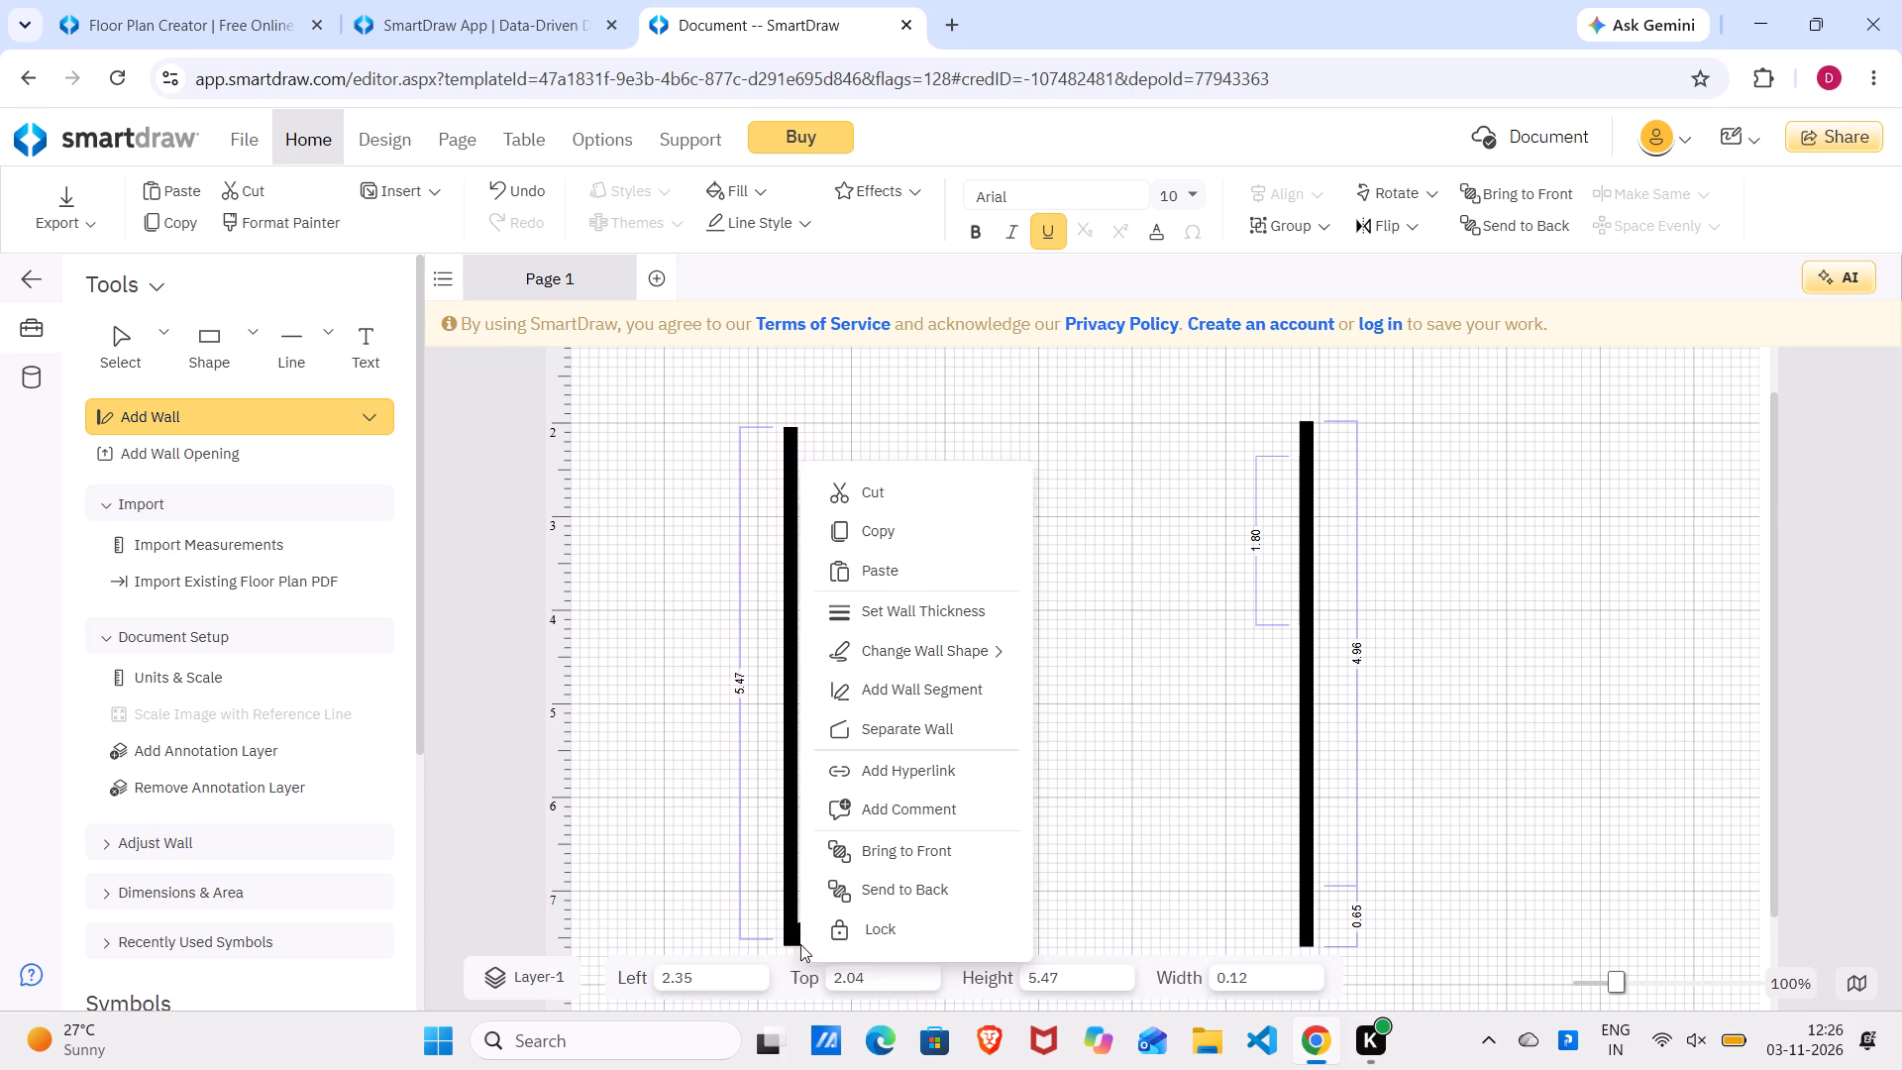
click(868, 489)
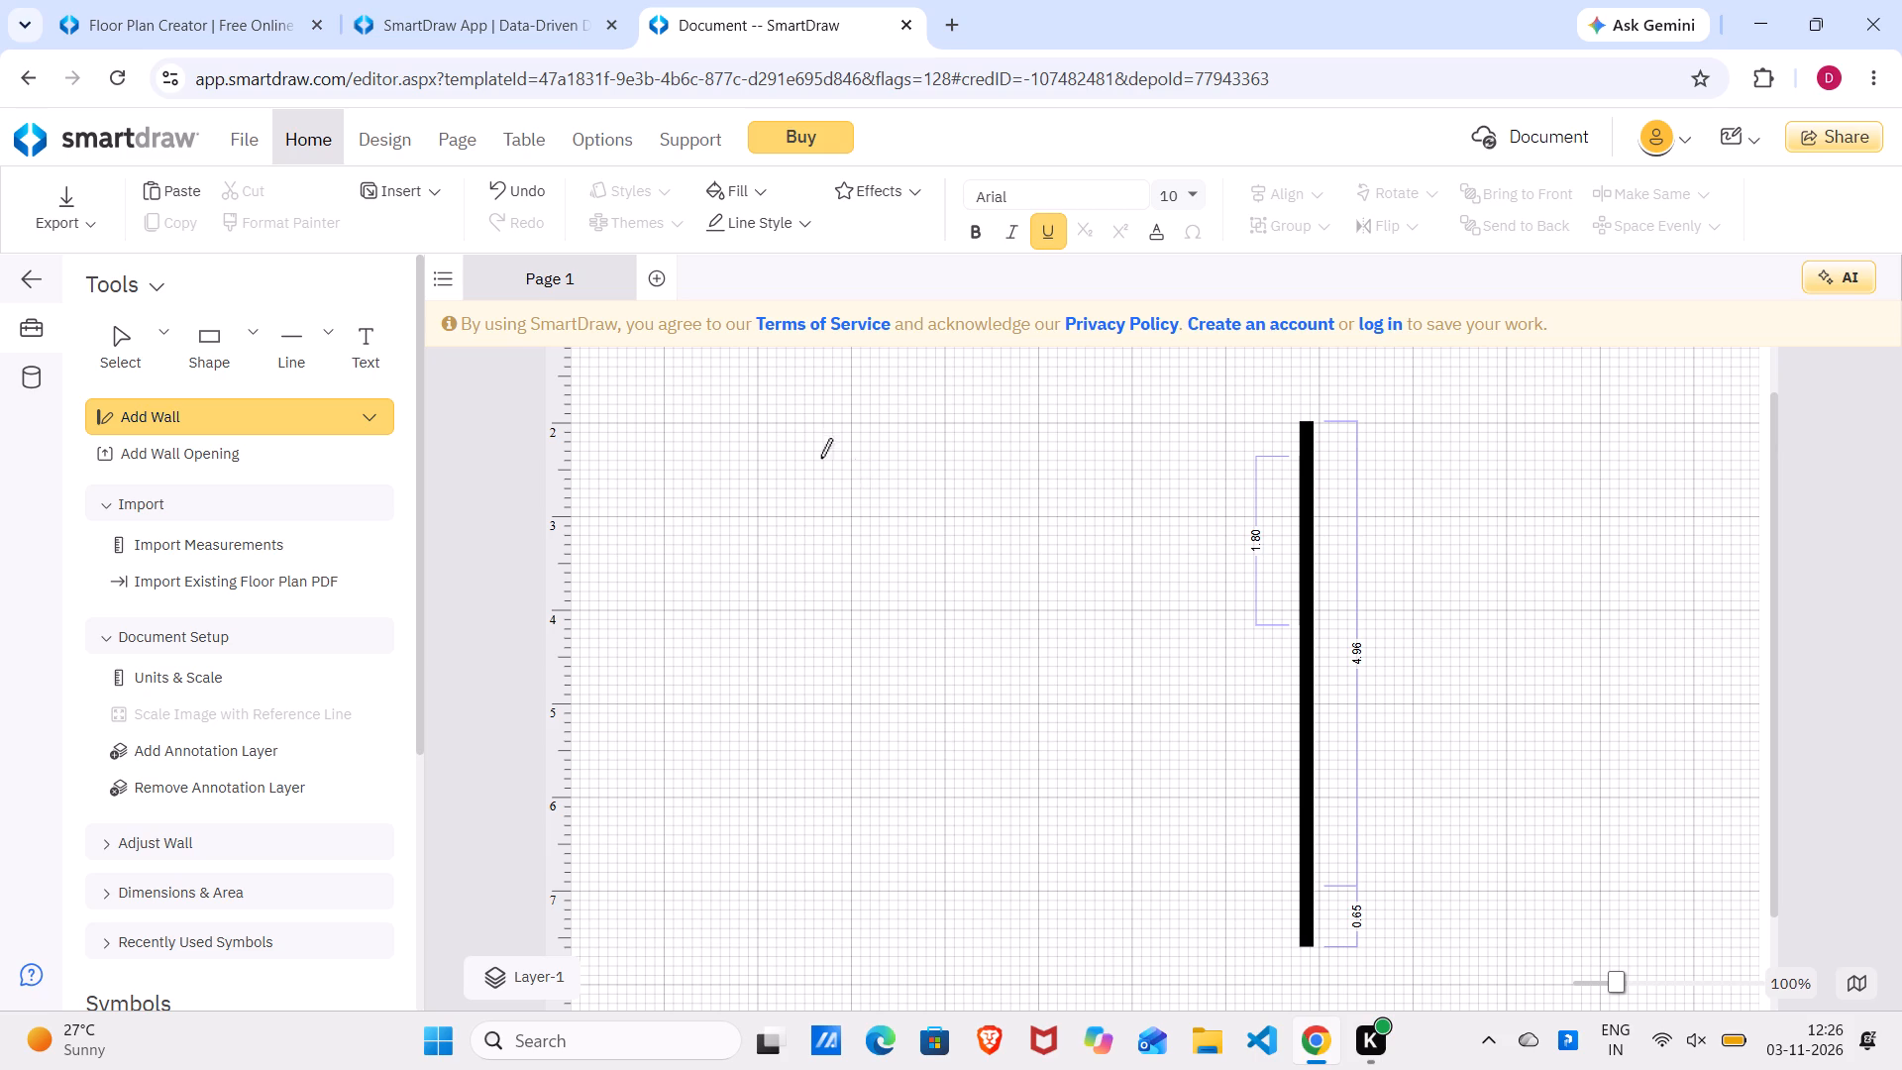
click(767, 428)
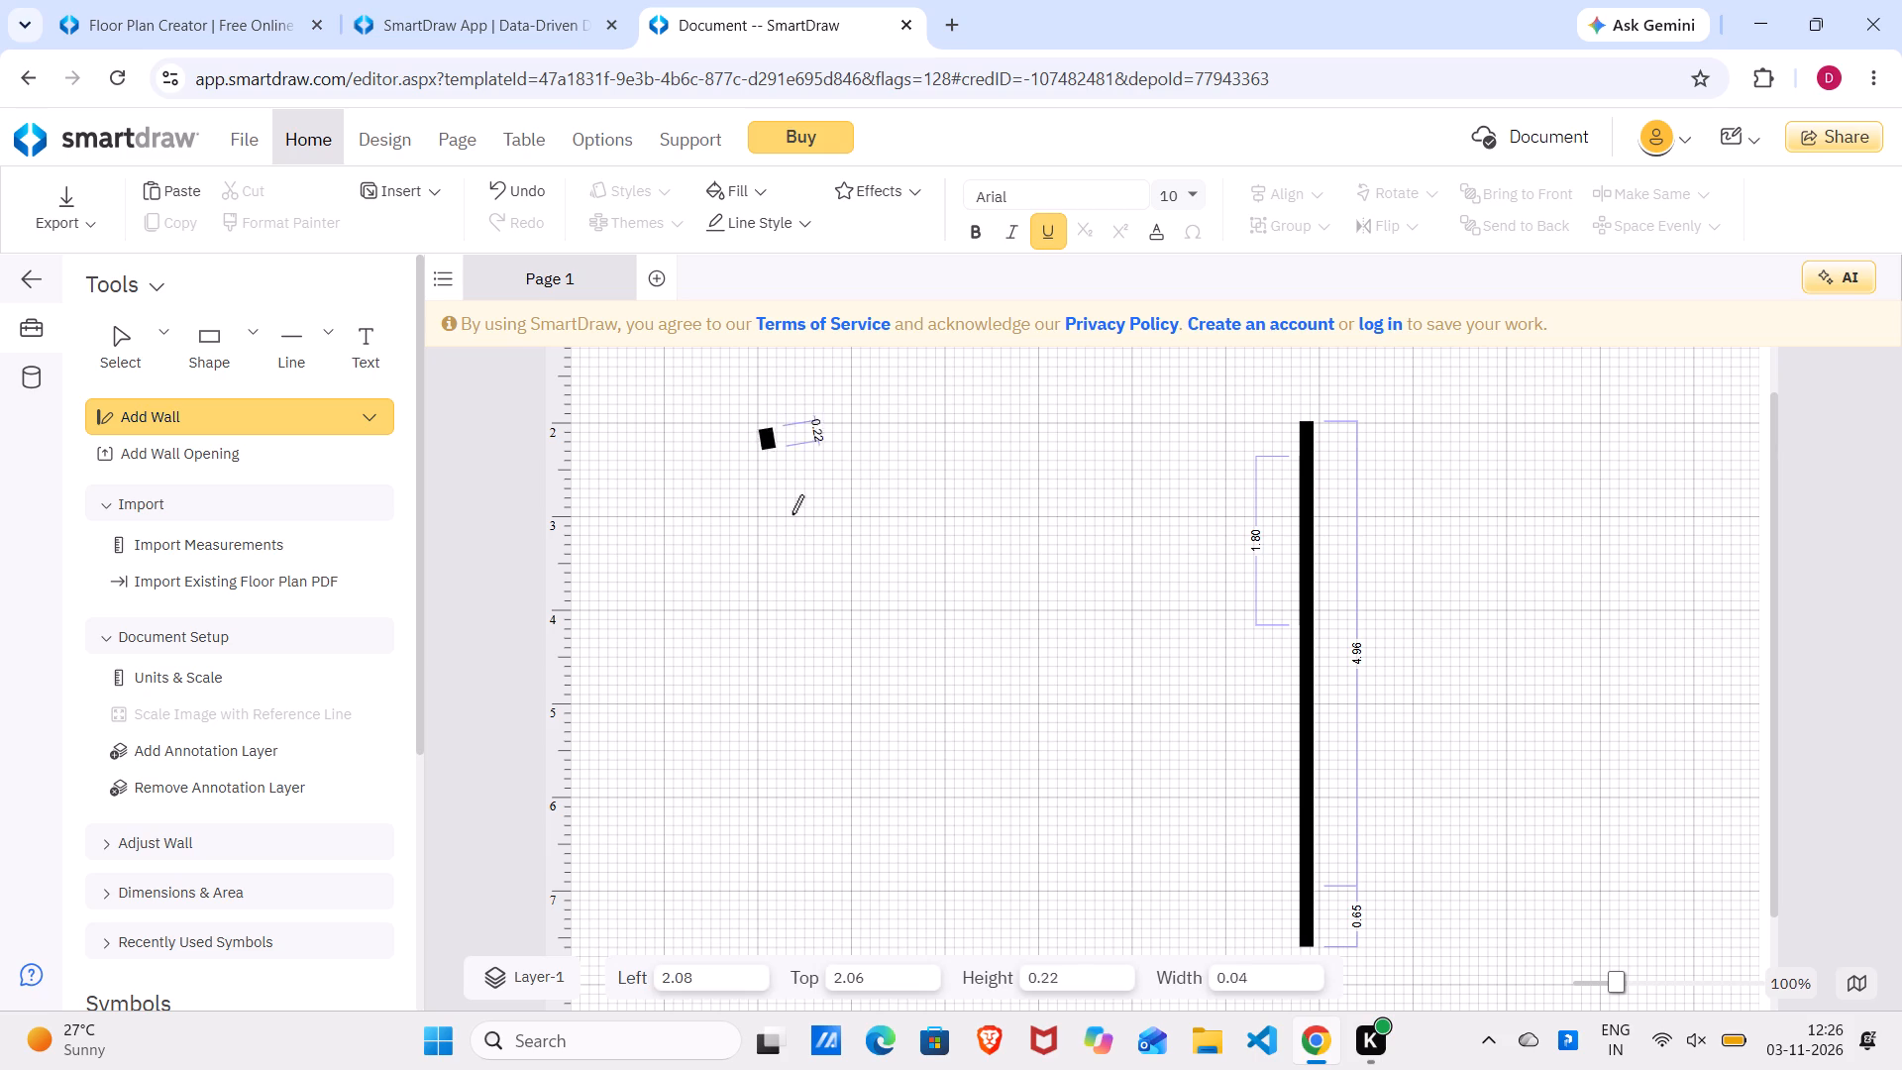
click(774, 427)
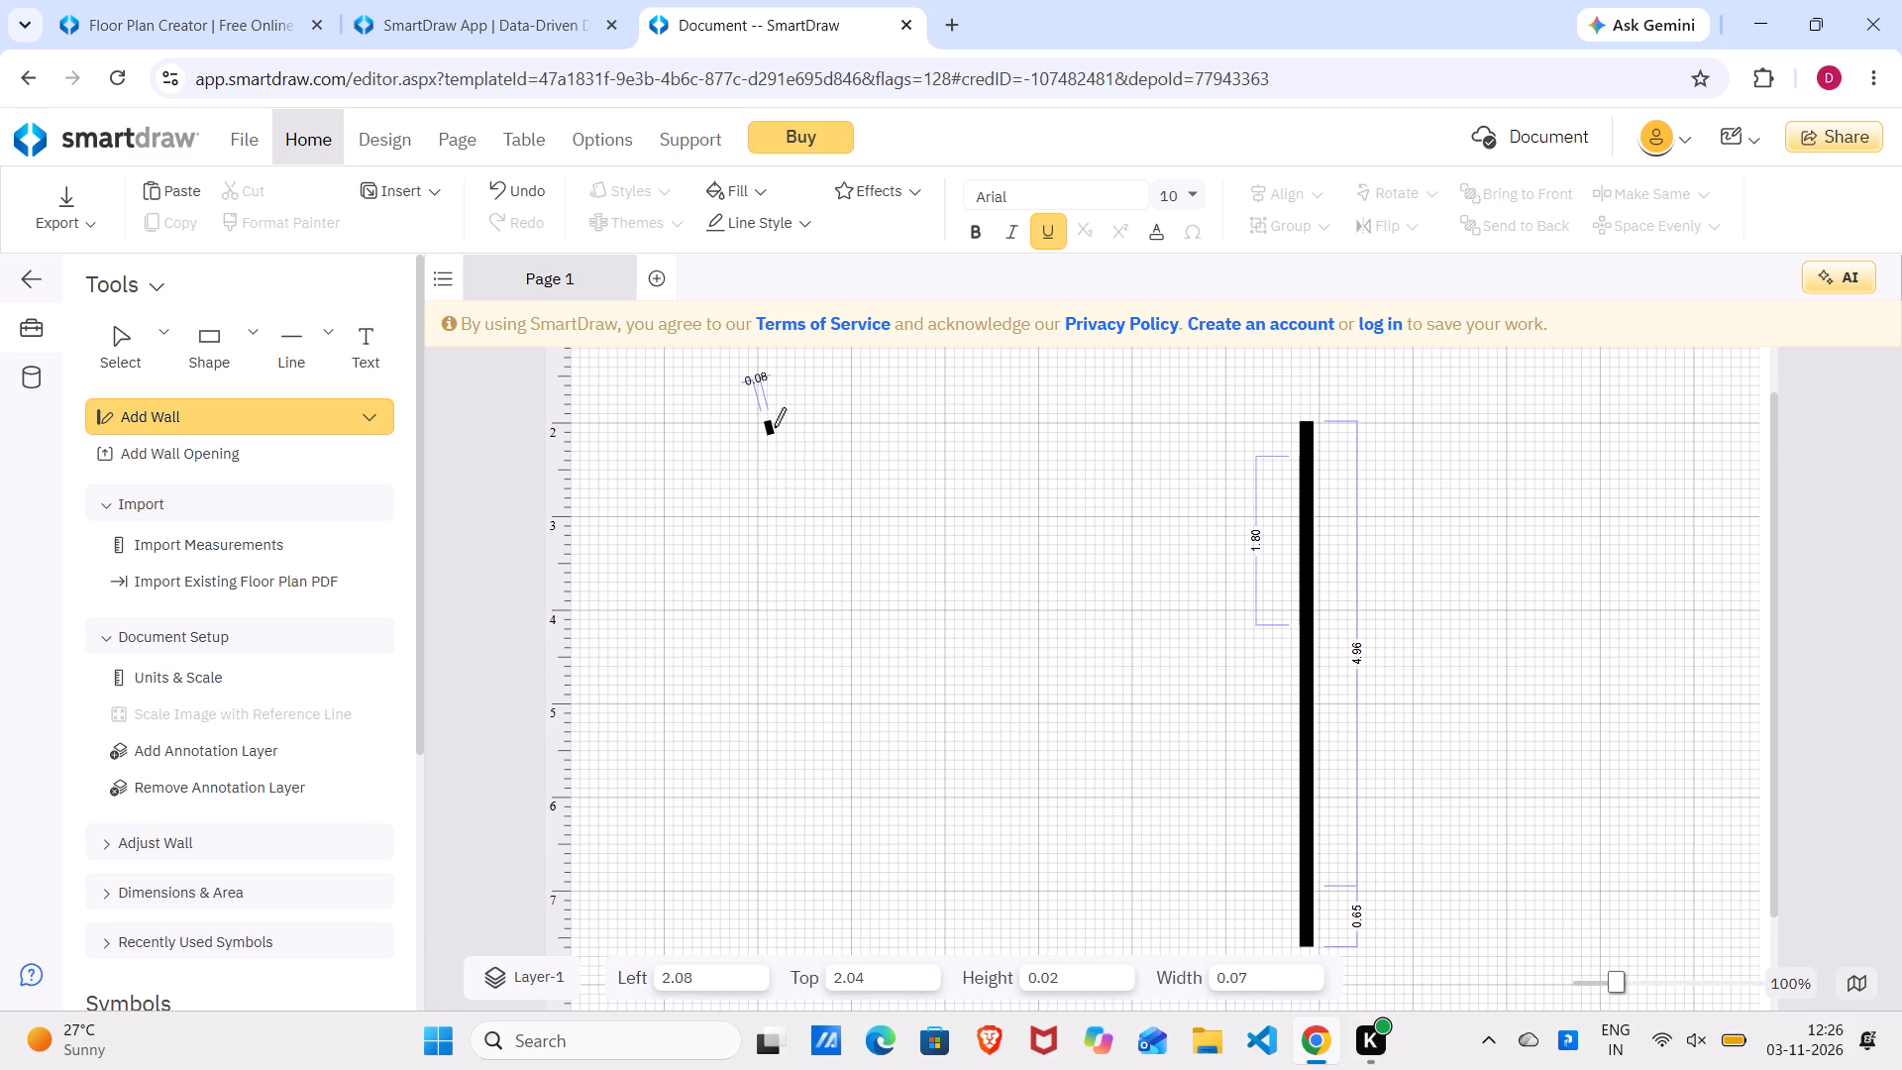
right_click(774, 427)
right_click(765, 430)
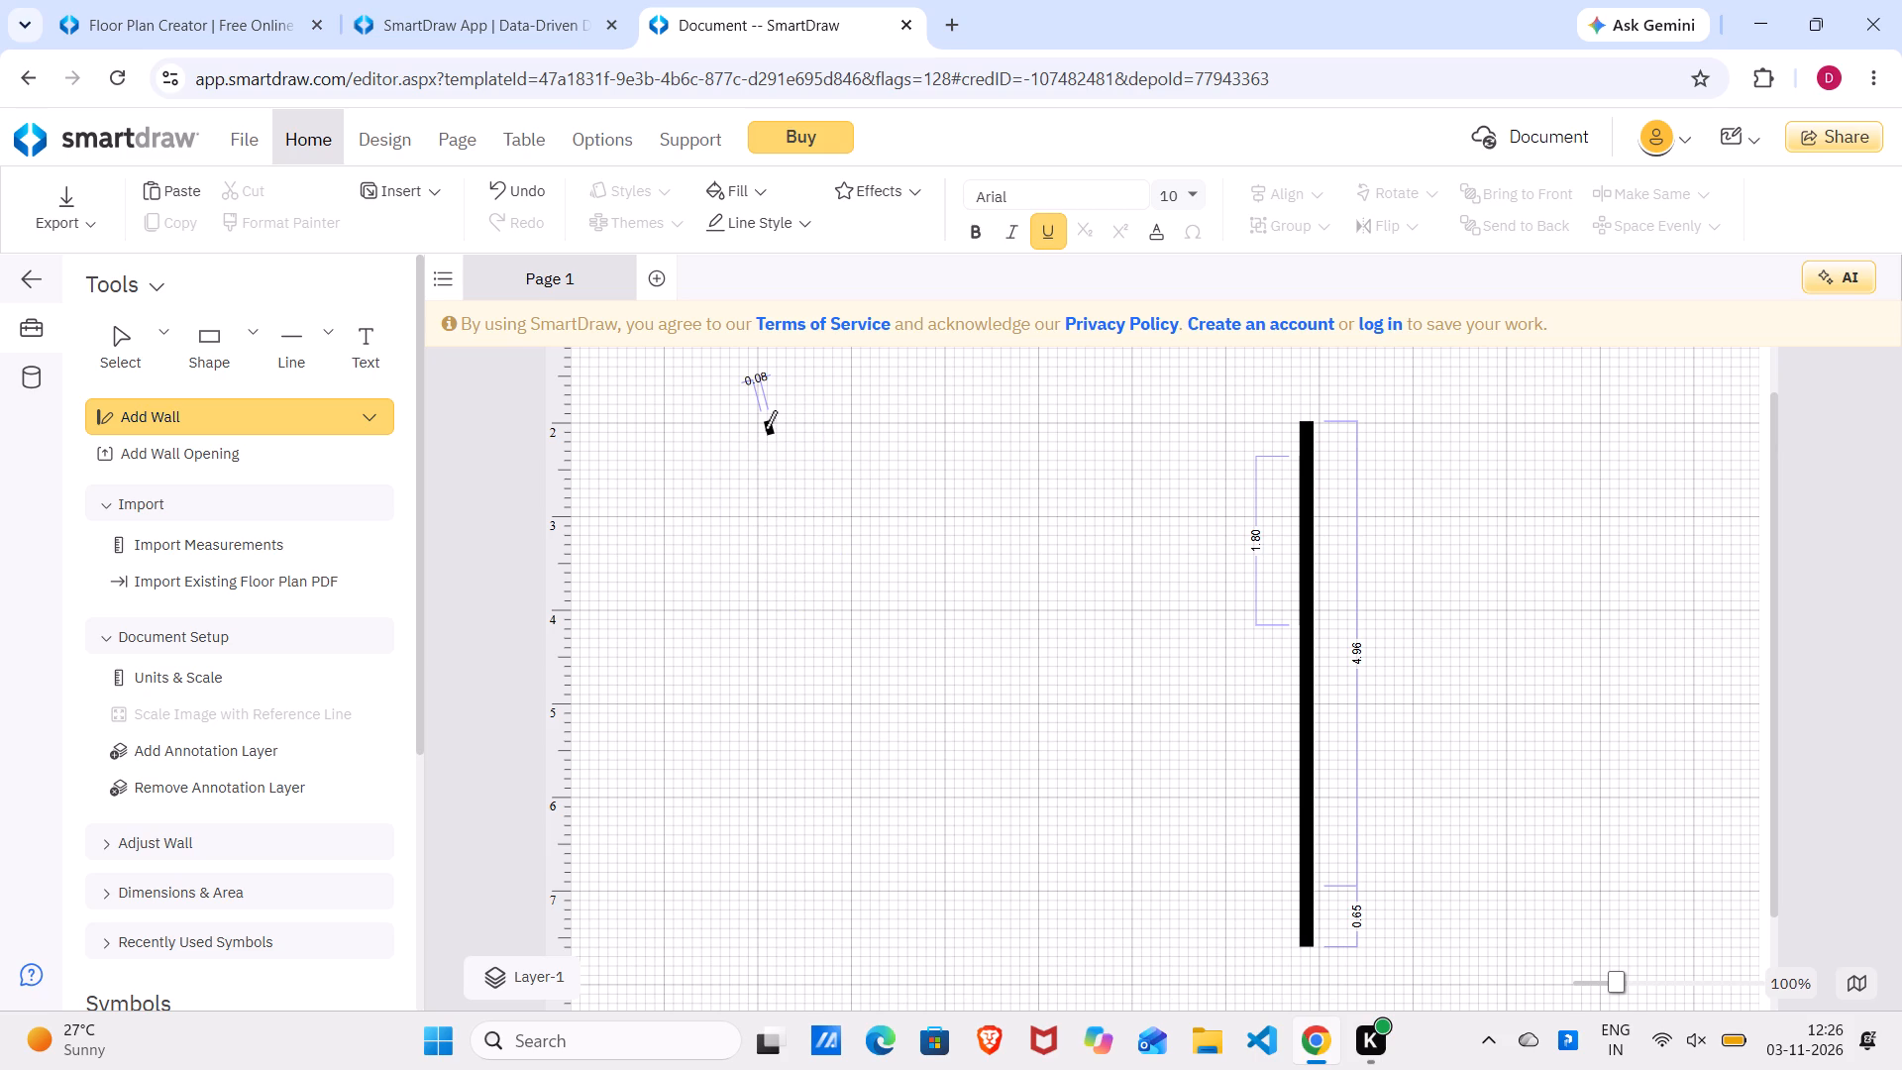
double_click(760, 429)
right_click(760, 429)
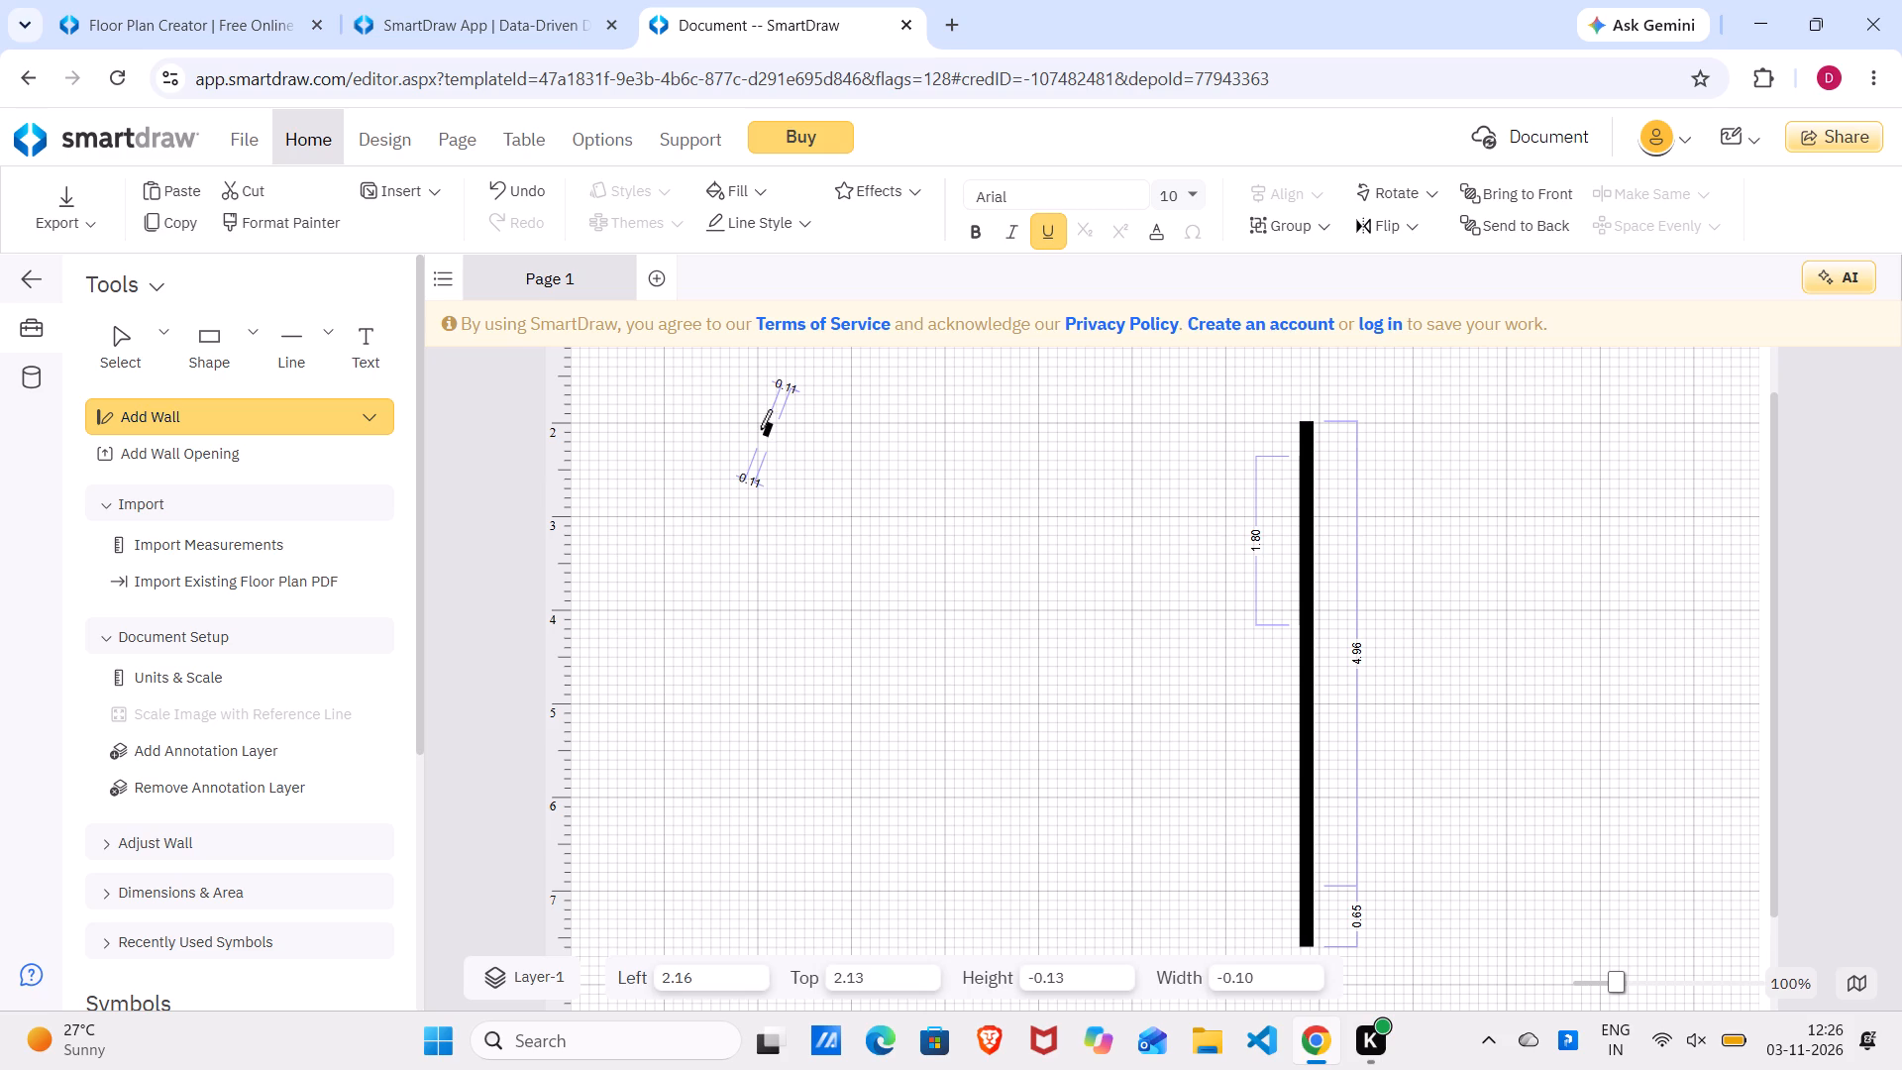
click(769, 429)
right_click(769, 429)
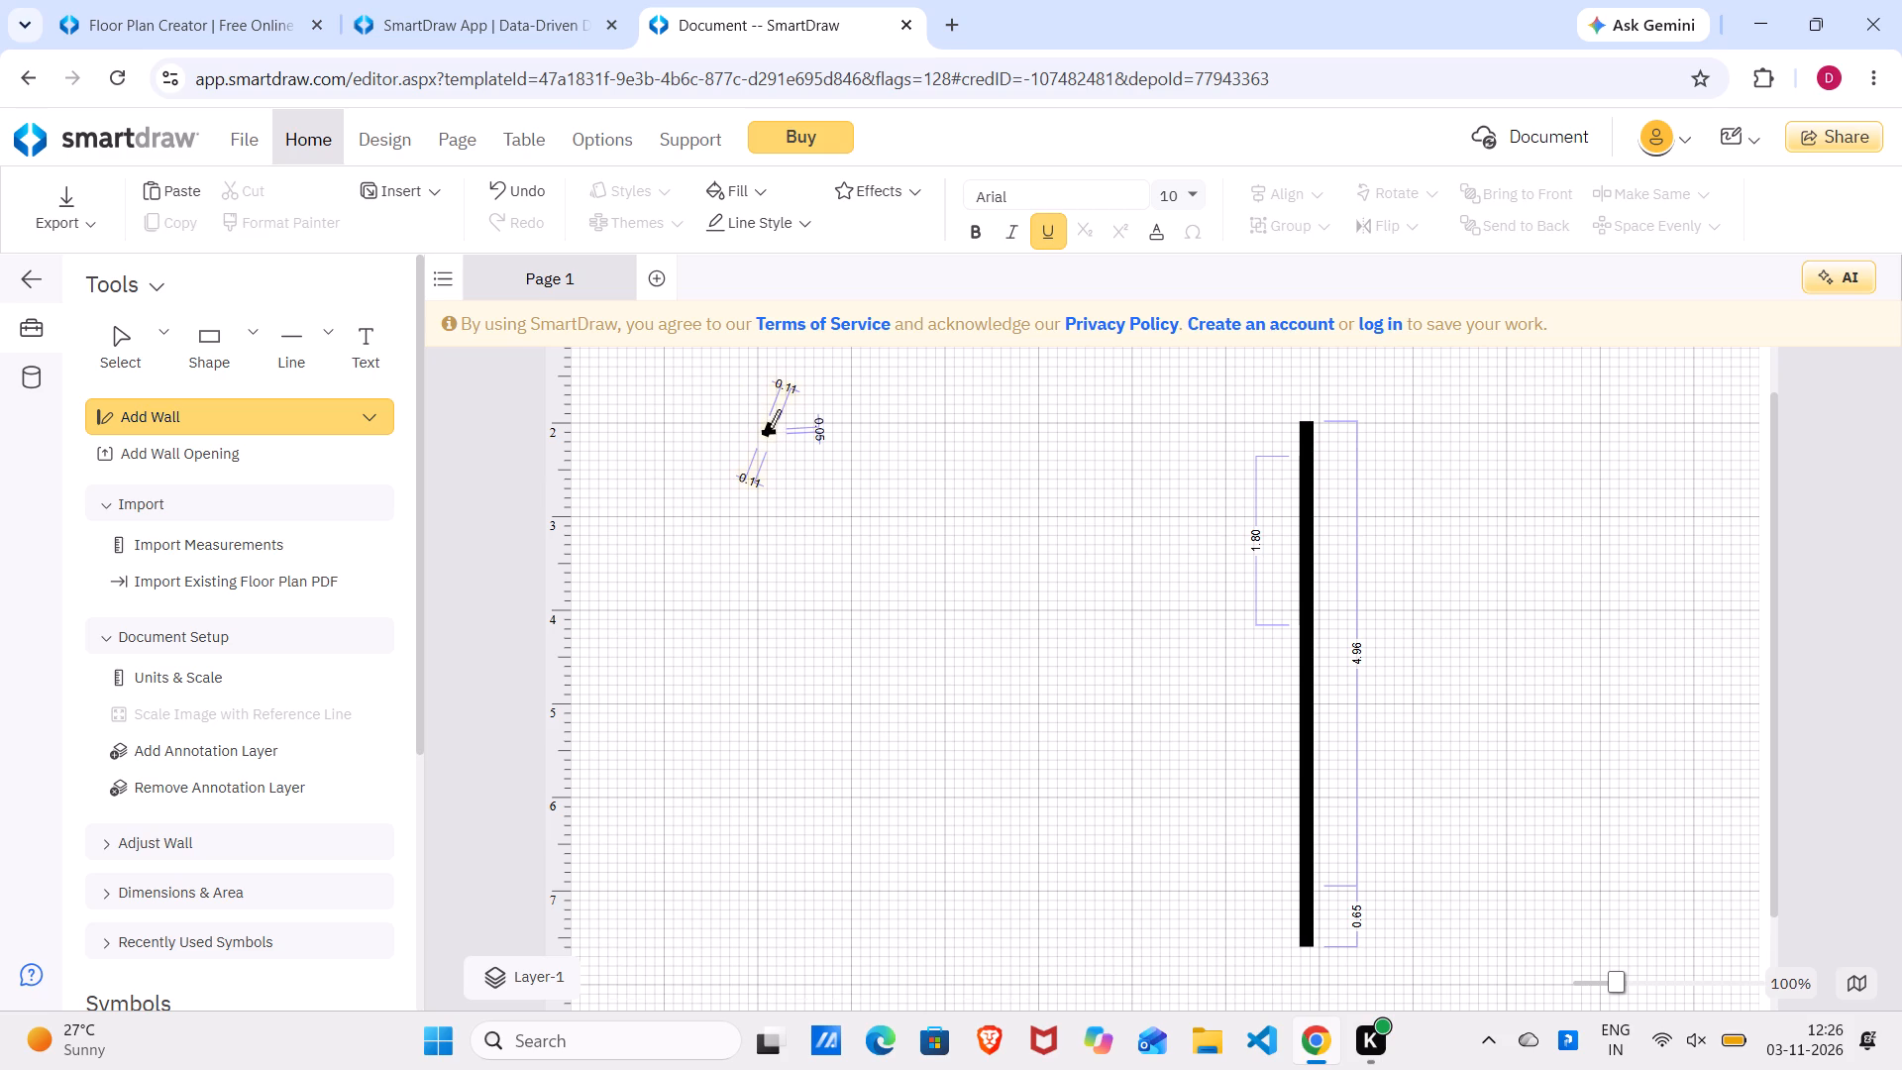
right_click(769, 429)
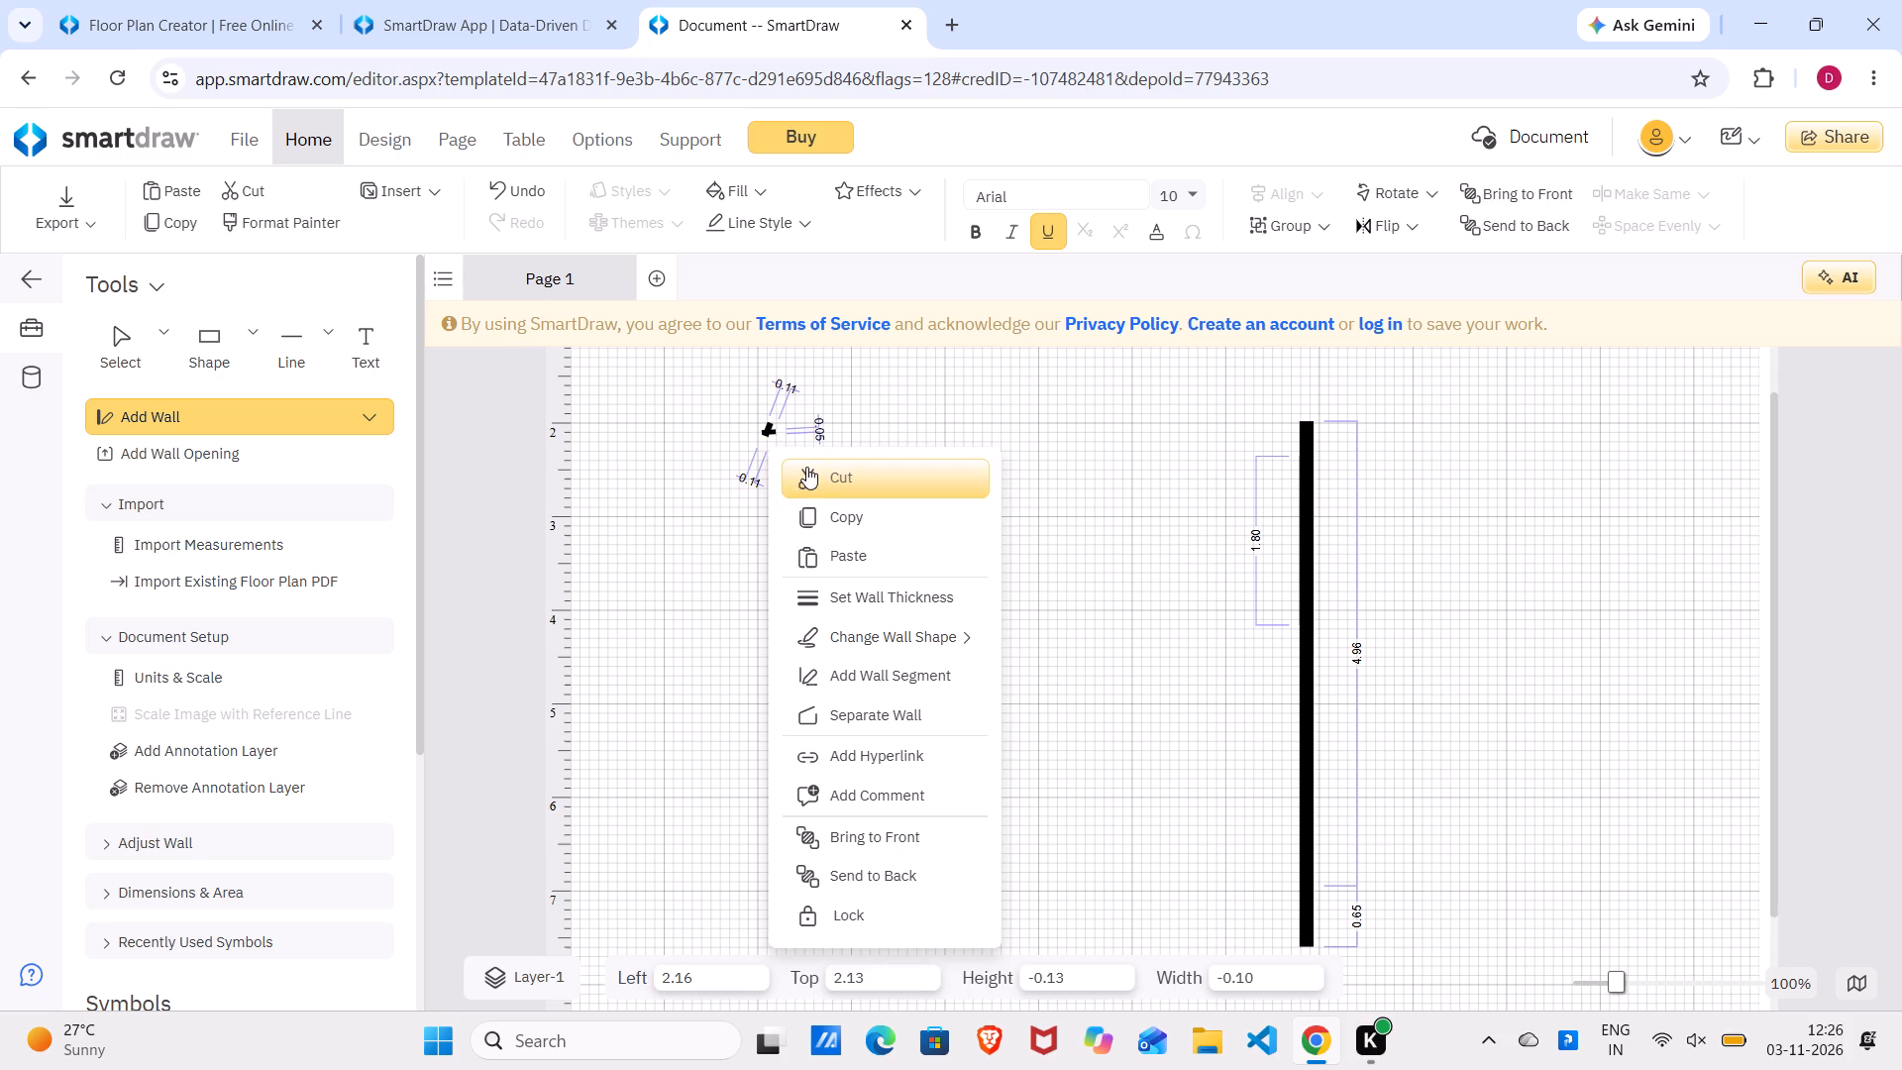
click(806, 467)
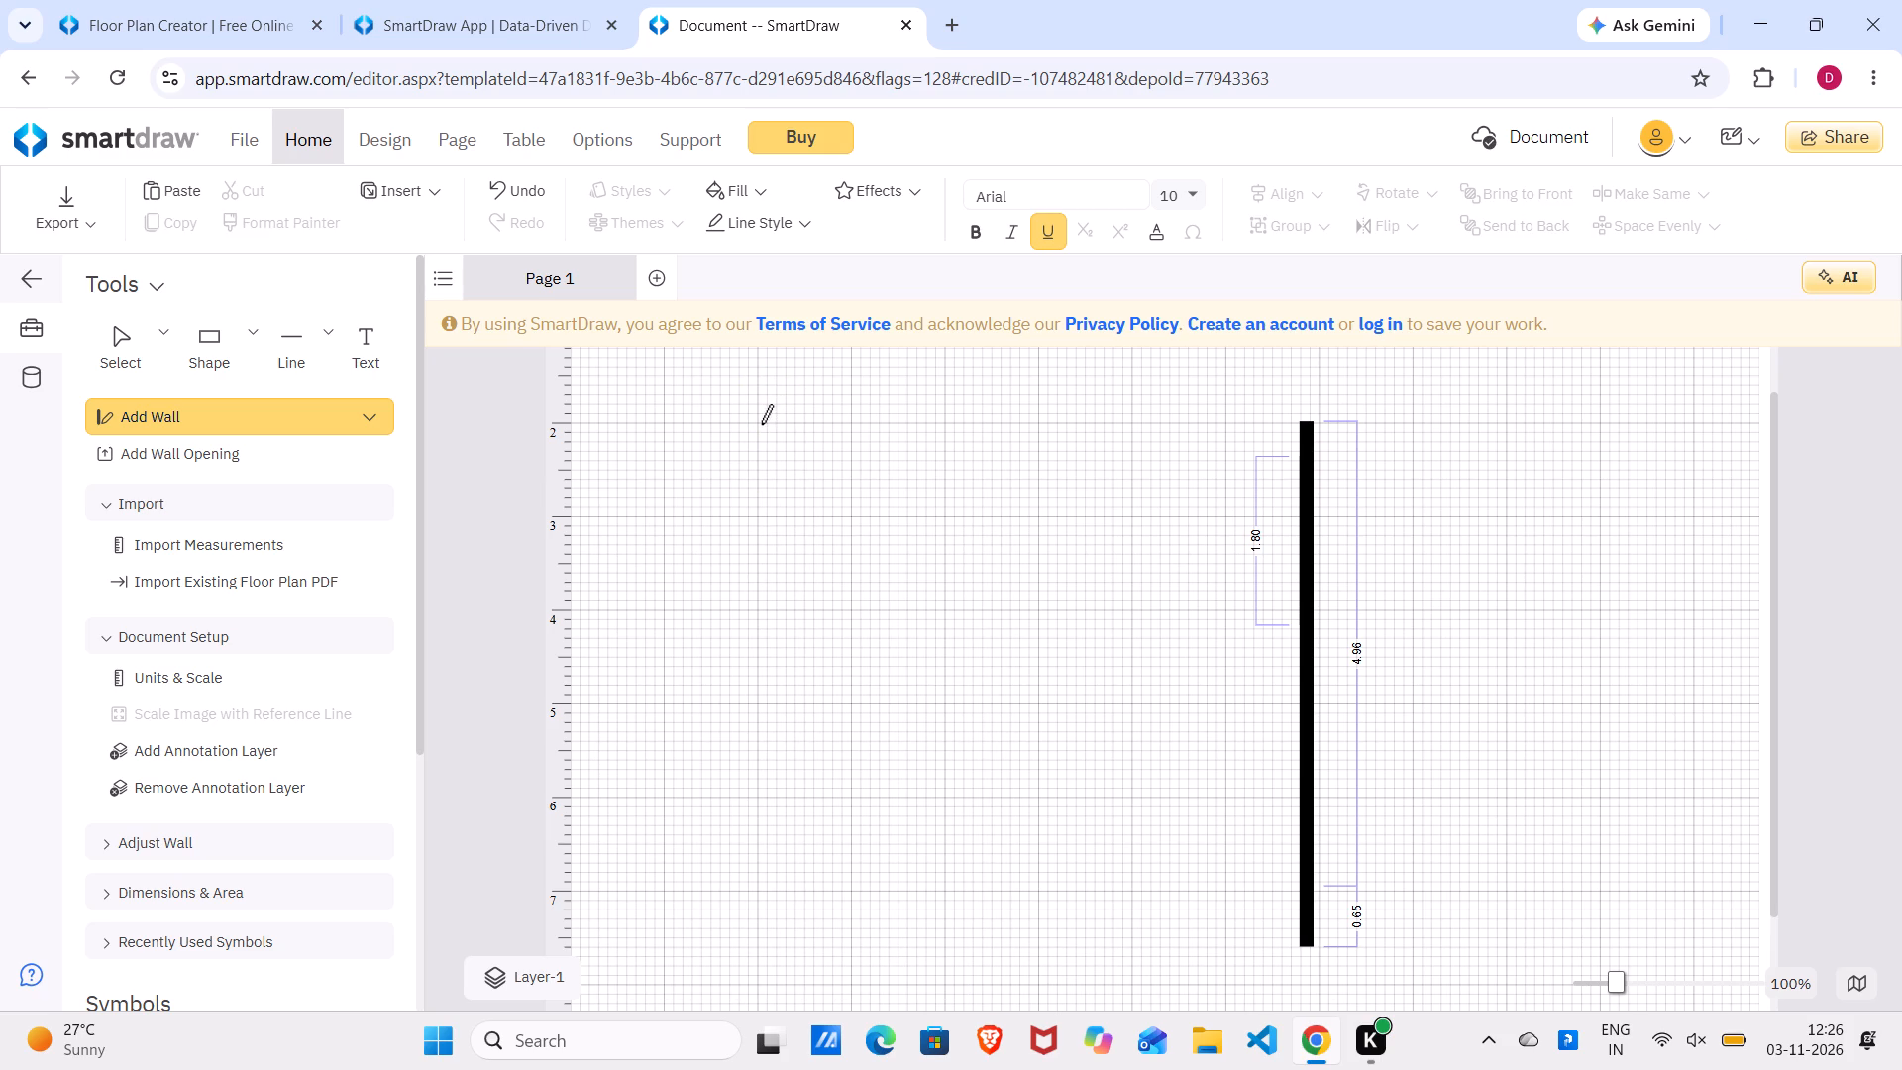
Draw a vertical wall about 5.45 long in the left part of the page, its upper end level with the right wall's.
drag(761, 424, 768, 627)
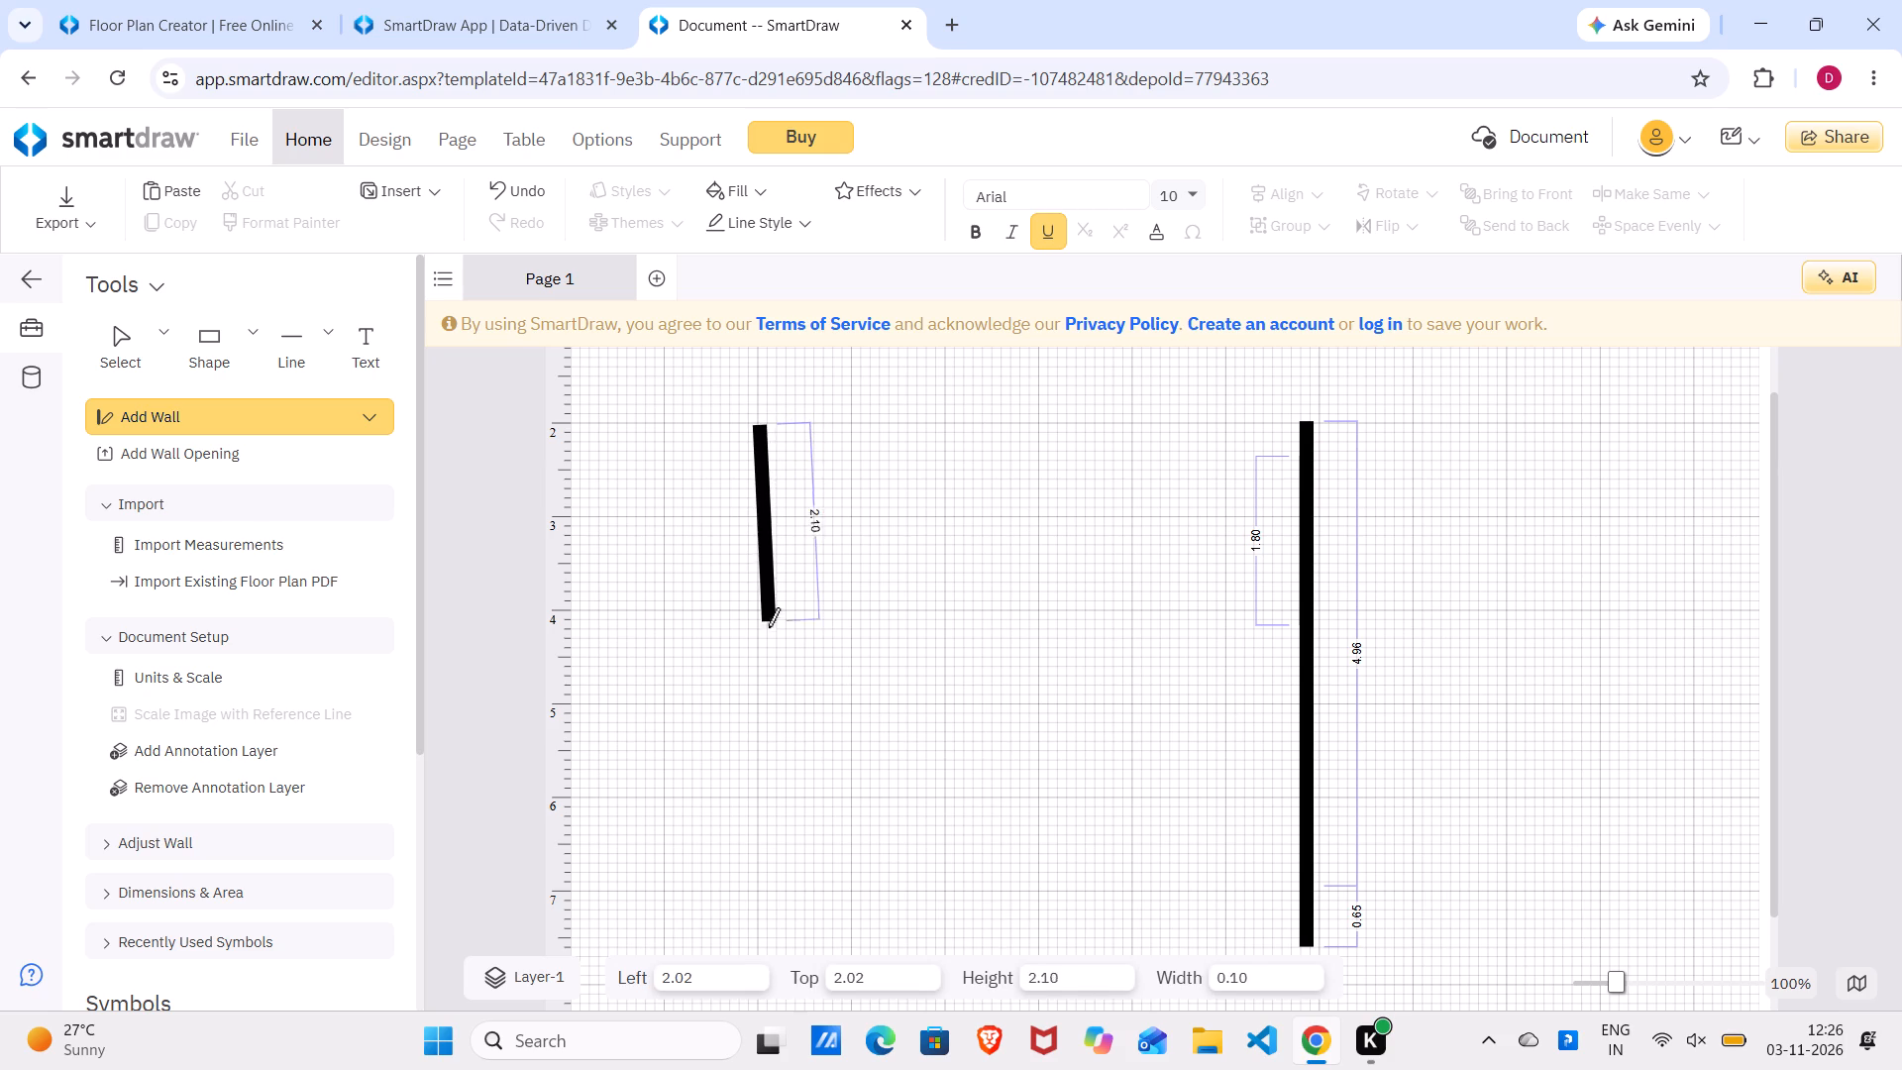
drag(768, 627, 777, 899)
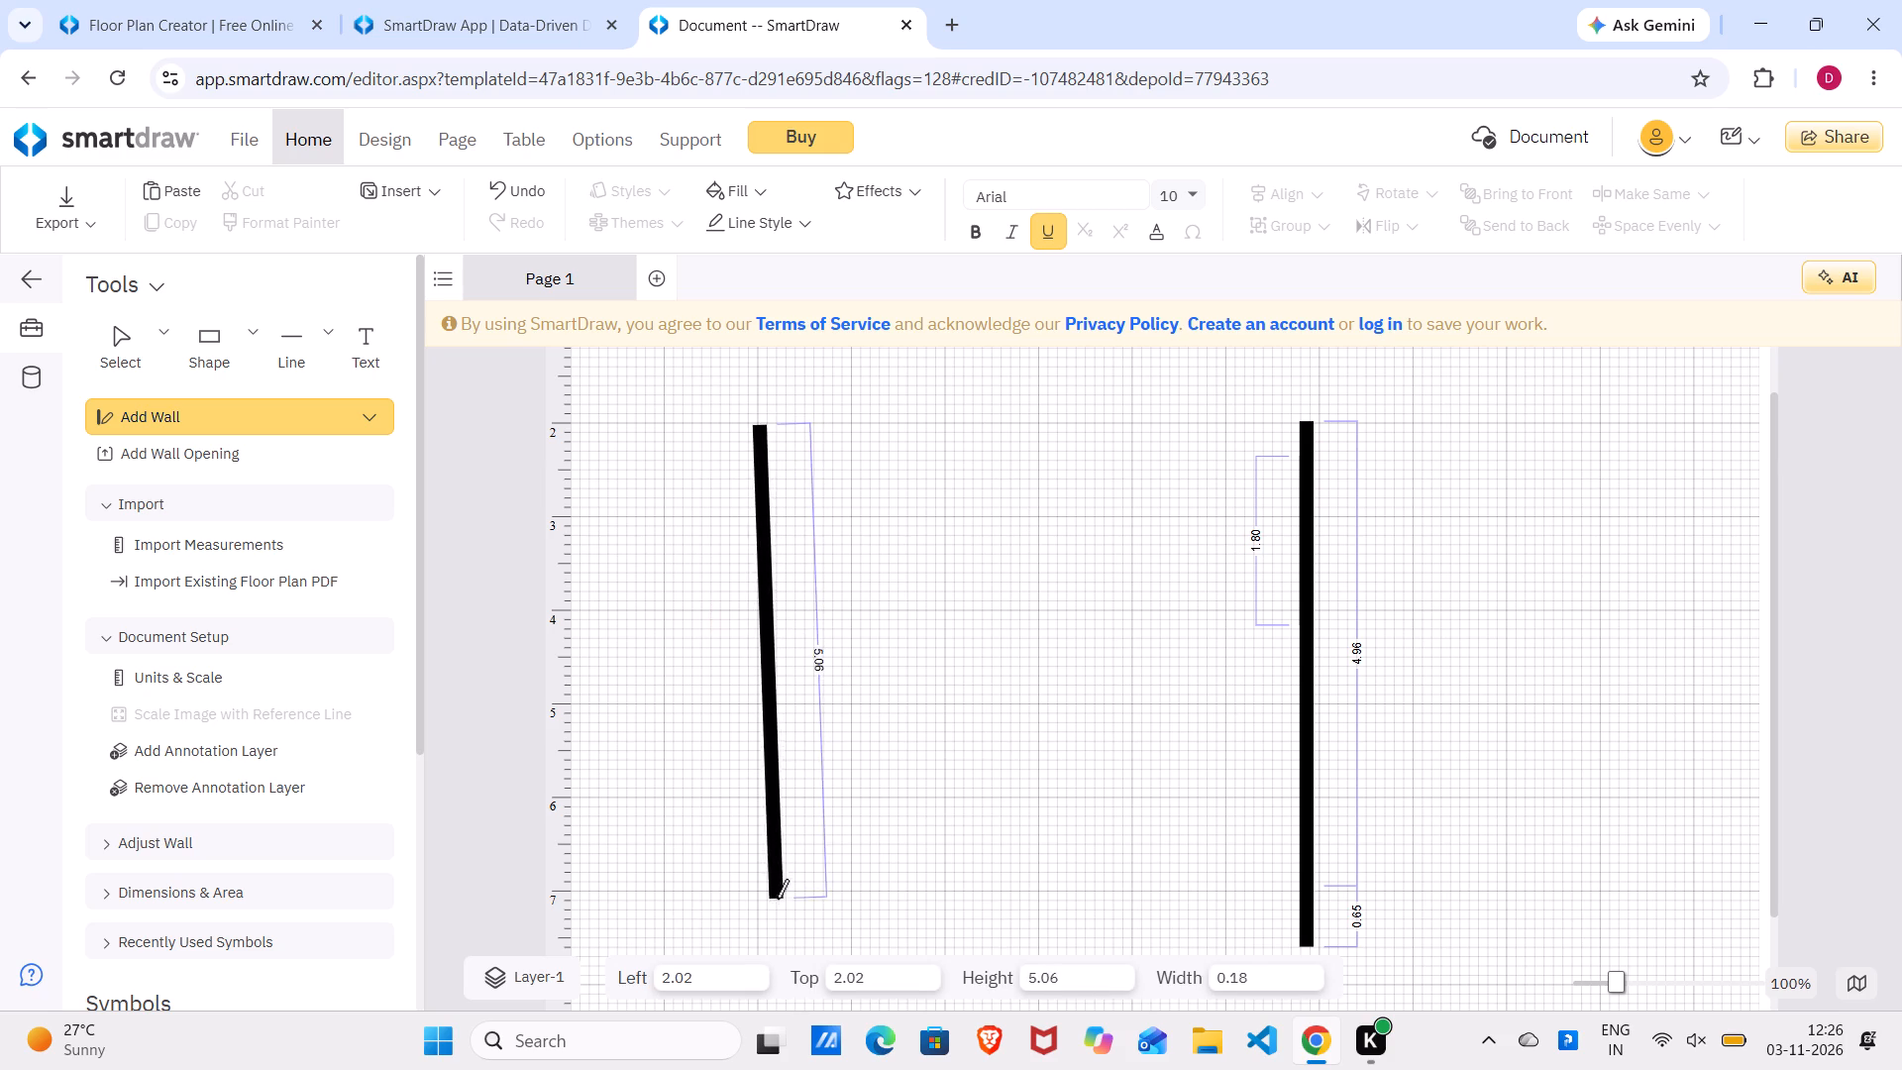
drag(777, 899, 778, 934)
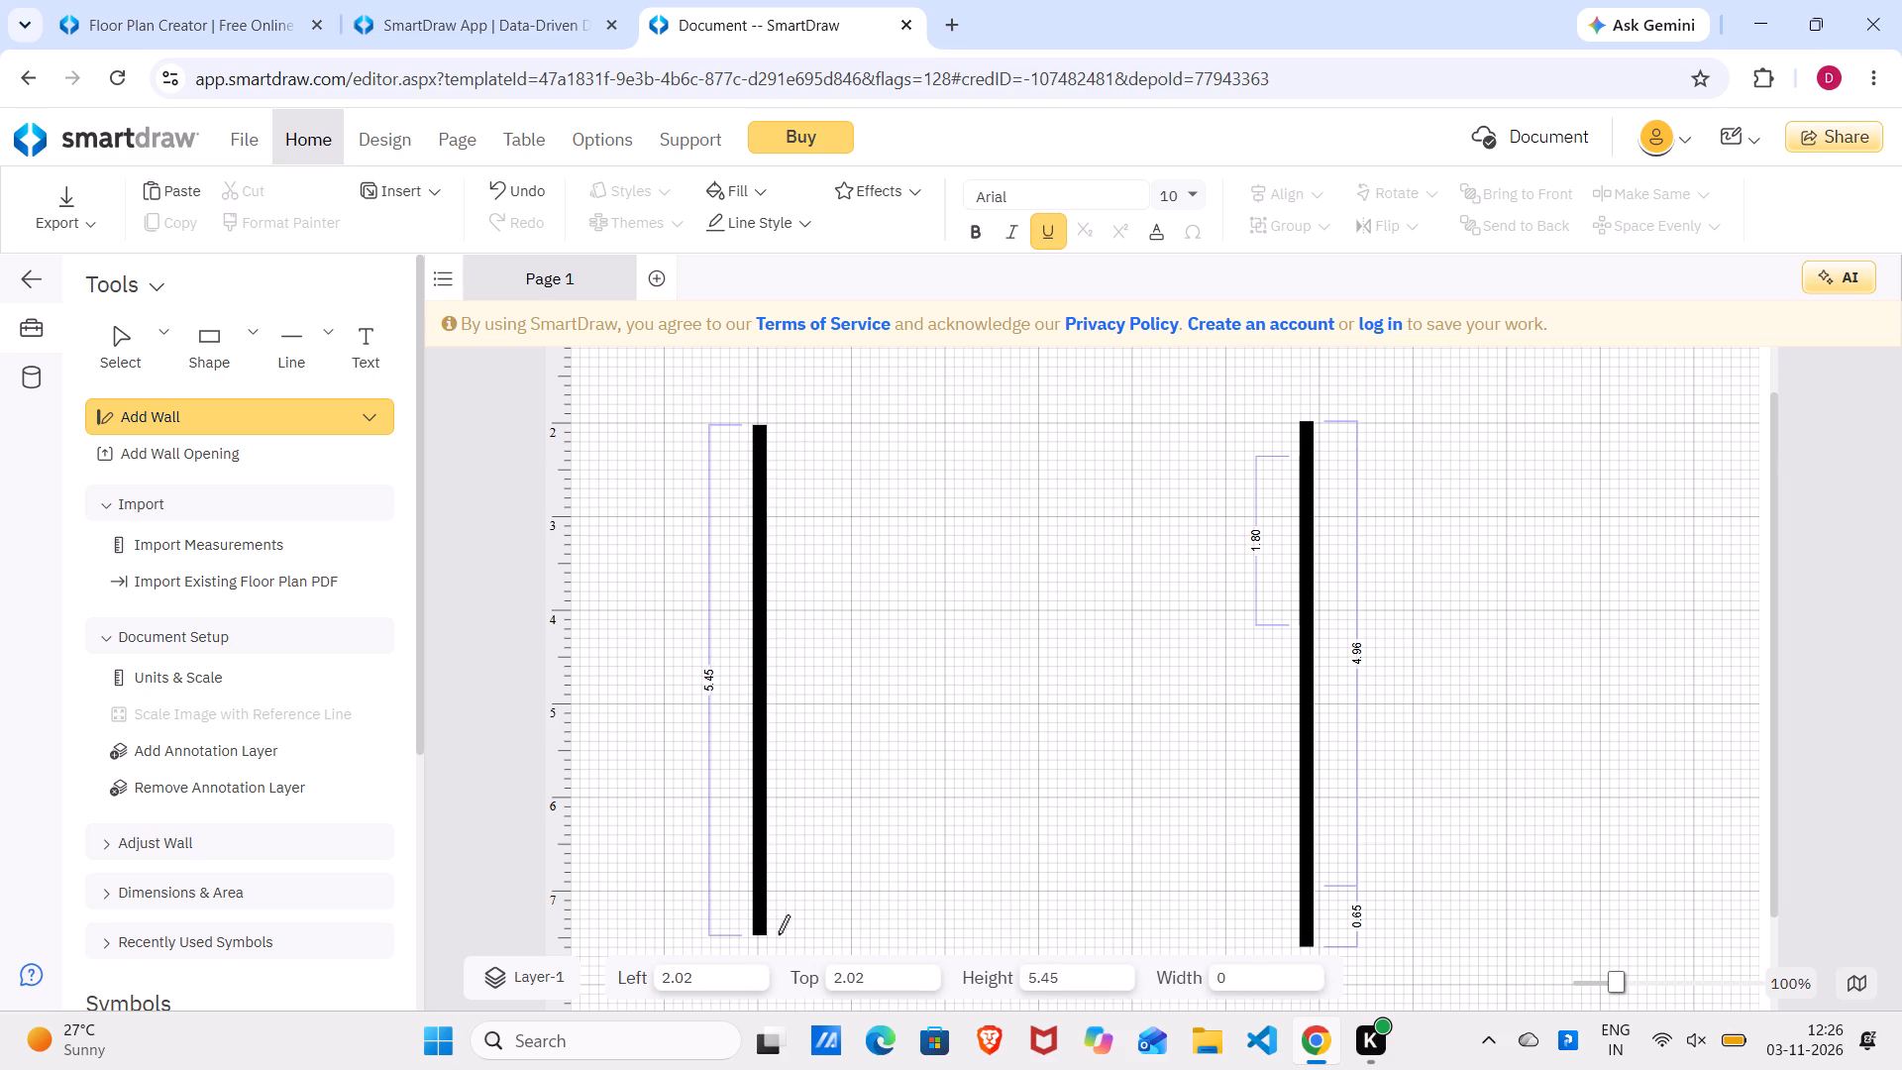
Extend the left vertical wall down to about 5.57 long, level with the right wall's lower end.
drag(778, 934, 779, 939)
drag(779, 939, 774, 942)
drag(774, 942, 774, 944)
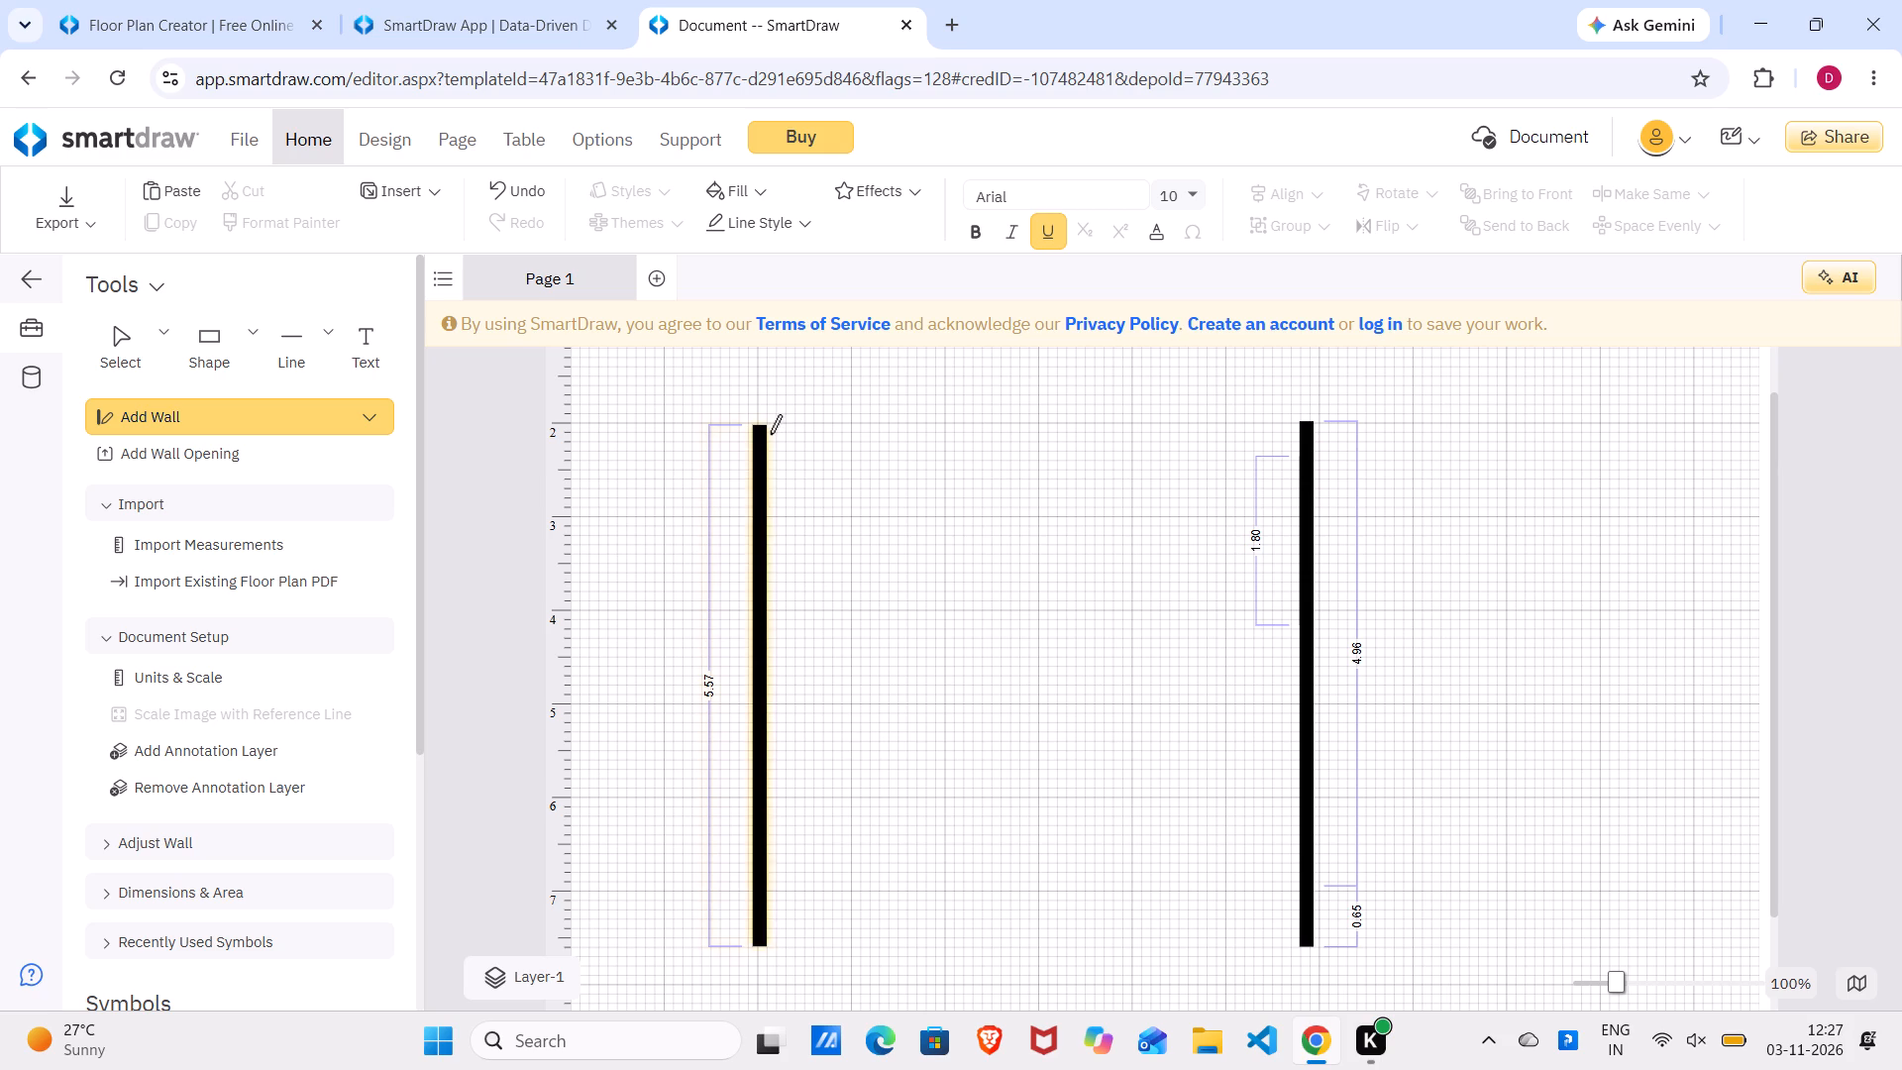
Draw a horizontal top wall about 5.75 long joining the upper ends of the left and right walls.
drag(770, 434, 759, 434)
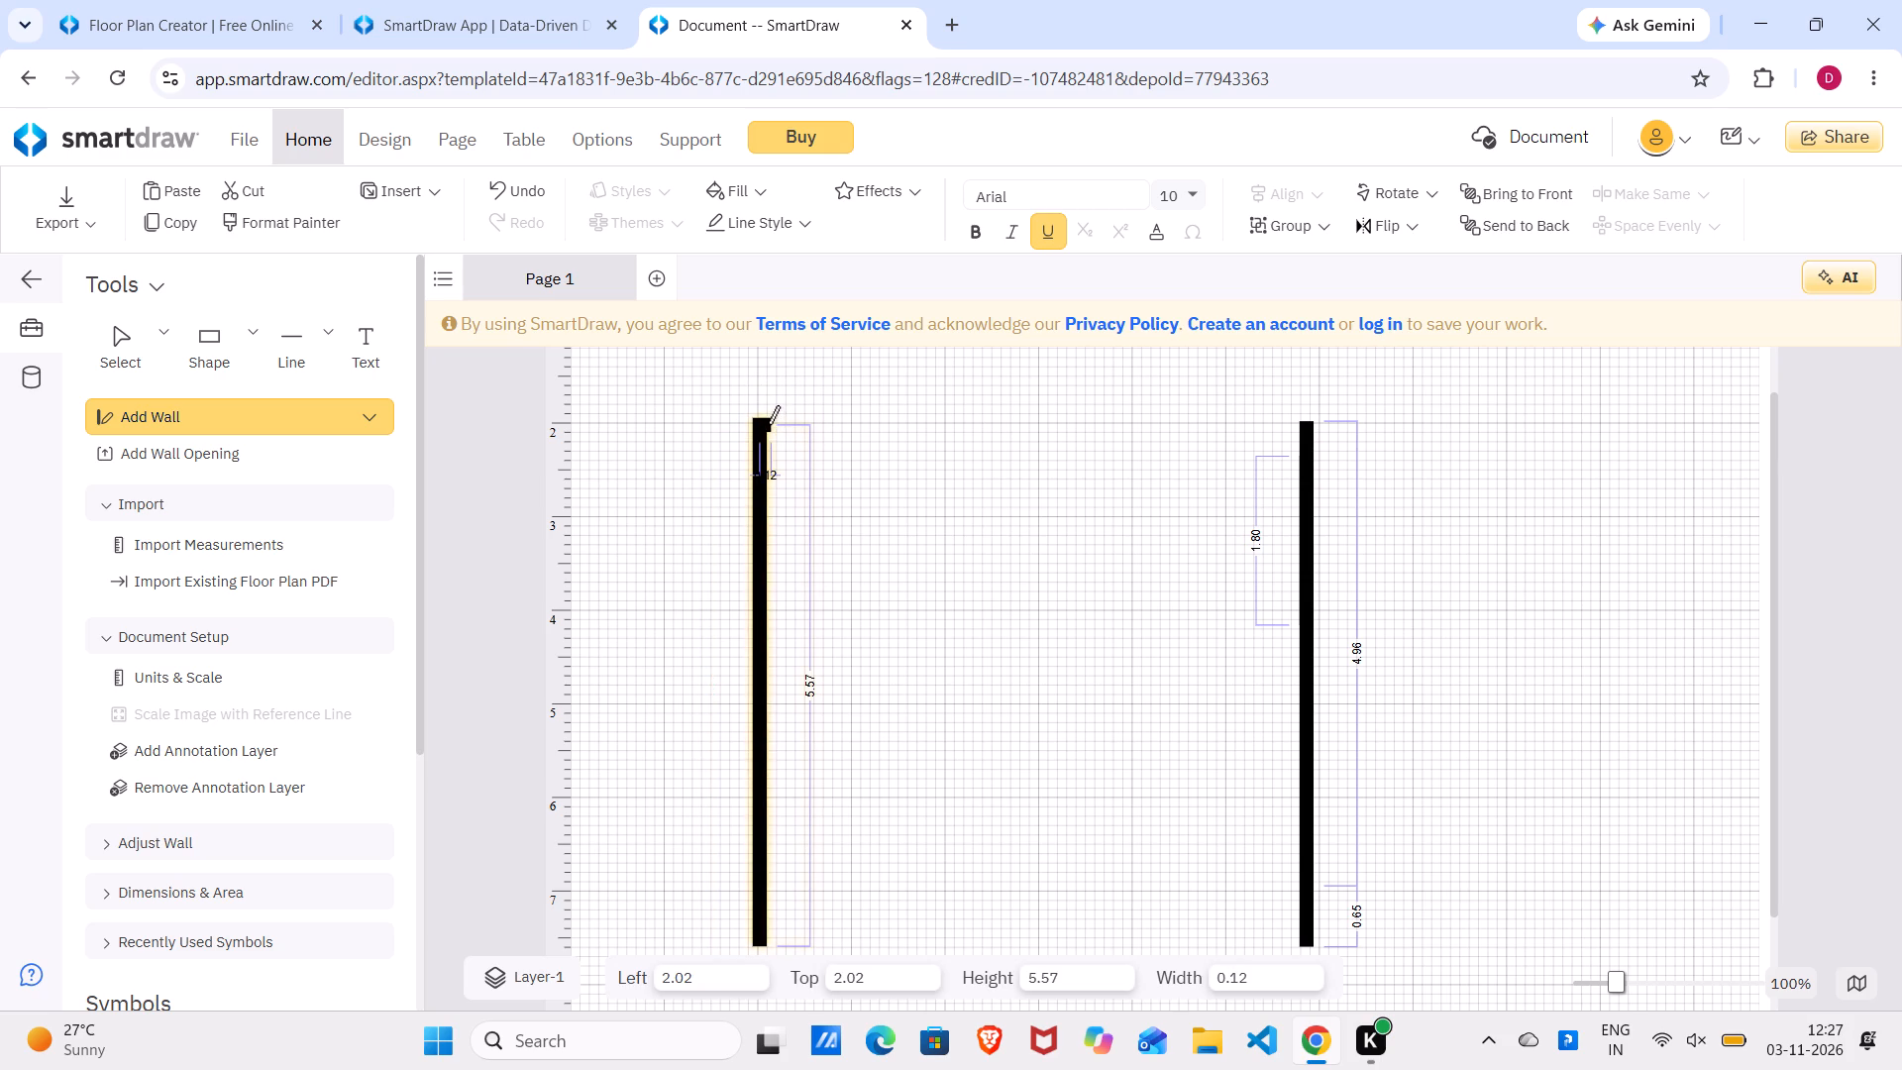
drag(768, 425, 1140, 439)
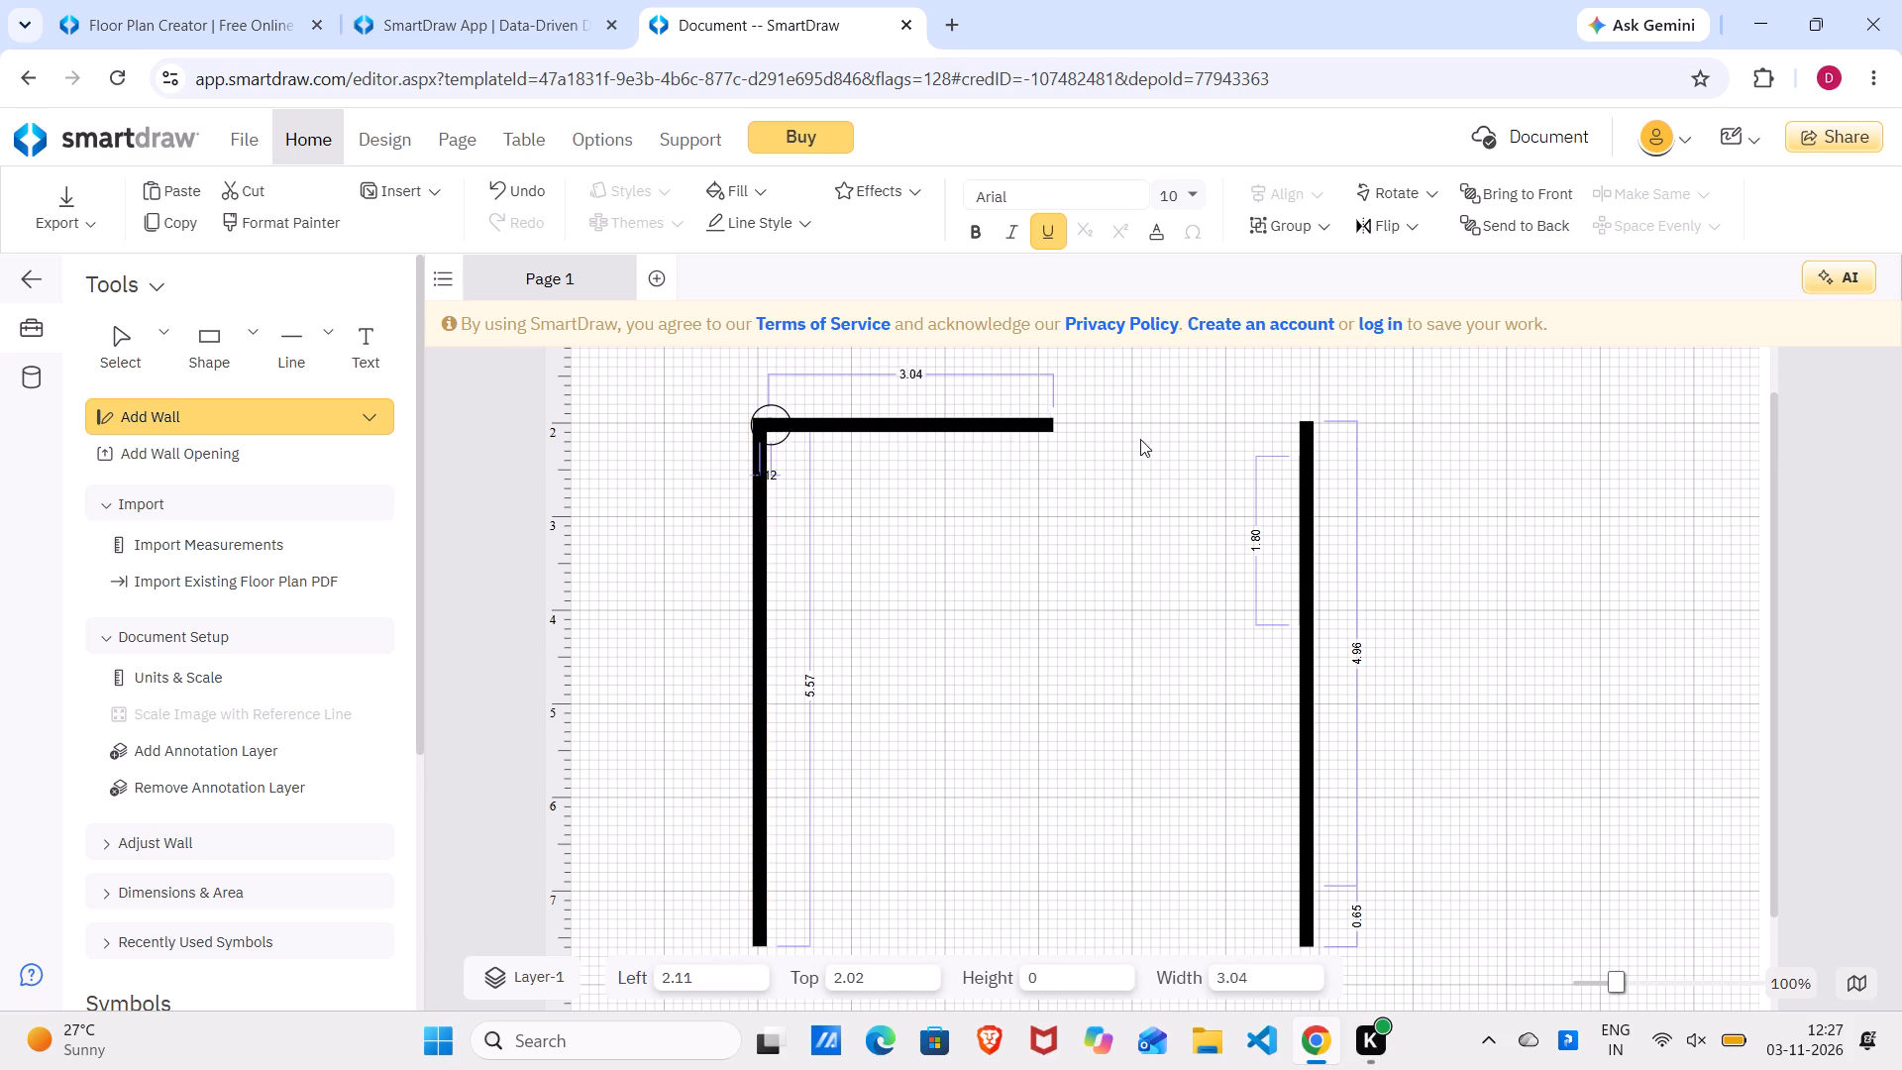
drag(1140, 439, 1299, 433)
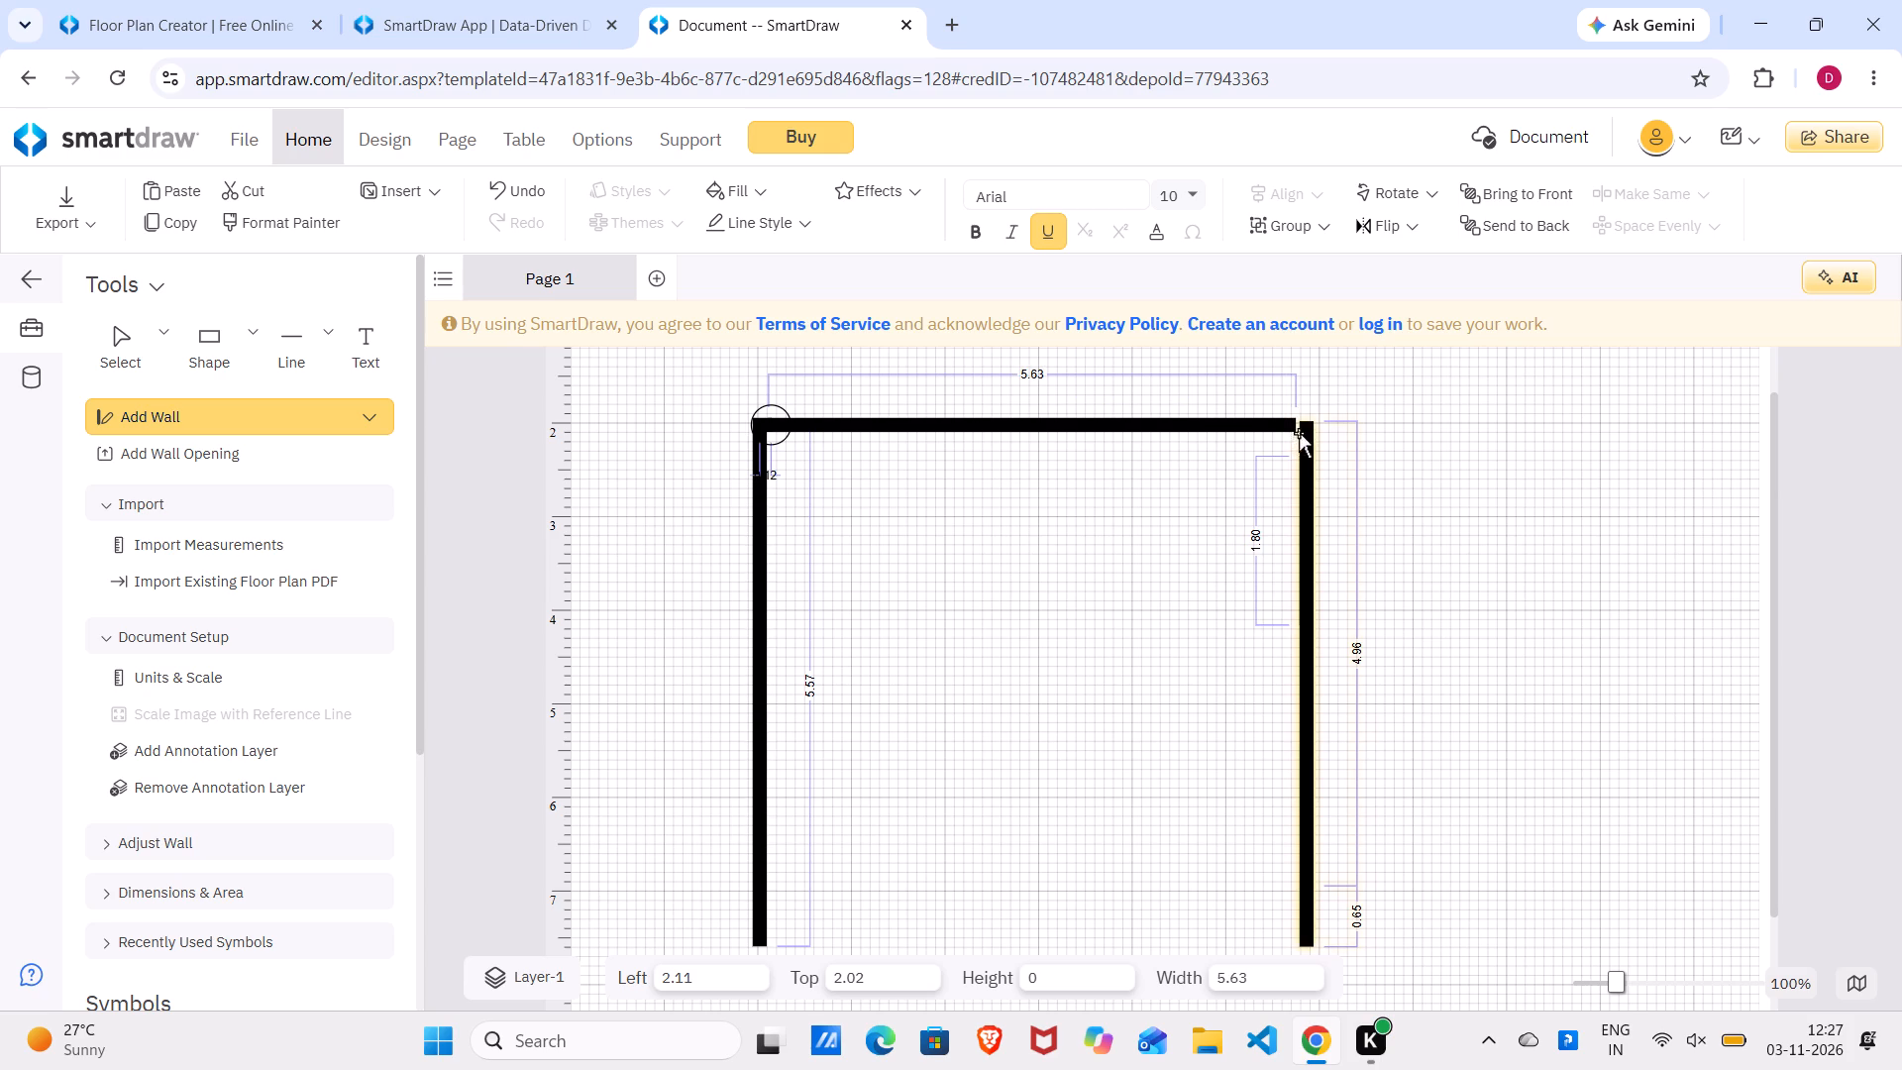
drag(1299, 433, 1304, 430)
drag(1304, 430, 1308, 427)
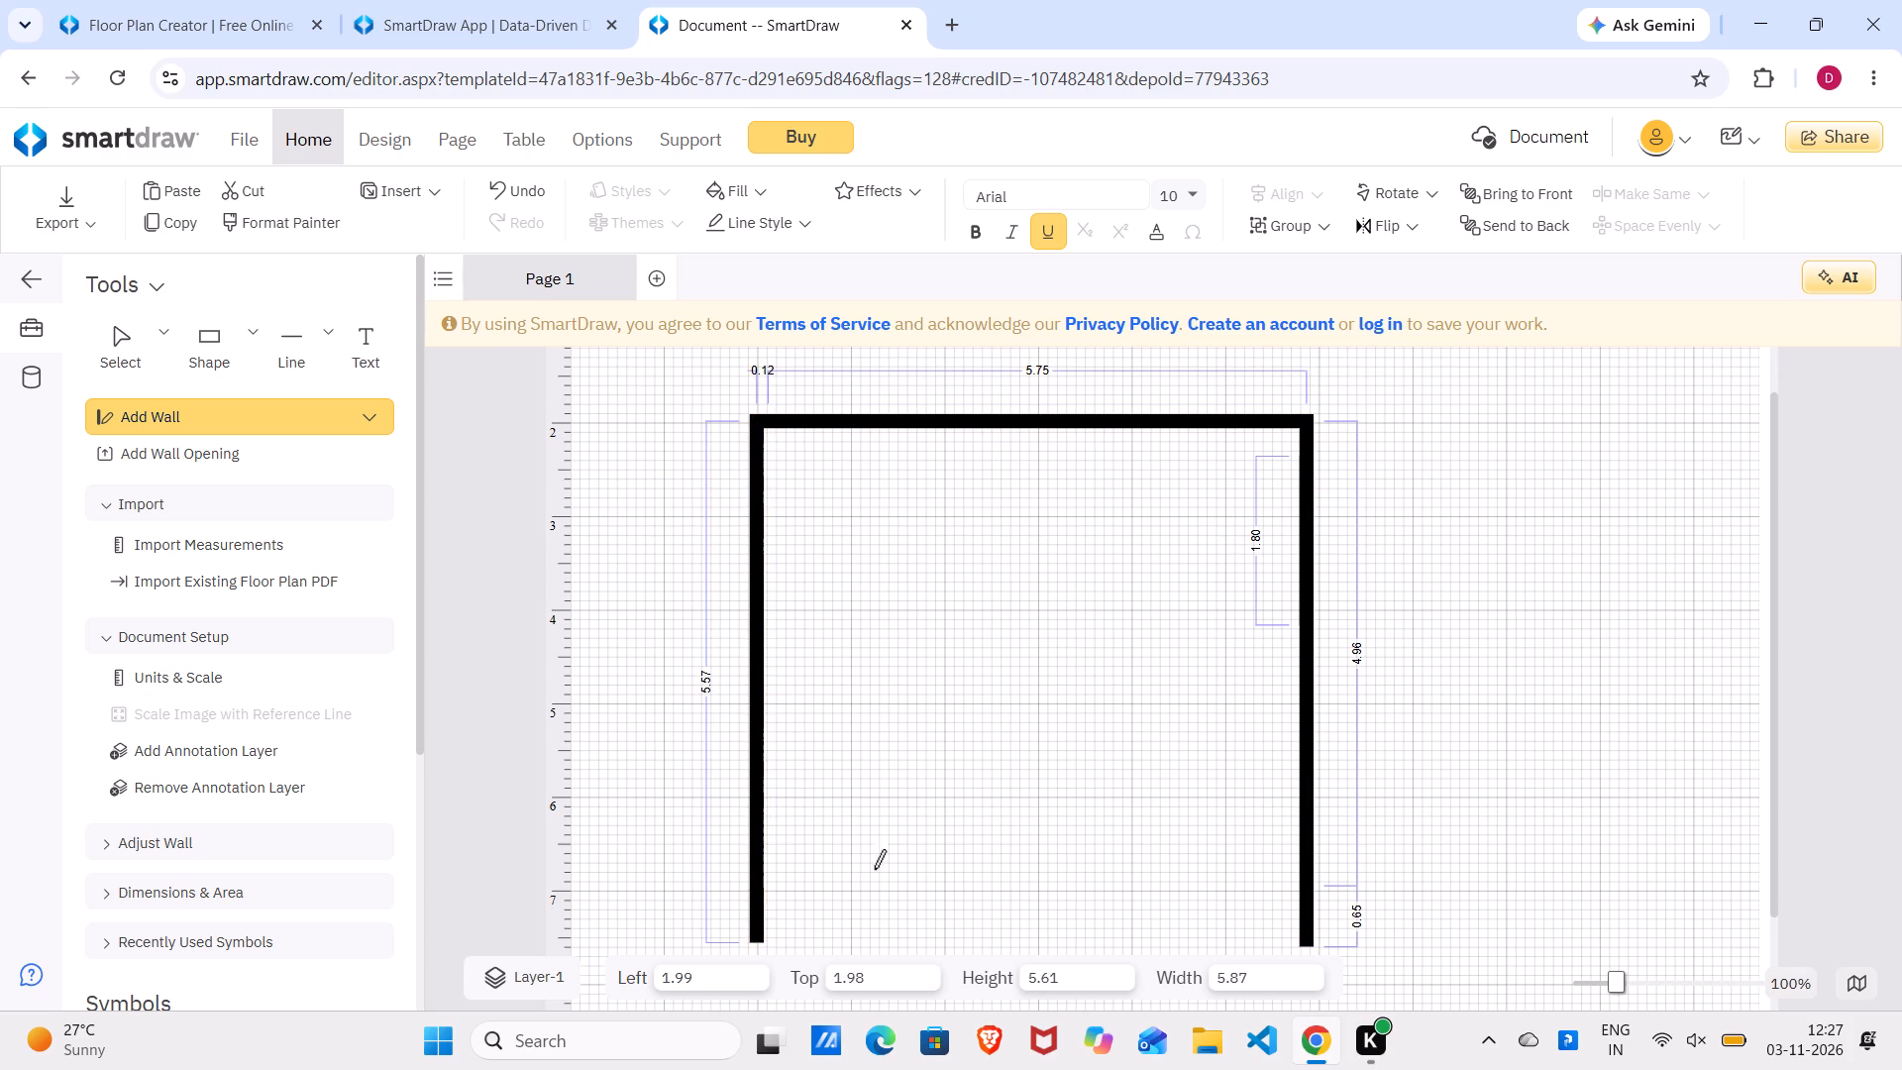
Draw a bottom wall segment about 2.39 long from the left wall's lower end toward the right wall.
scroll(1547, 740, down, 1)
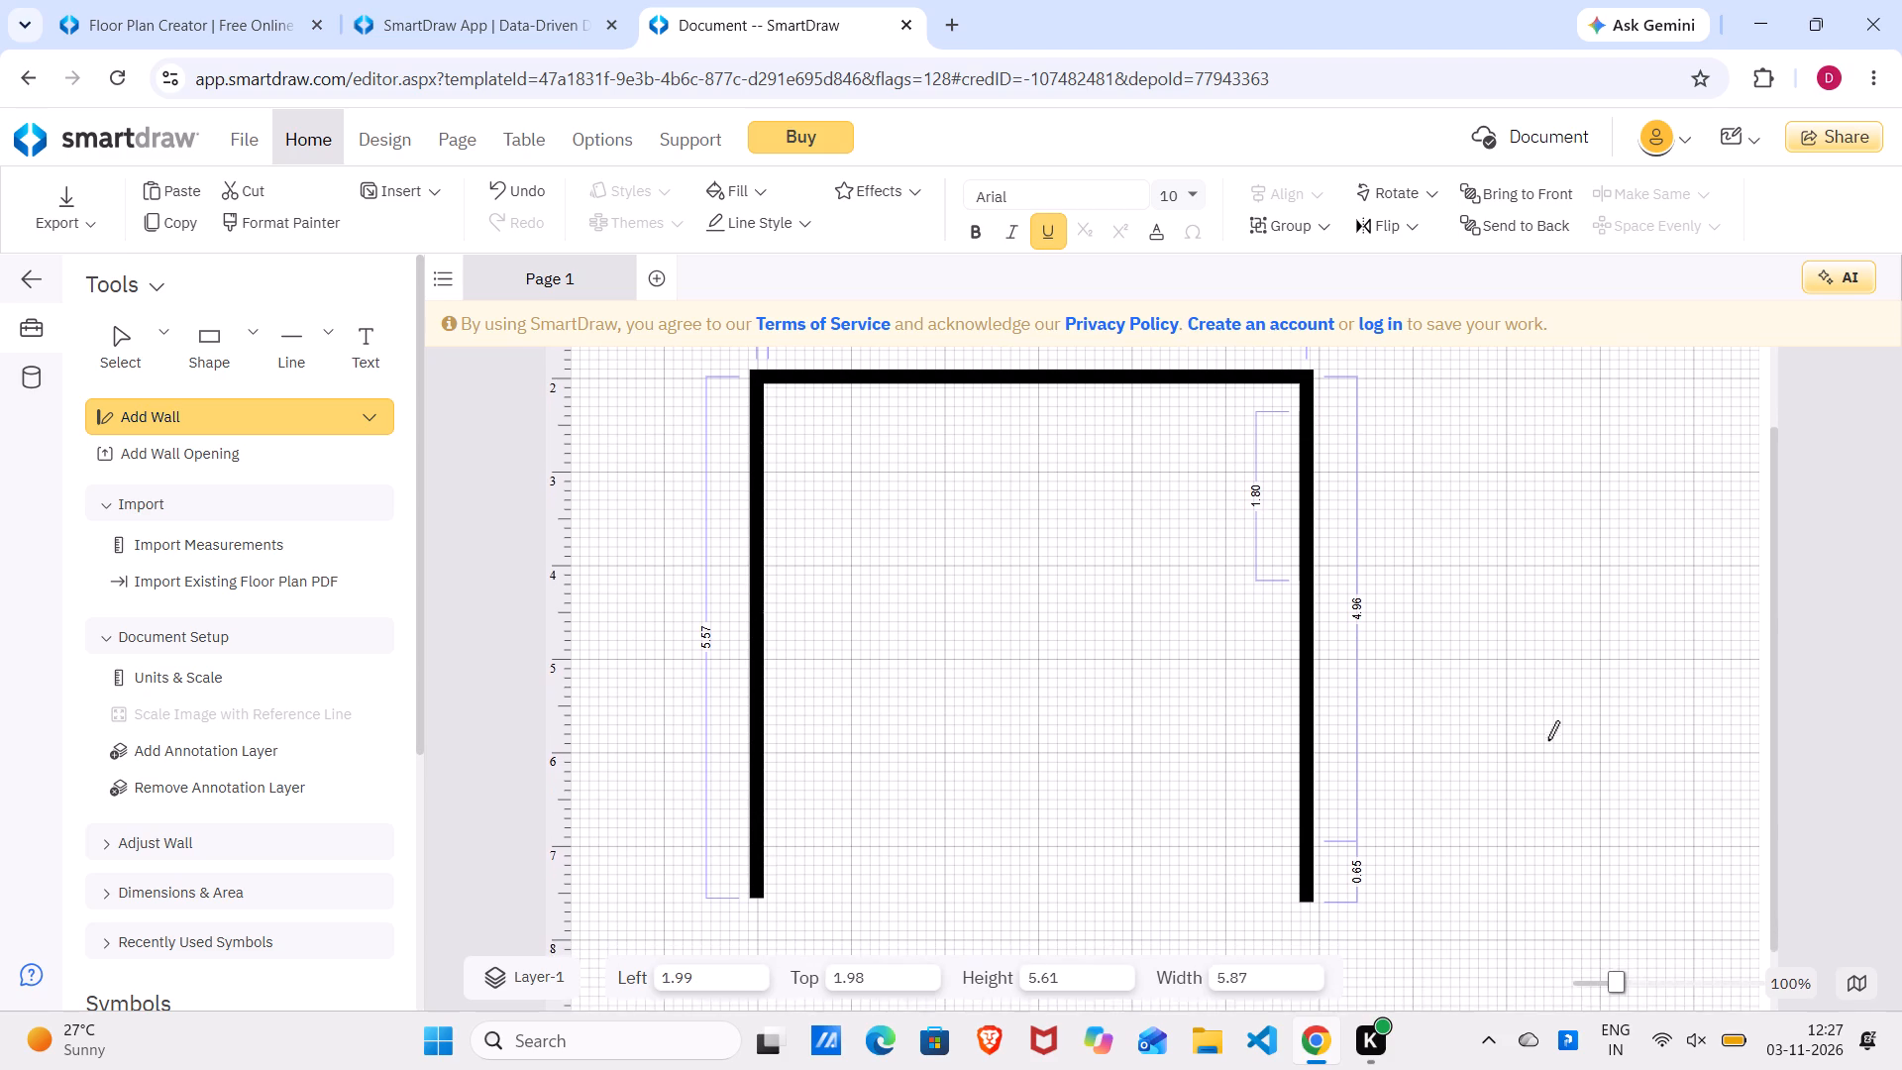
scroll(1547, 740, down, 1)
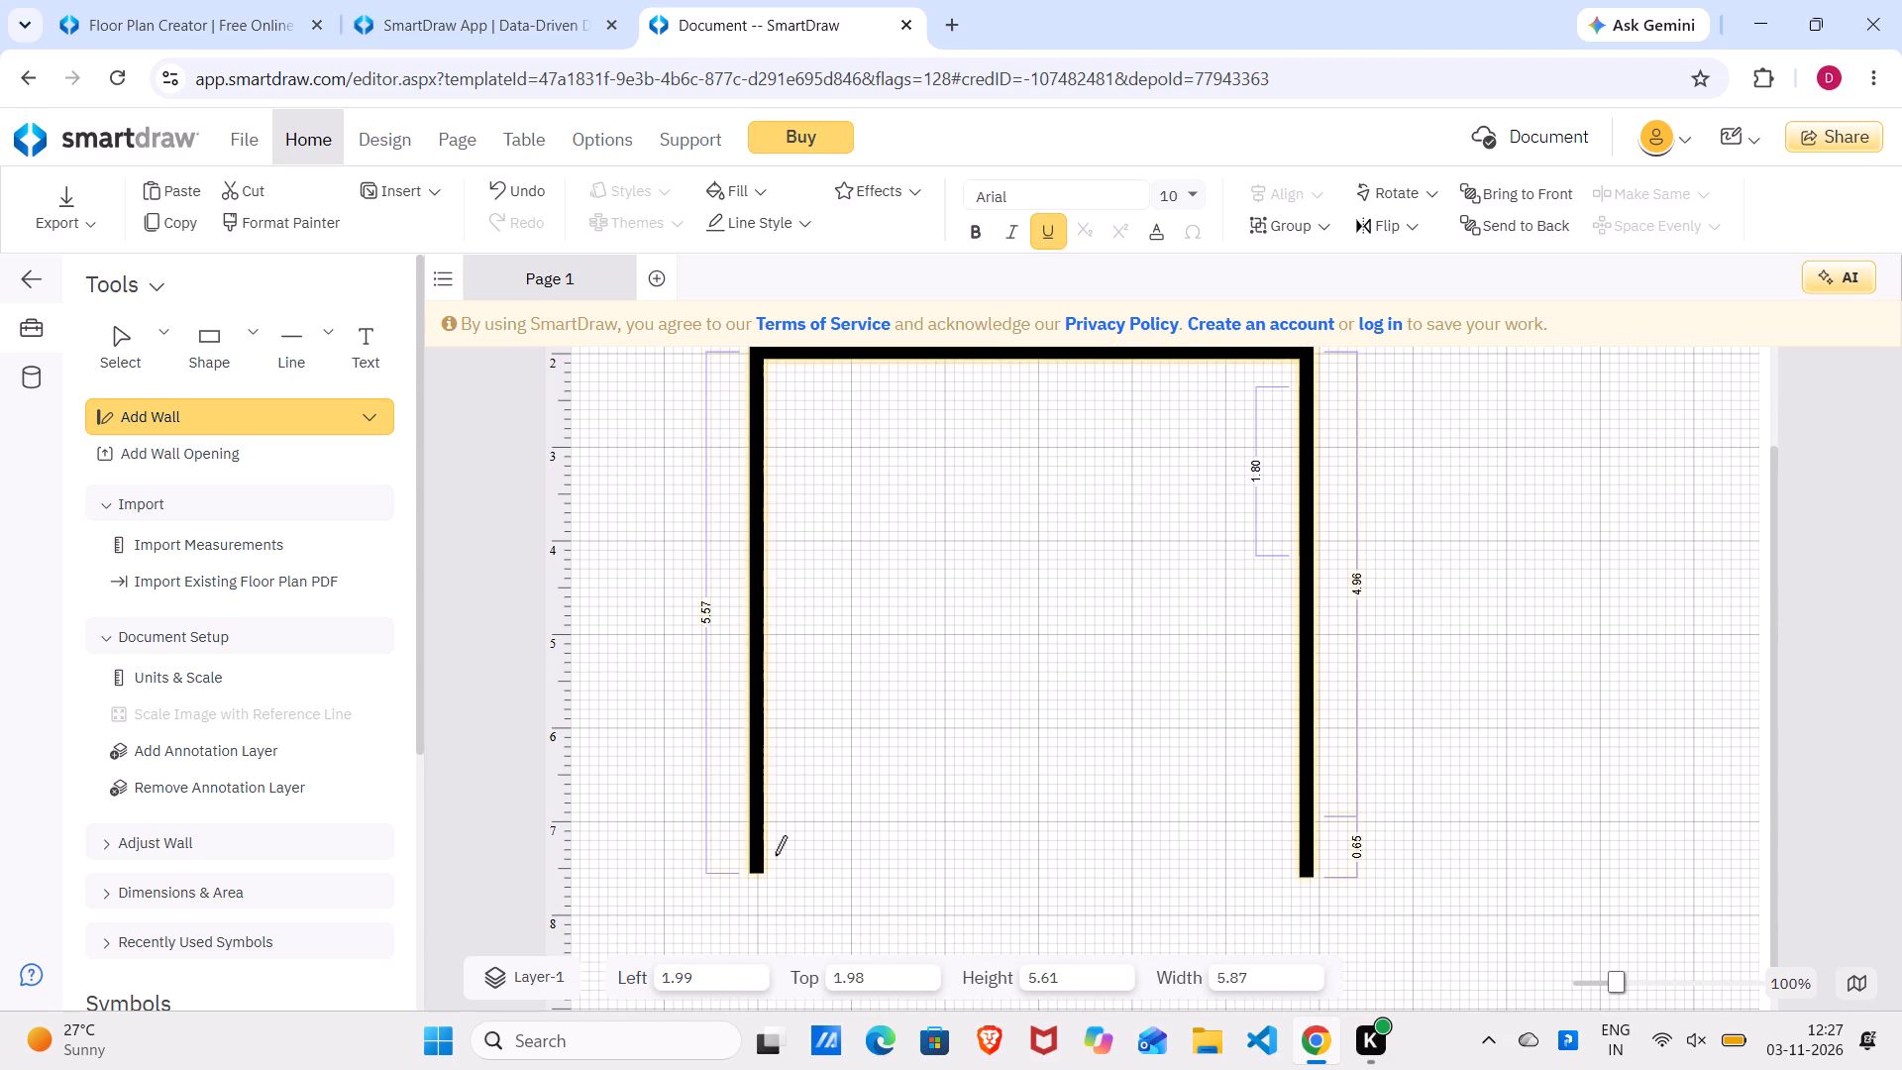
click(758, 874)
drag(755, 870, 882, 873)
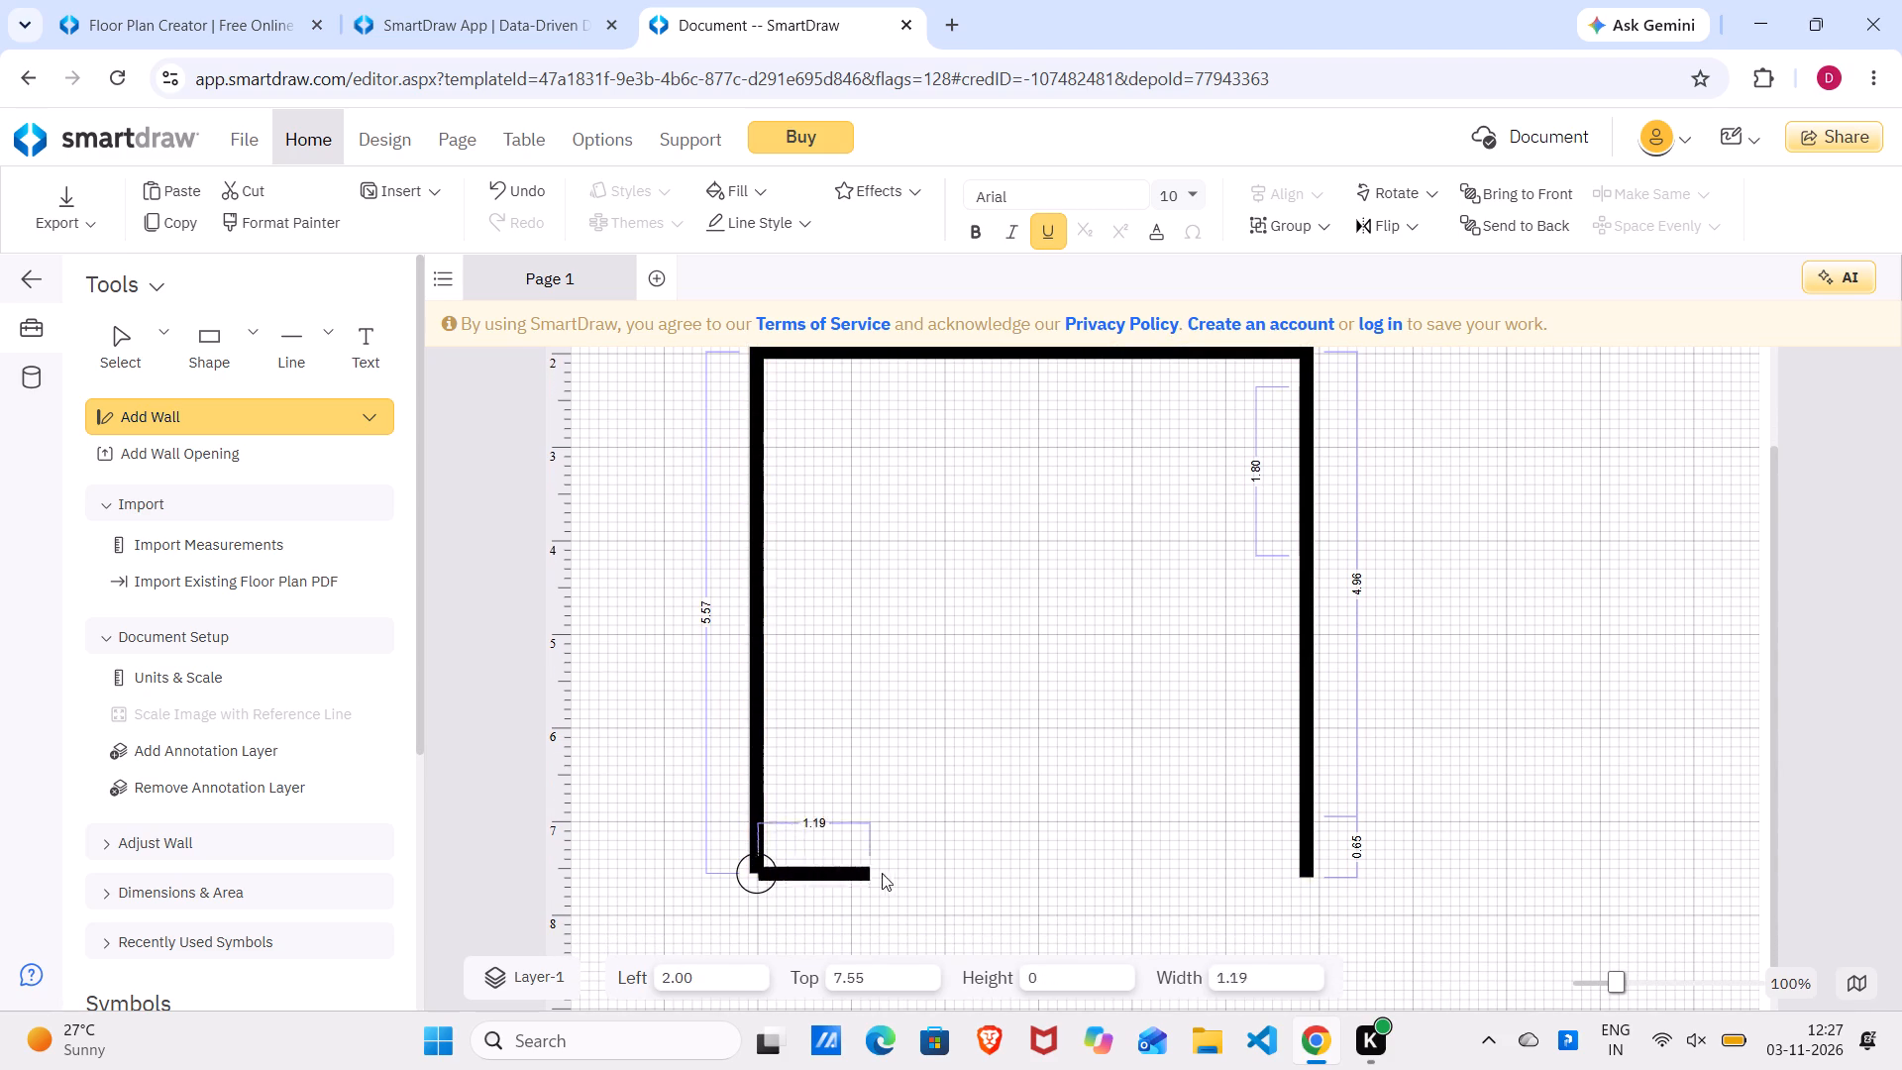
drag(882, 873, 973, 880)
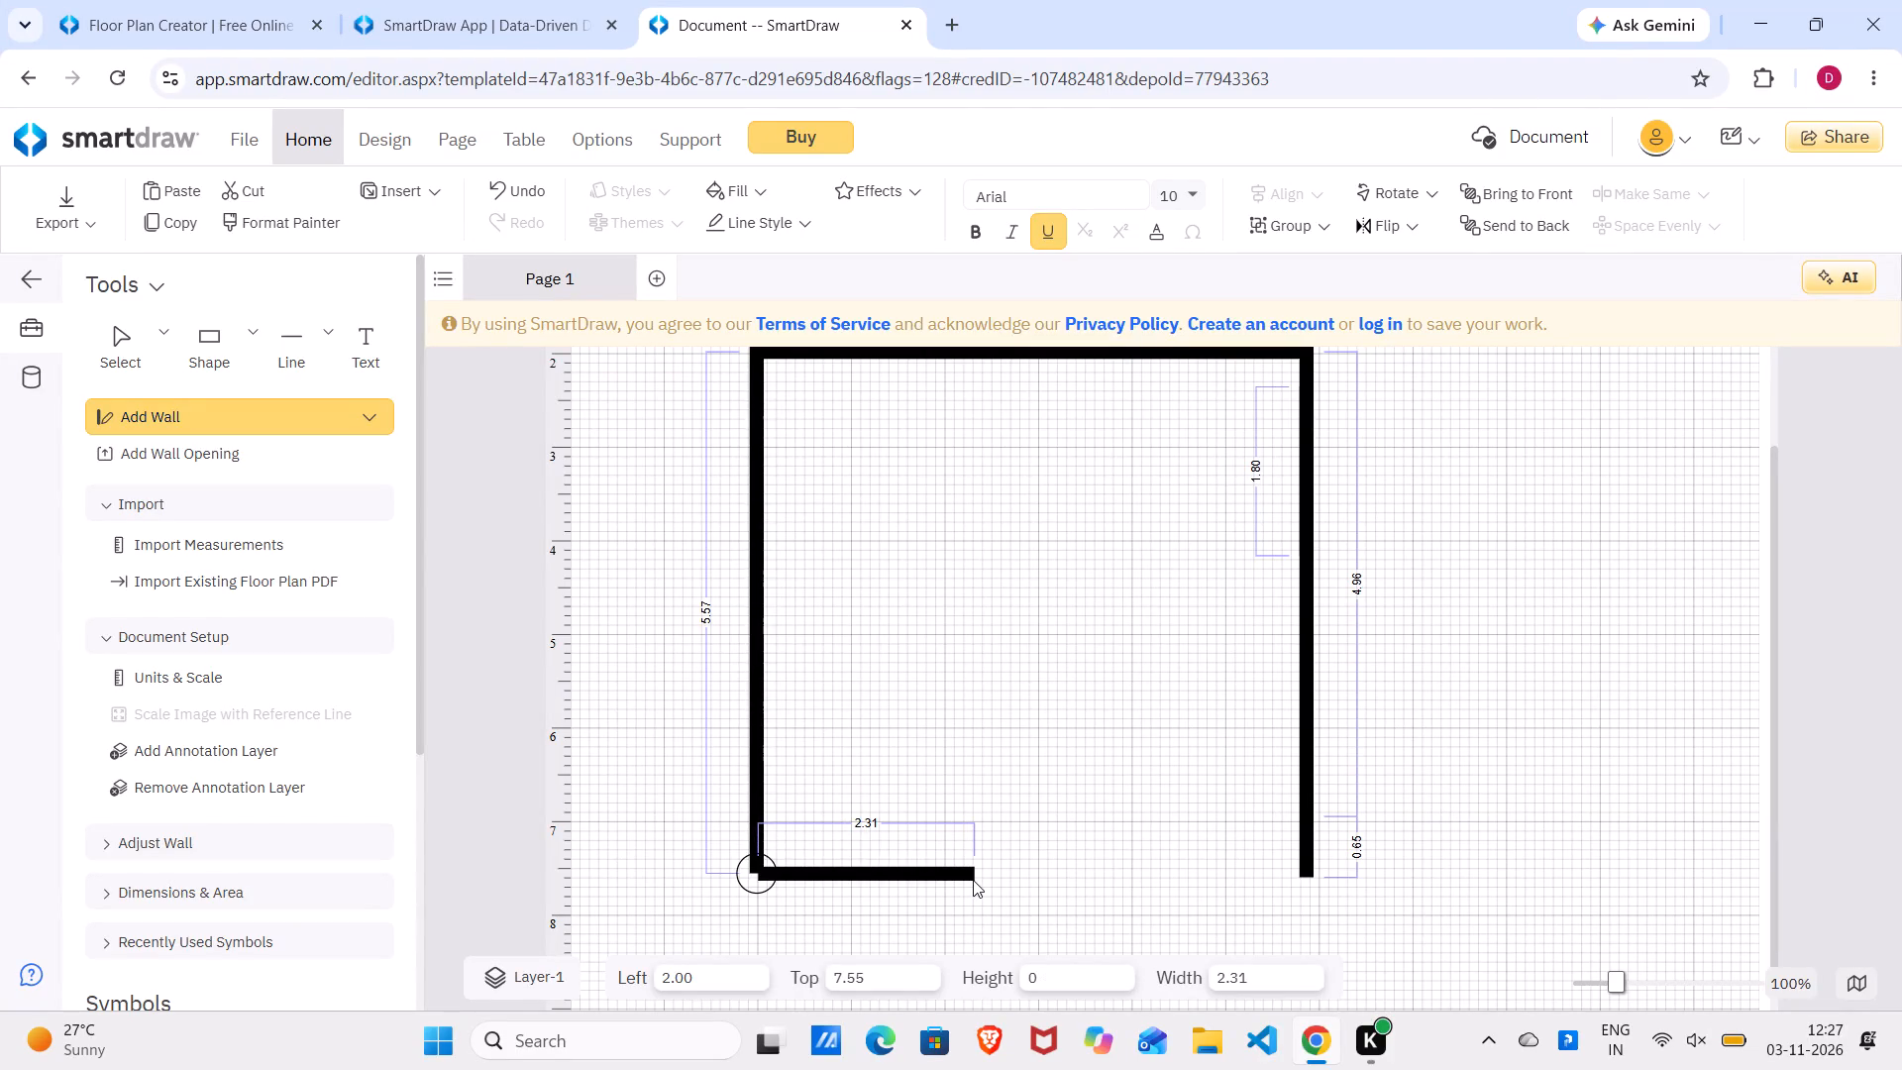
drag(973, 880, 983, 880)
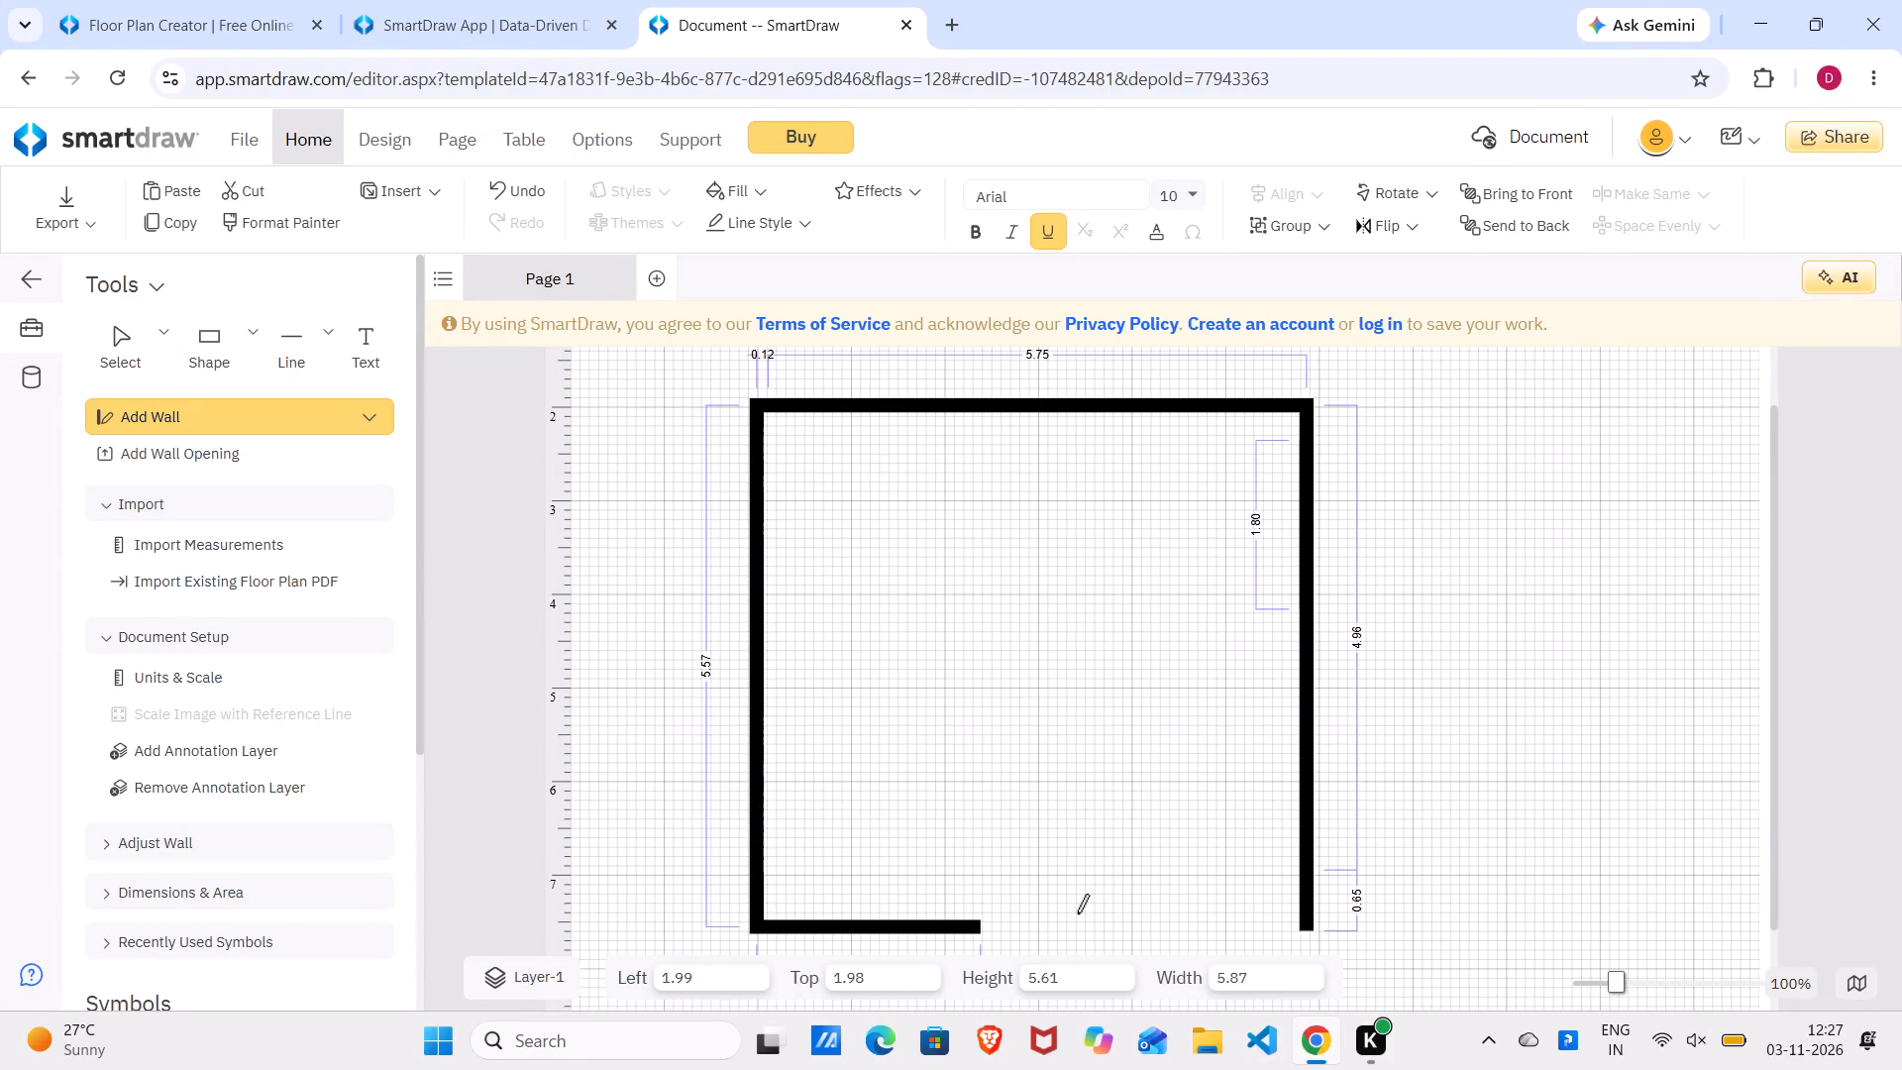
Draw a second bottom wall segment about 2.24 long joining the right wall's lower end, leaving an opening between the two segments.
click(1100, 926)
double_click(1311, 932)
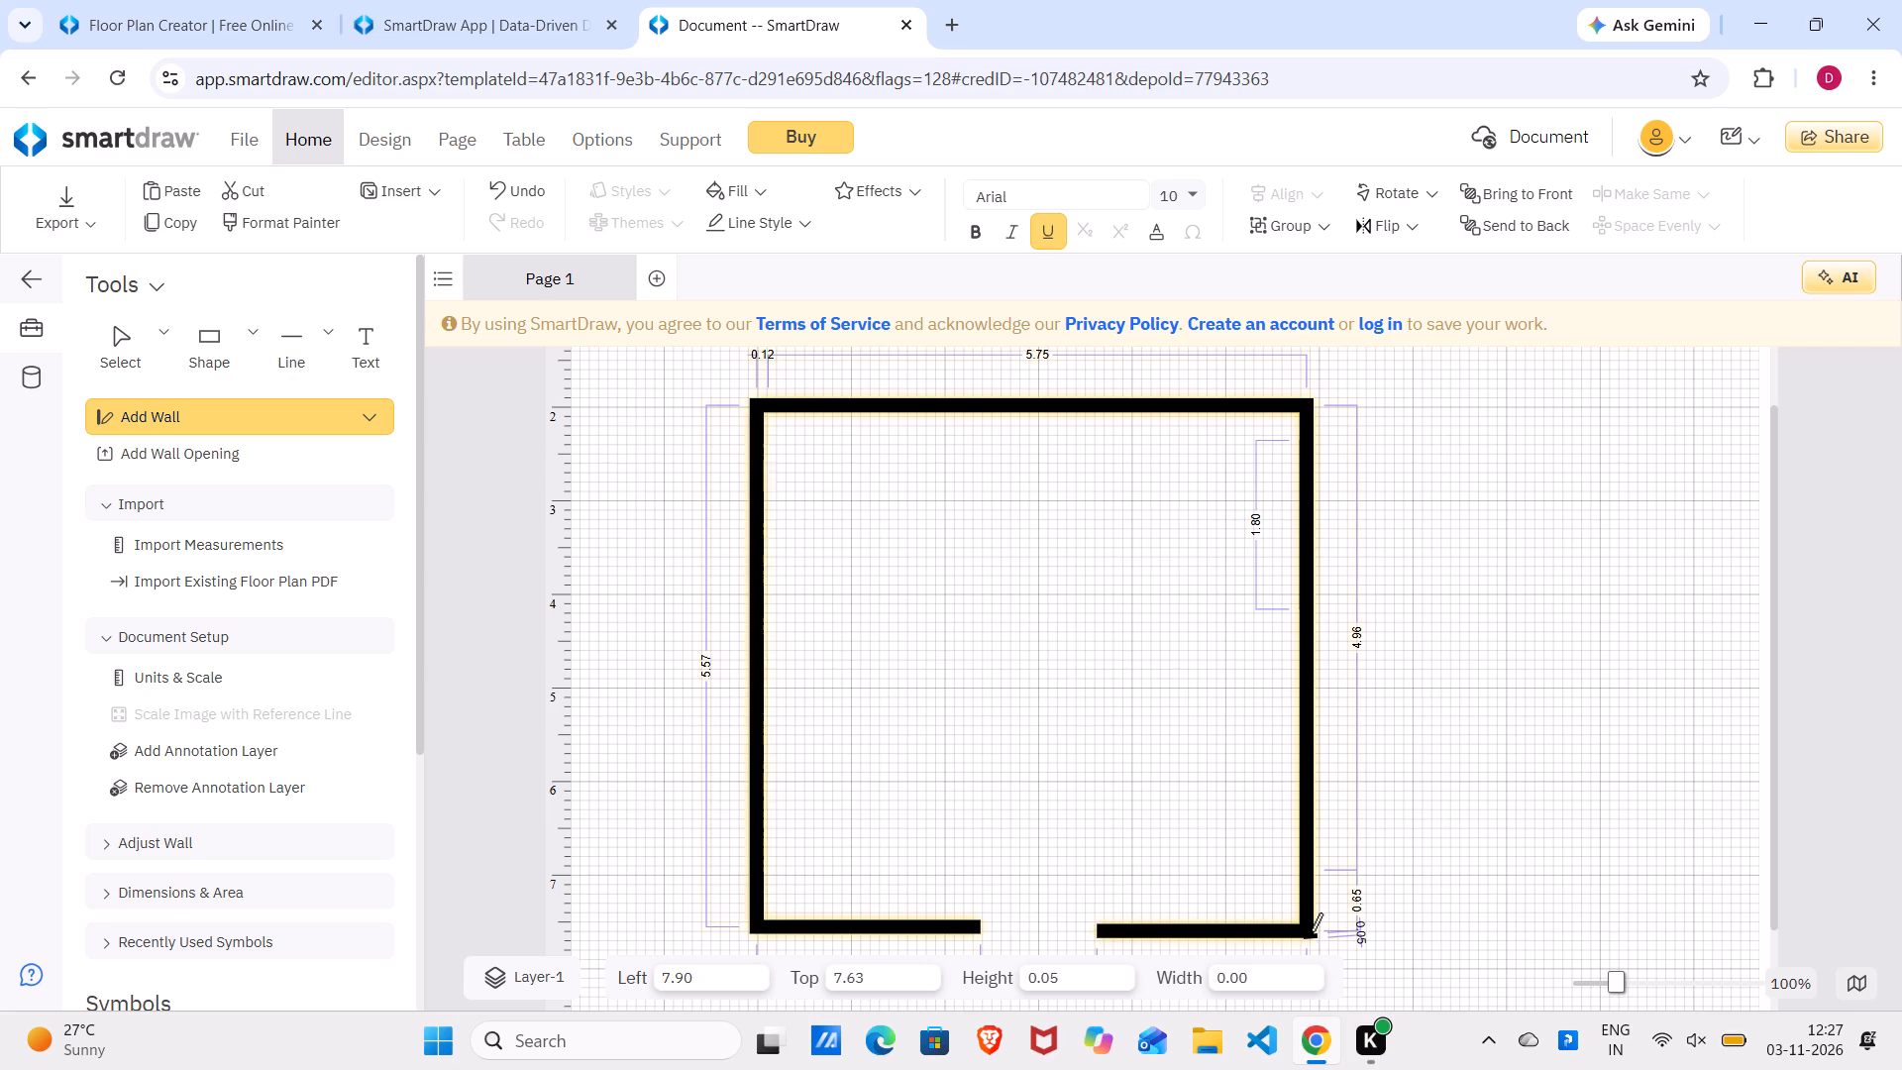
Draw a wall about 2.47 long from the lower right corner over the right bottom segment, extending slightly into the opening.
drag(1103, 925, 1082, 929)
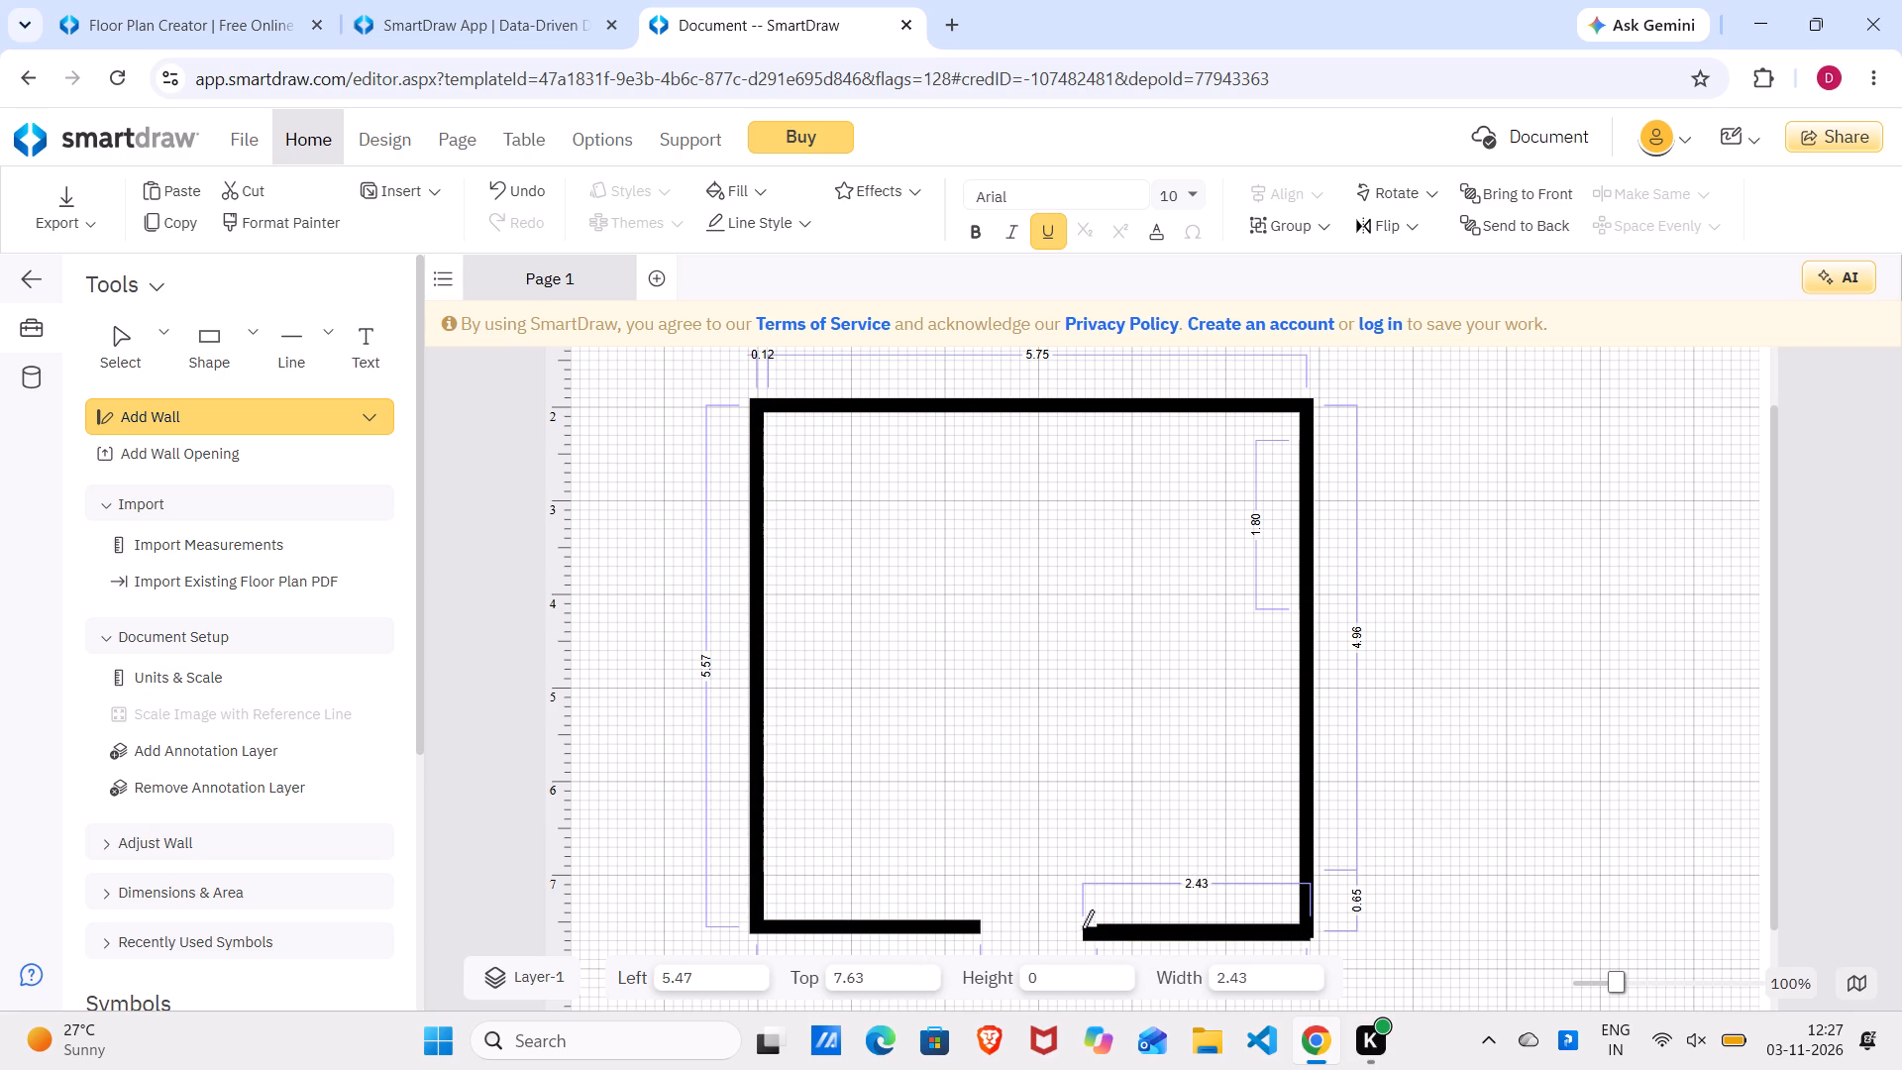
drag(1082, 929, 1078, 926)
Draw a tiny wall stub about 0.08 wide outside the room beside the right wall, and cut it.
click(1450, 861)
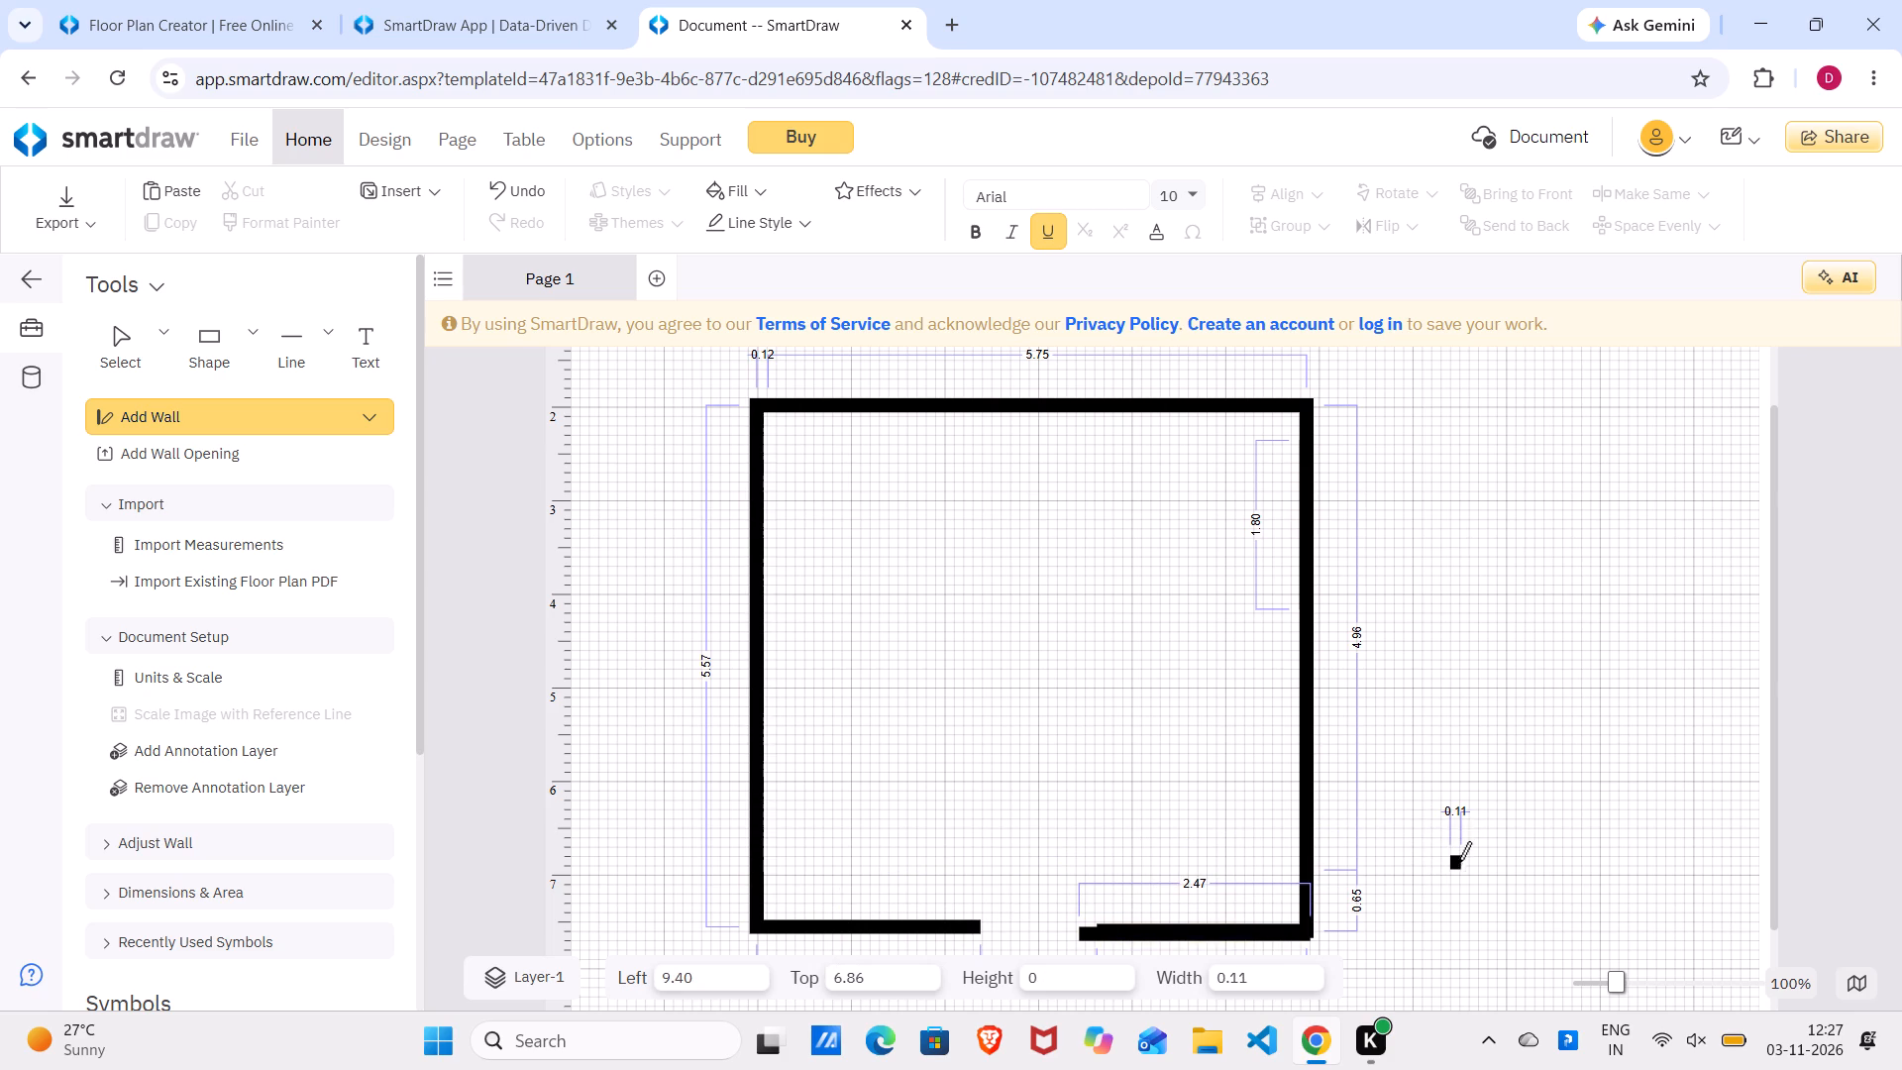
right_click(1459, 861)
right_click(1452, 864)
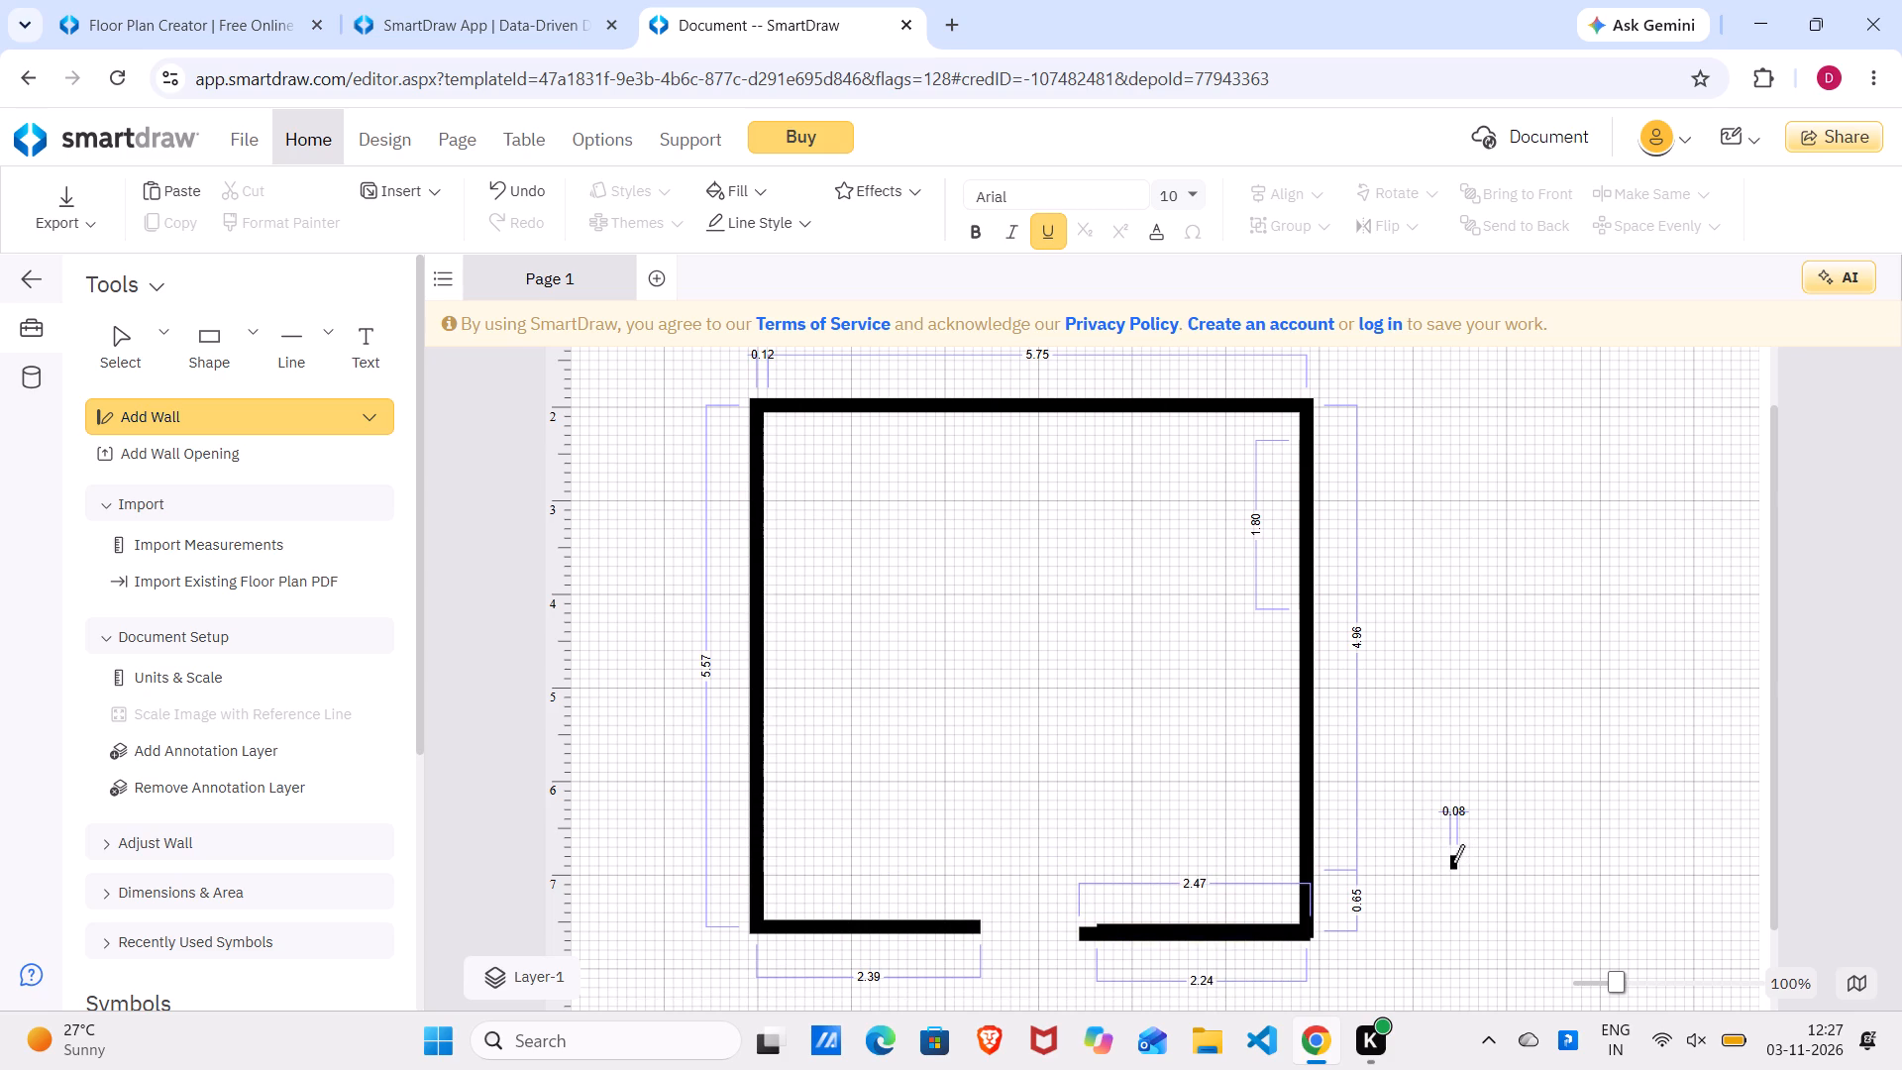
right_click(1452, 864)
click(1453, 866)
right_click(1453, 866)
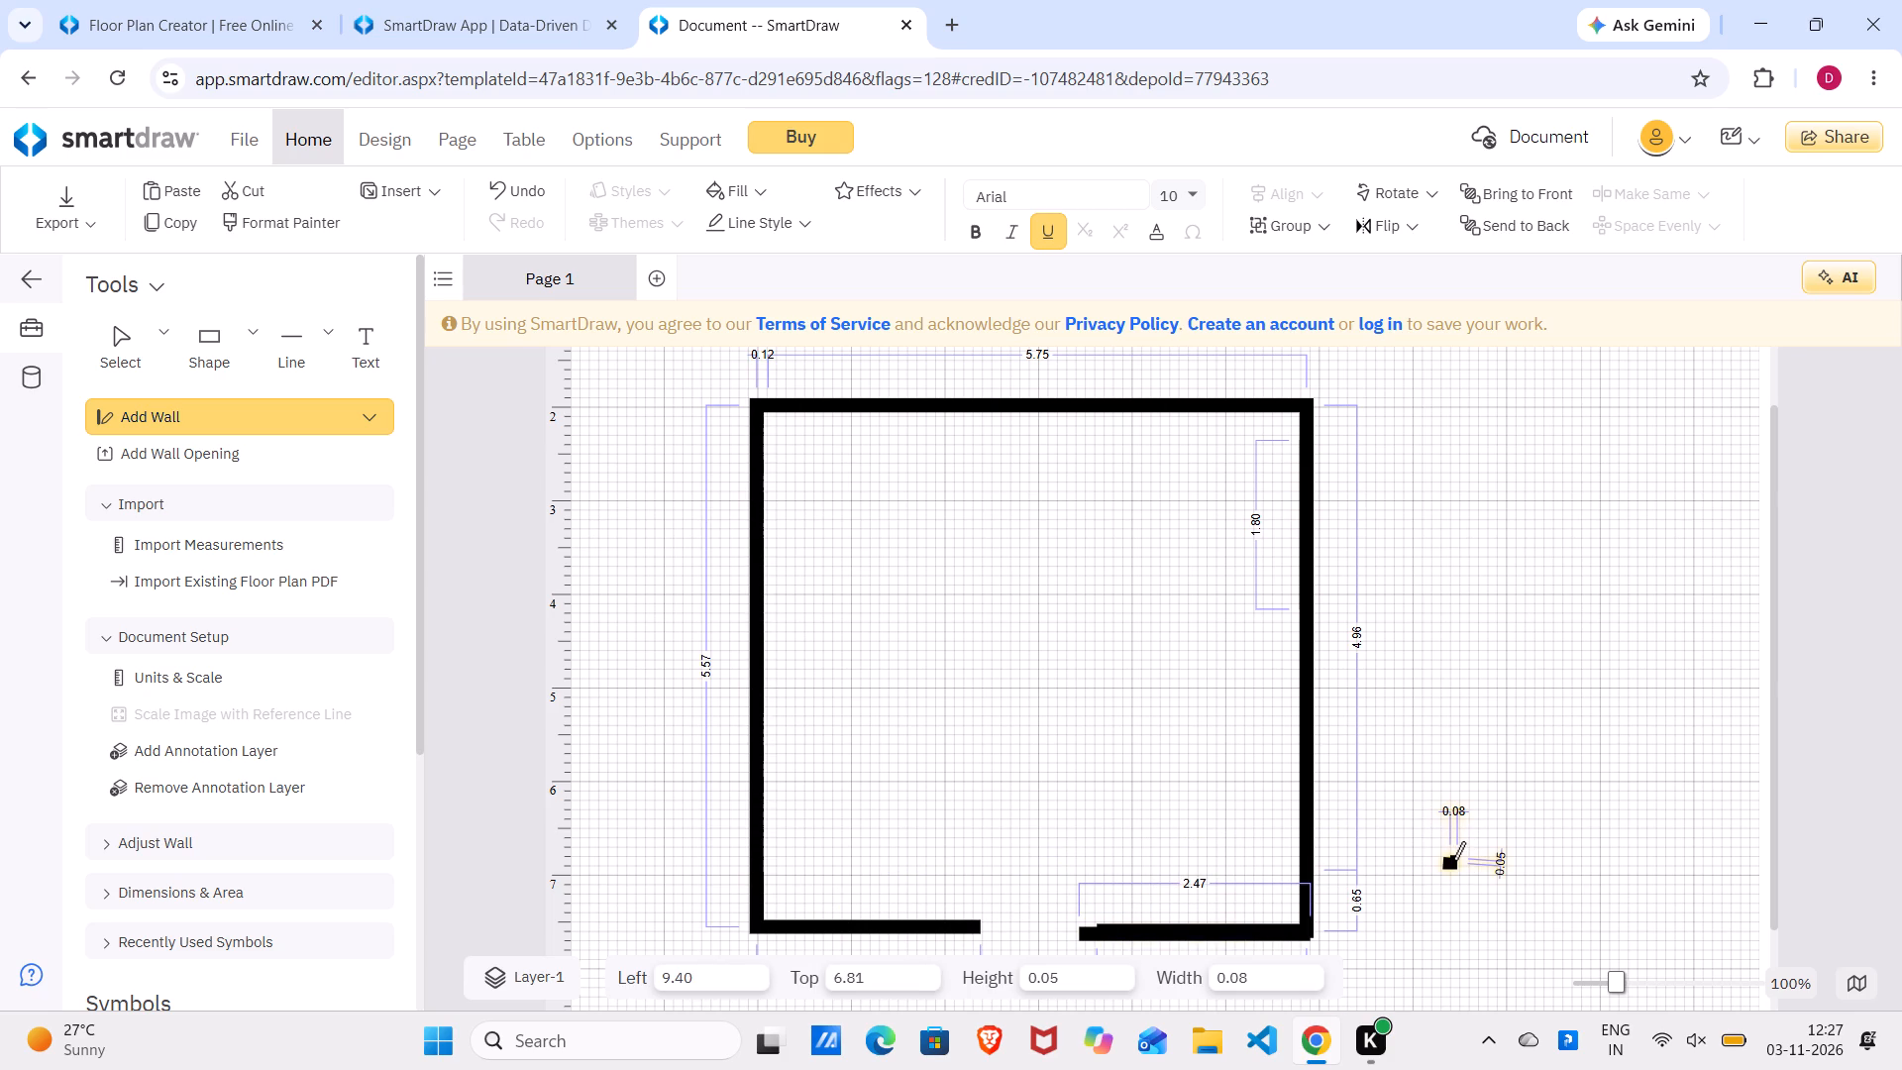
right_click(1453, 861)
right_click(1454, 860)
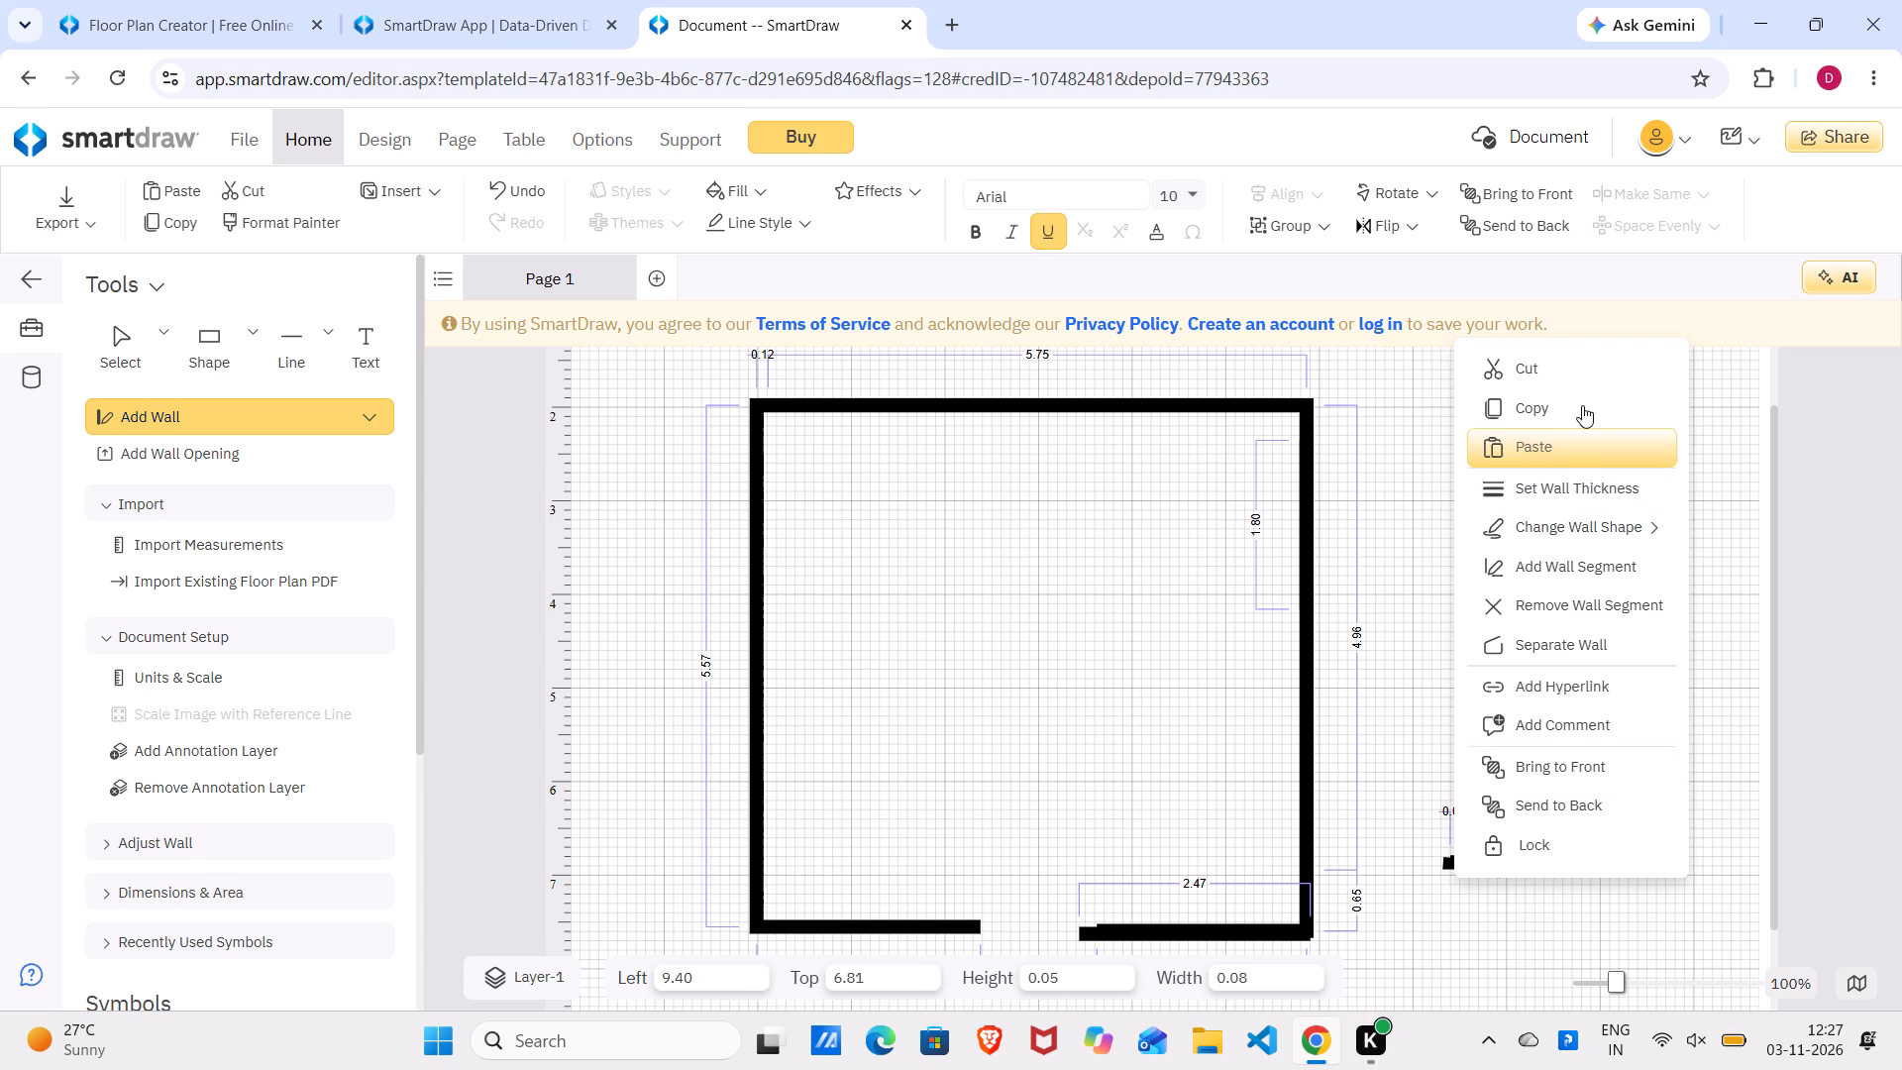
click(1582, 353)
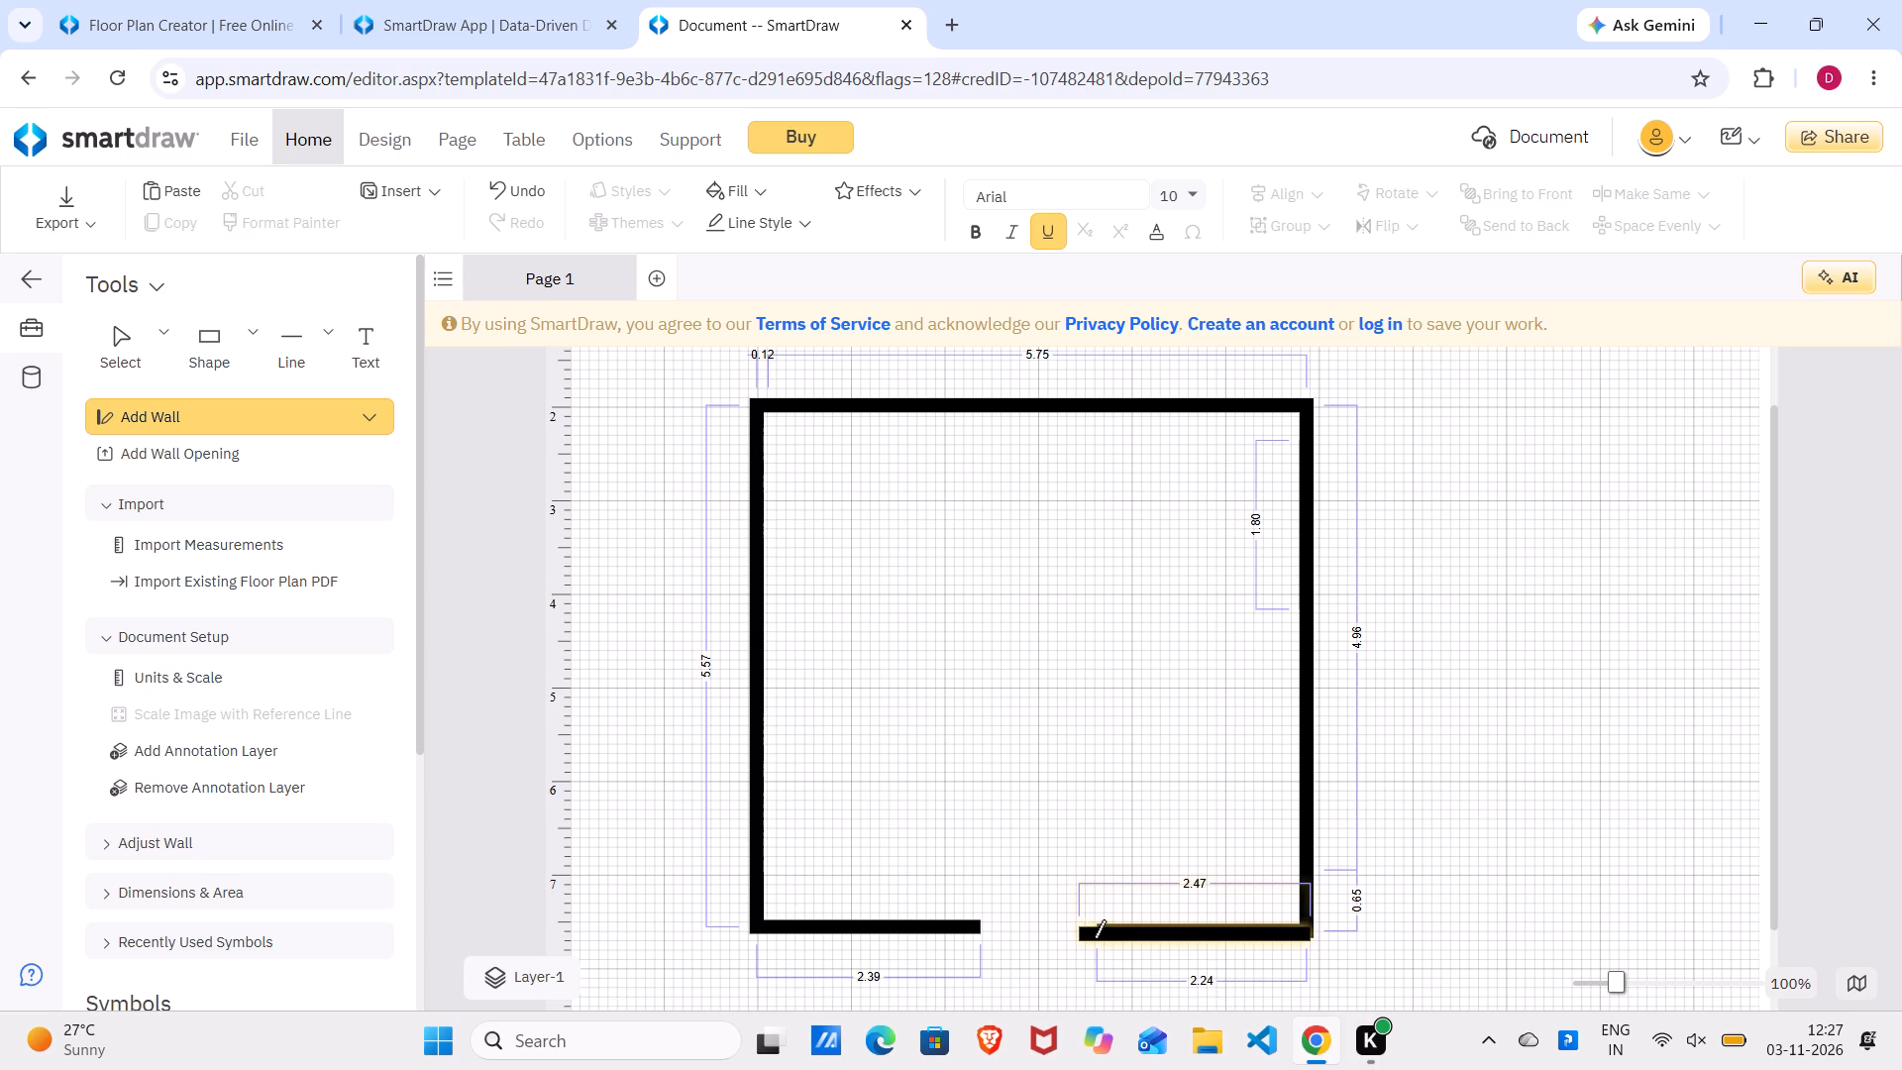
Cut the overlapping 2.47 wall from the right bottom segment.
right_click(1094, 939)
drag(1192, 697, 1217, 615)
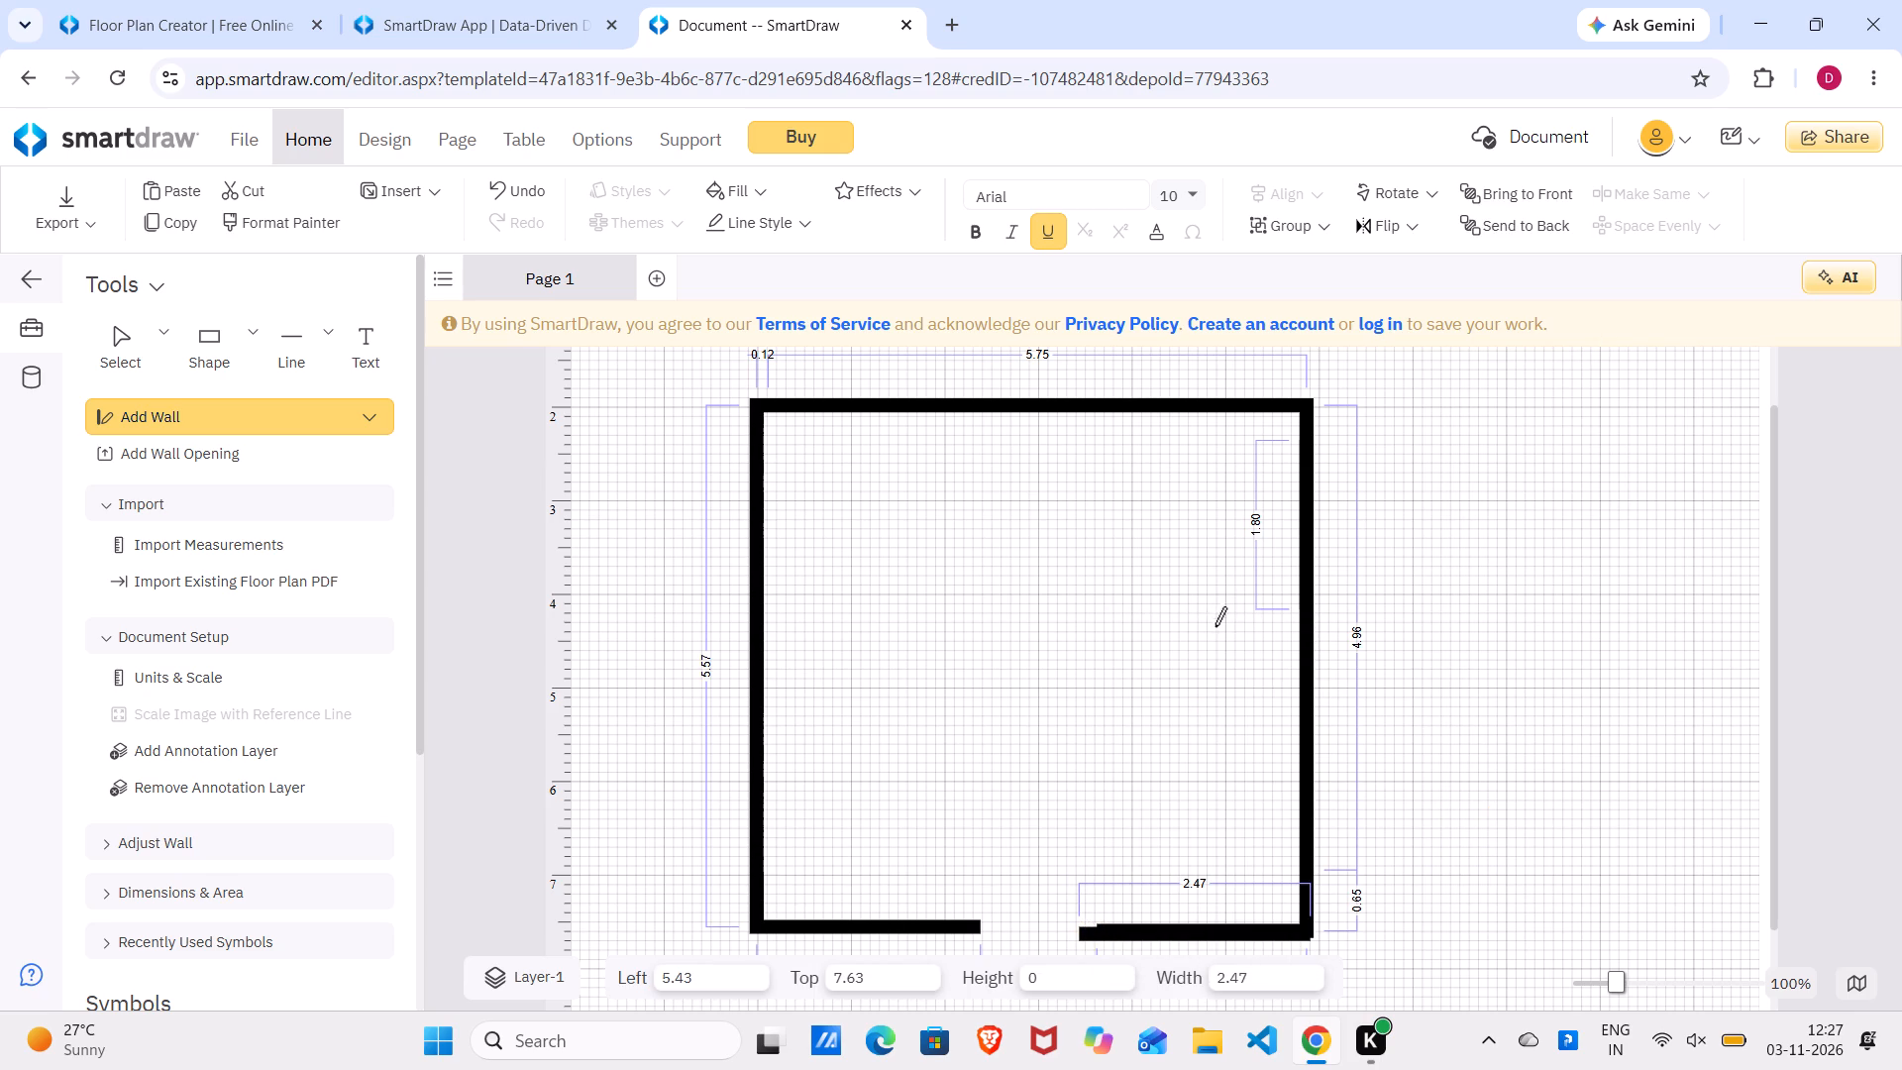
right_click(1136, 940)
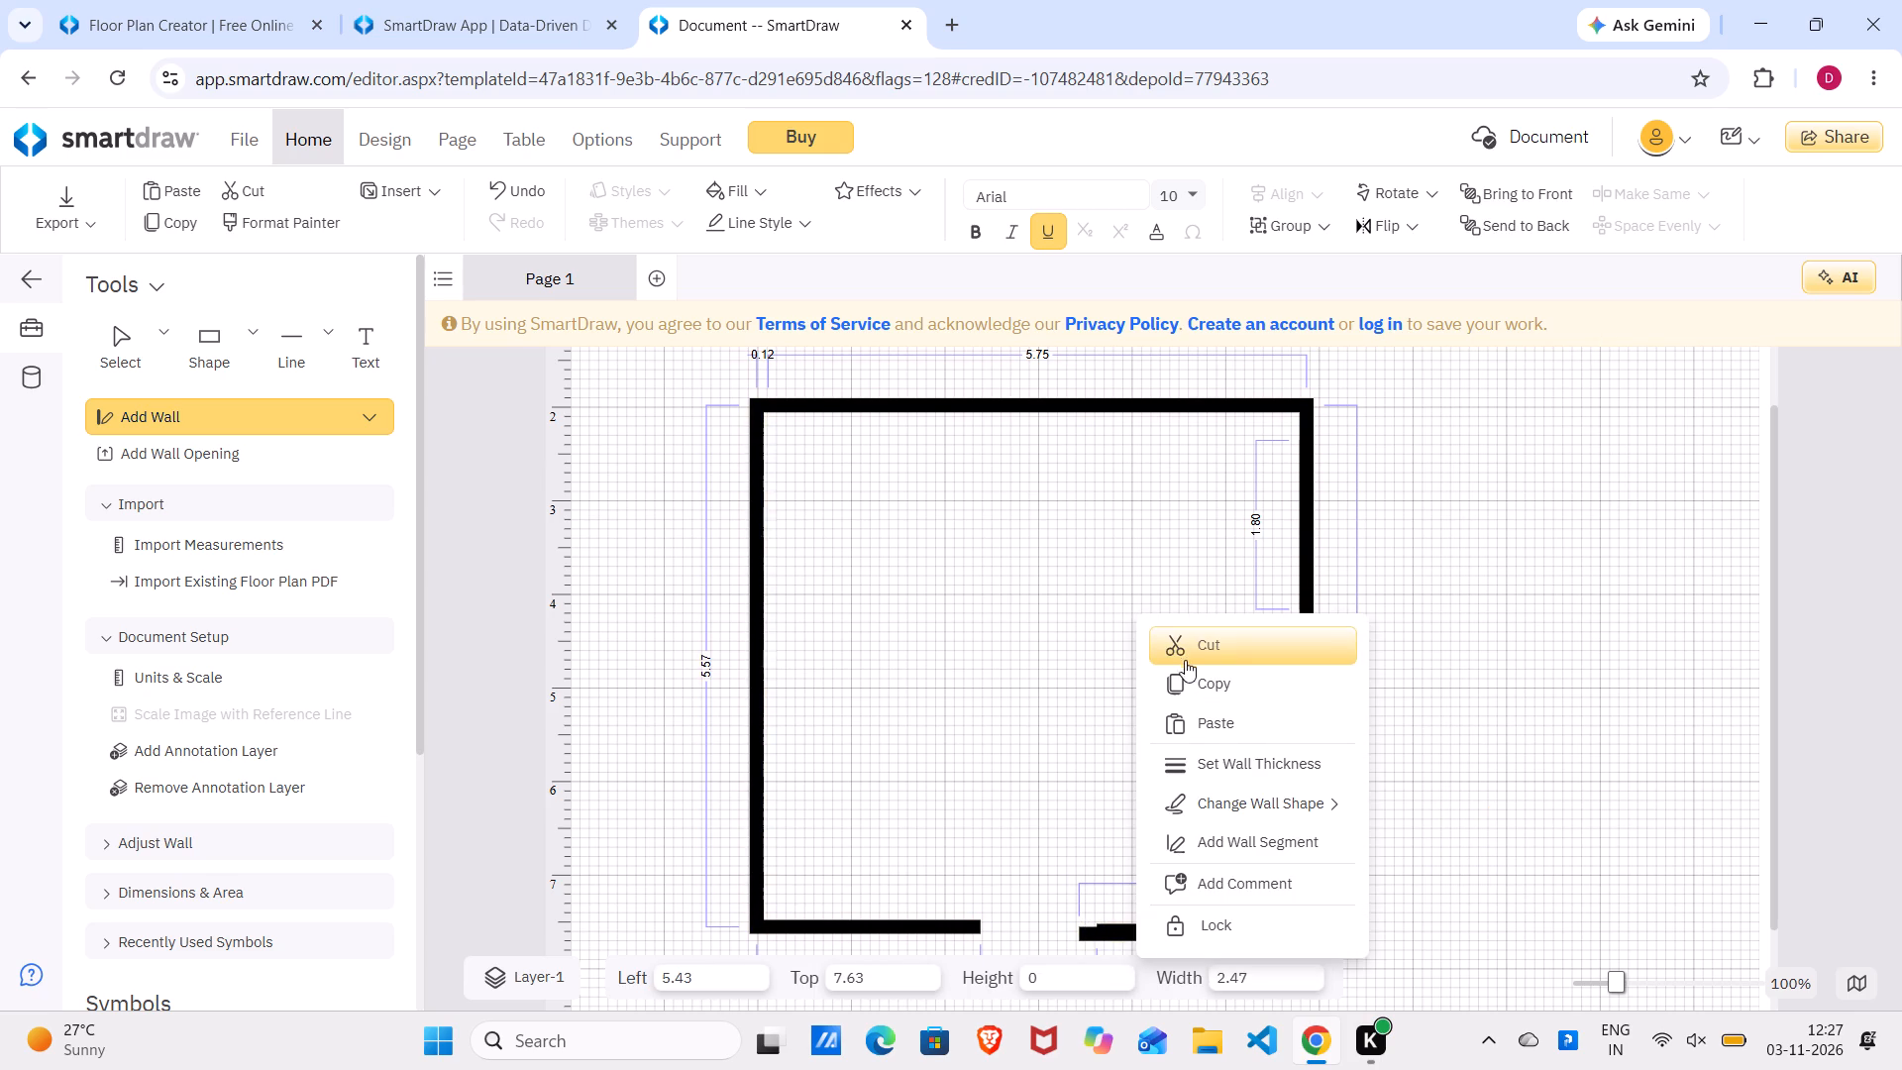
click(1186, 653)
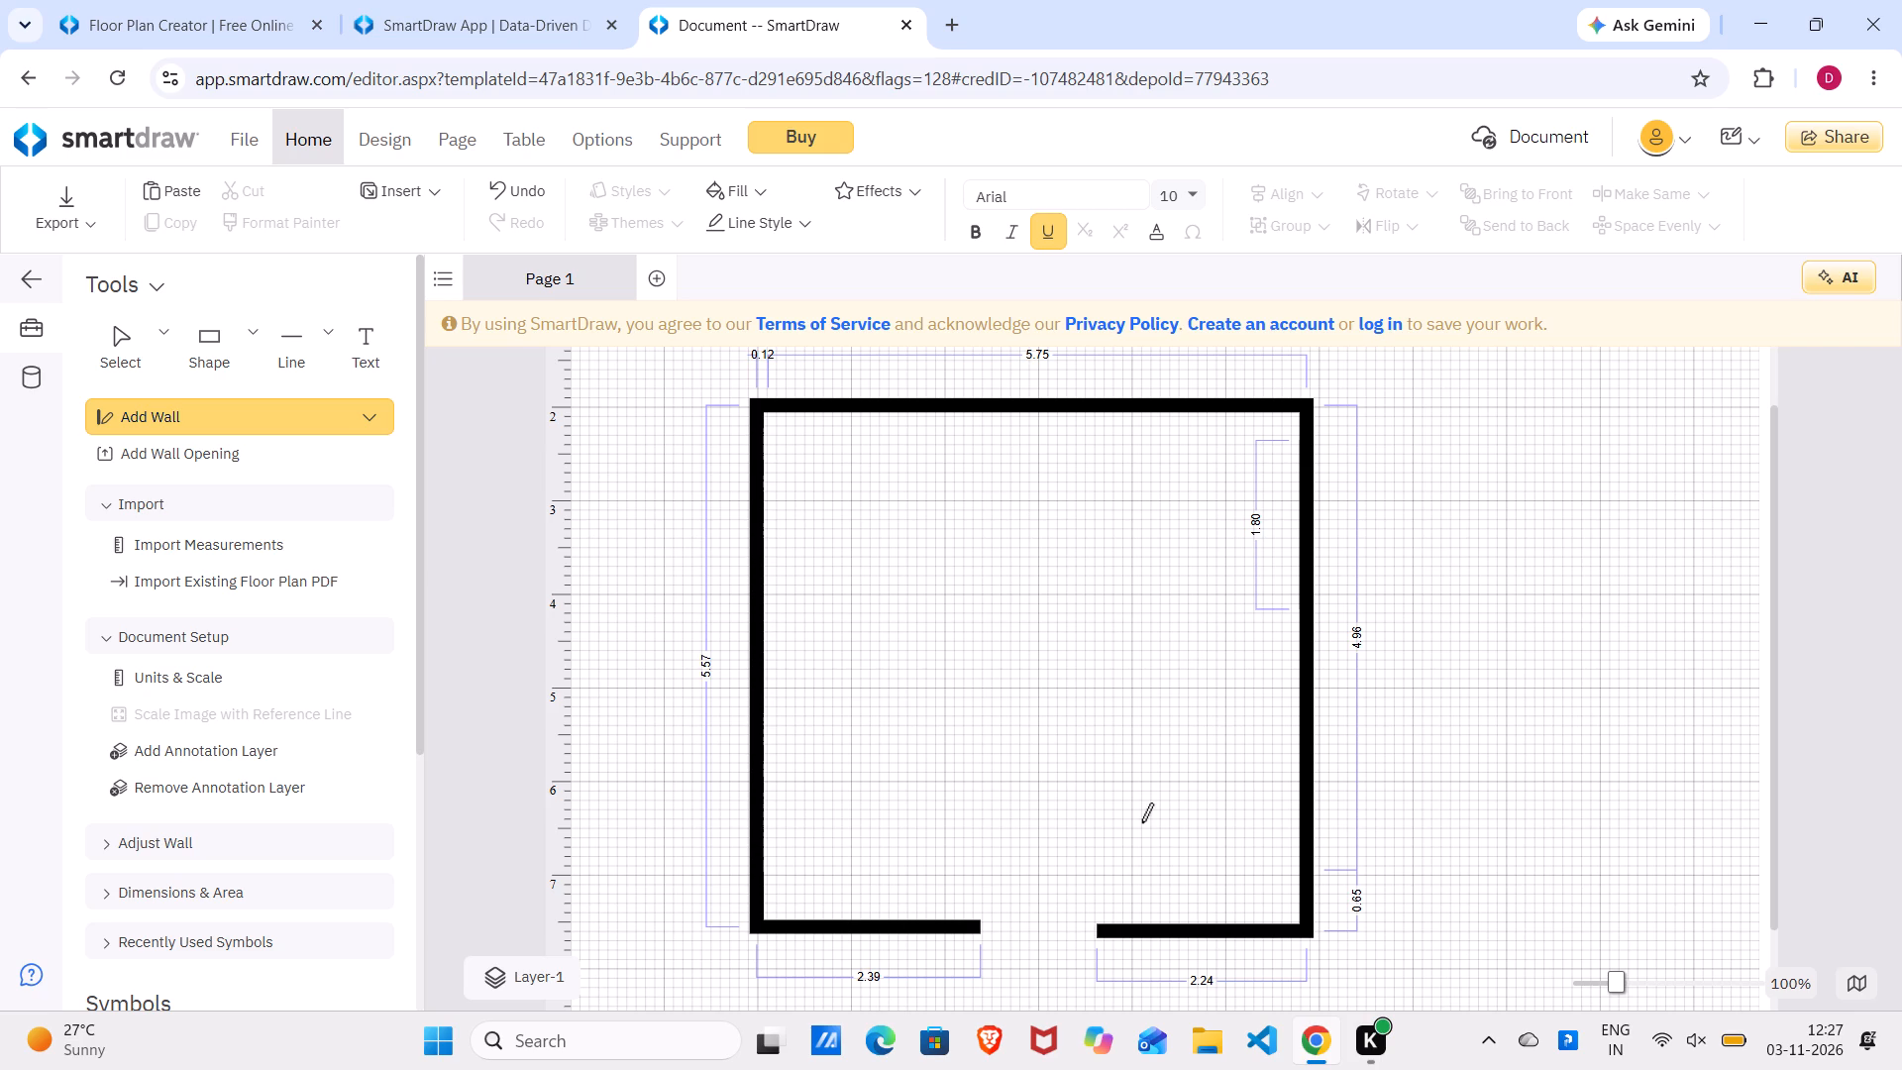
Draw short wall pieces on the right bottom segment, one about 0.90 long, plus a stub about 0.05 long inside the room.
drag(1263, 949, 1263, 948)
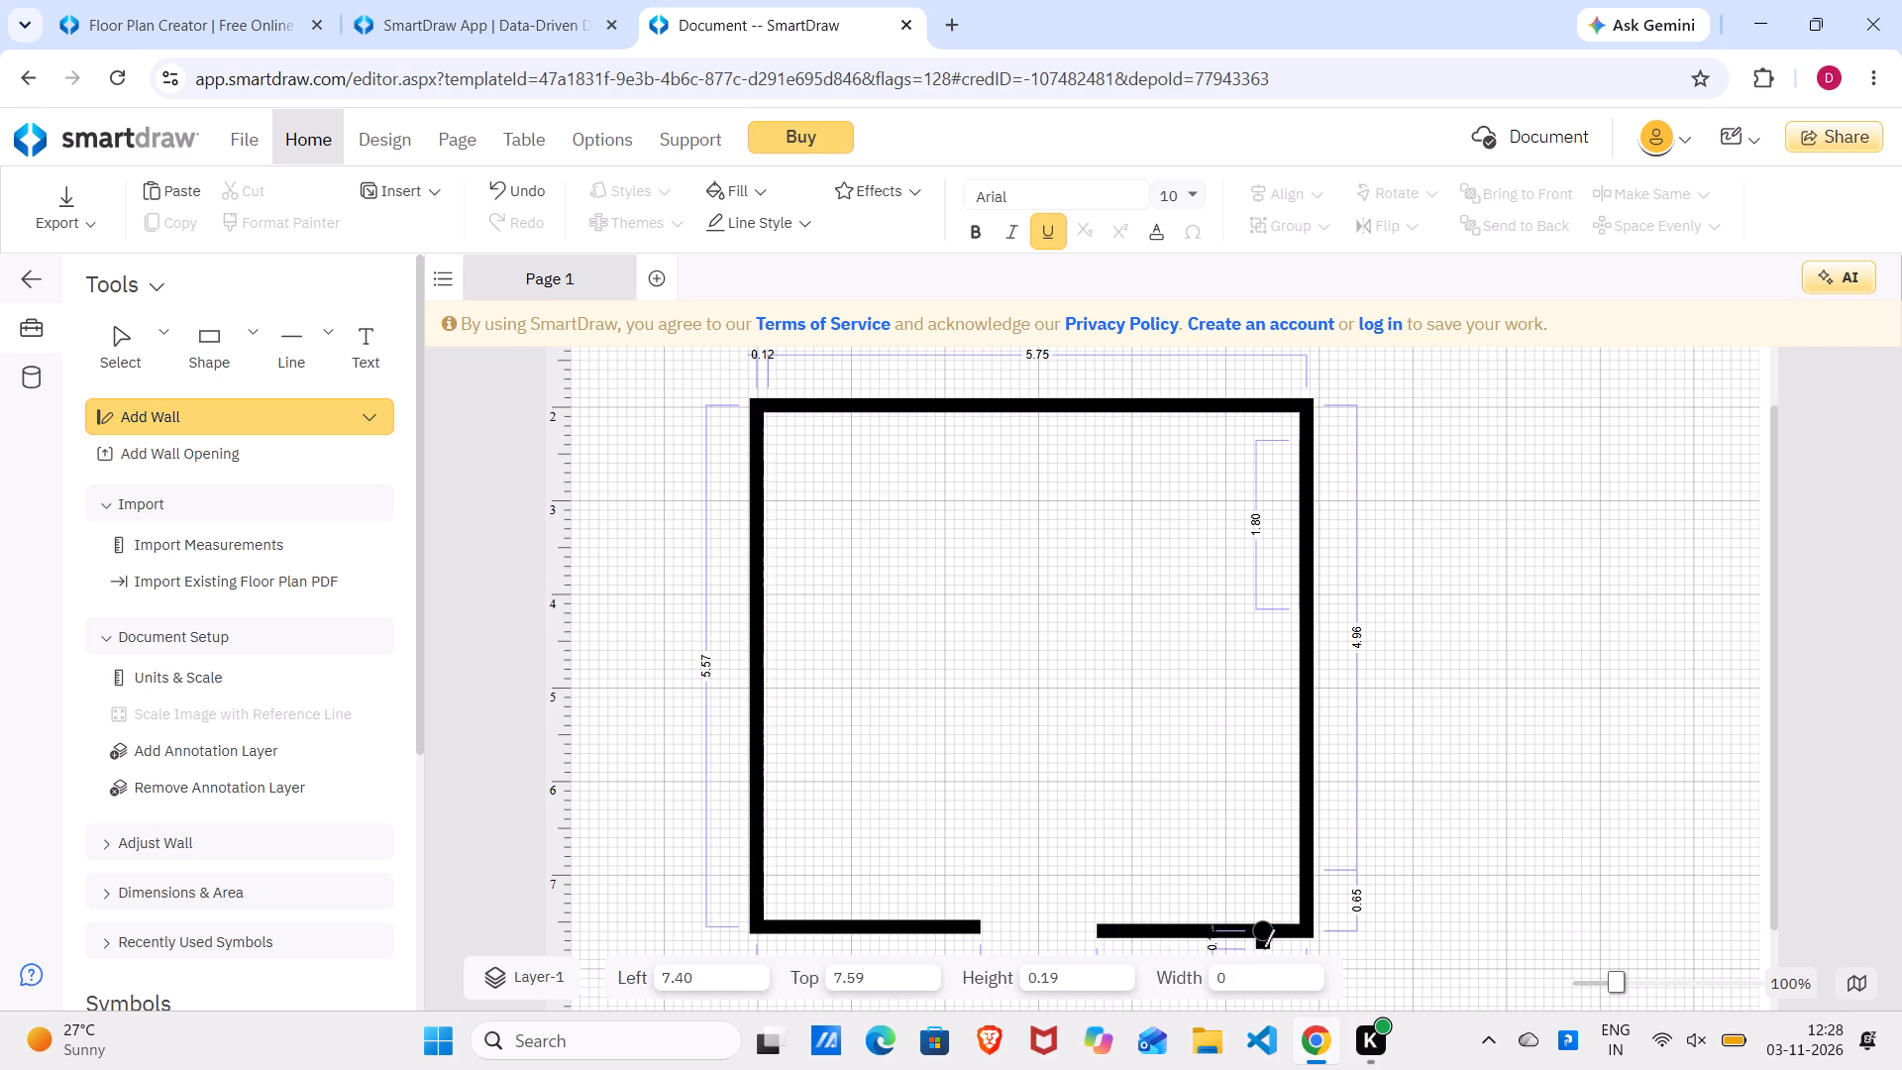
drag(1263, 948, 1259, 919)
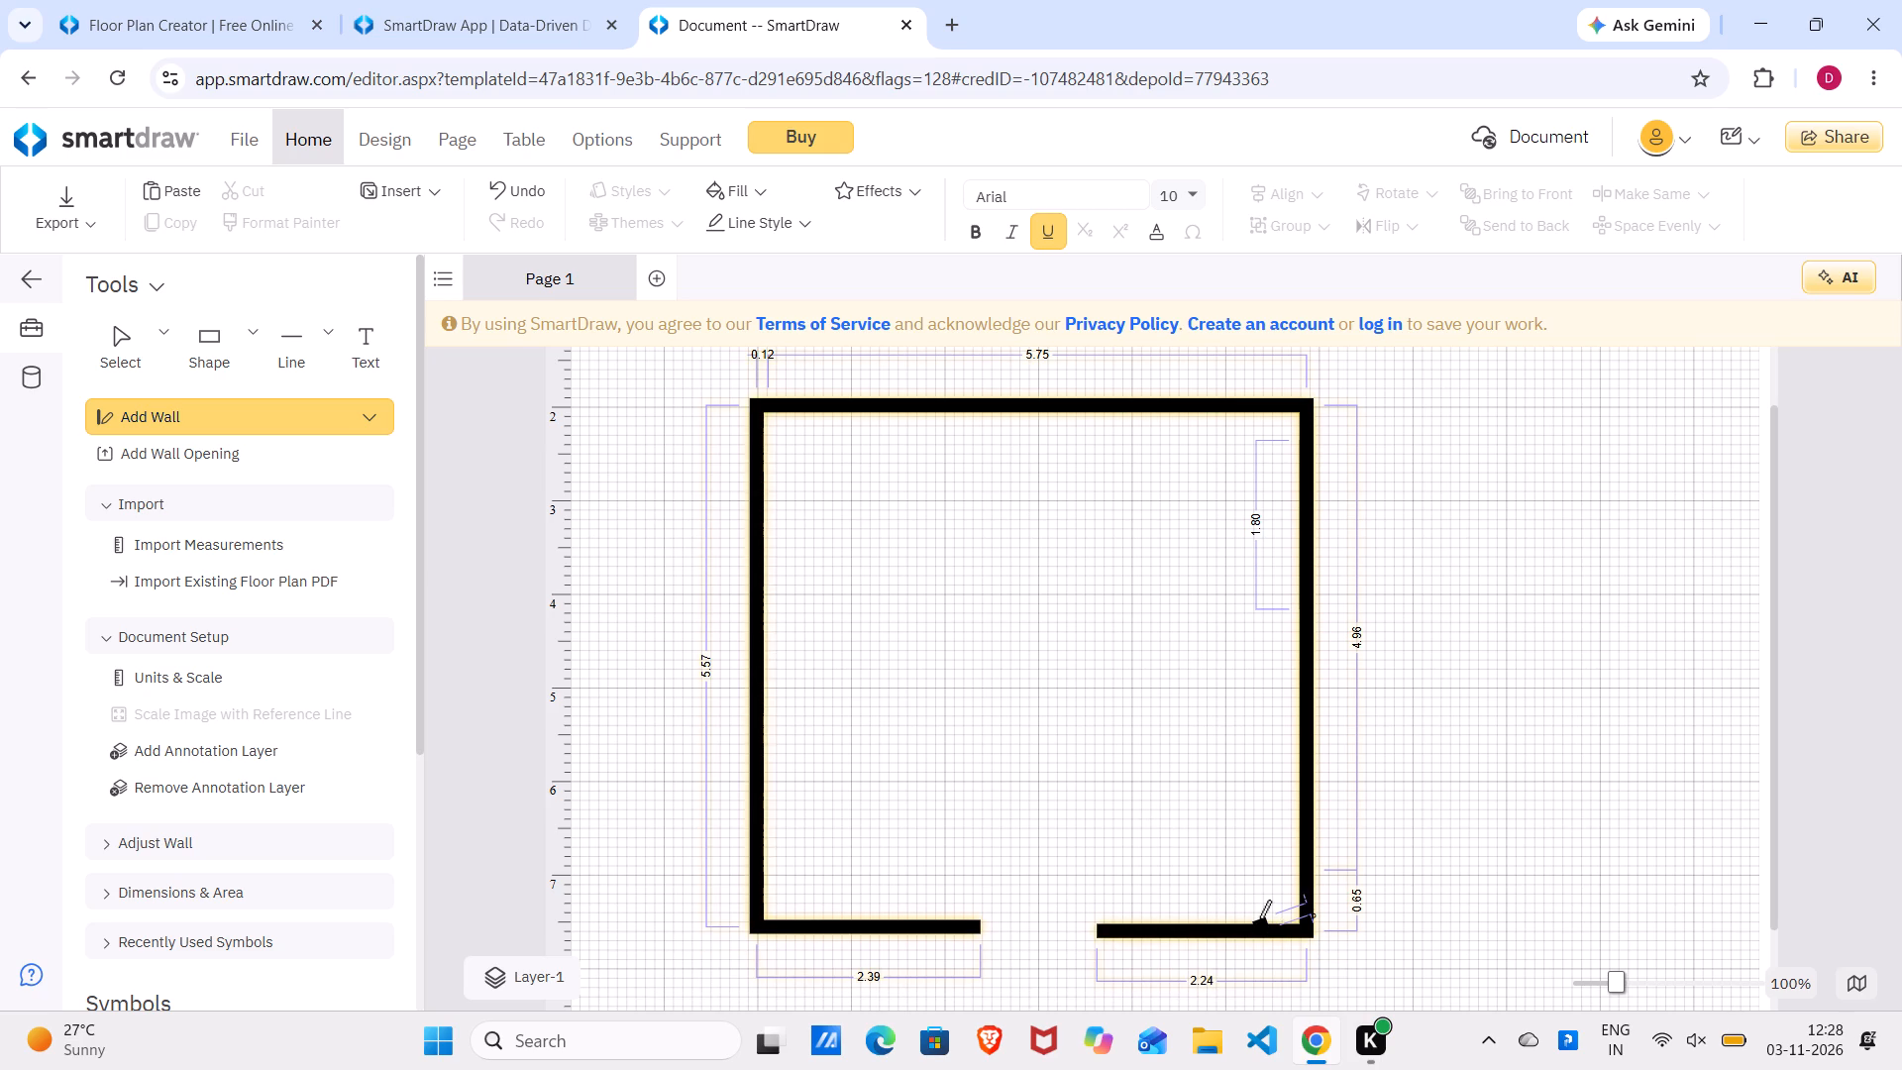
click(1177, 939)
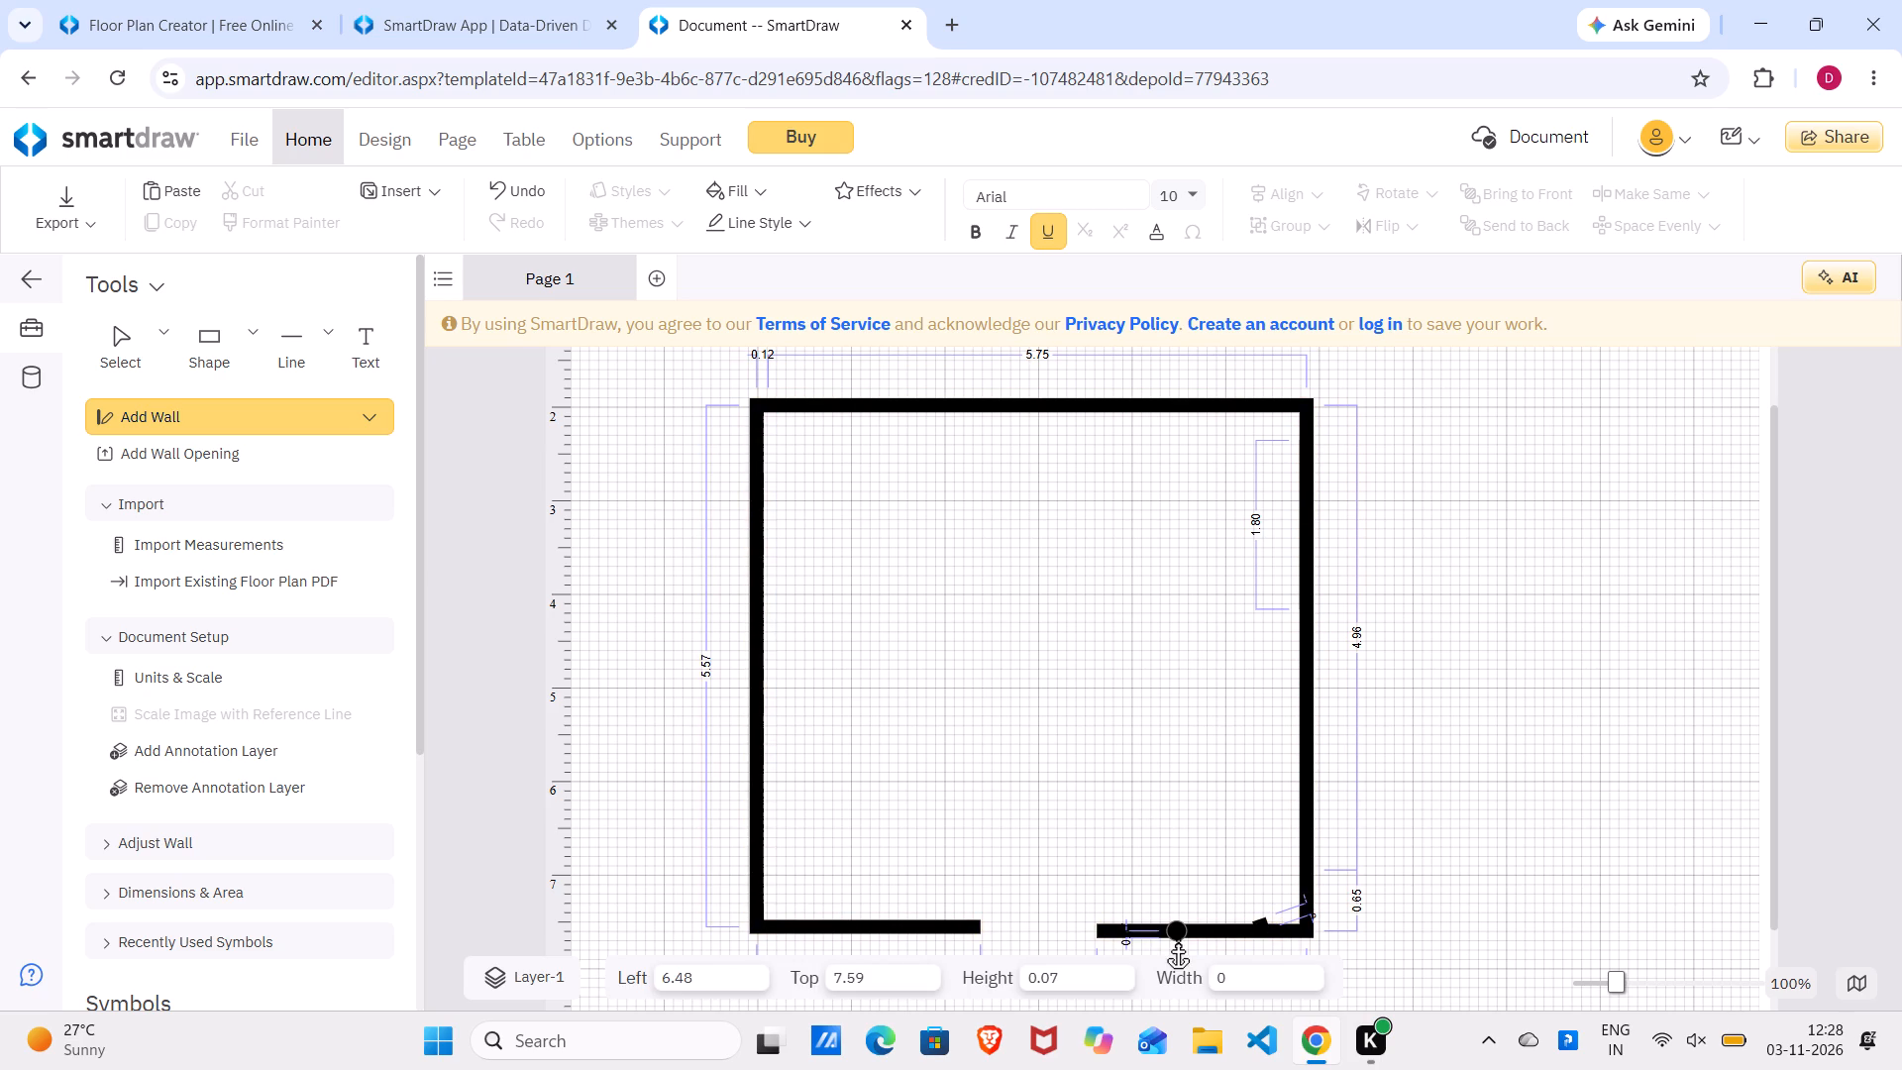
right_click(1272, 922)
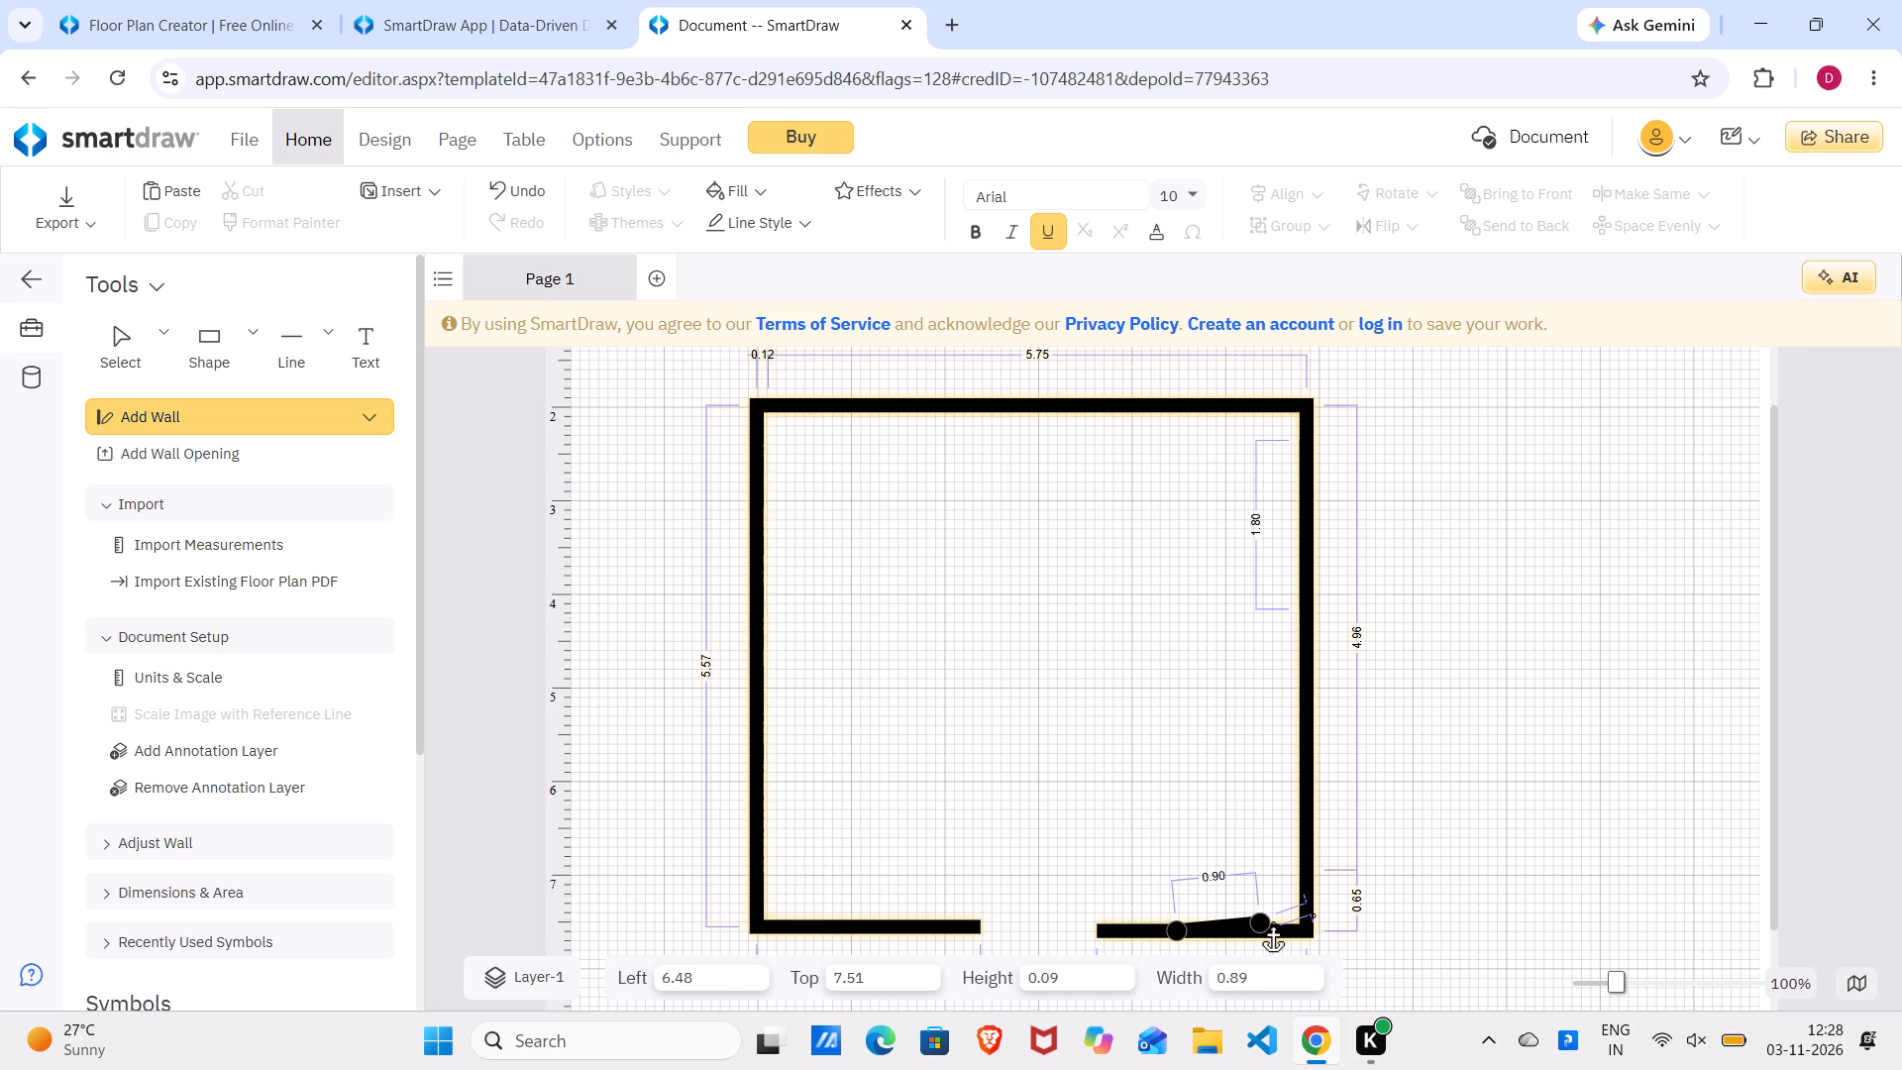
double_click(1072, 805)
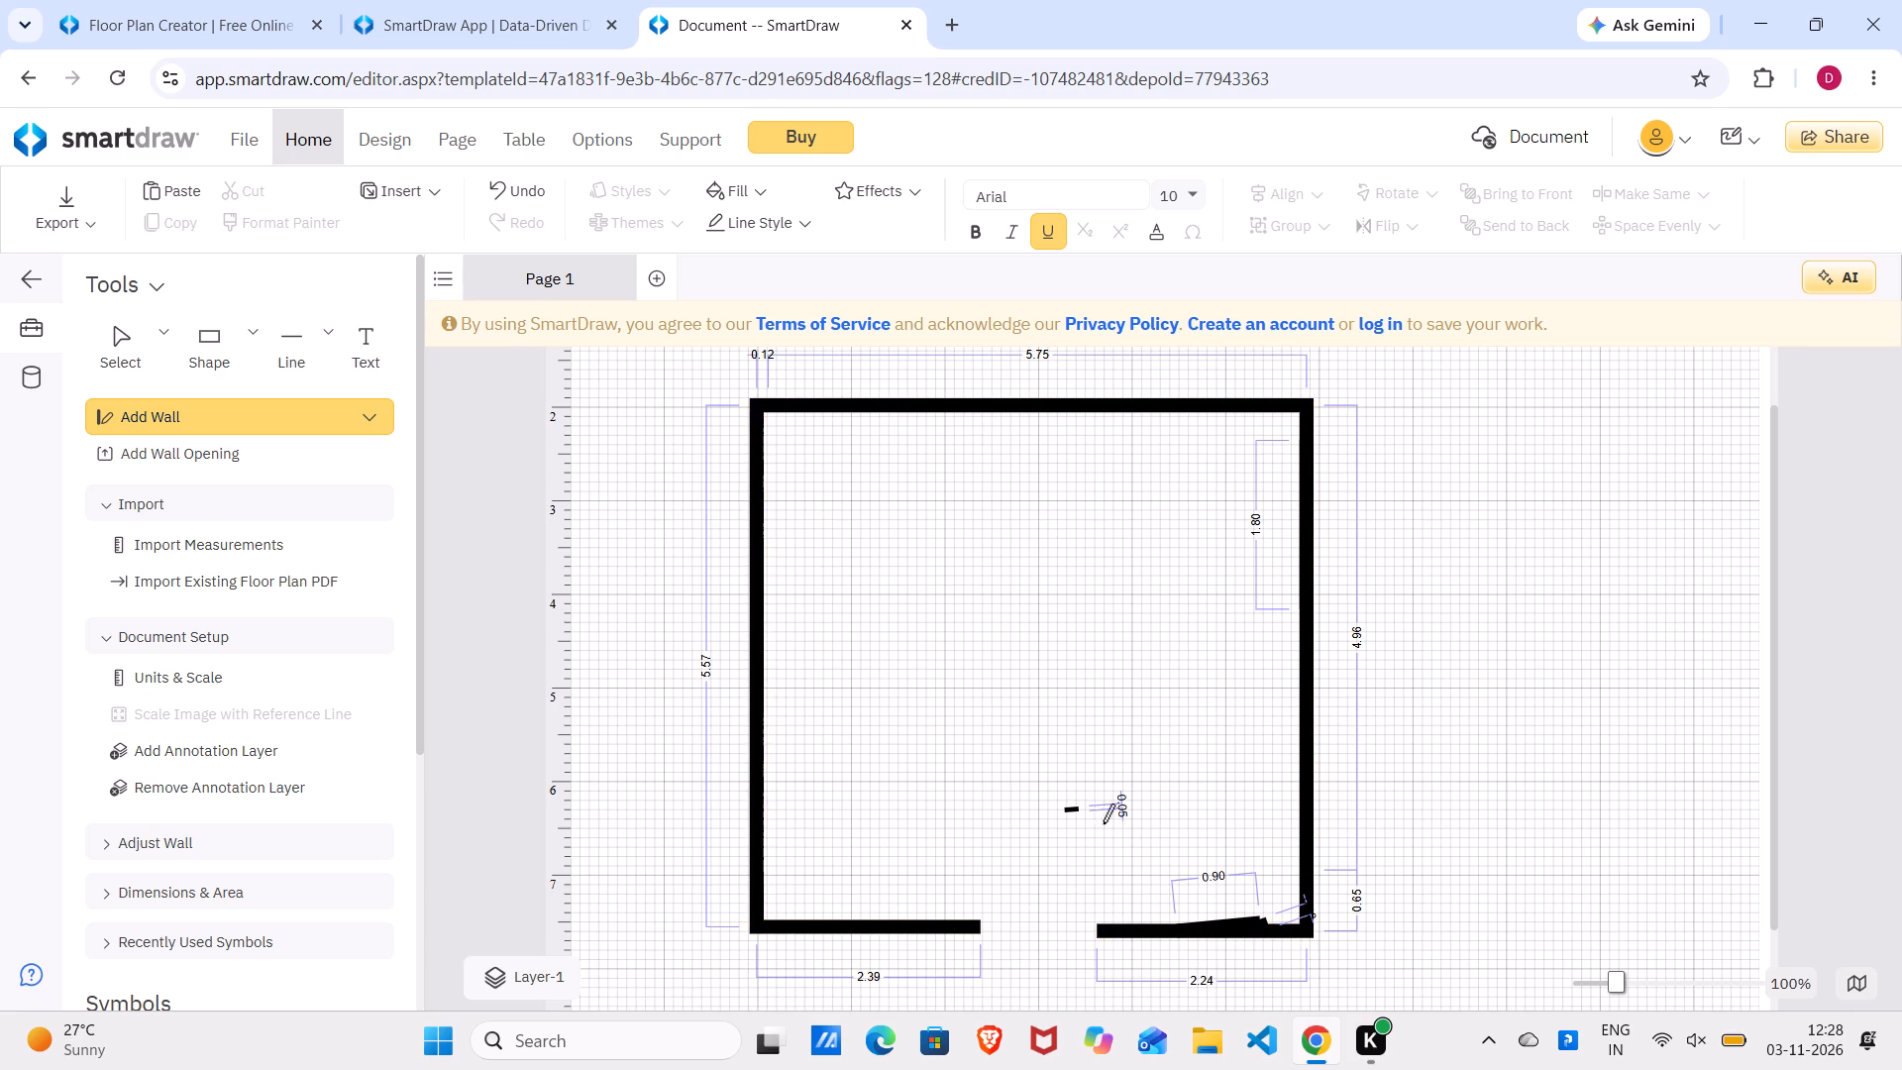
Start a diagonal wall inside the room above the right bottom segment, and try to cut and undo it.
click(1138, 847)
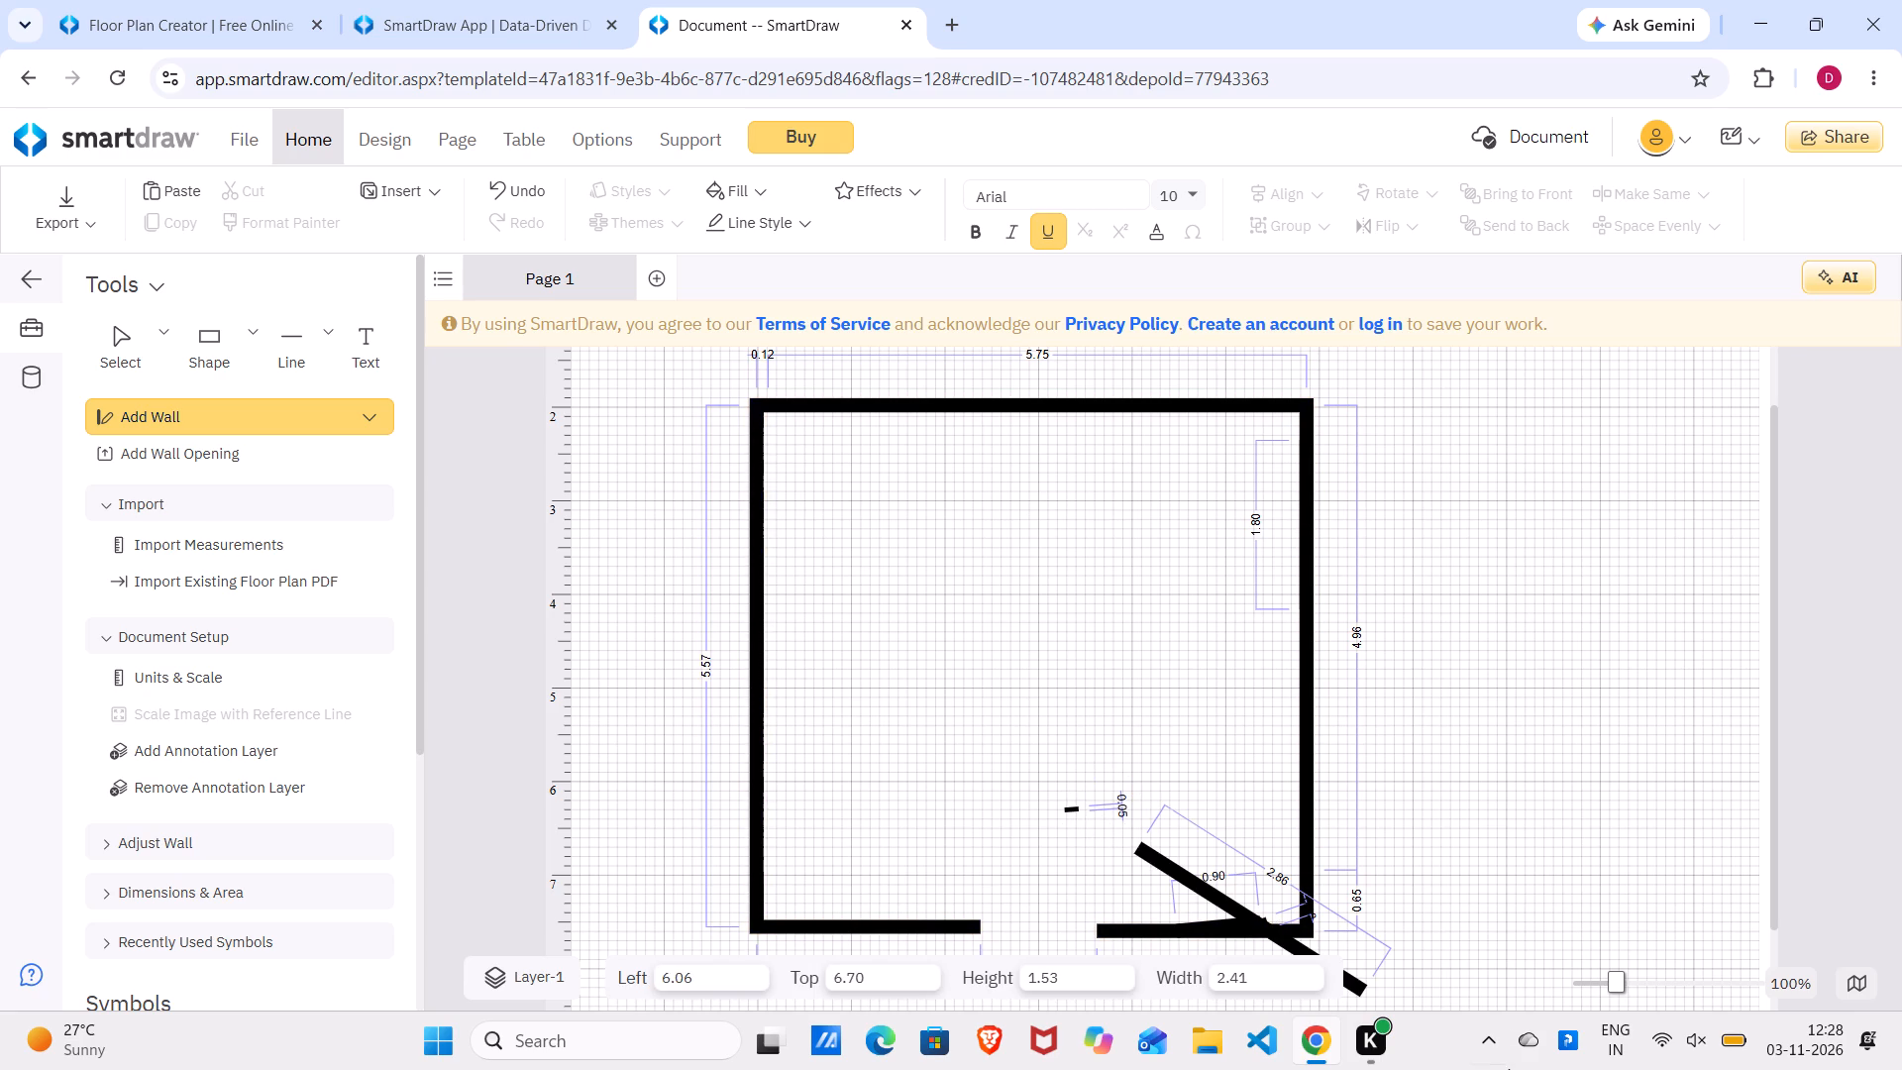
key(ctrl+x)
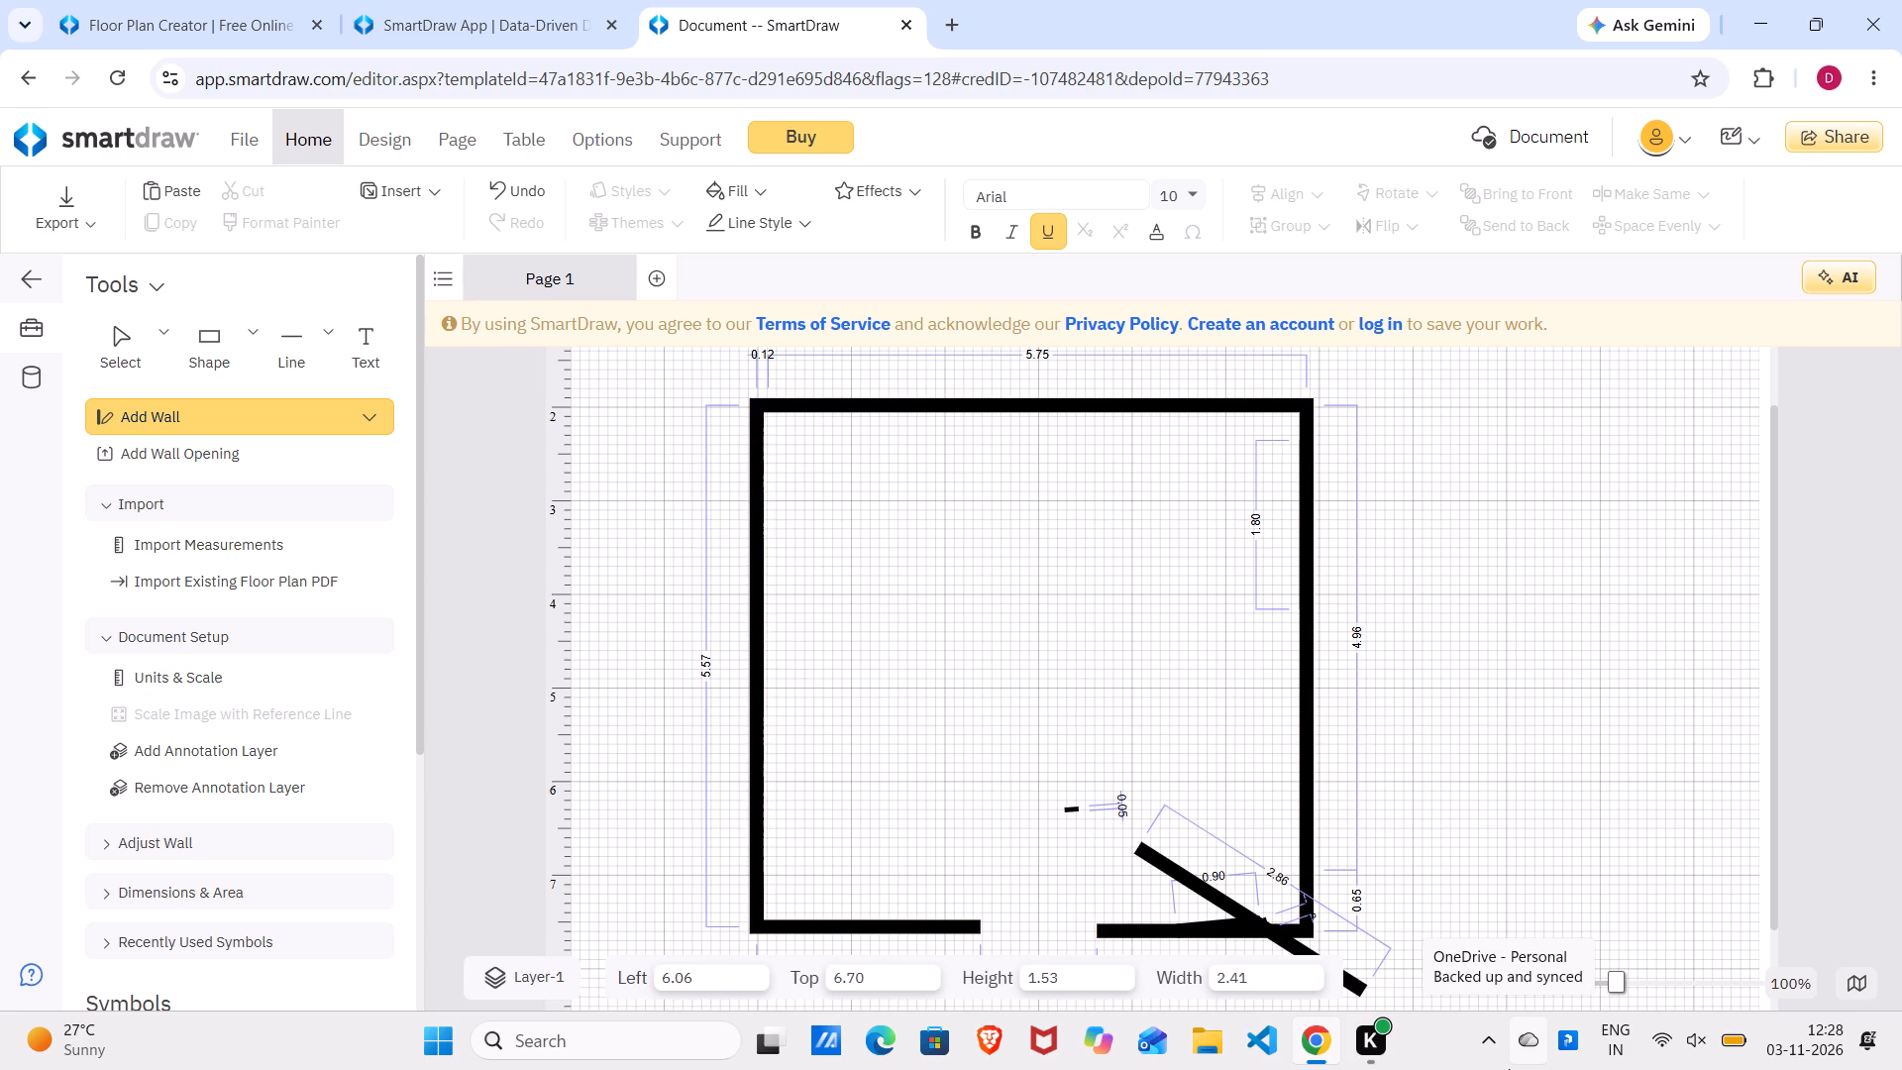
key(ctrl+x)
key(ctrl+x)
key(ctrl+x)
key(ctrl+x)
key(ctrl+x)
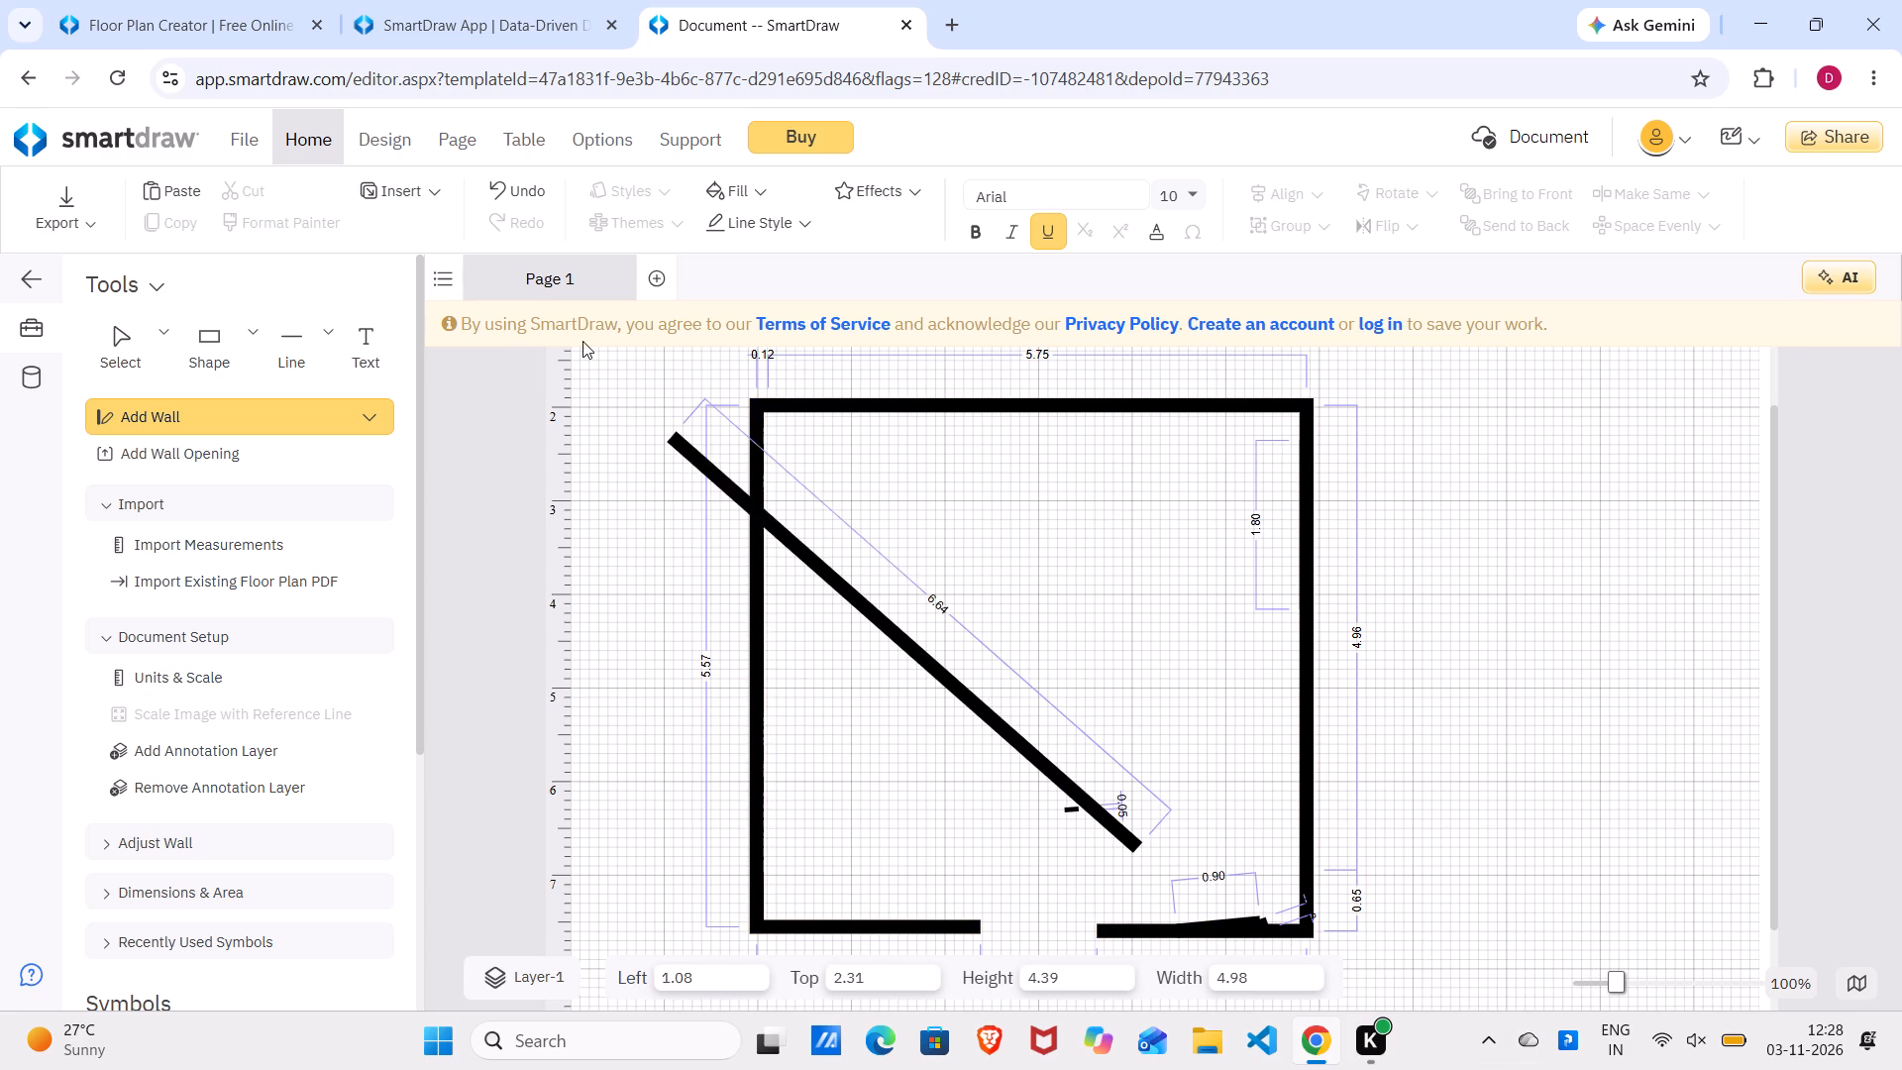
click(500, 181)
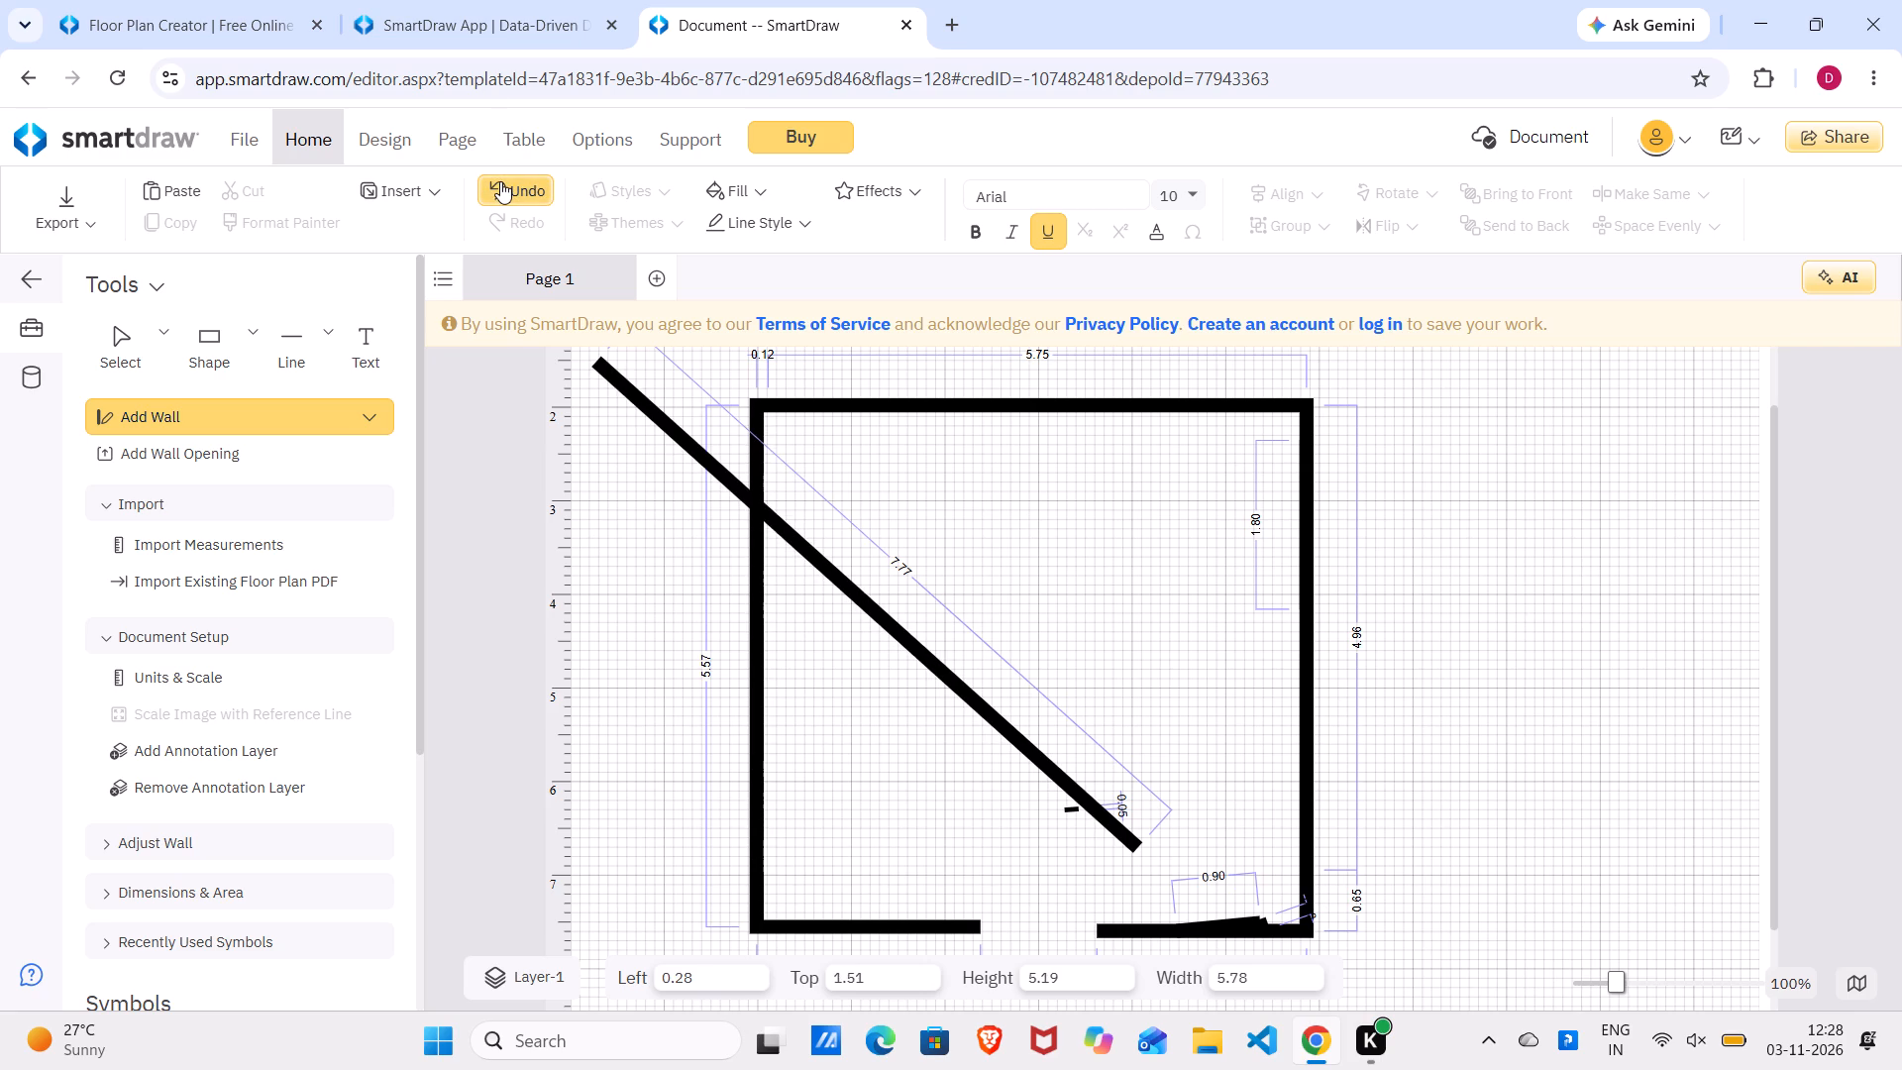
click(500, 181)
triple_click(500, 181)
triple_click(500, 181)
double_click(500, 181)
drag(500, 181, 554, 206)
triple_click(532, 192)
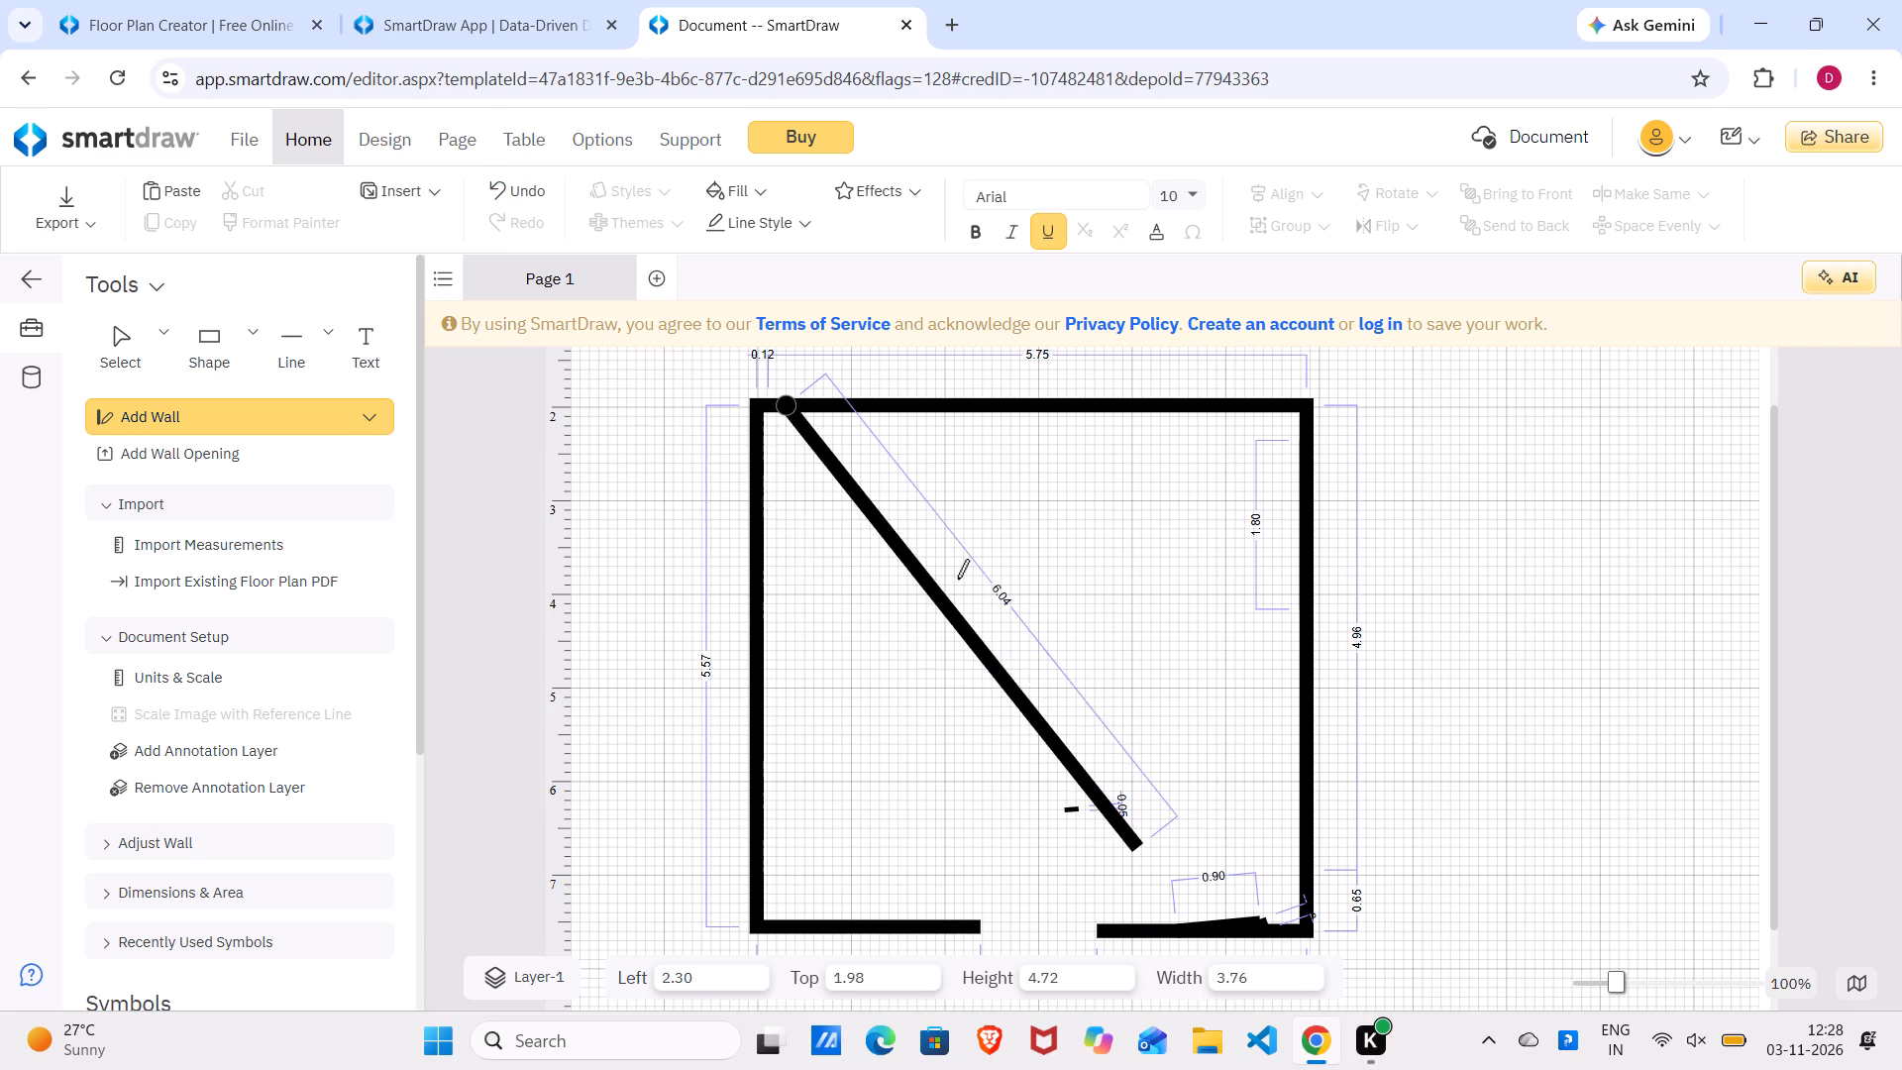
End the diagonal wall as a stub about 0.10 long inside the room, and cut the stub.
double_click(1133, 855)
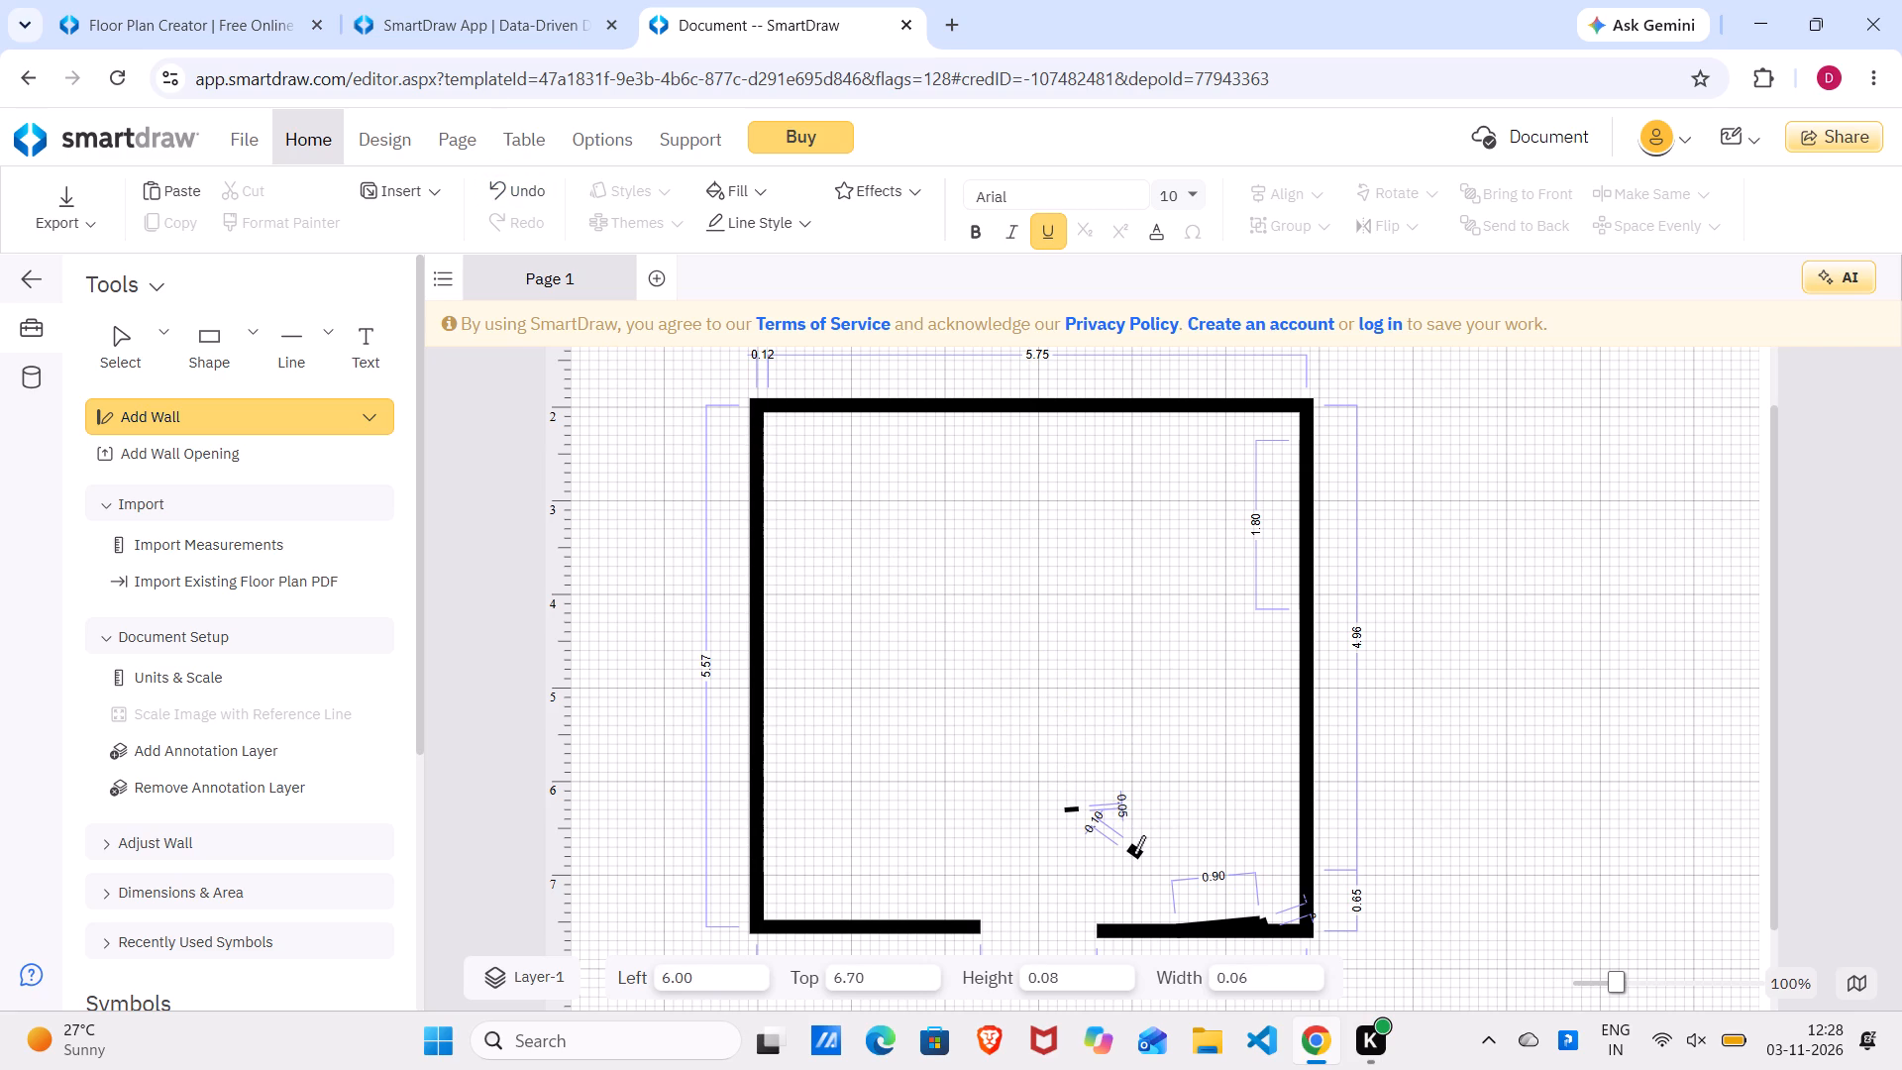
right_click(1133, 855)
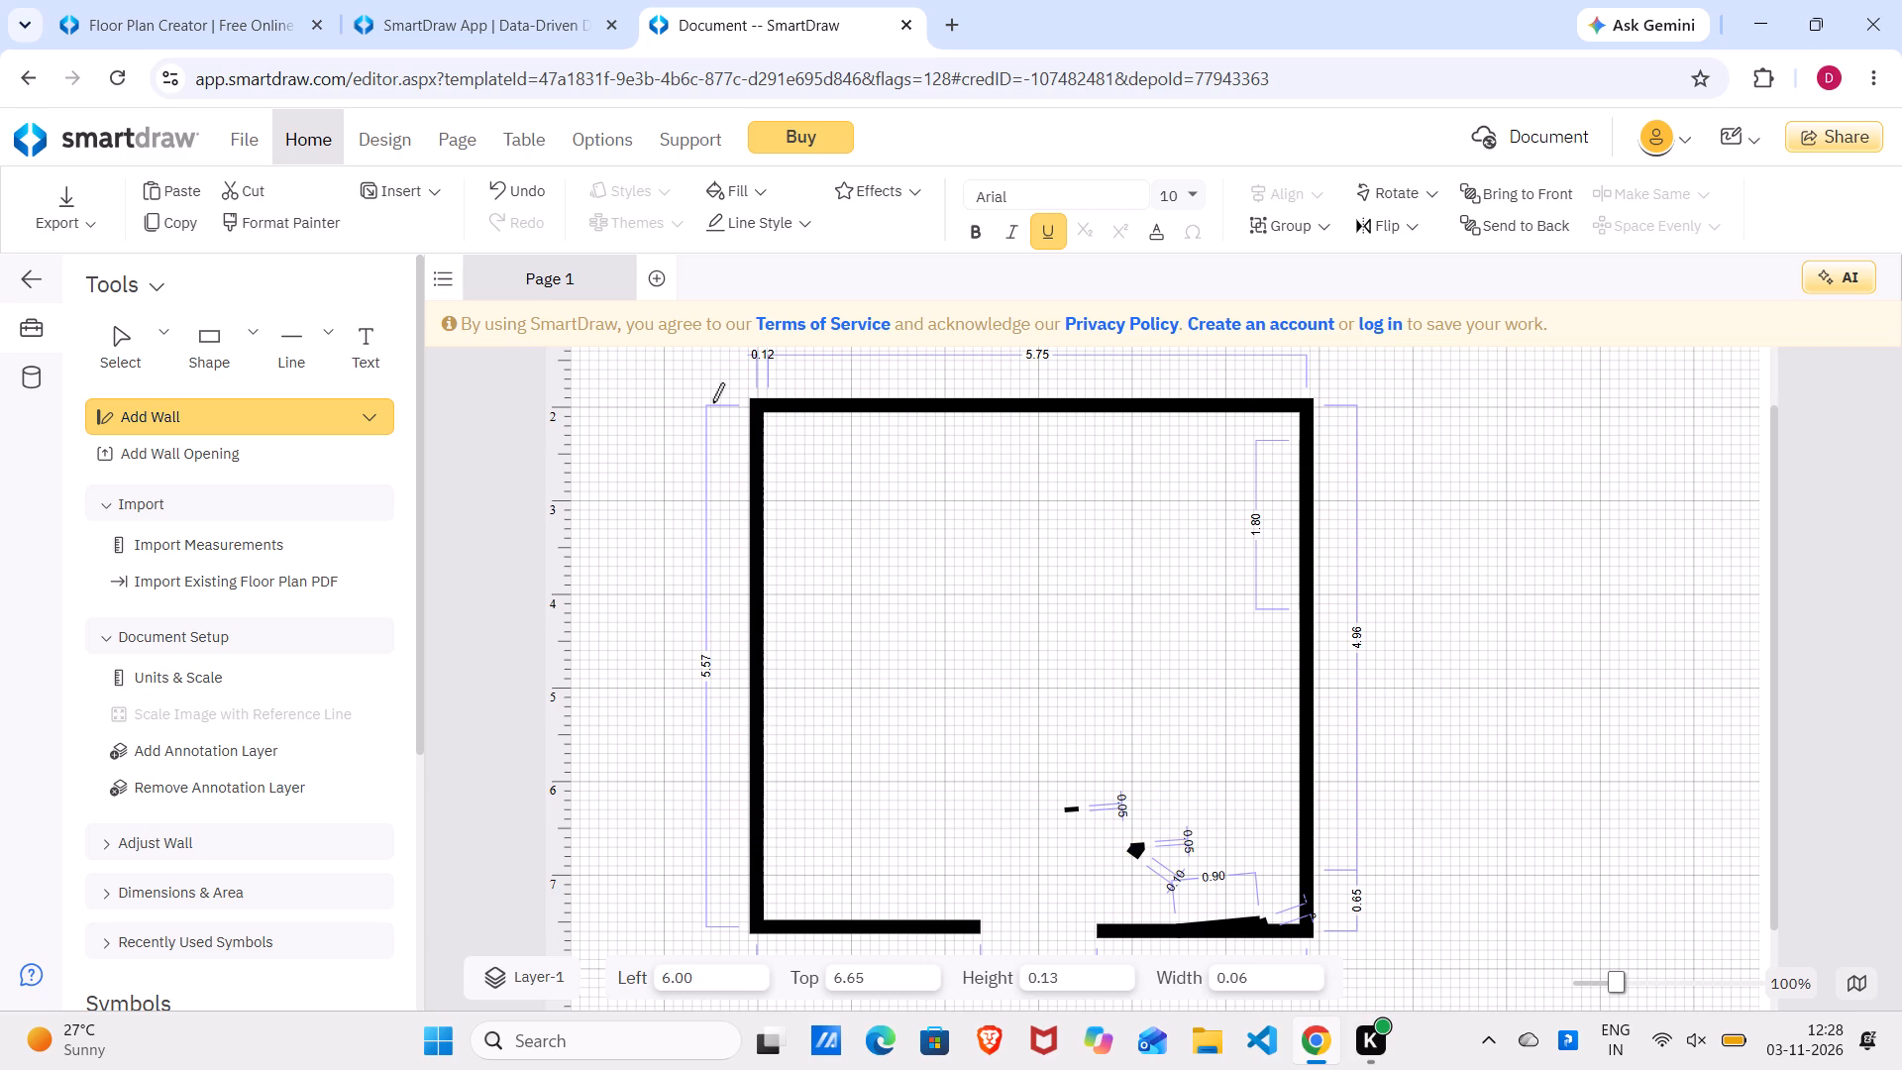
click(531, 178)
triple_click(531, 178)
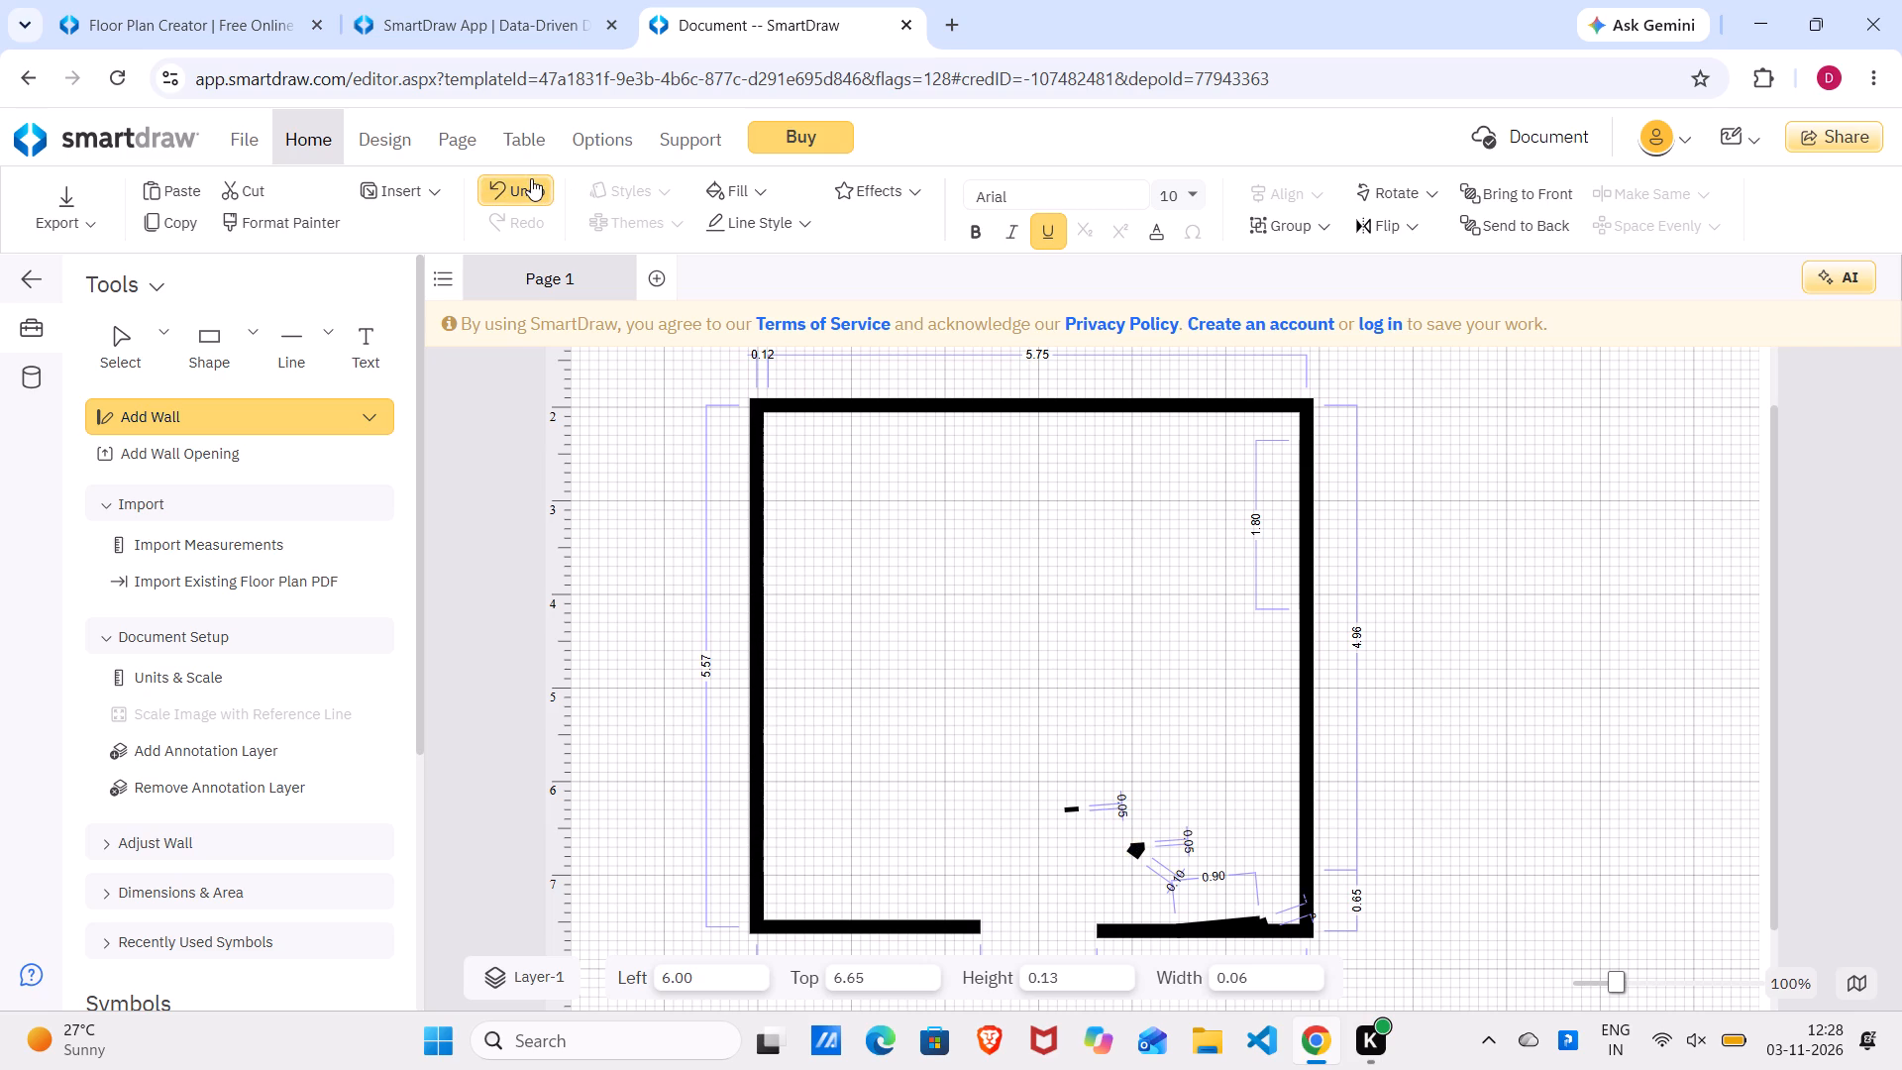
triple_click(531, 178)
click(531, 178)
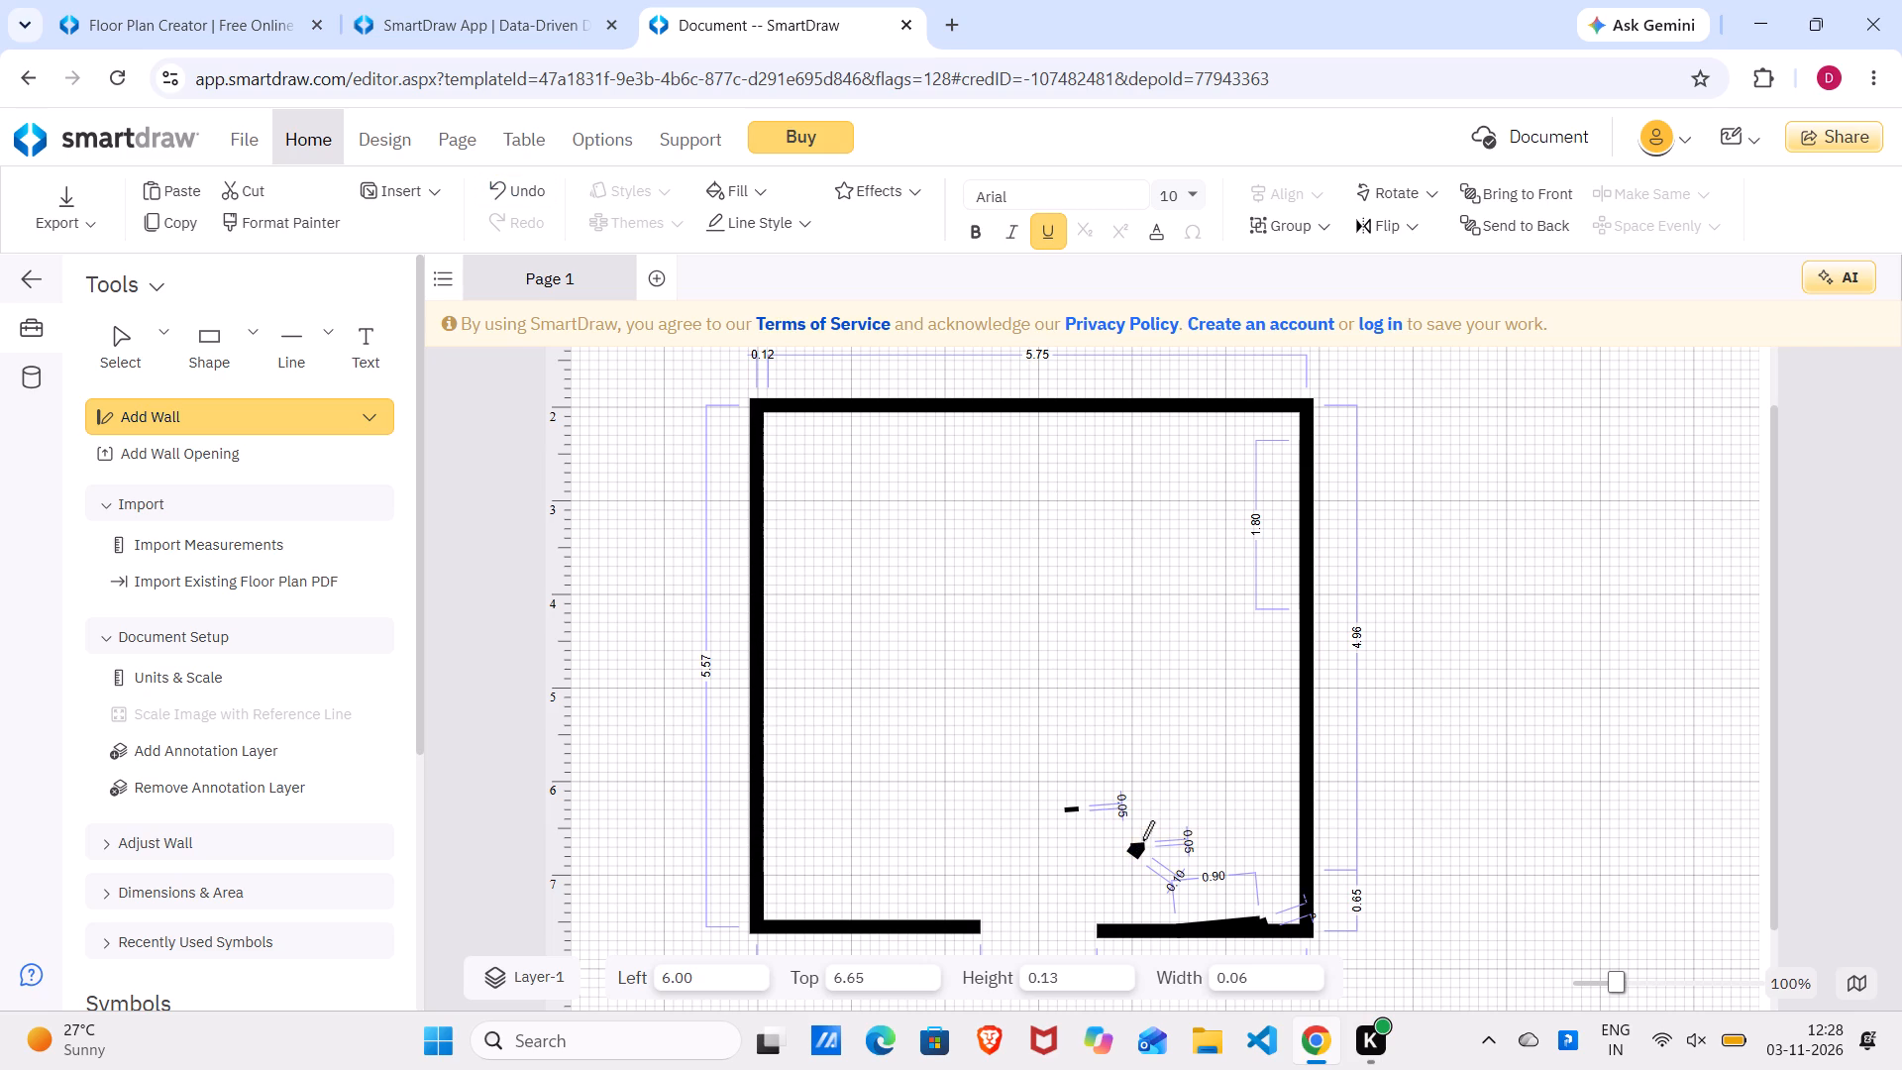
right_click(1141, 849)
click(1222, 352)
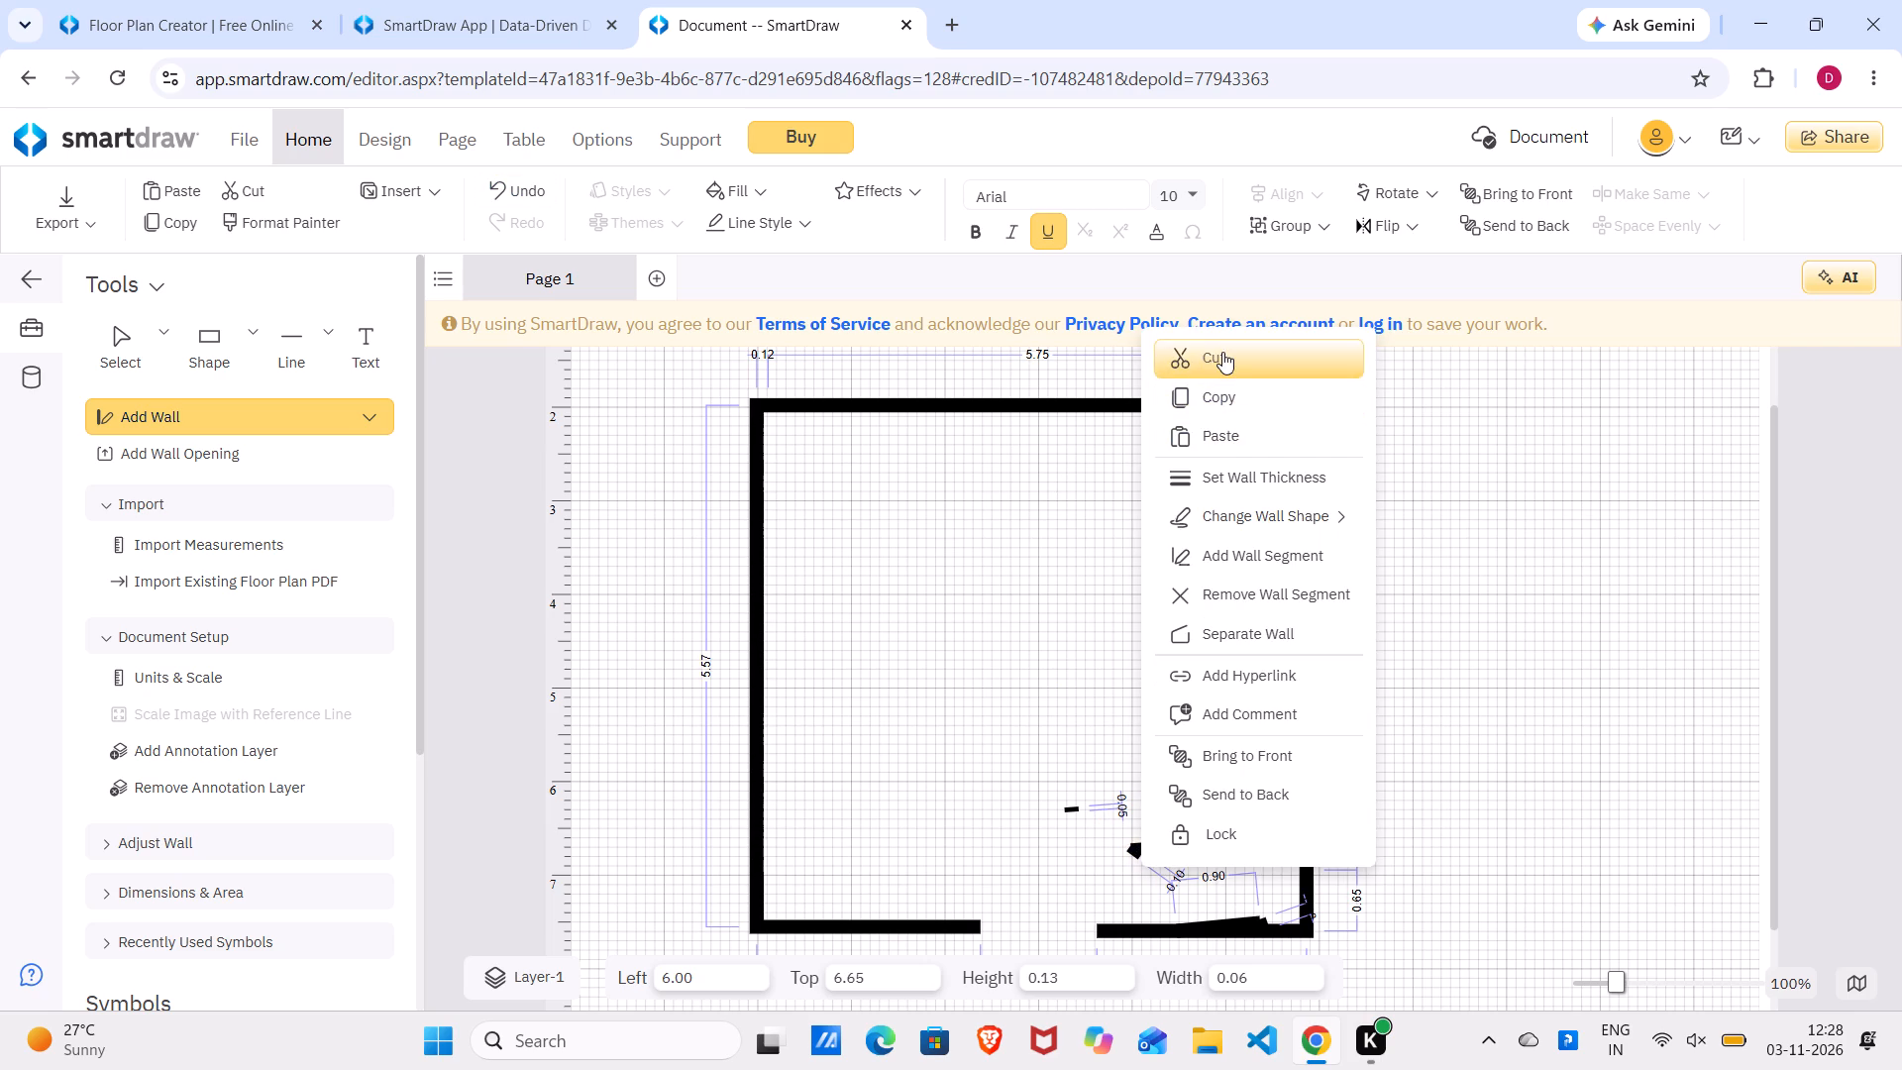
Cut the stray wall pieces lying on the right bottom segment and the 0.05 stub inside the room.
right_click(1073, 808)
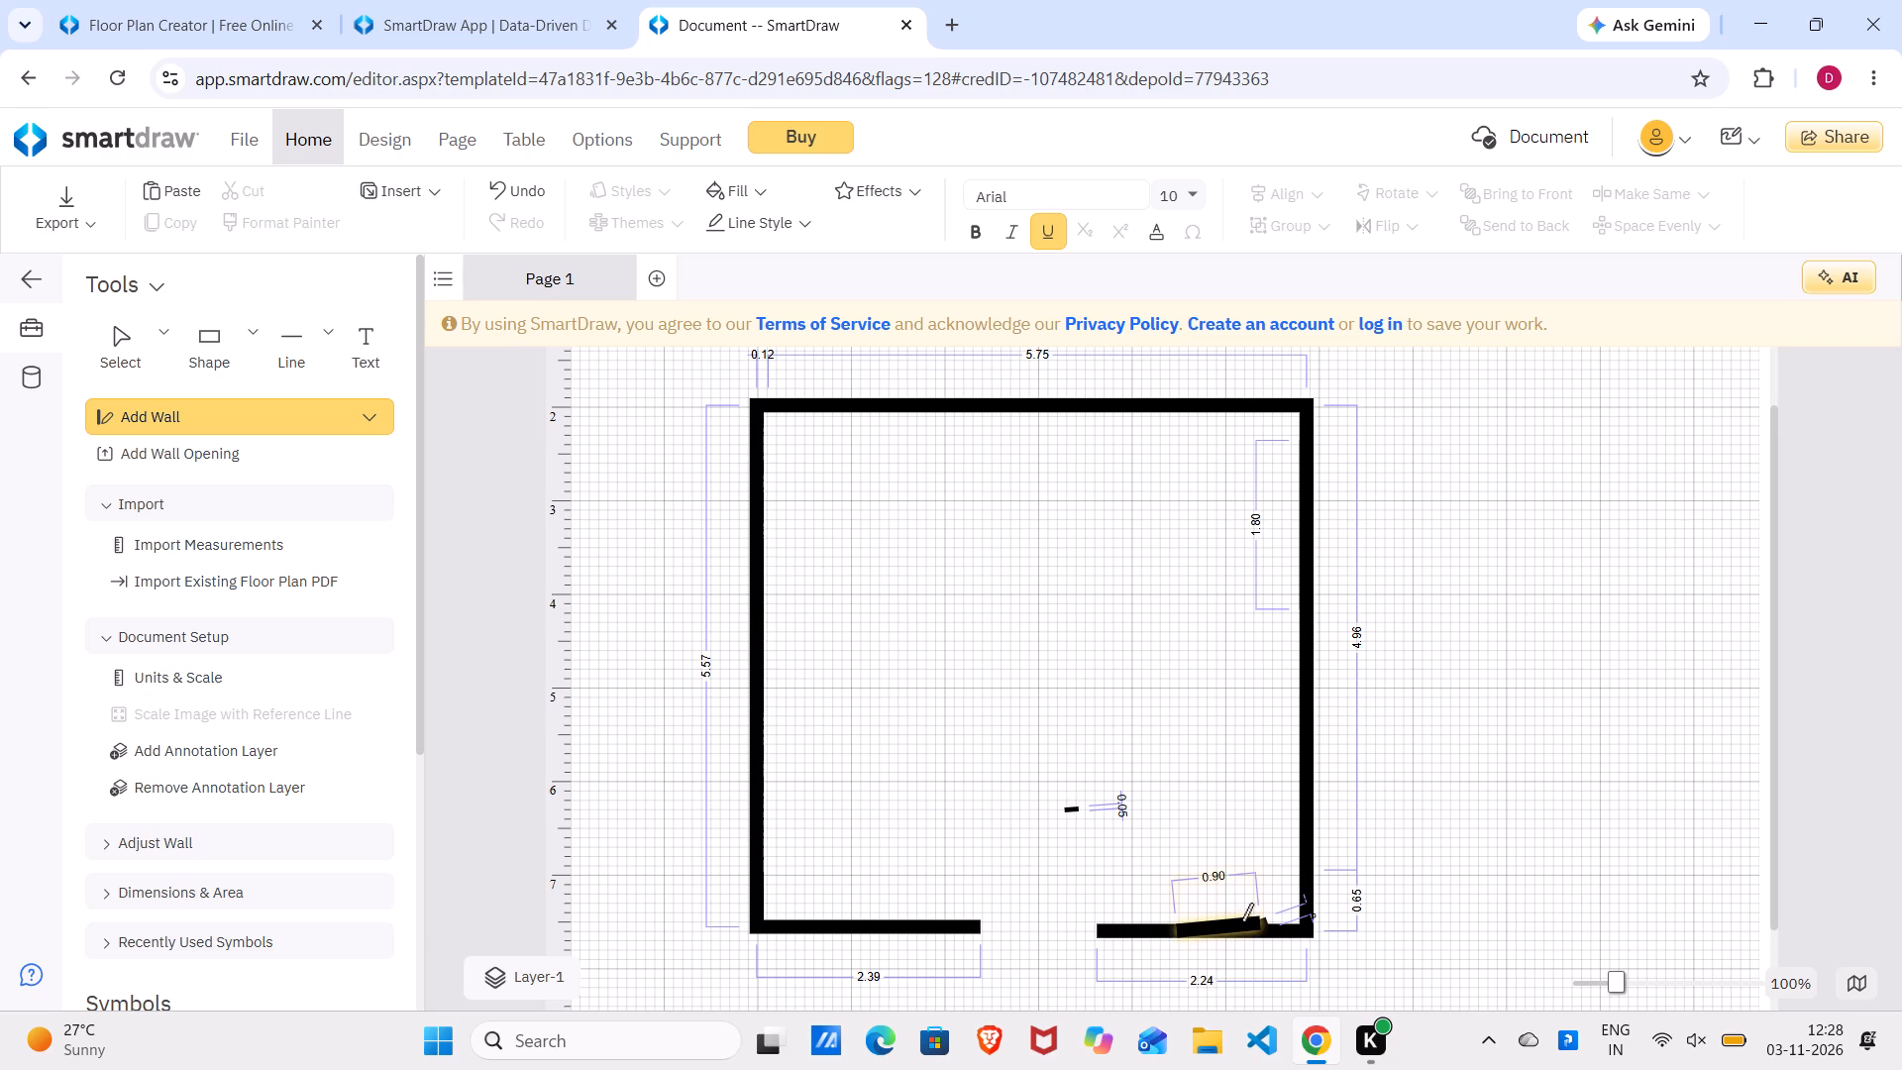
right_click(1246, 934)
click(1279, 624)
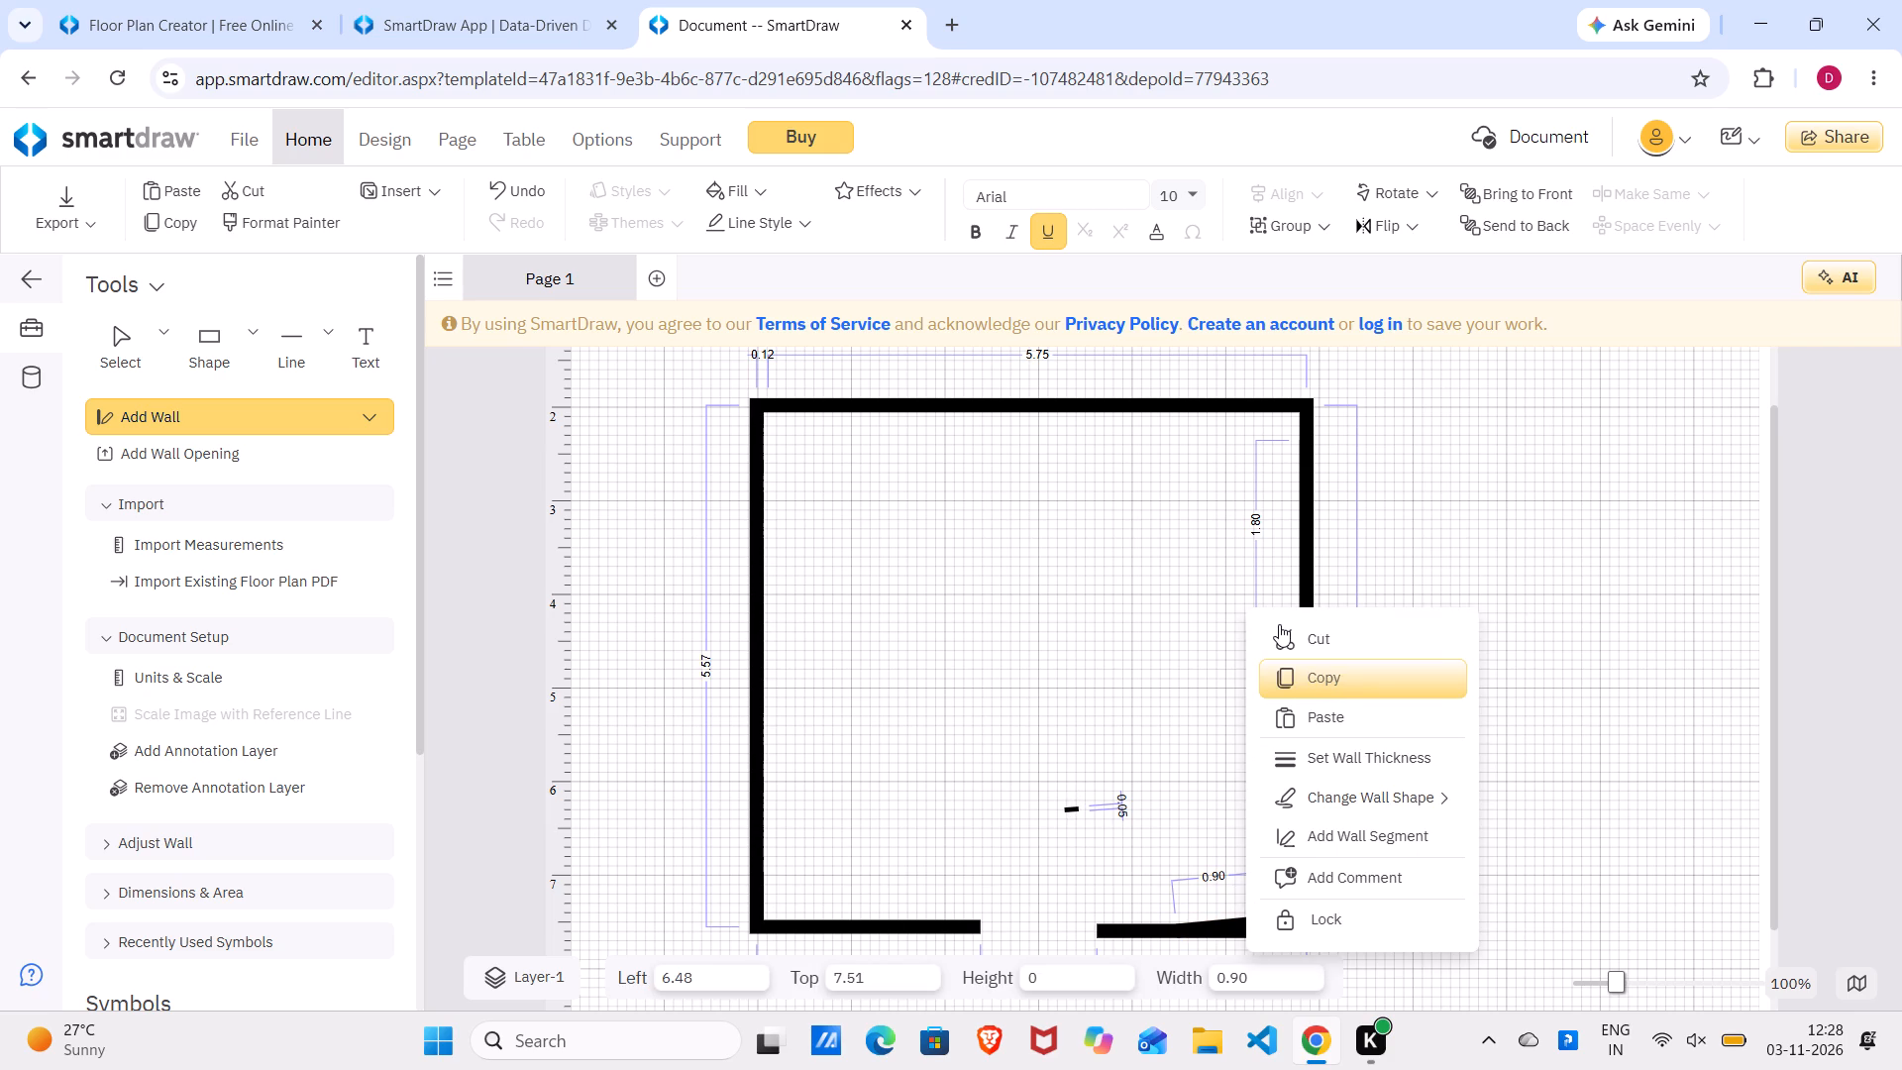
click(1065, 808)
right_click(1065, 808)
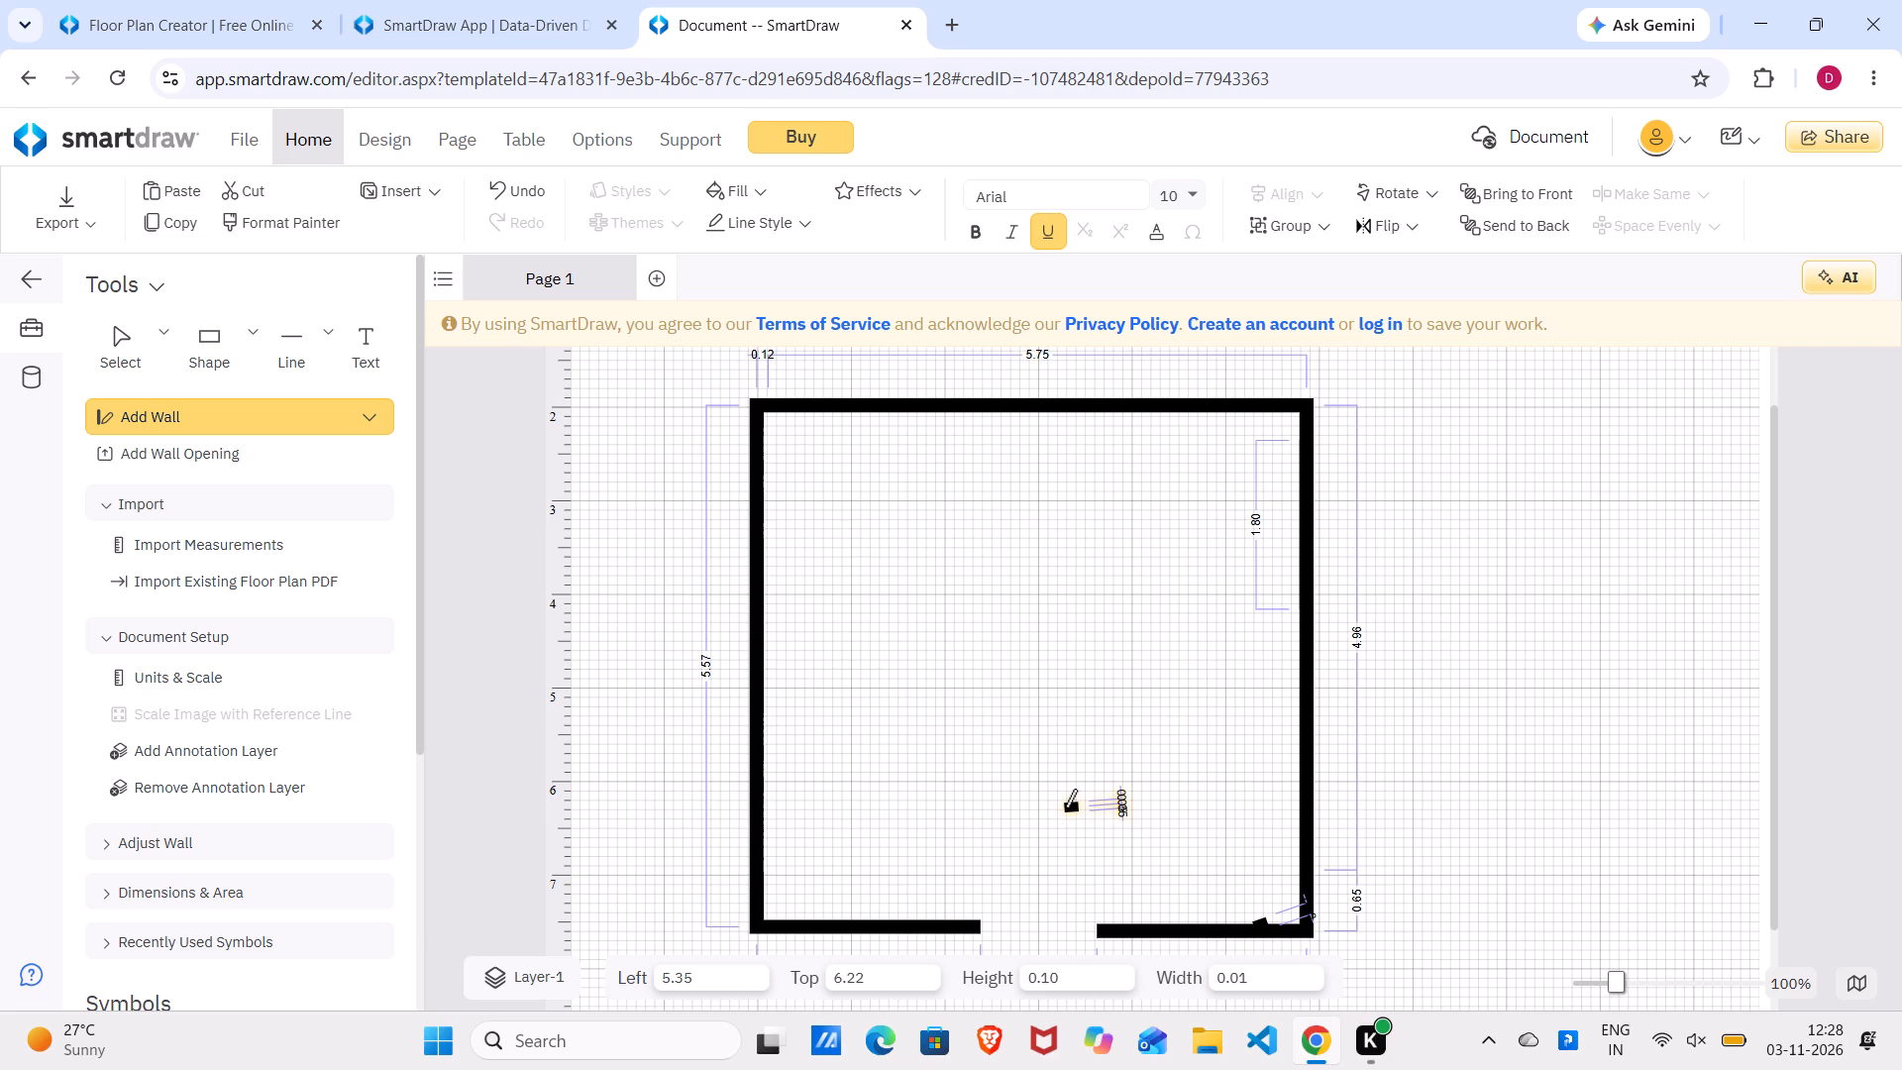
right_click(1065, 808)
click(1172, 317)
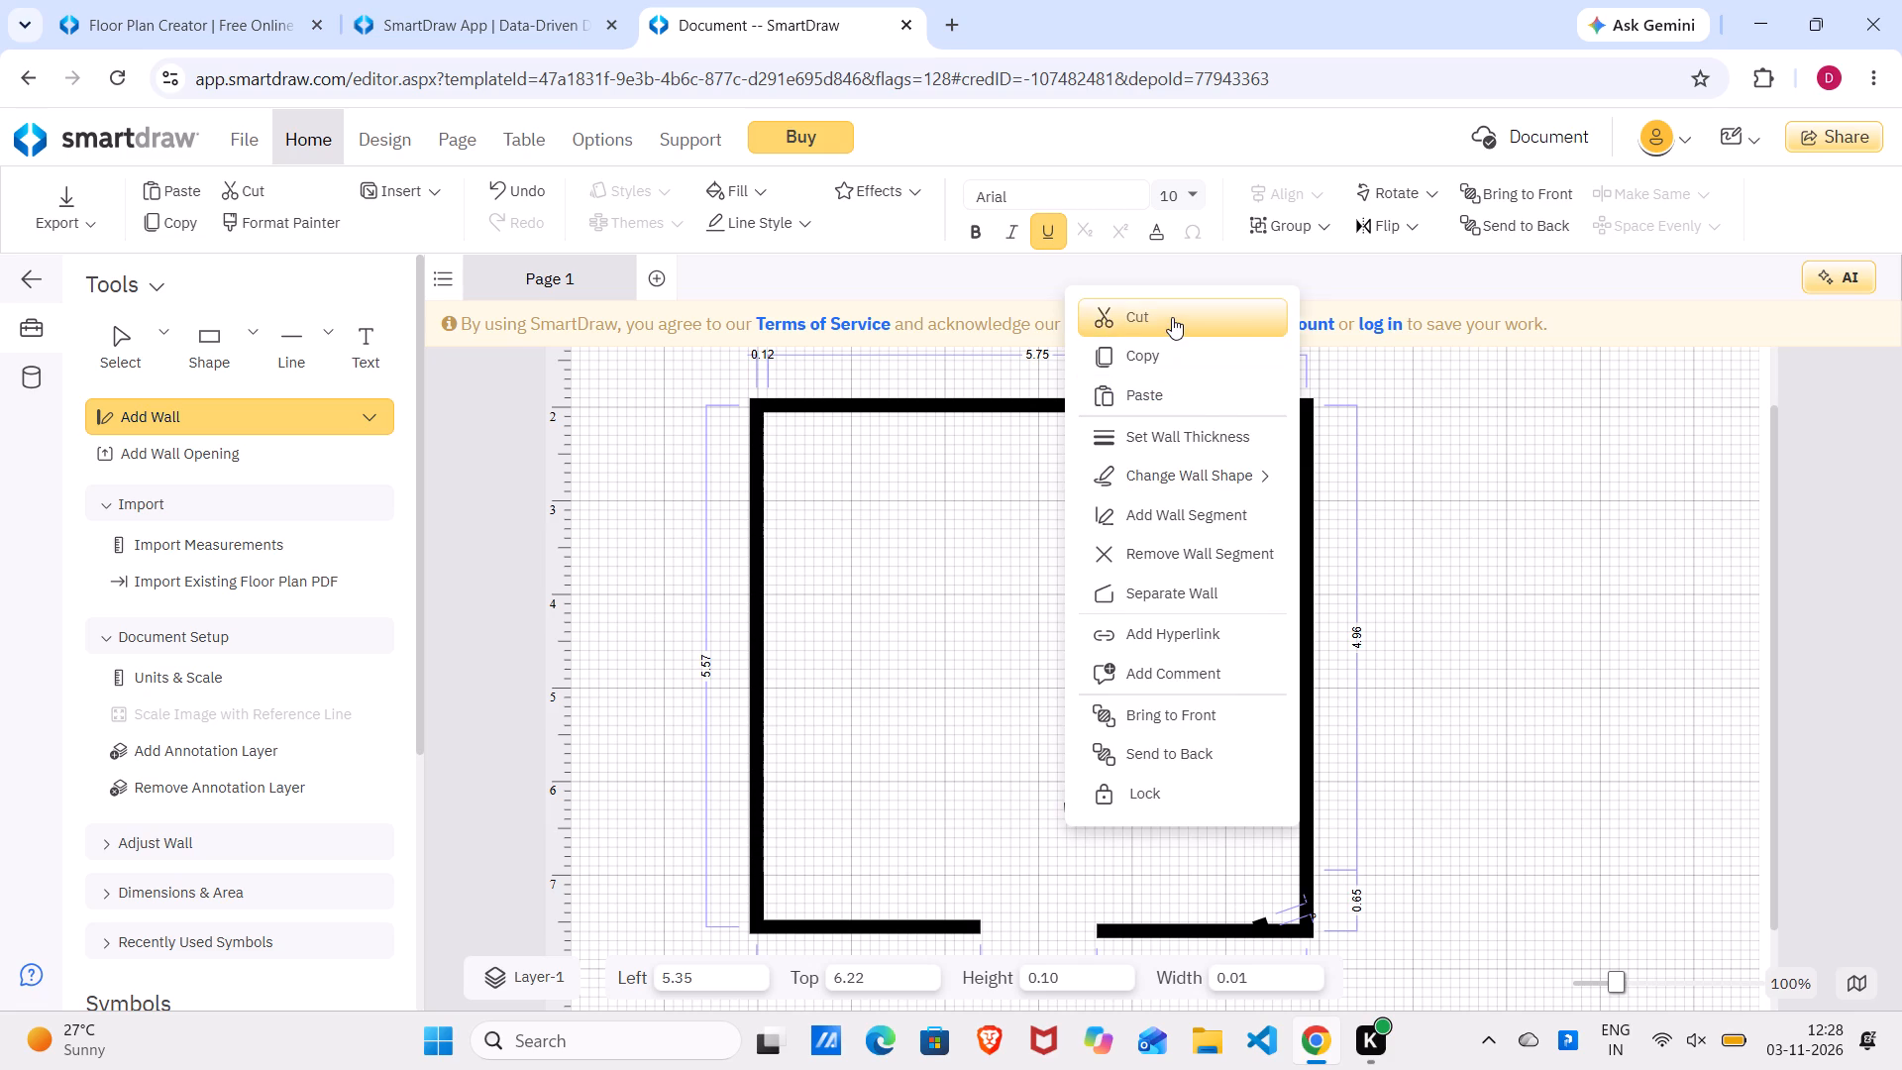
right_click(1263, 924)
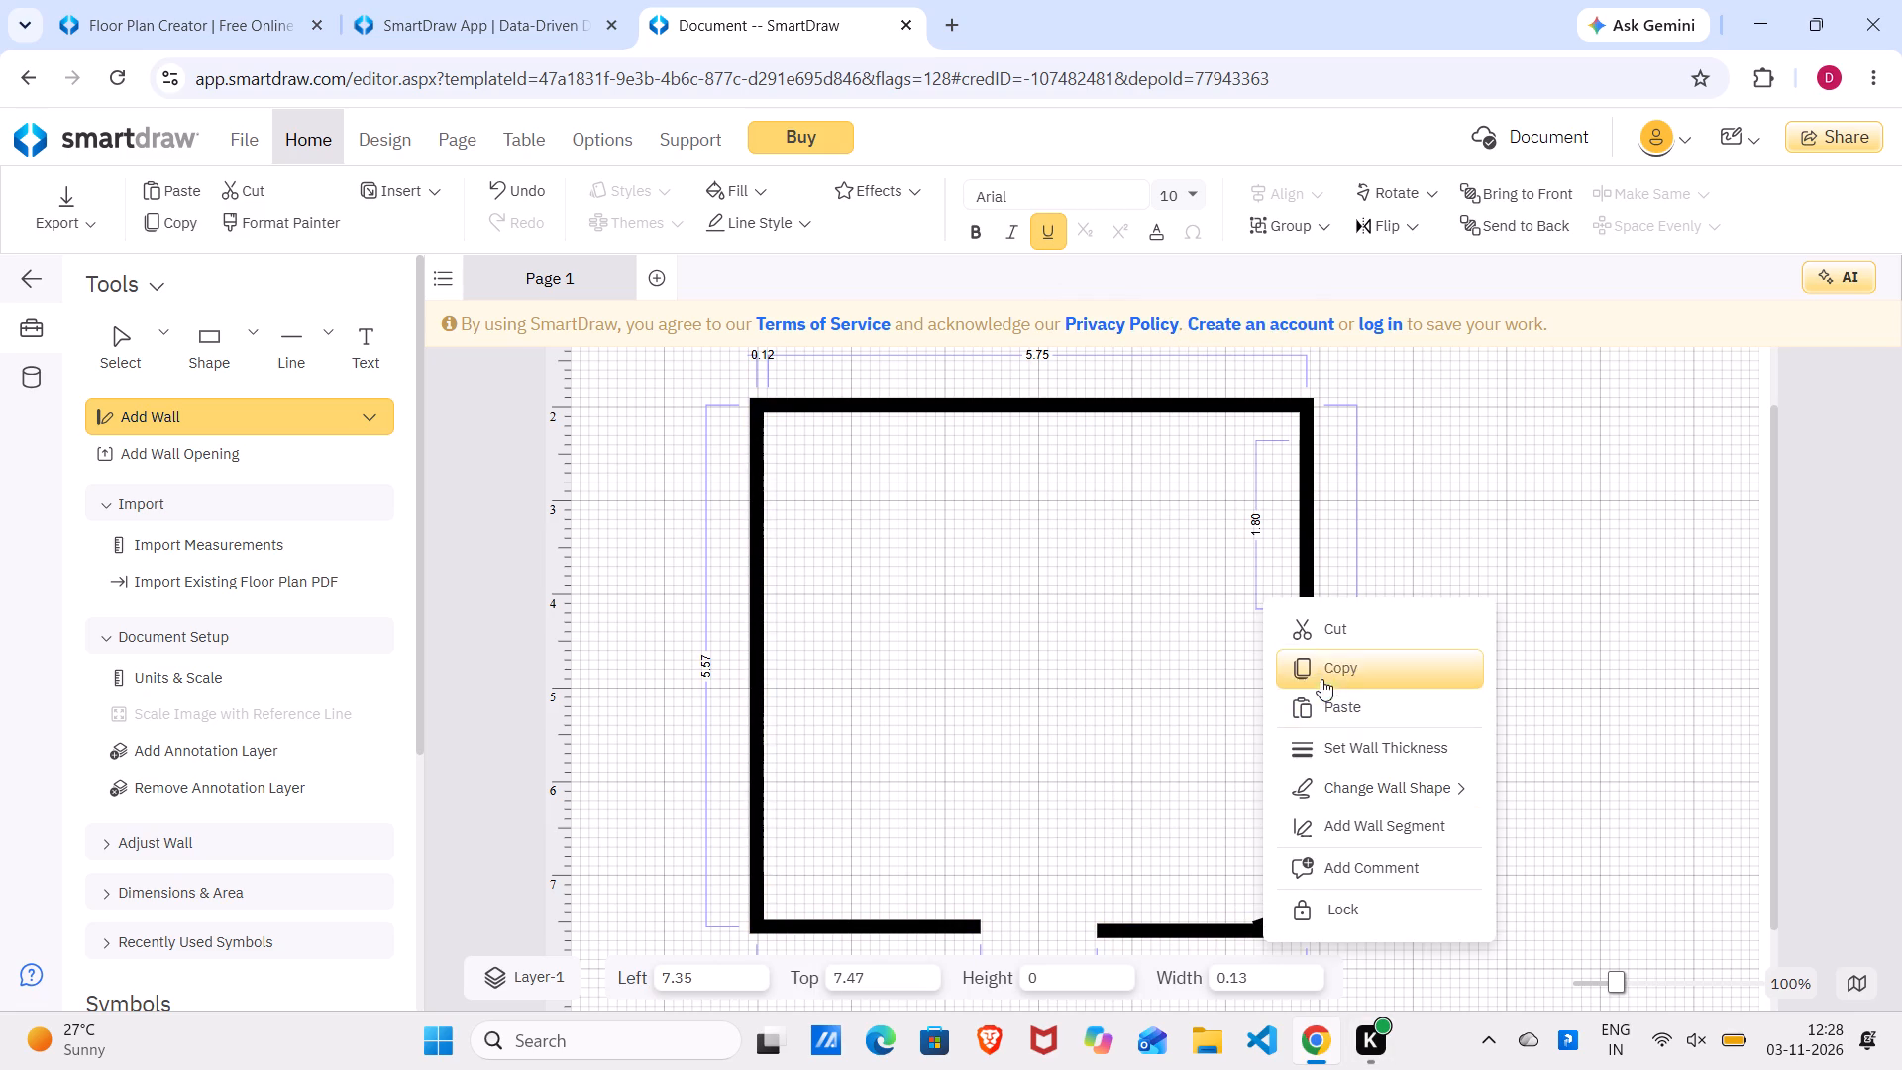
click(1325, 622)
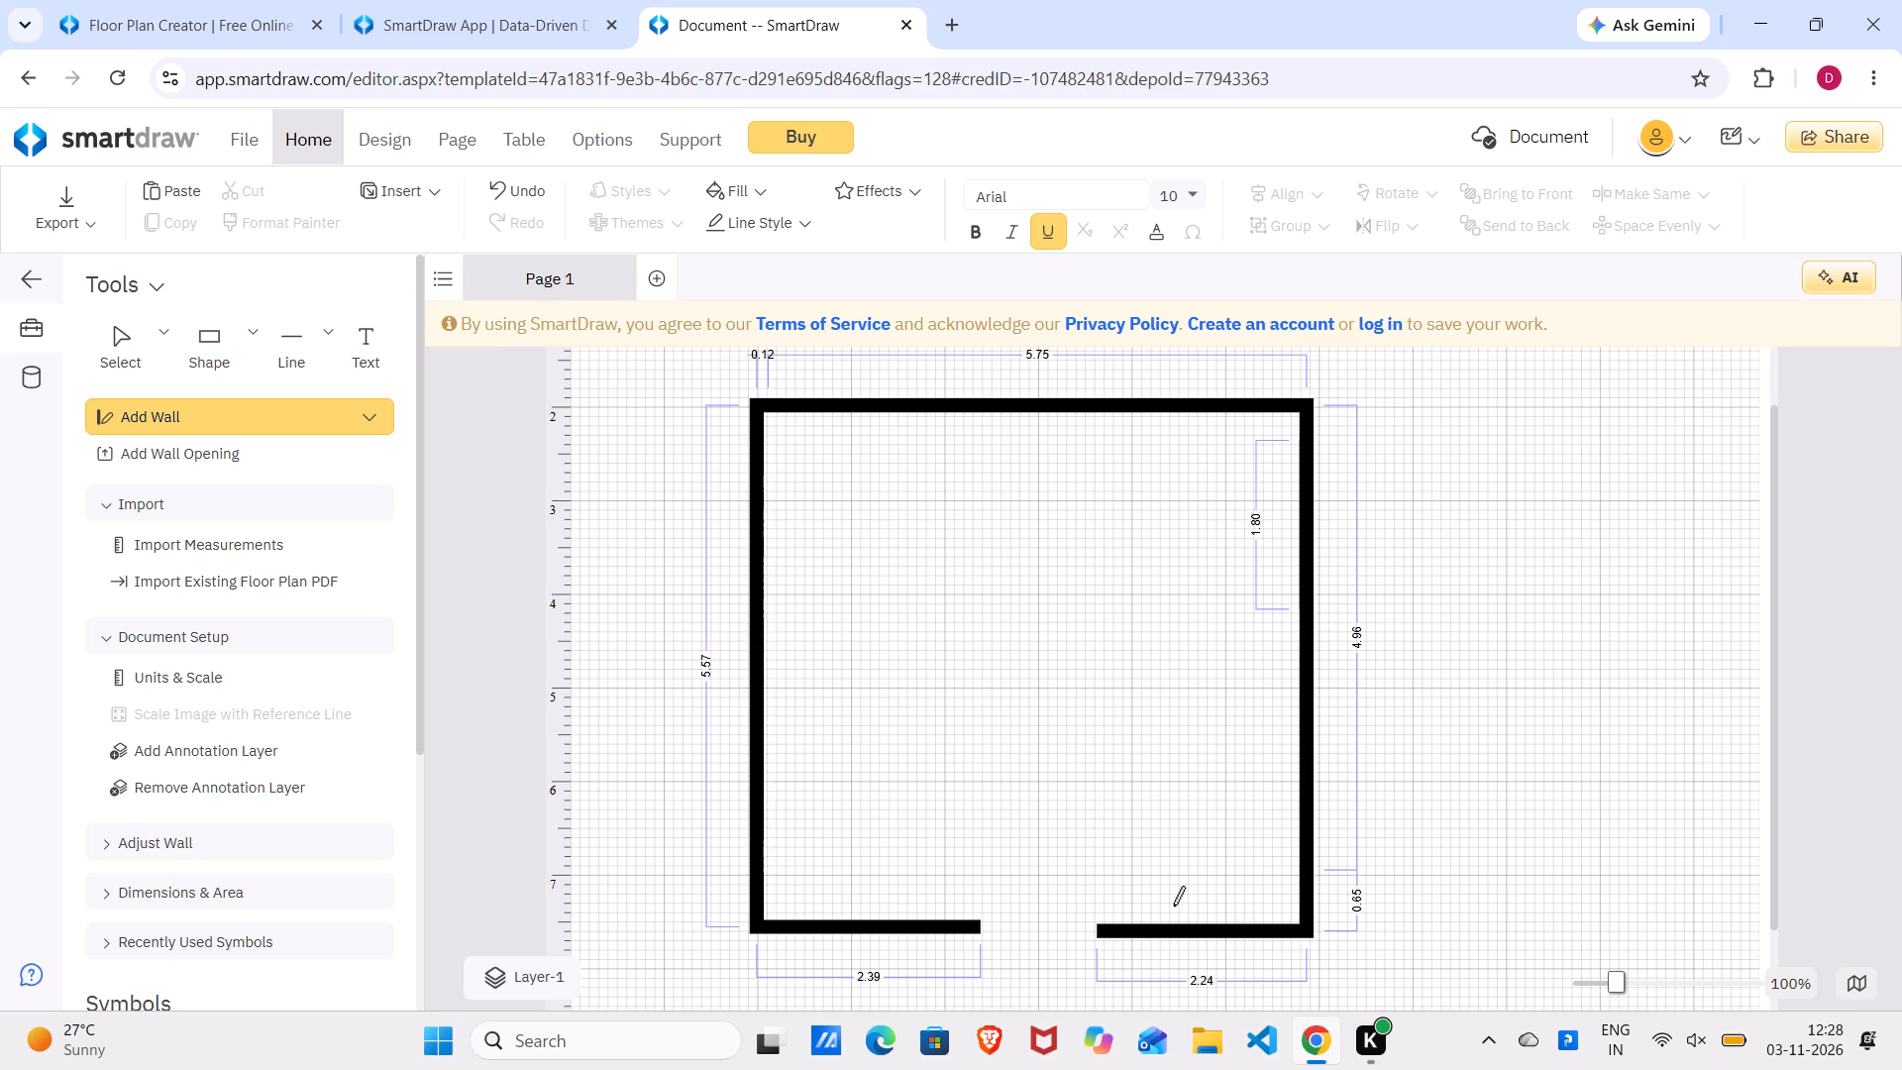
Draw a wall stub about 0.17 long at the open end of the left bottom segment.
click(972, 929)
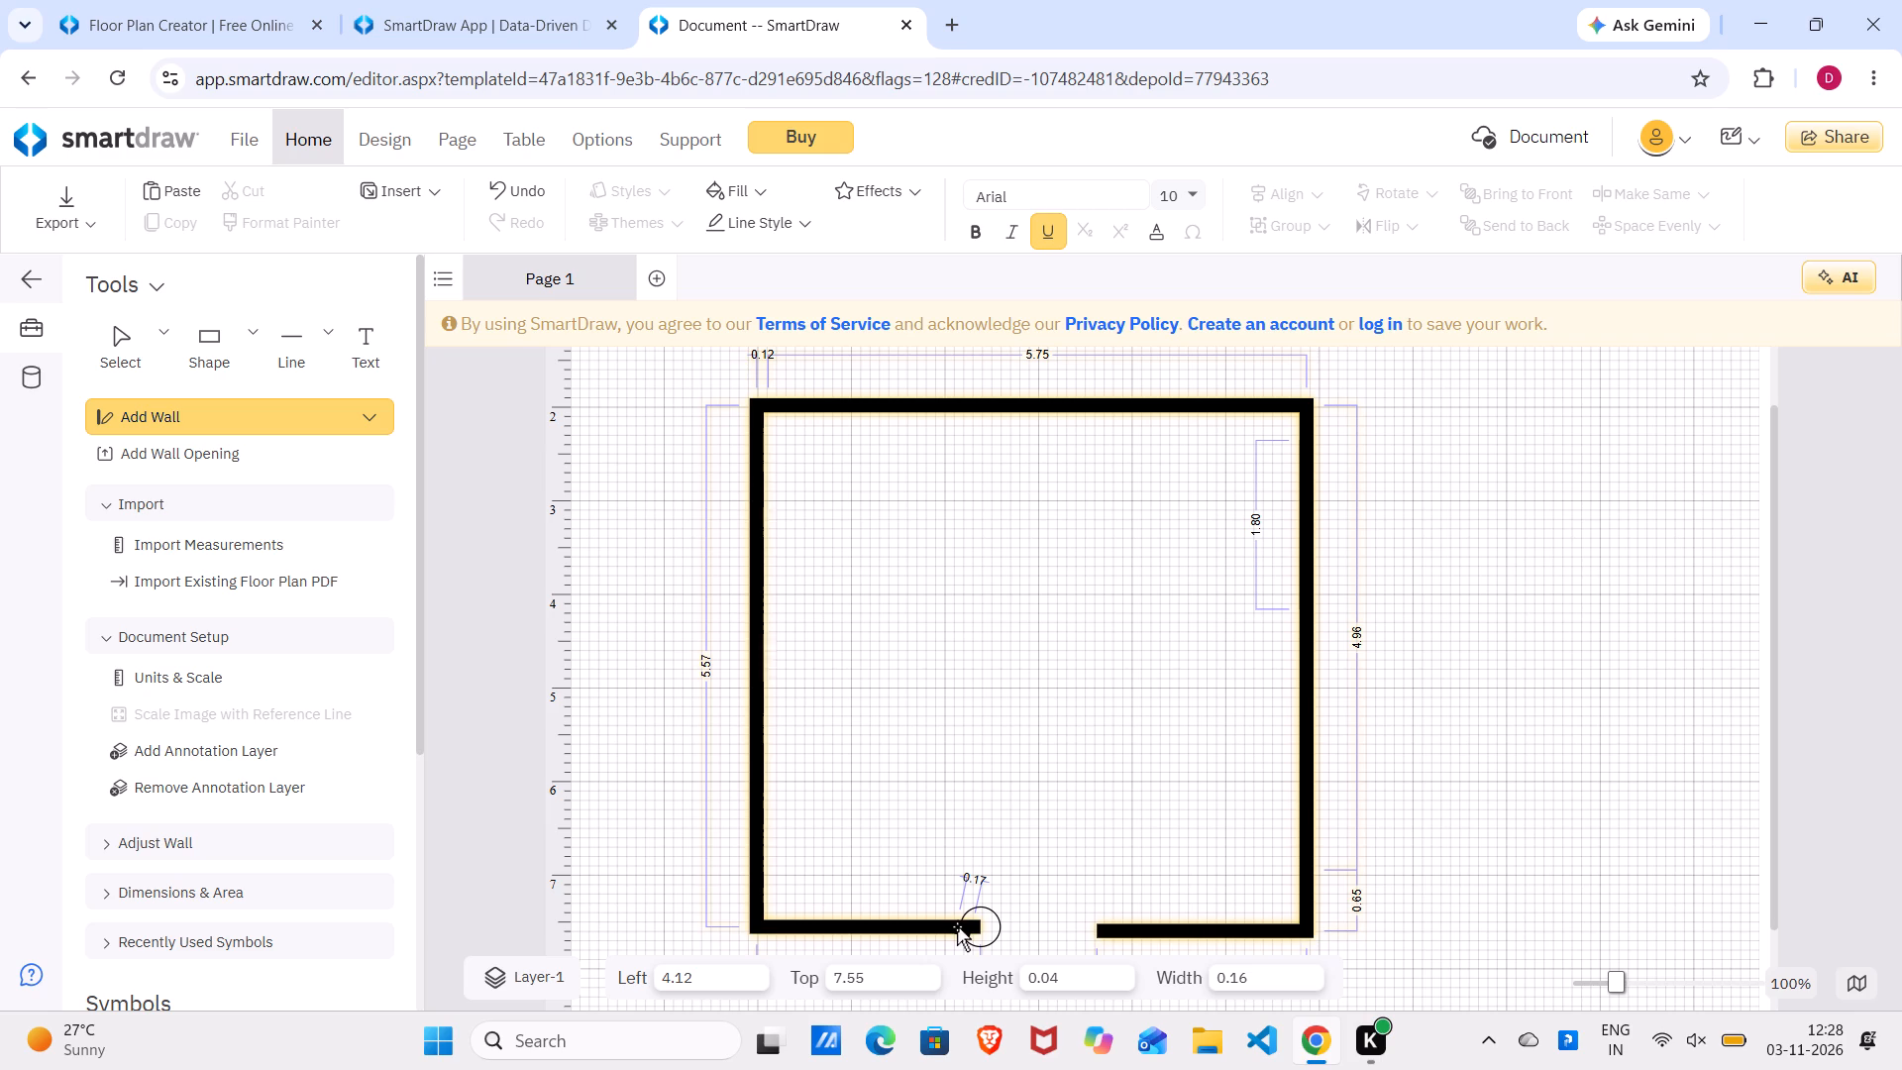
right_click(957, 926)
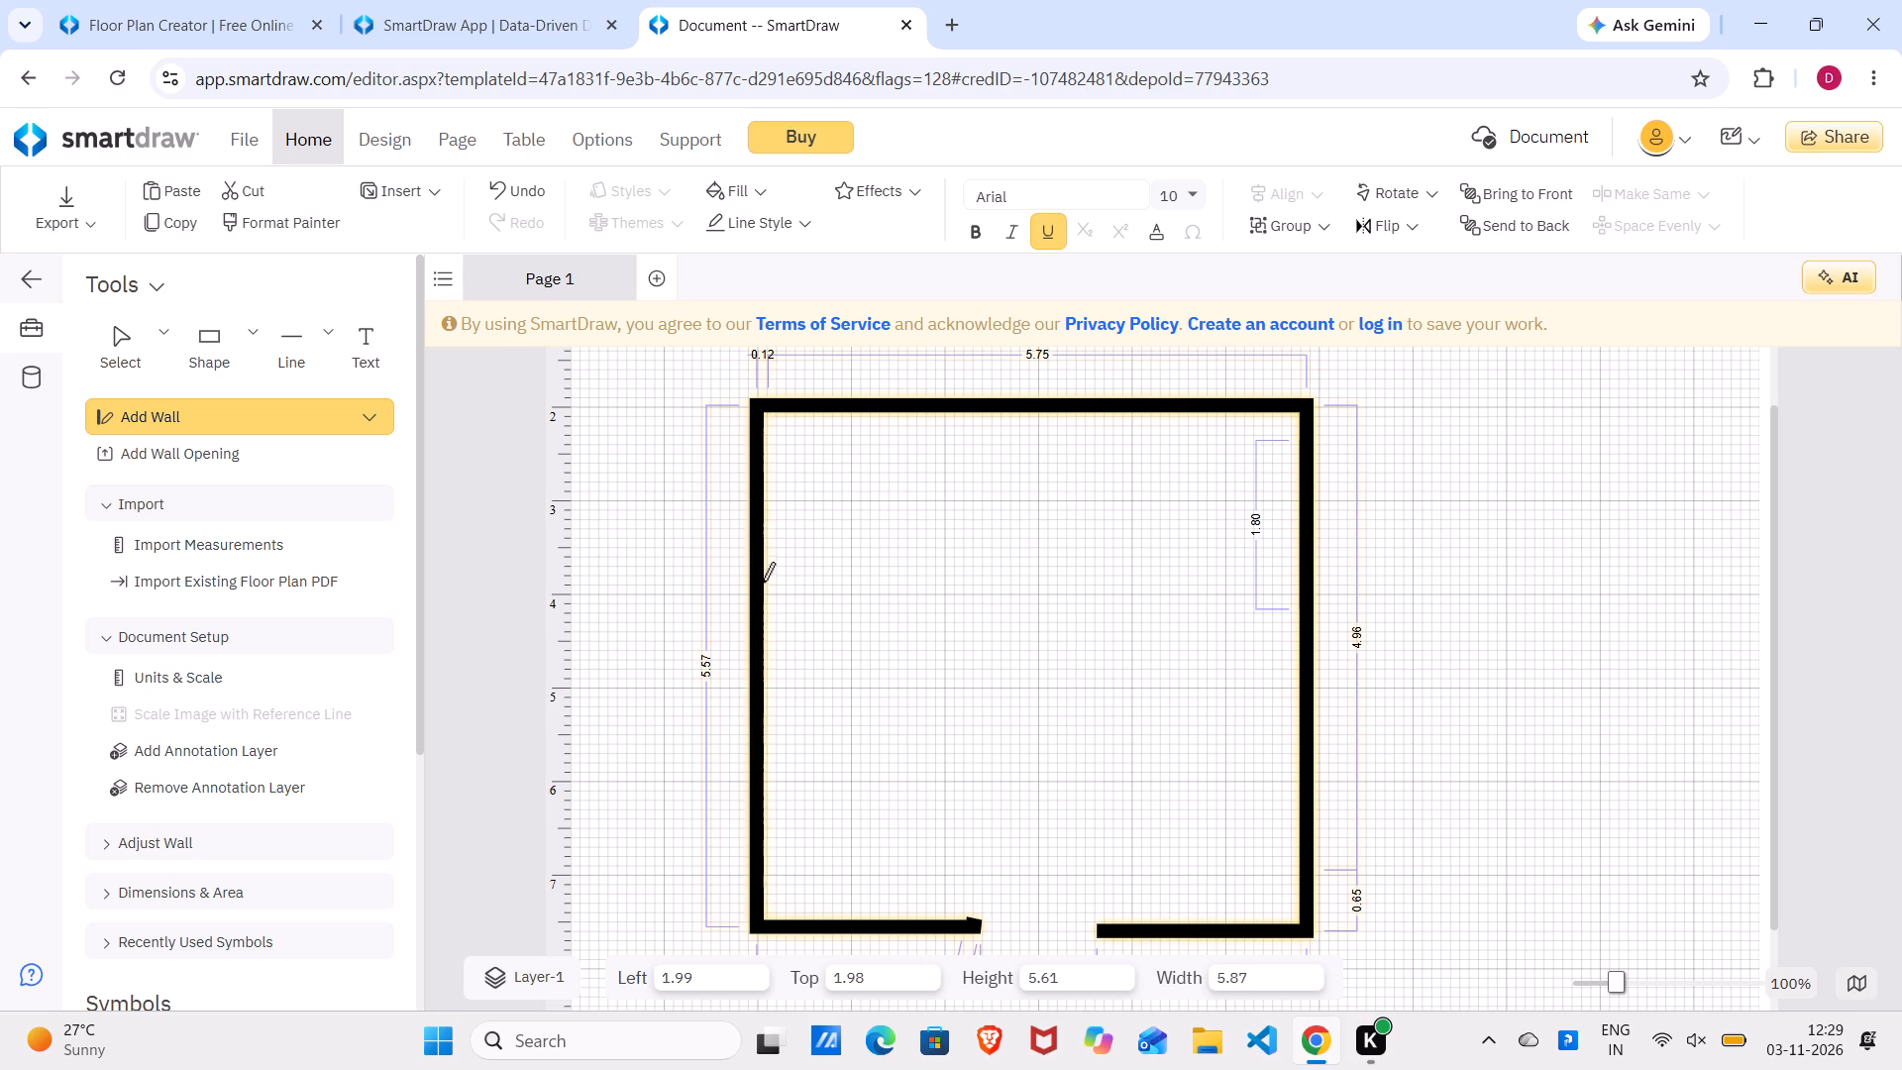
Enclose a small room in the upper left corner with a horizontal wall about 1.96 long and a vertical wall about 1.84 long.
drag(763, 584, 881, 588)
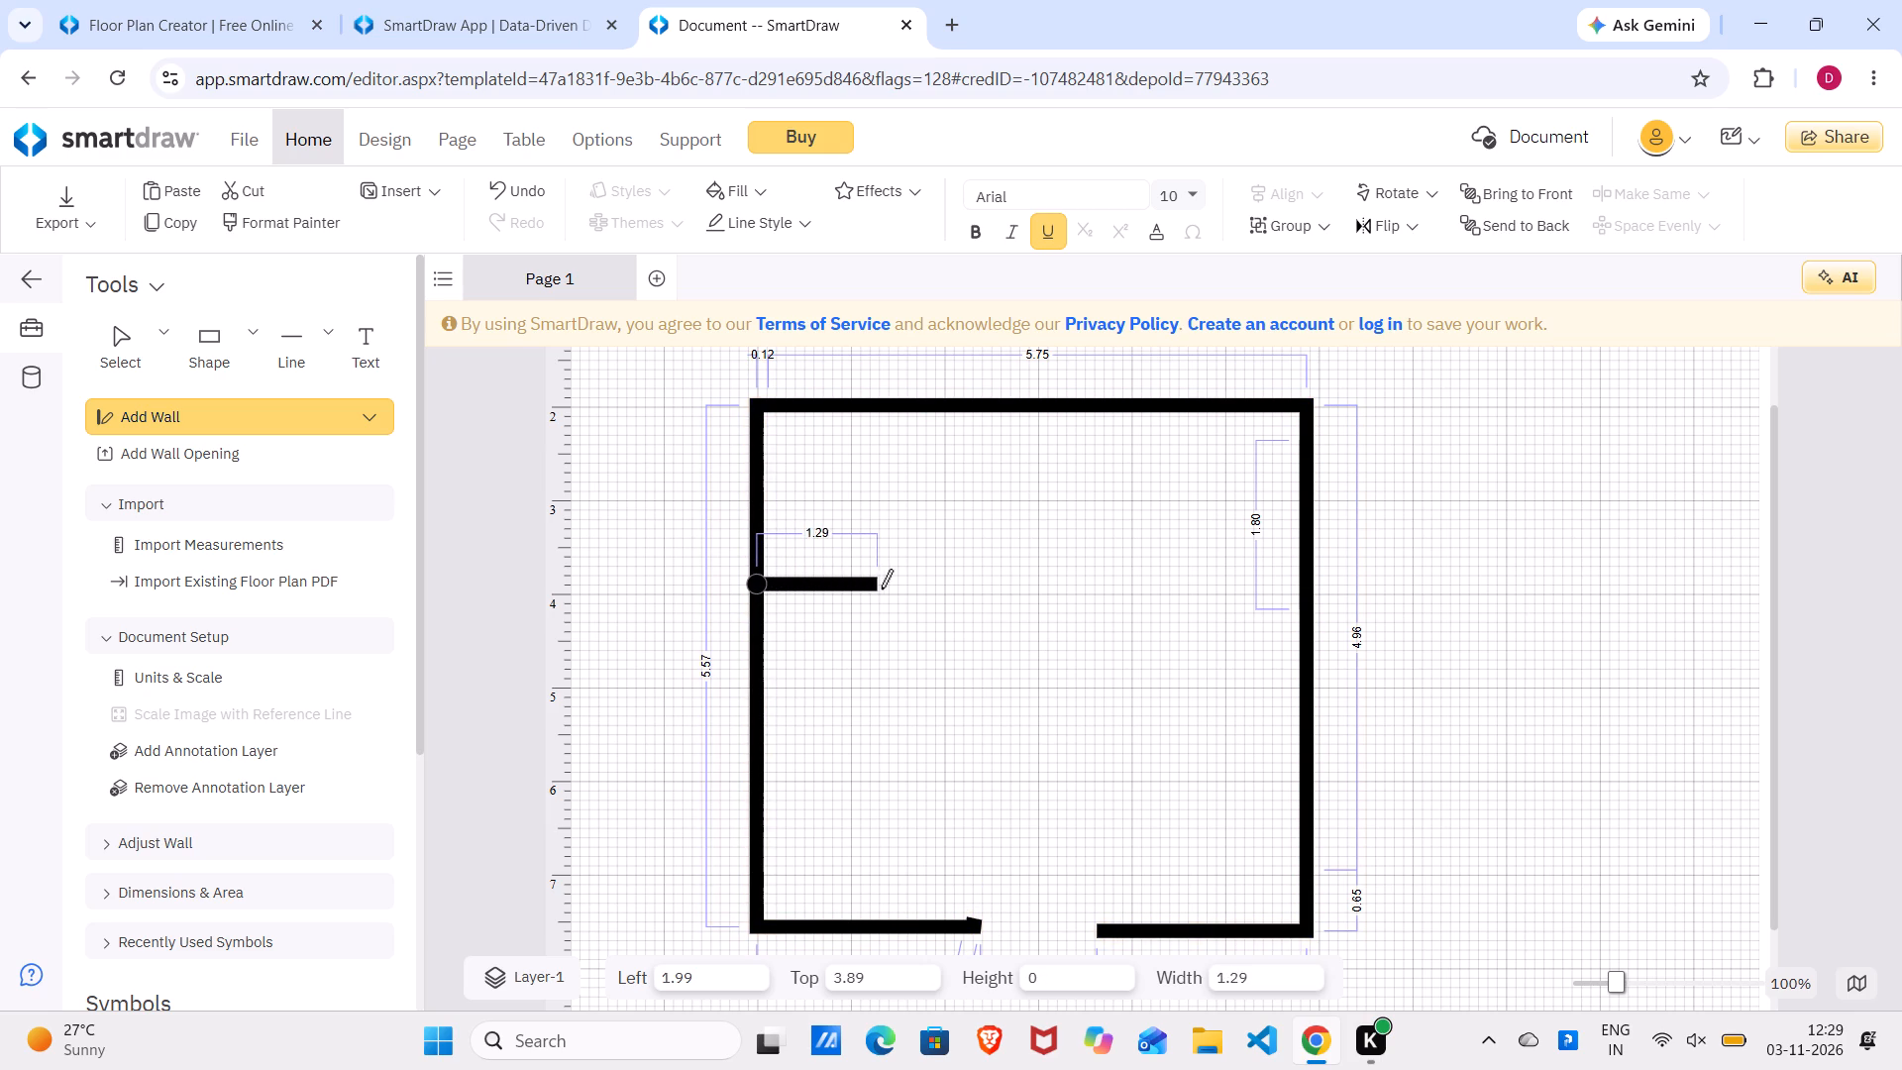
drag(881, 588, 939, 590)
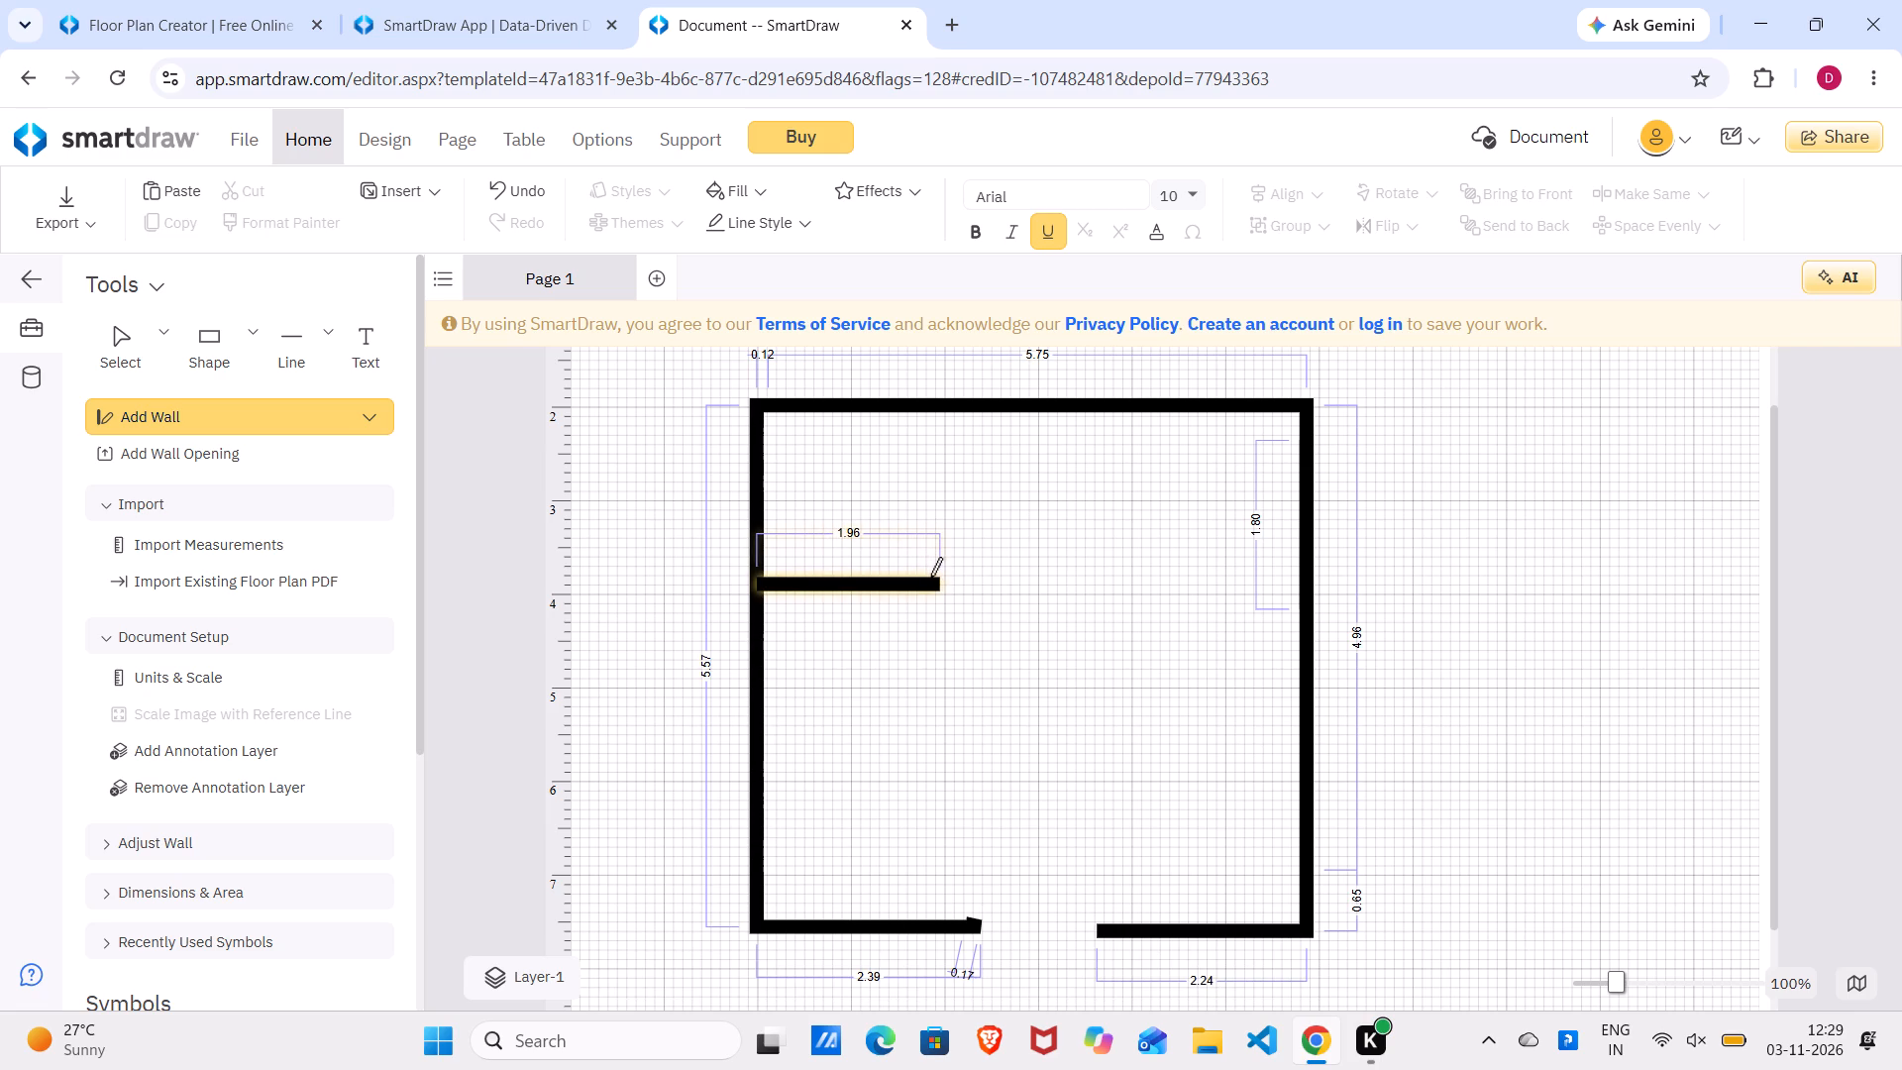
drag(930, 577, 932, 418)
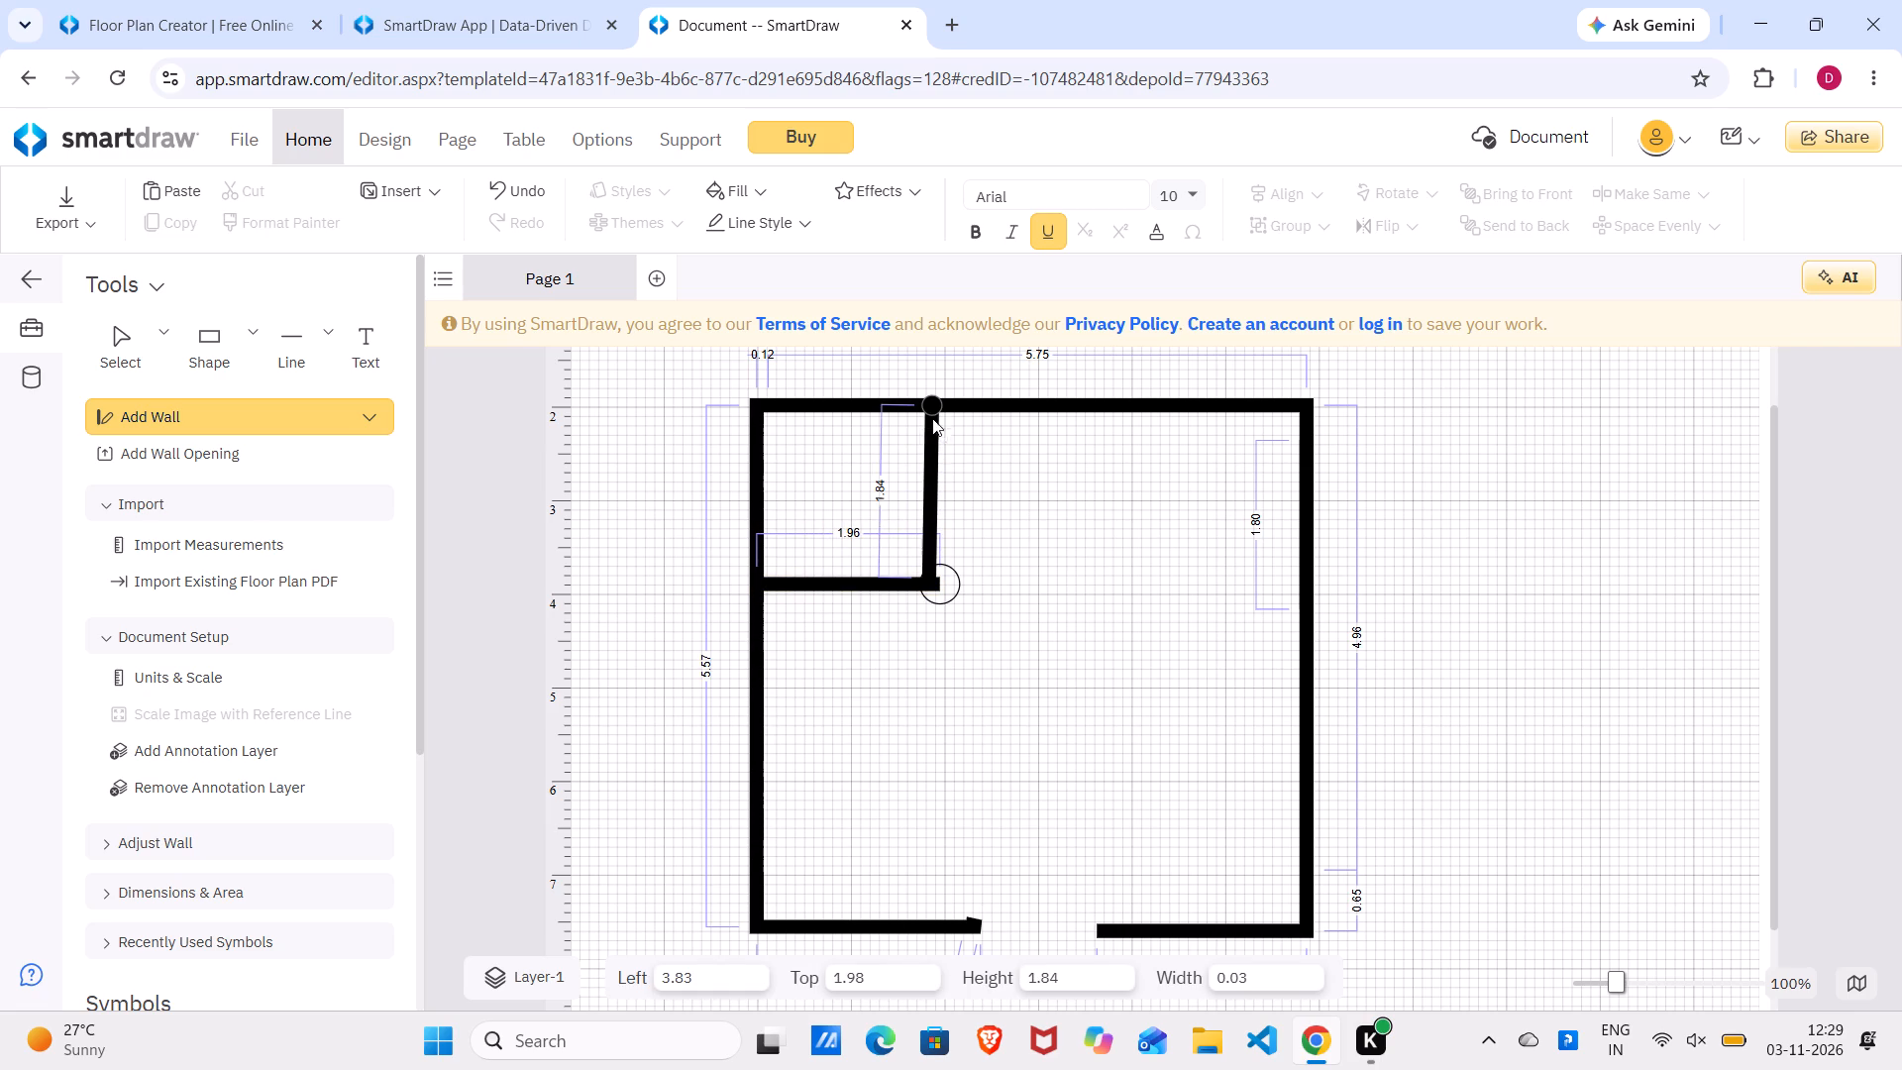
drag(932, 418, 928, 408)
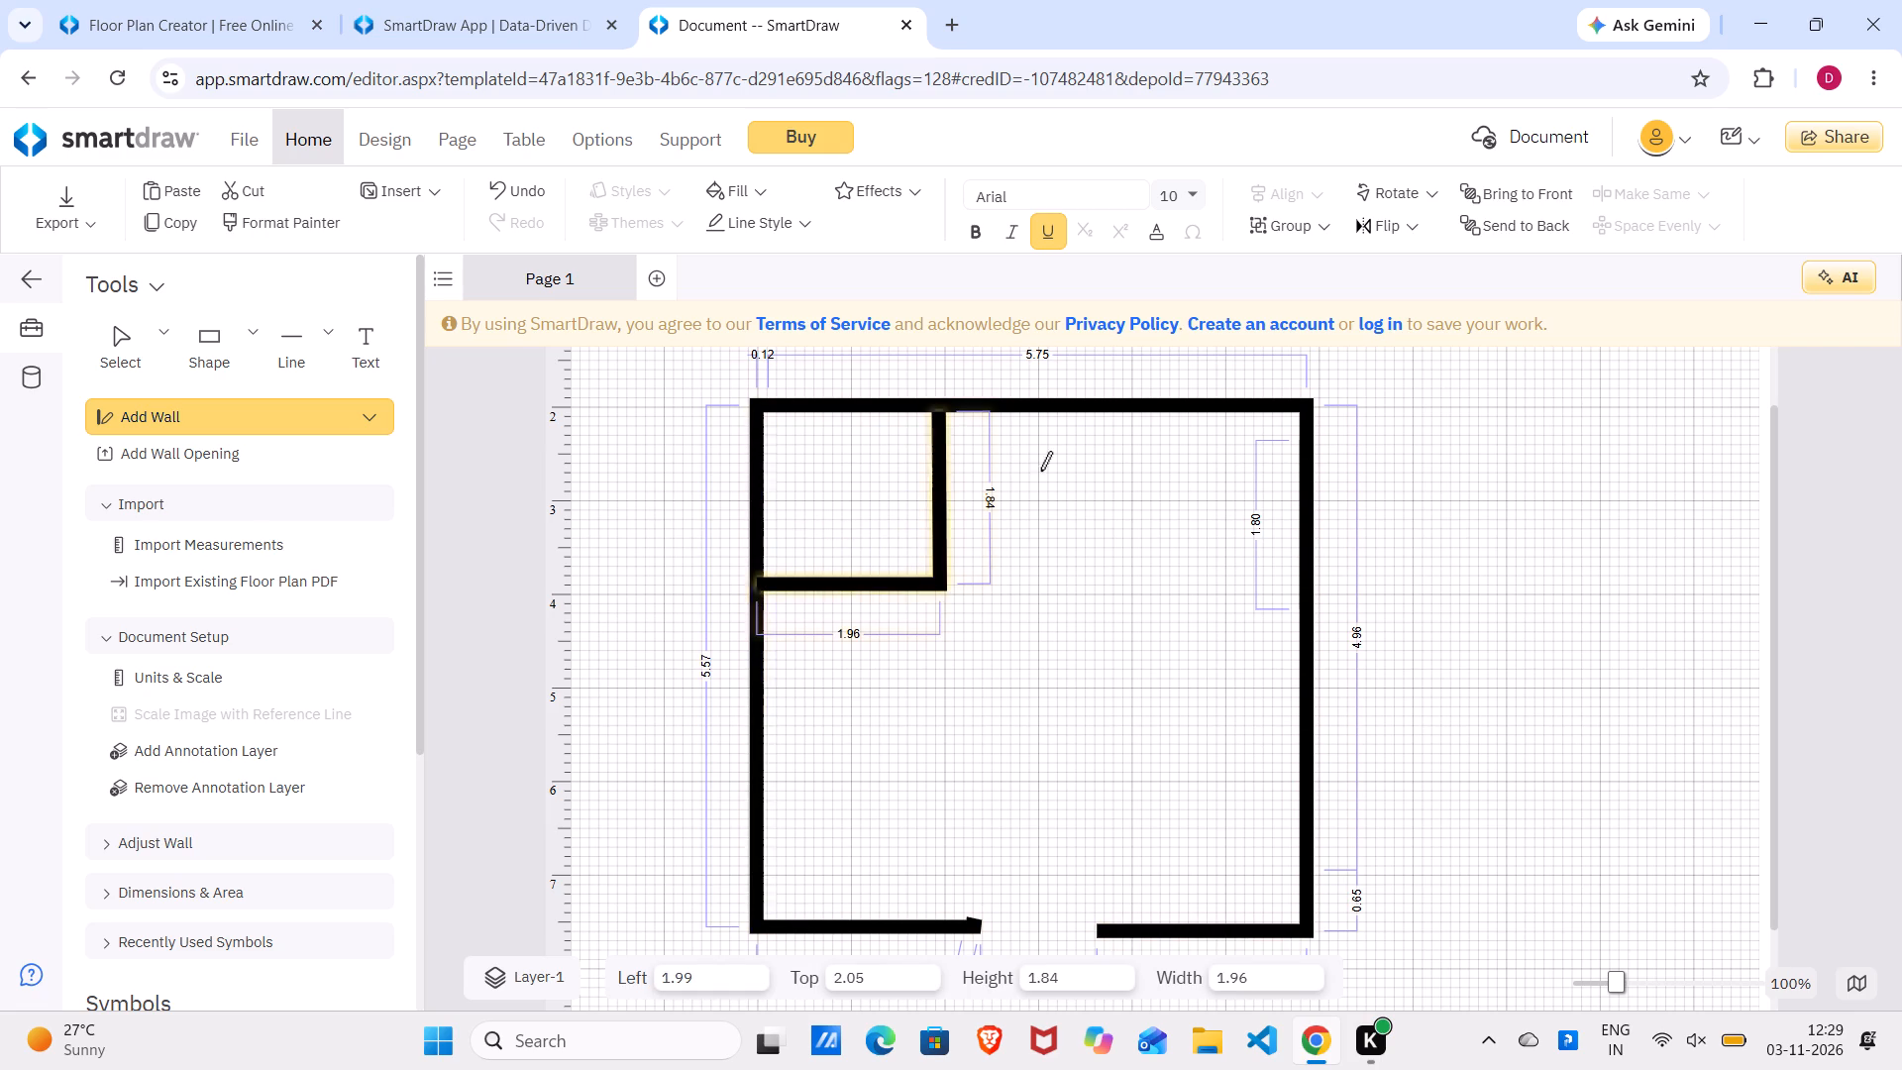
Enclose the upper right corner with a vertical wall about 2.00 long from the top wall and a horizontal wall about 1.86 long.
click(1125, 420)
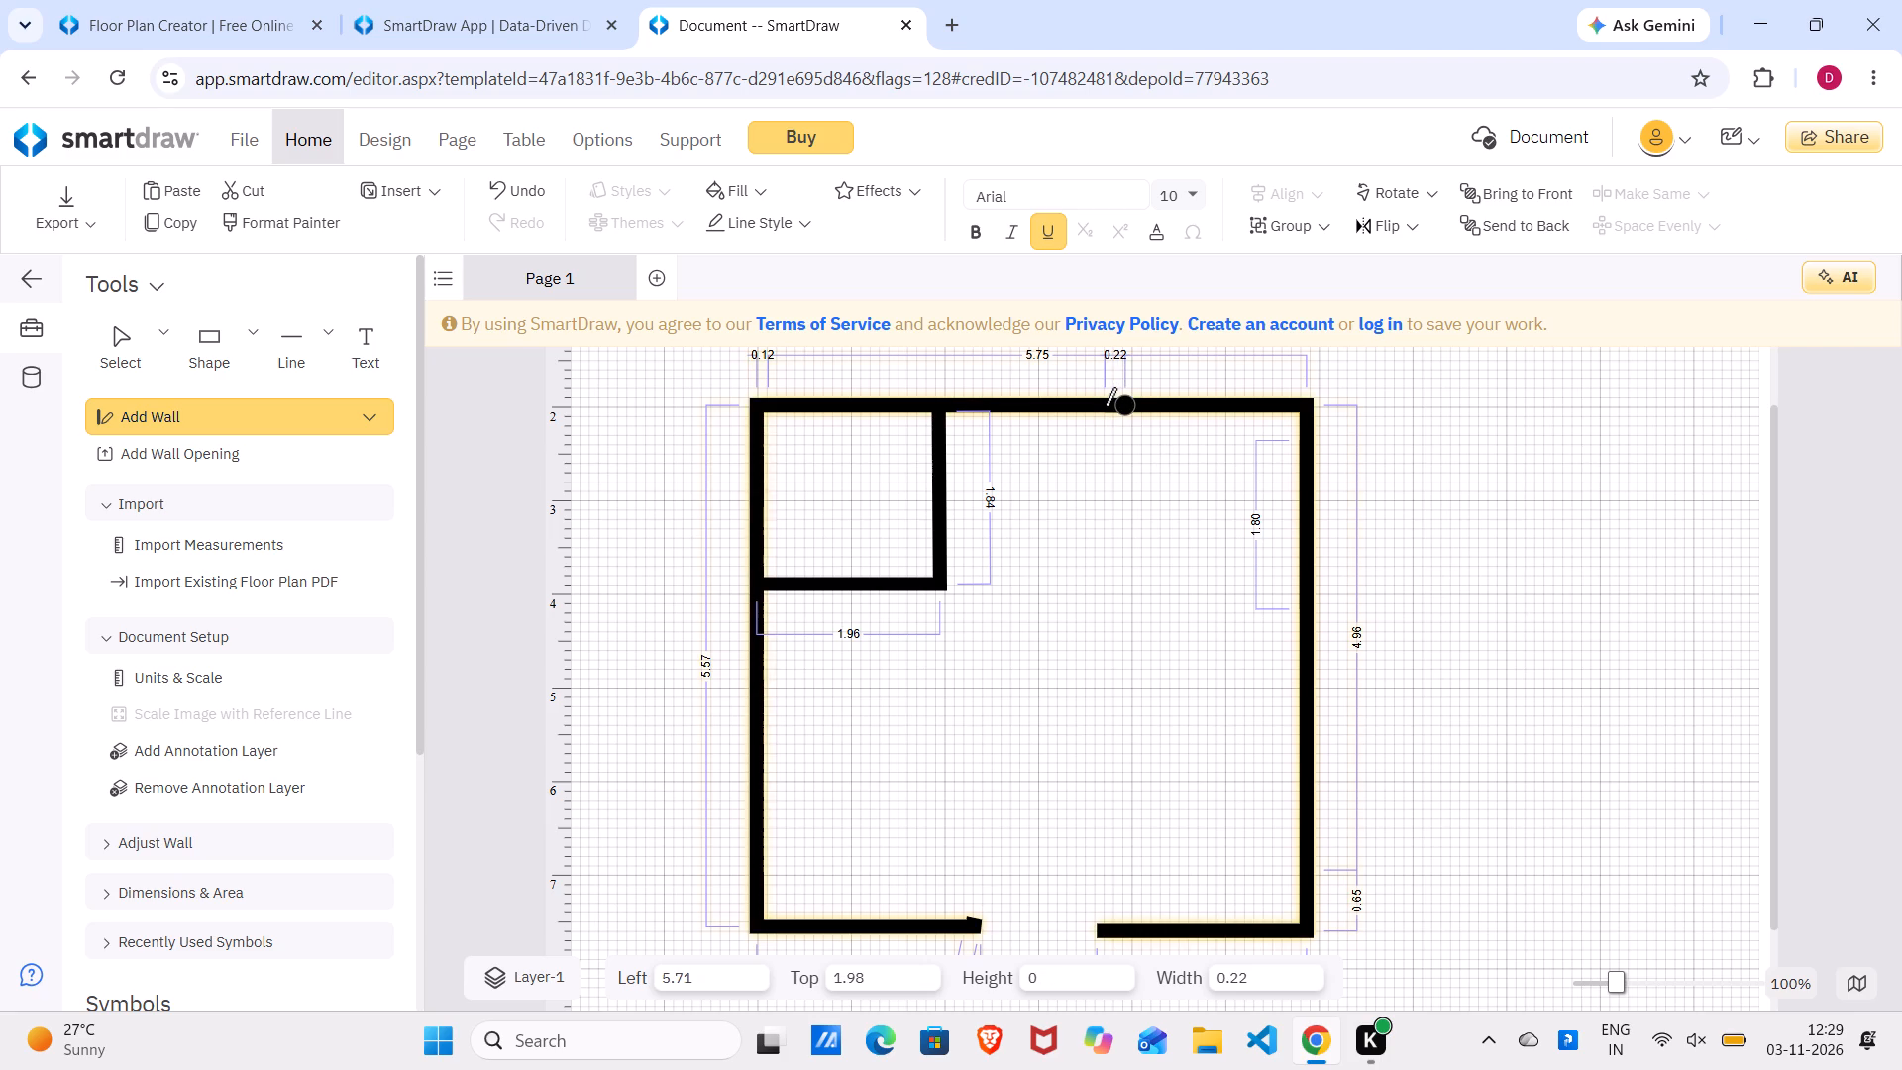
drag(1105, 407, 1115, 588)
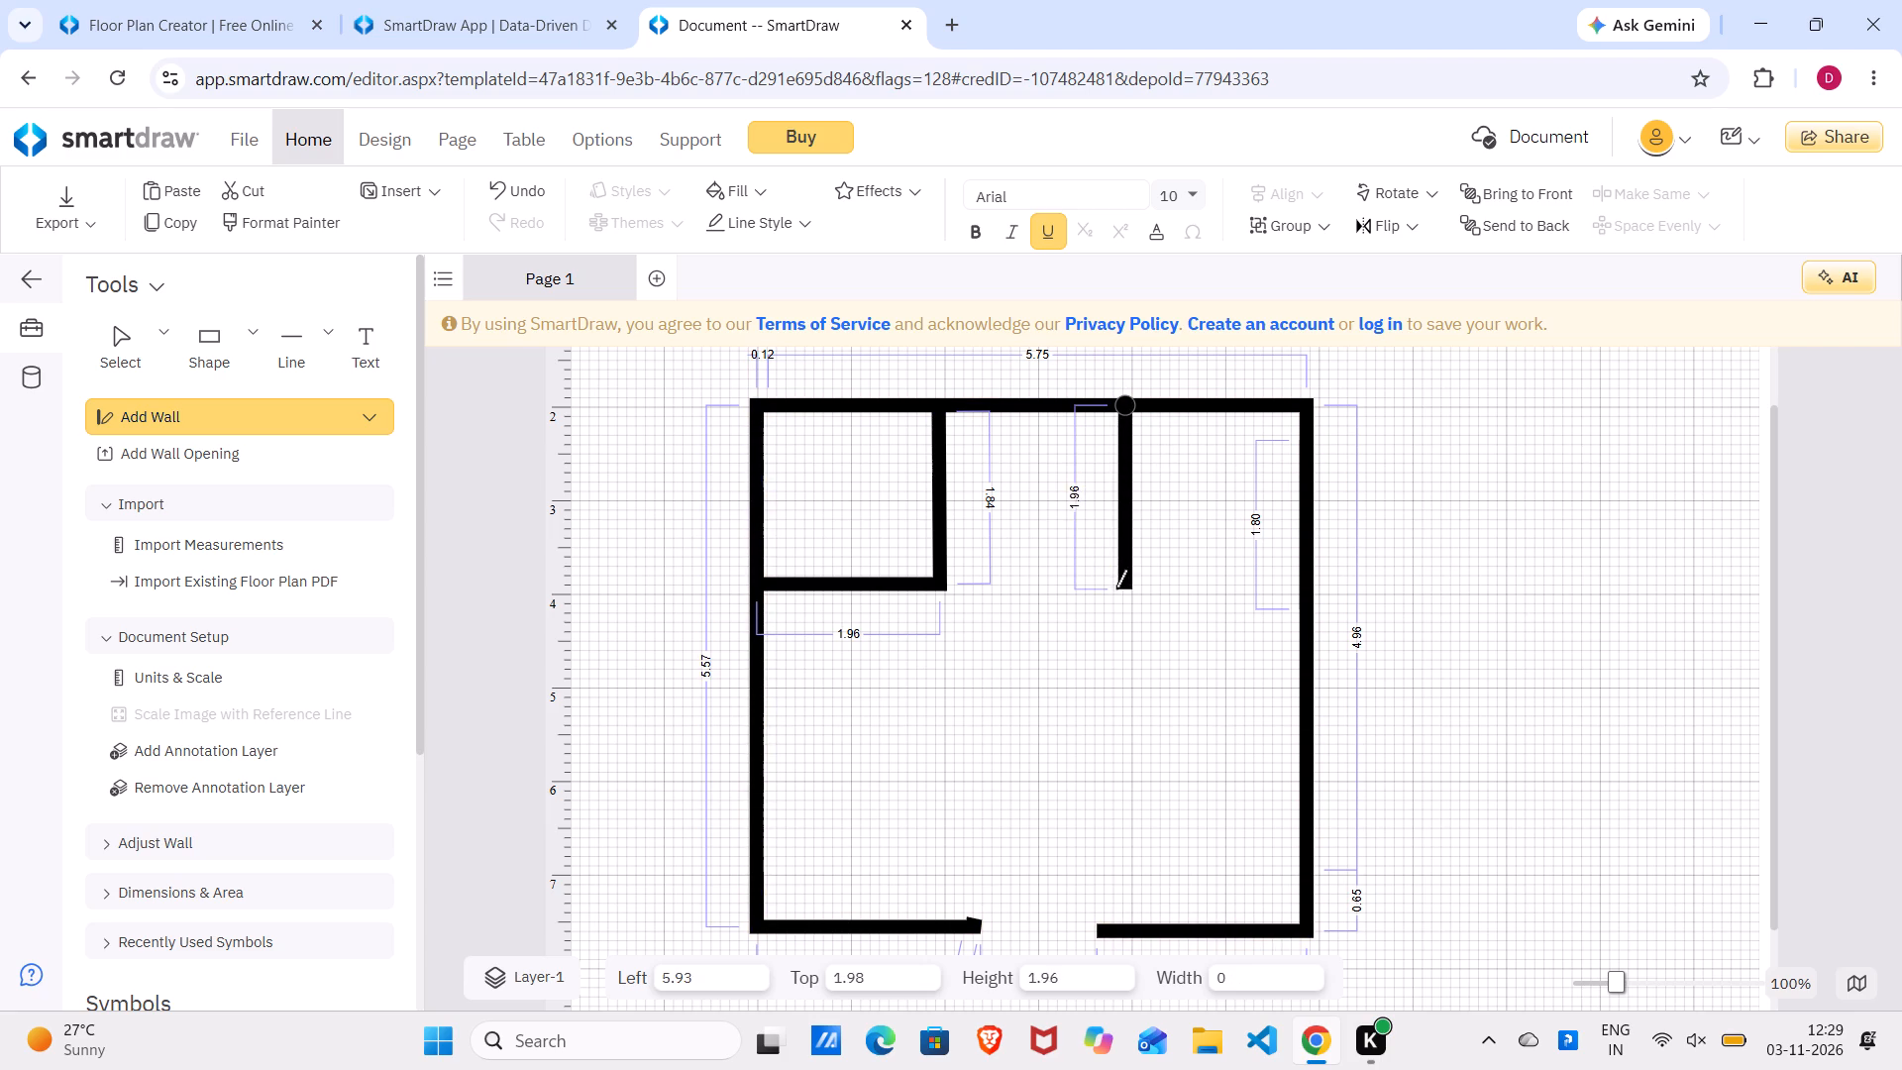
drag(1115, 588, 1117, 592)
drag(1133, 597, 1289, 596)
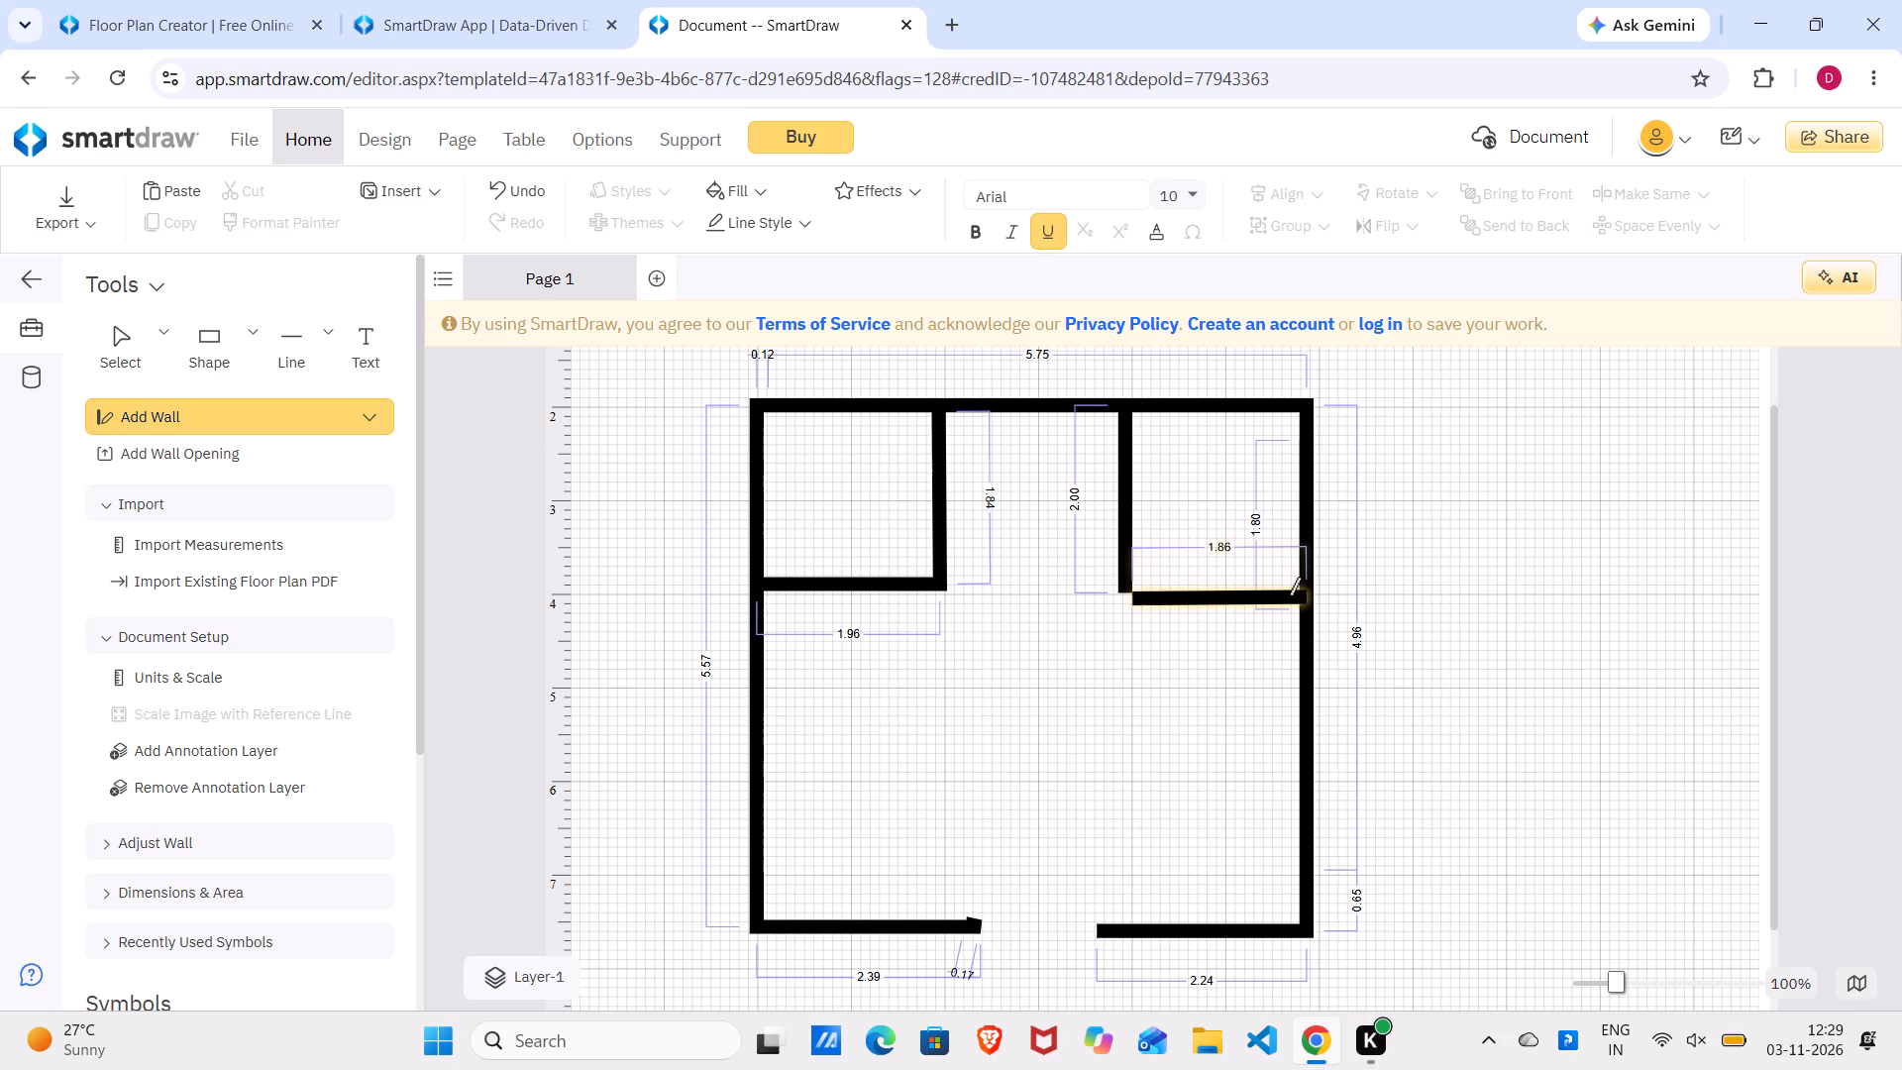
Draw short wall pieces about 0.34 and 0.59 long to close the corner gap between the 2.00 and 1.86 walls.
drag(1155, 599, 1143, 598)
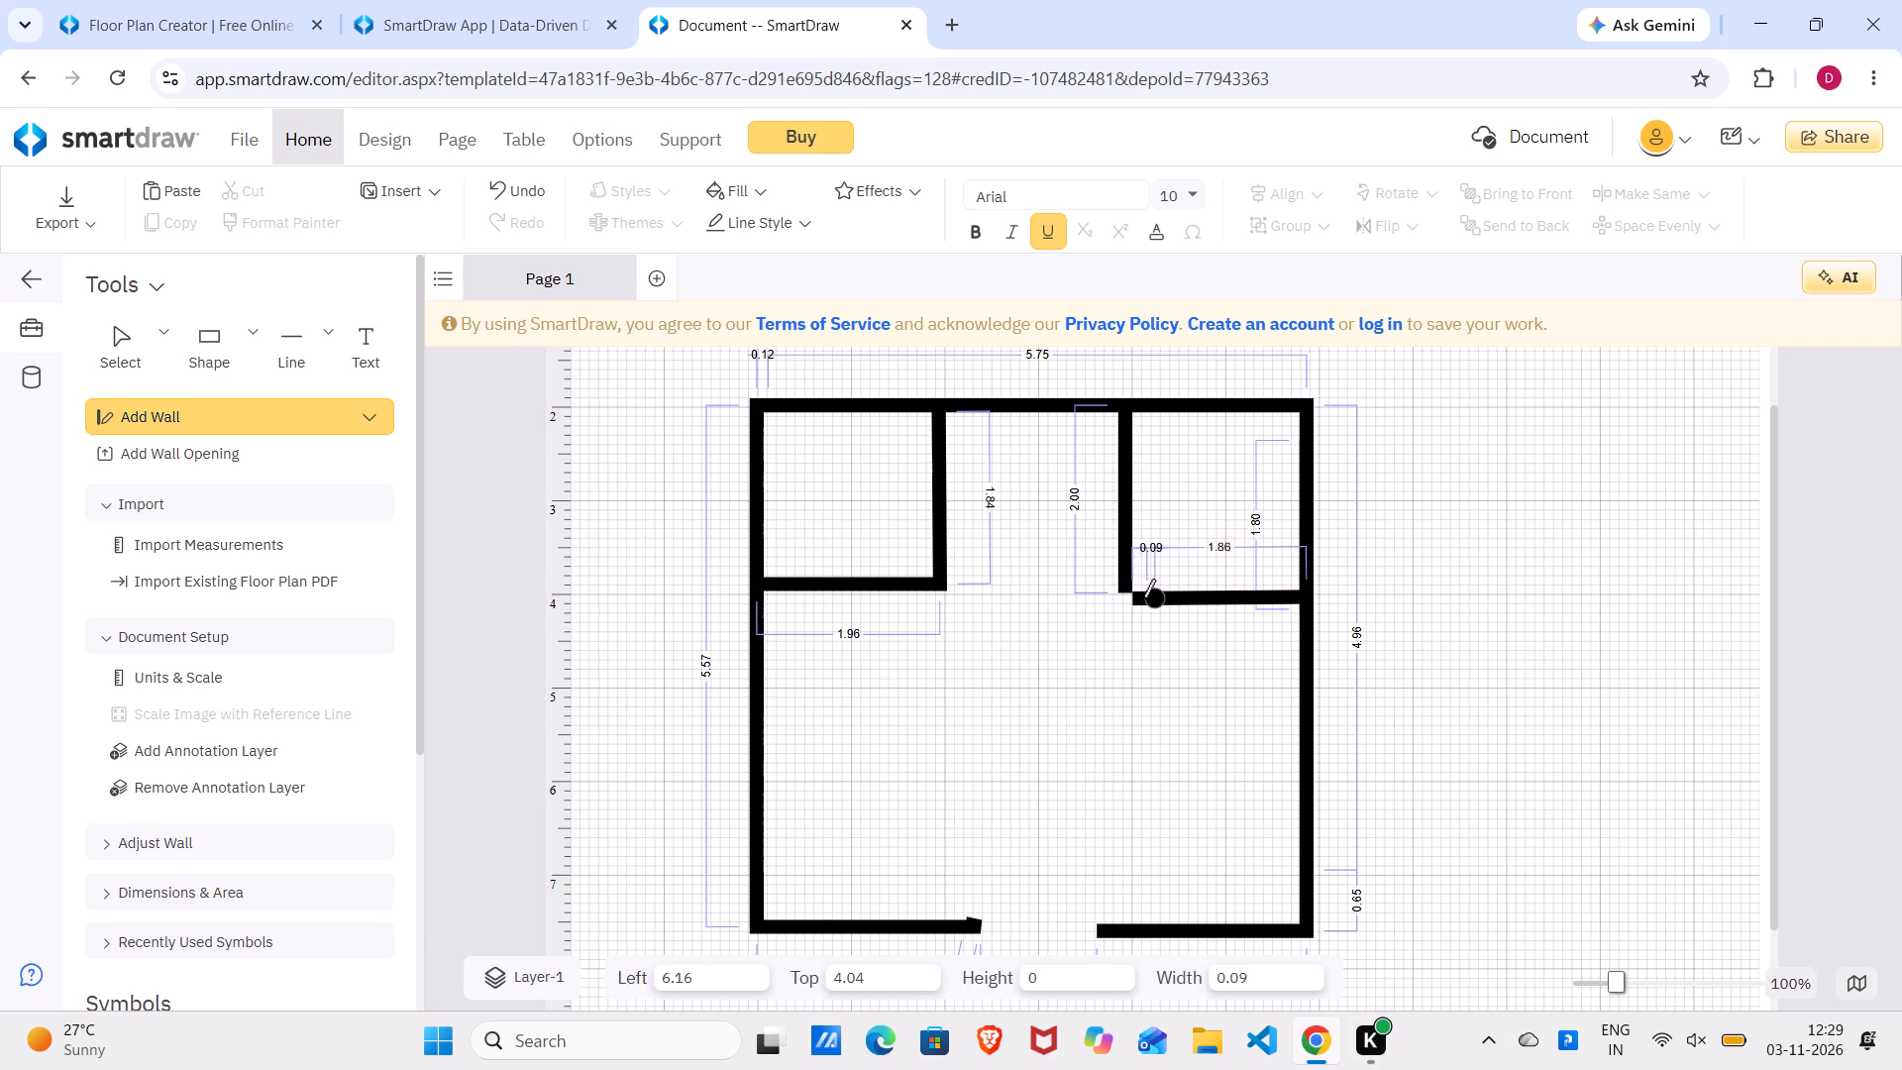
drag(1143, 598, 1124, 599)
drag(1119, 599, 1137, 603)
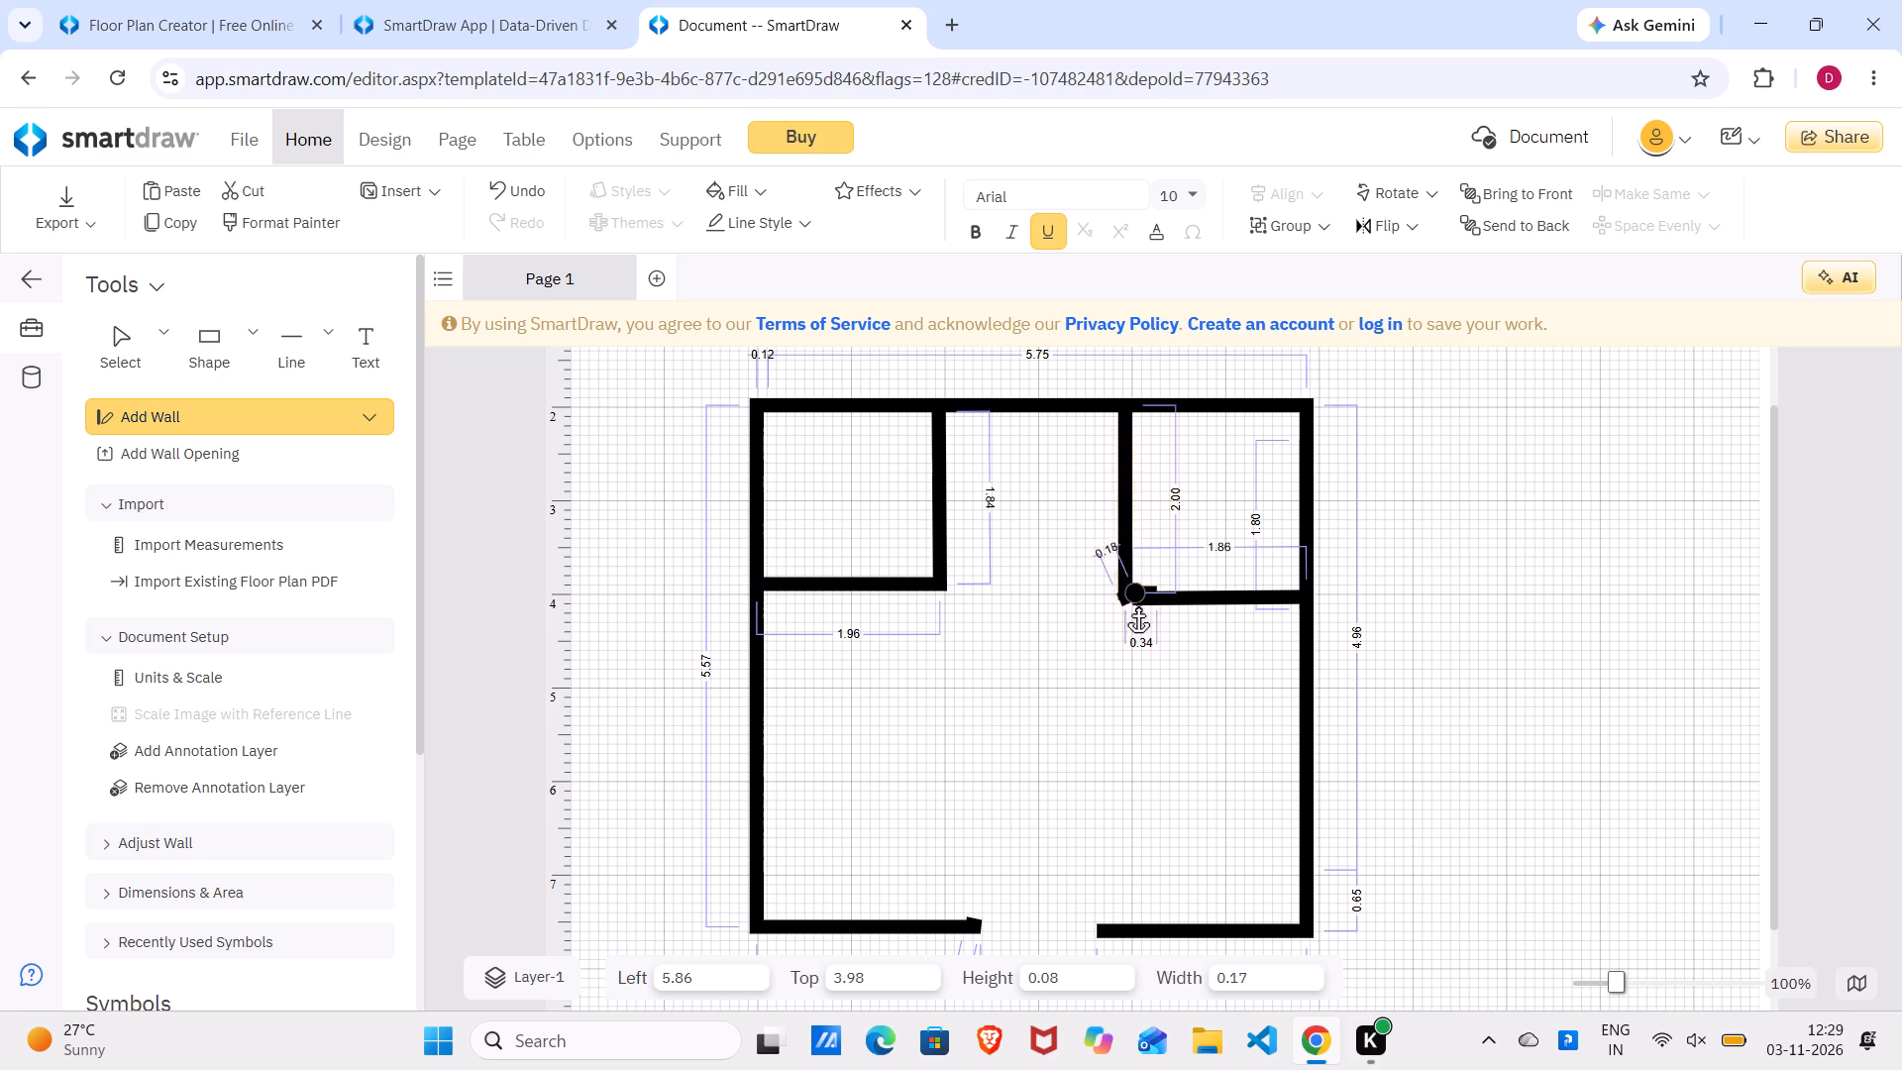
drag(1137, 603, 1175, 596)
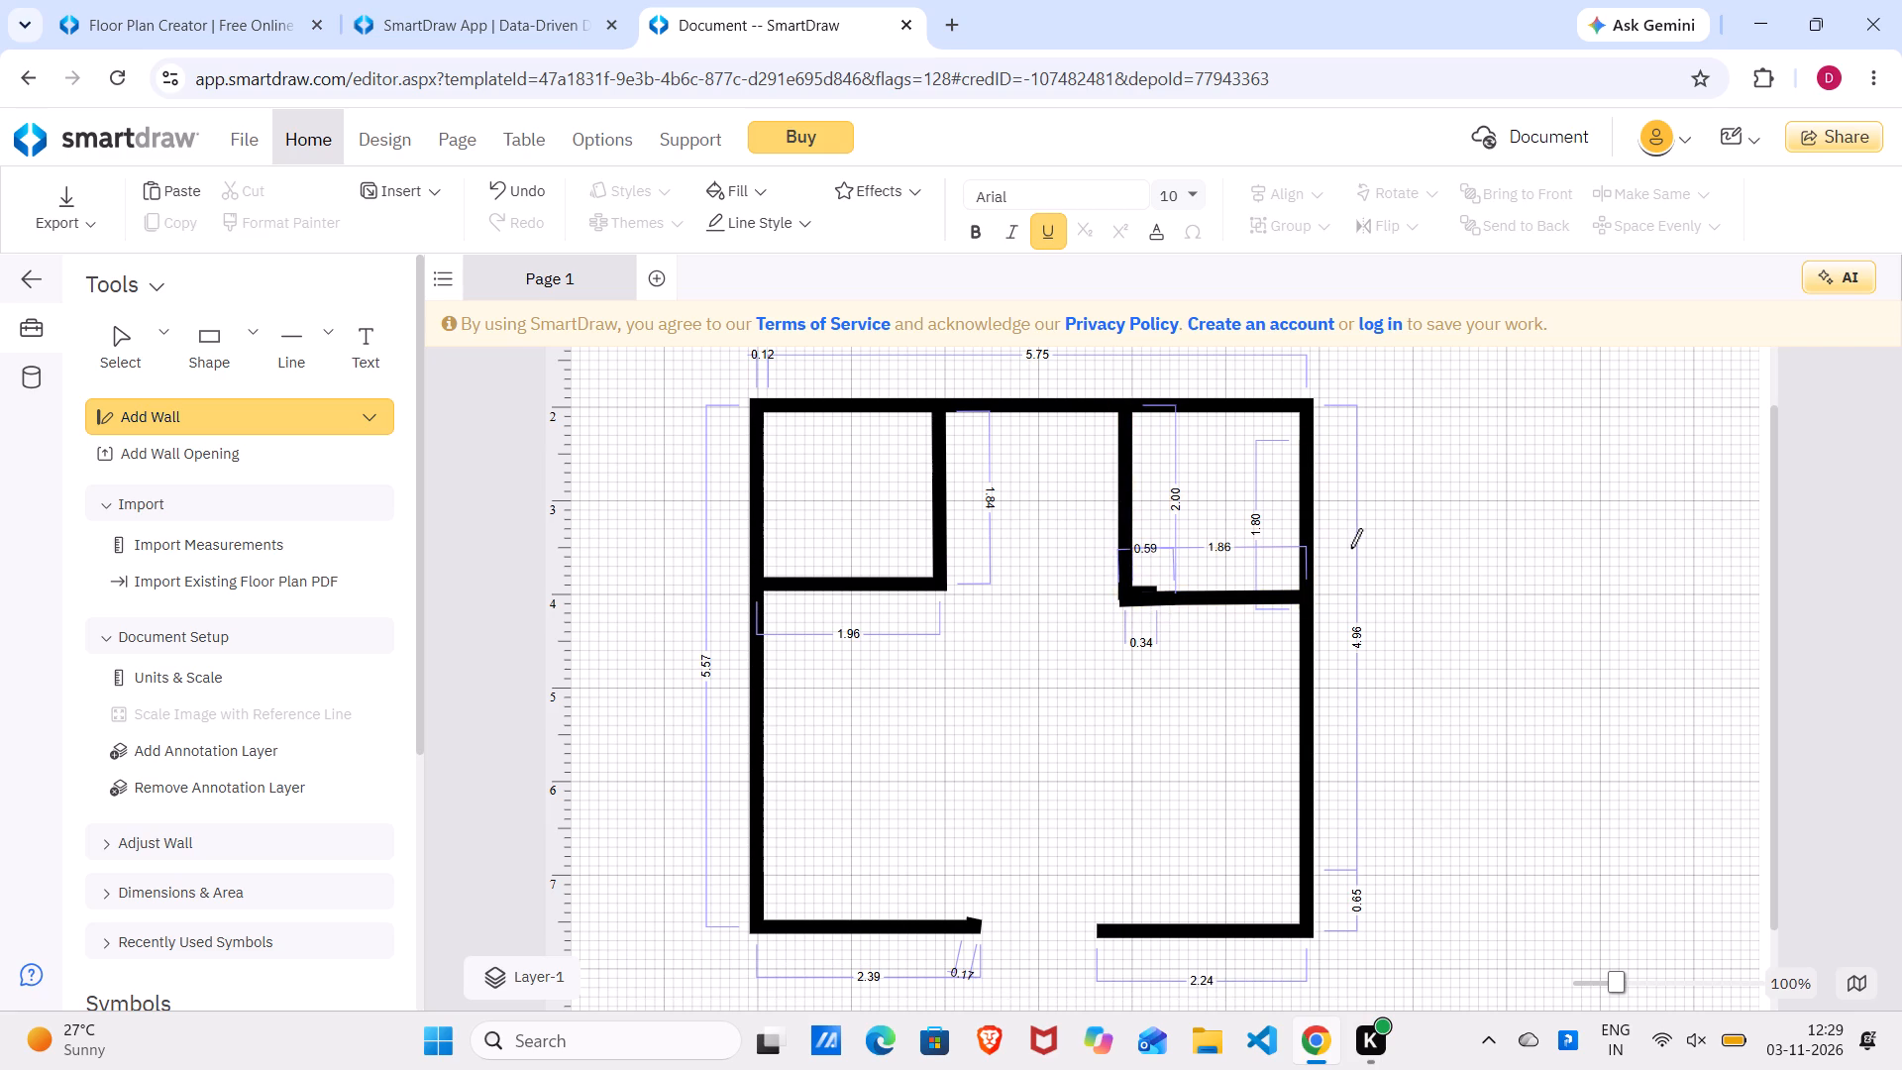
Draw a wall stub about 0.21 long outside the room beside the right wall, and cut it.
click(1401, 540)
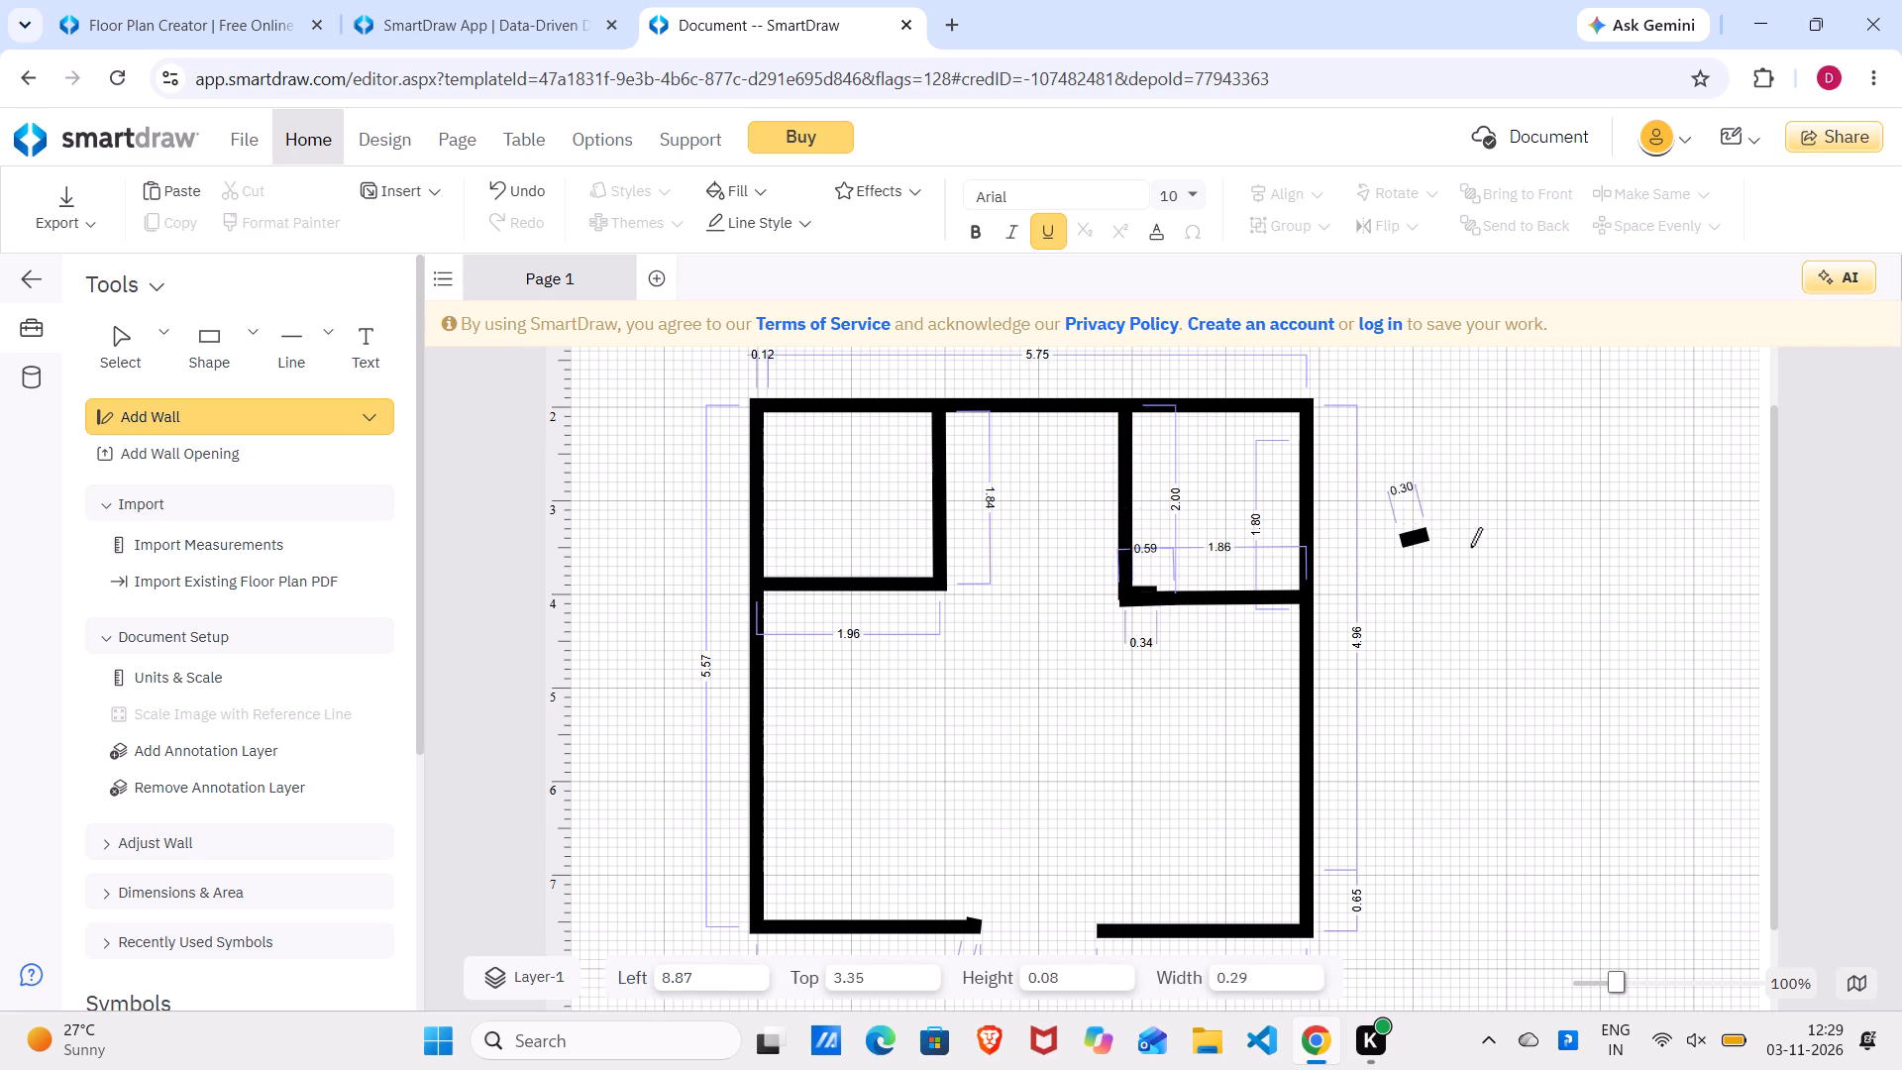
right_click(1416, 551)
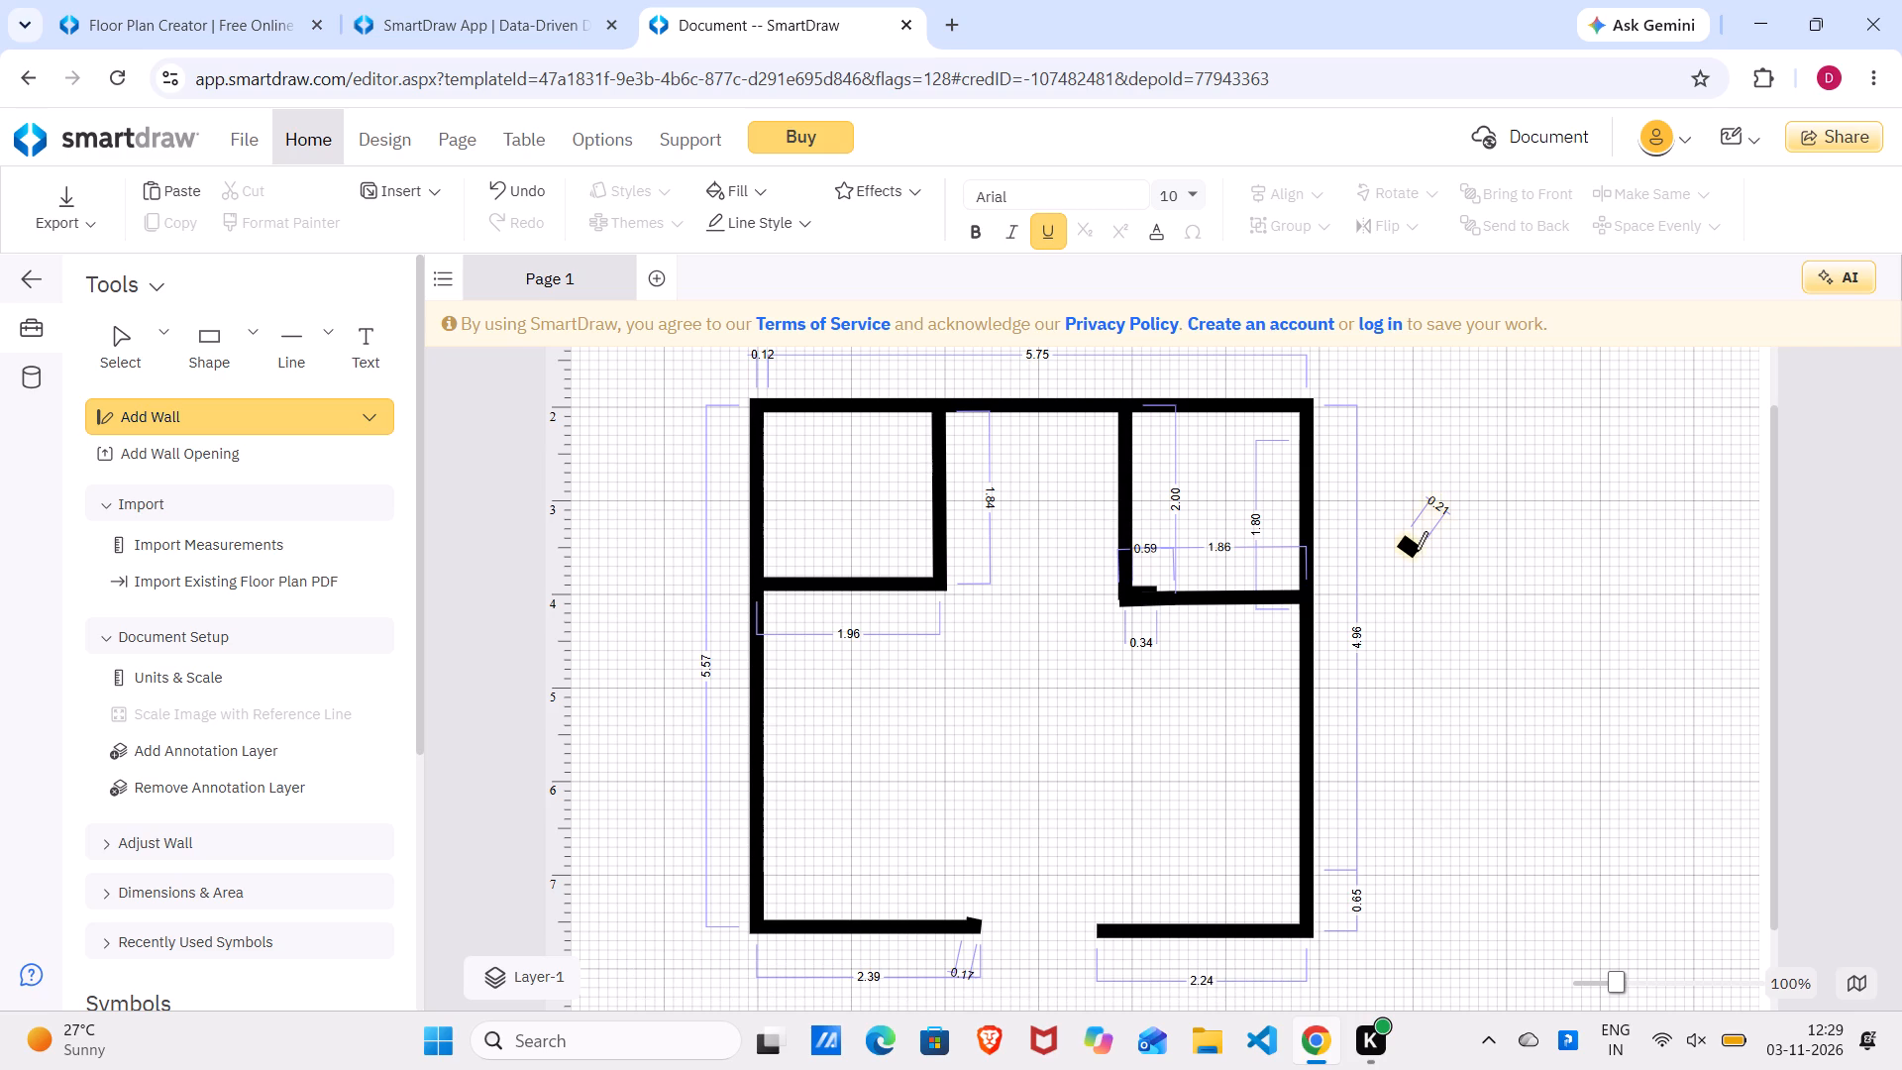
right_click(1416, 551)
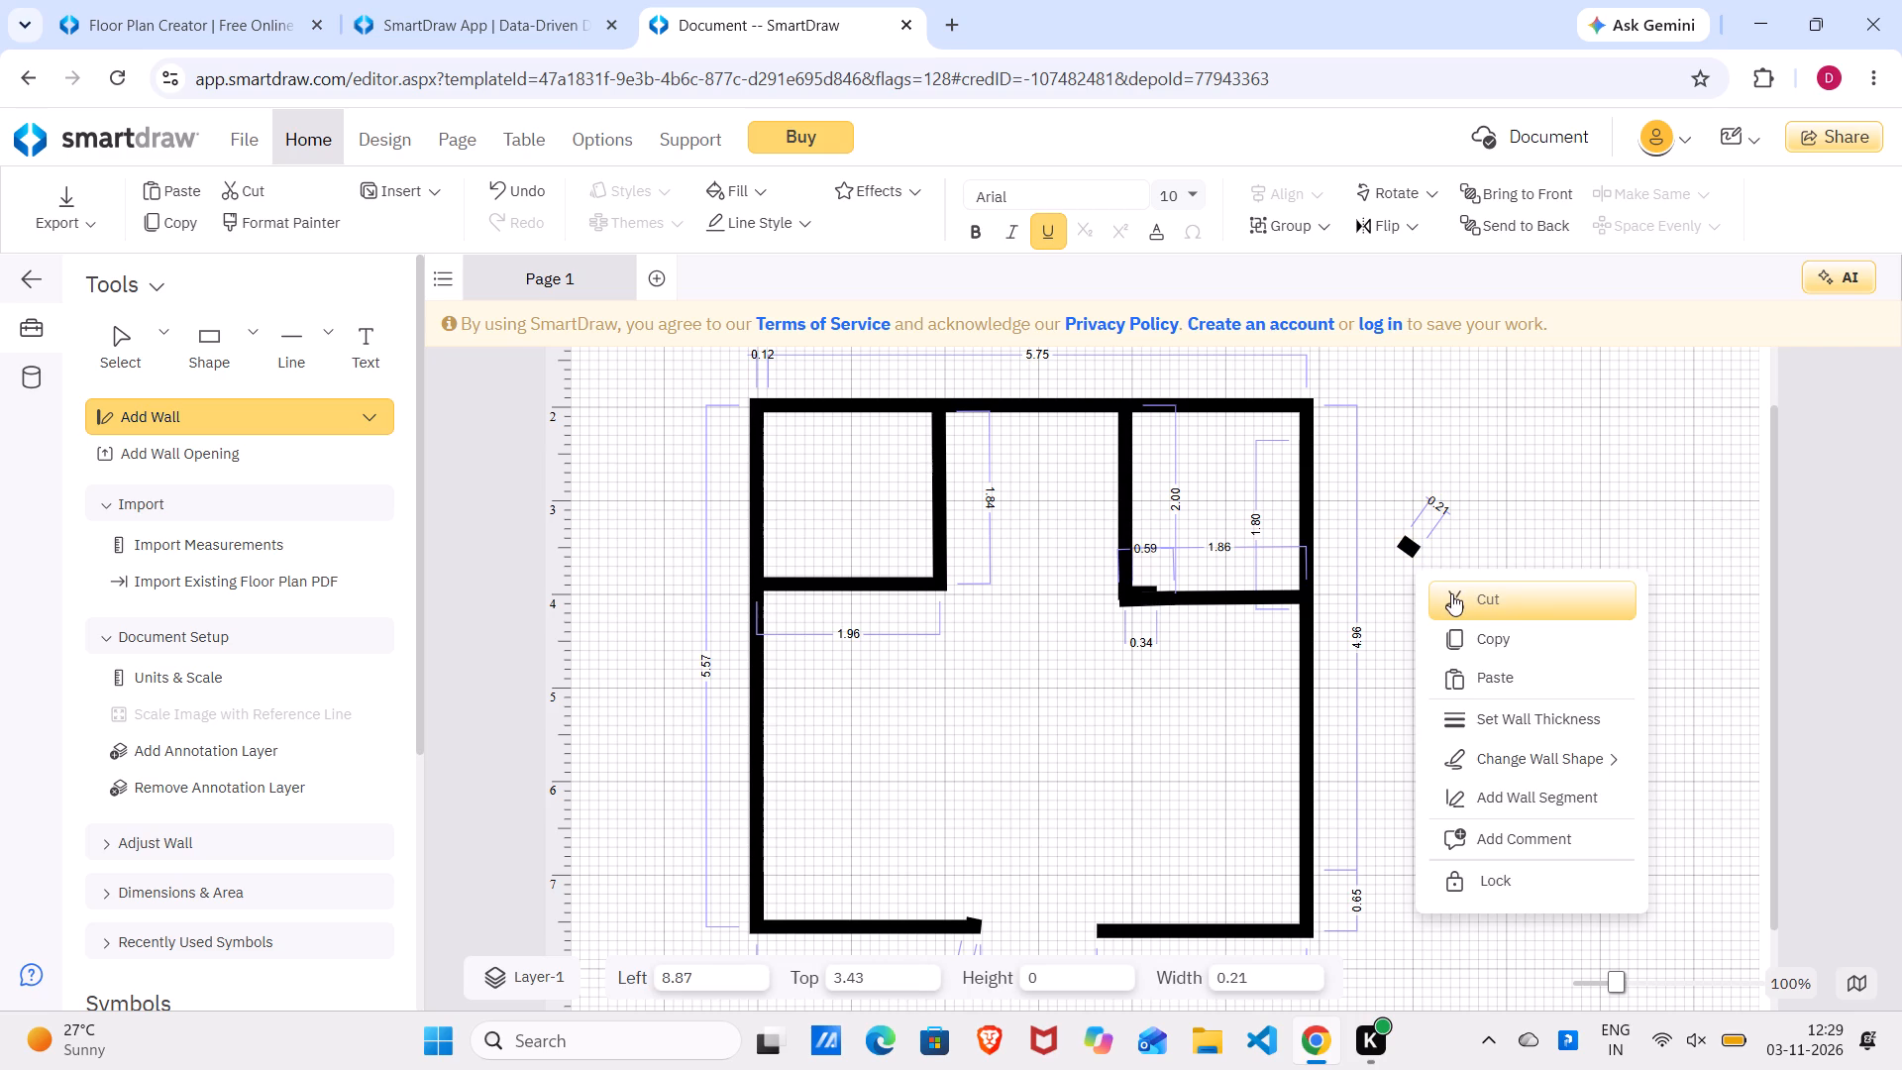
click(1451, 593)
Cut the 0.59 wall piece and the 1.86 horizontal wall from the upper right room.
right_click(1149, 598)
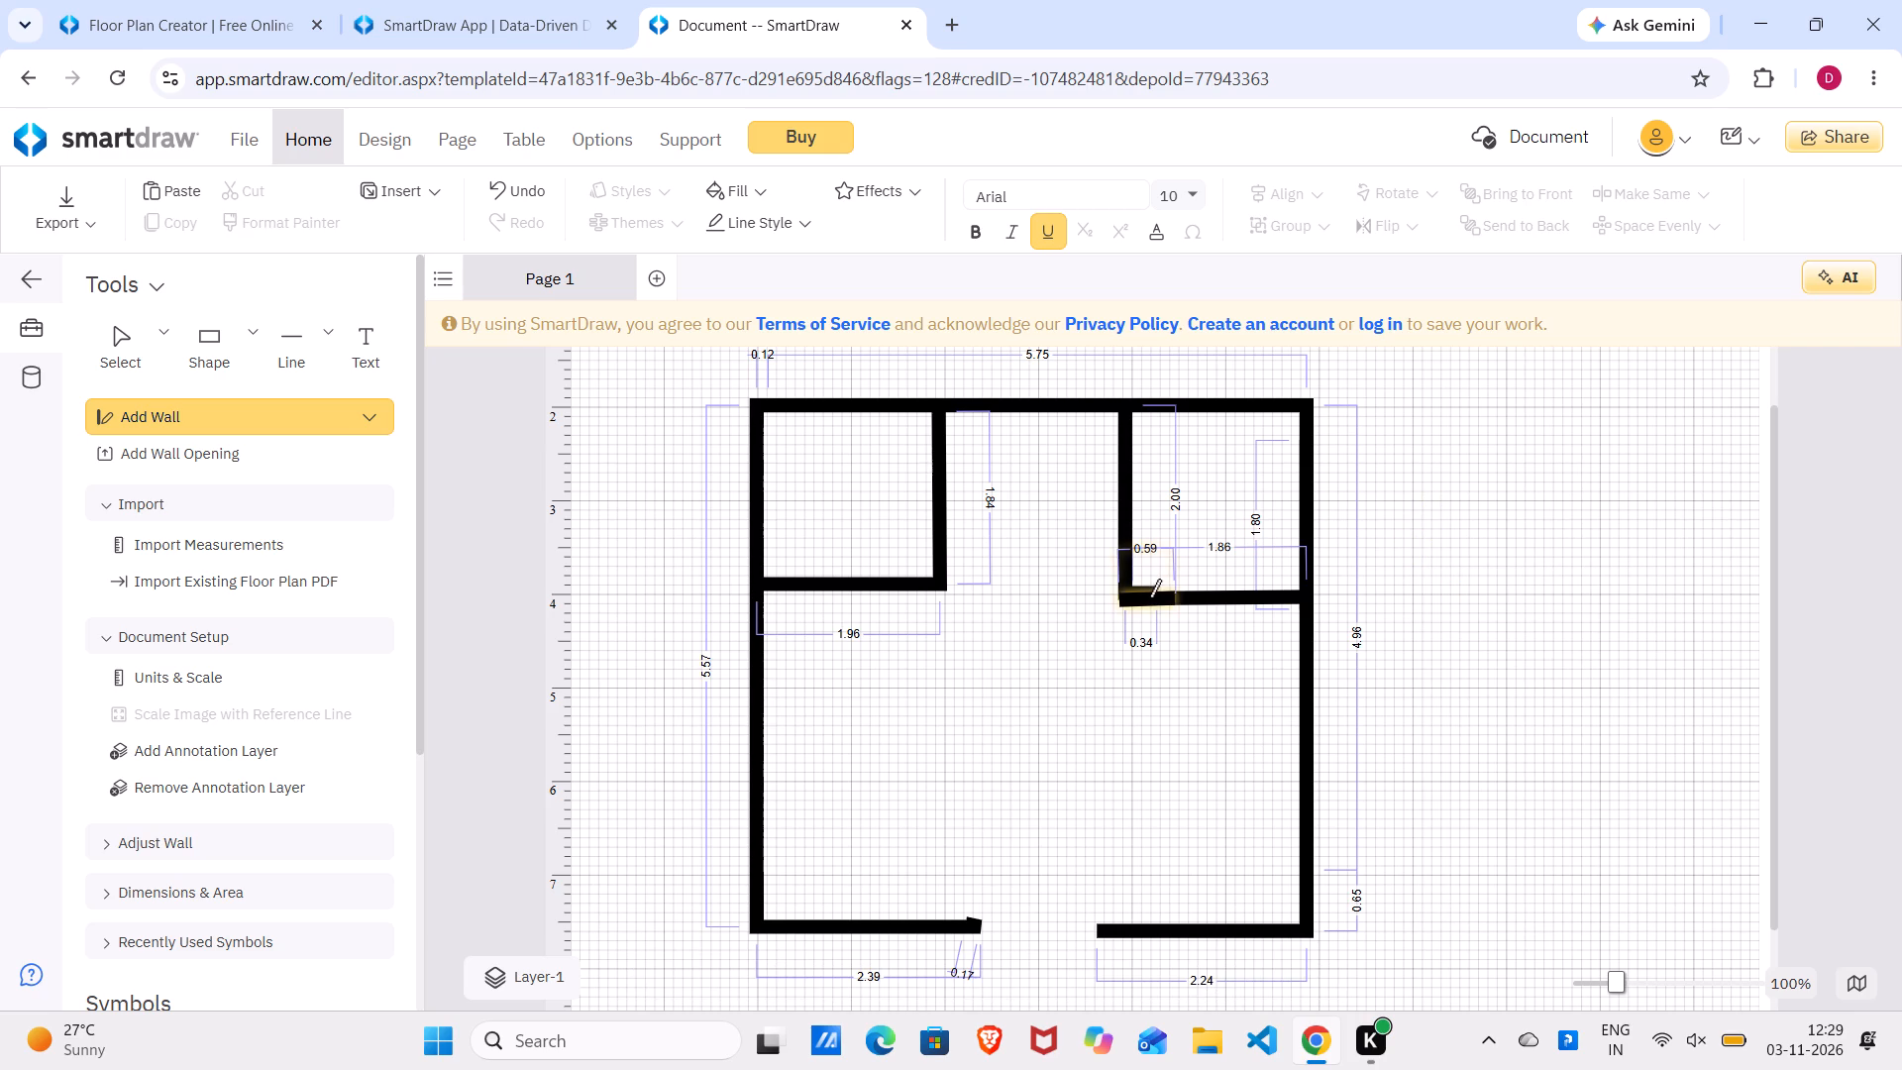
click(1191, 661)
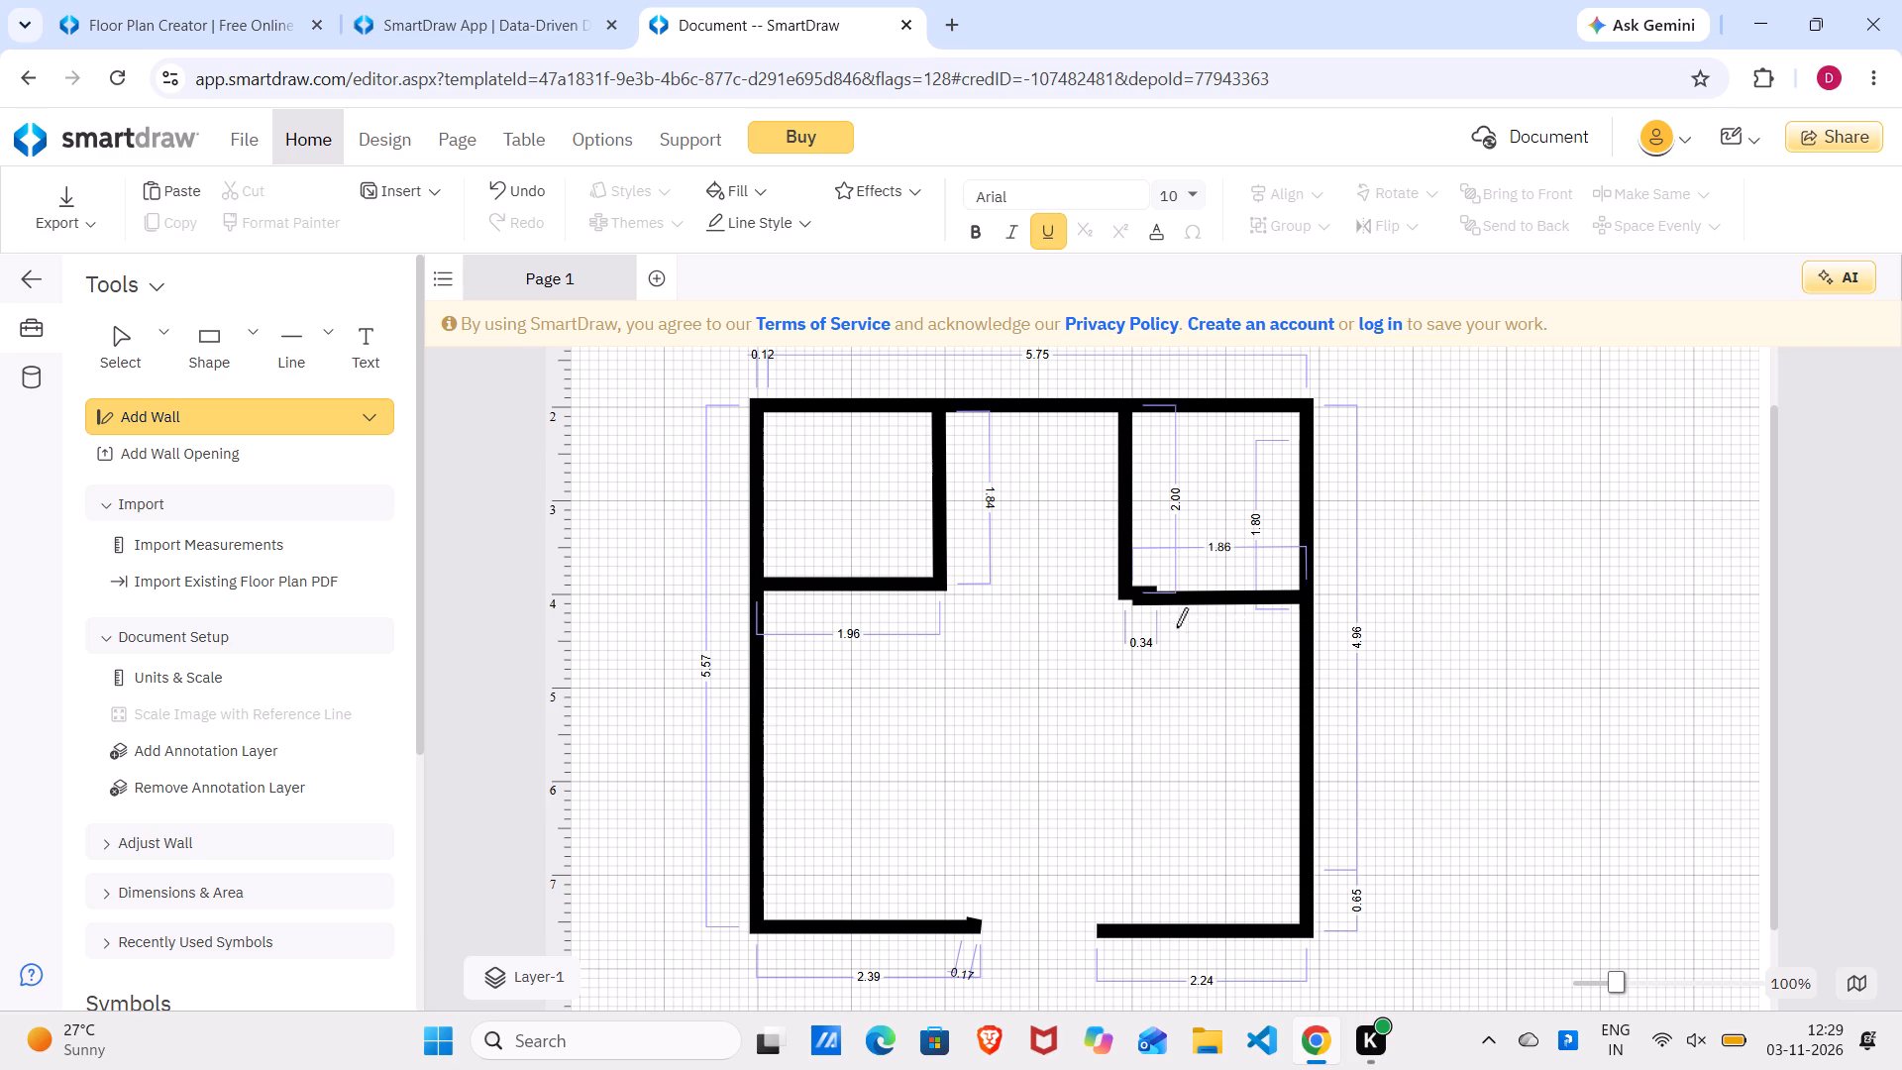
right_click(1171, 603)
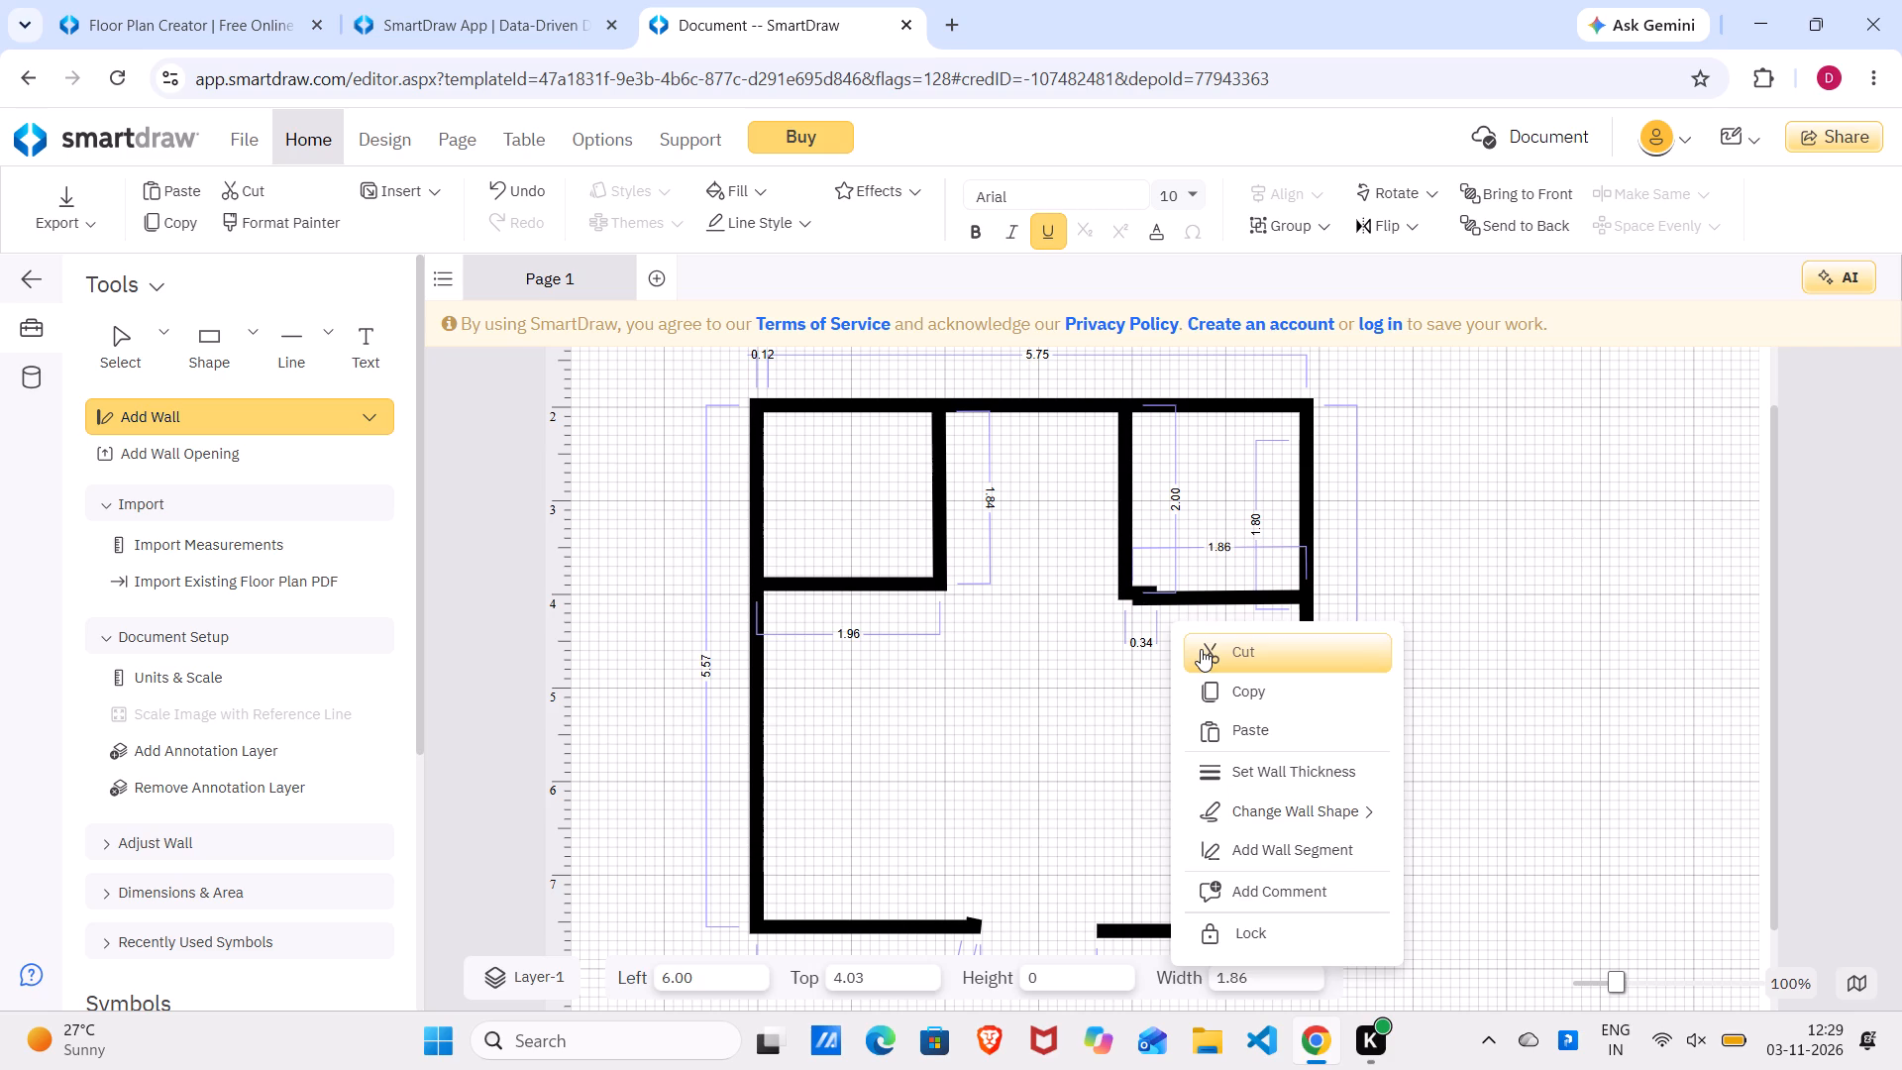
click(1201, 649)
Cut the 2.00 vertical wall together with its 0.34 end piece from the upper right room.
right_click(1137, 590)
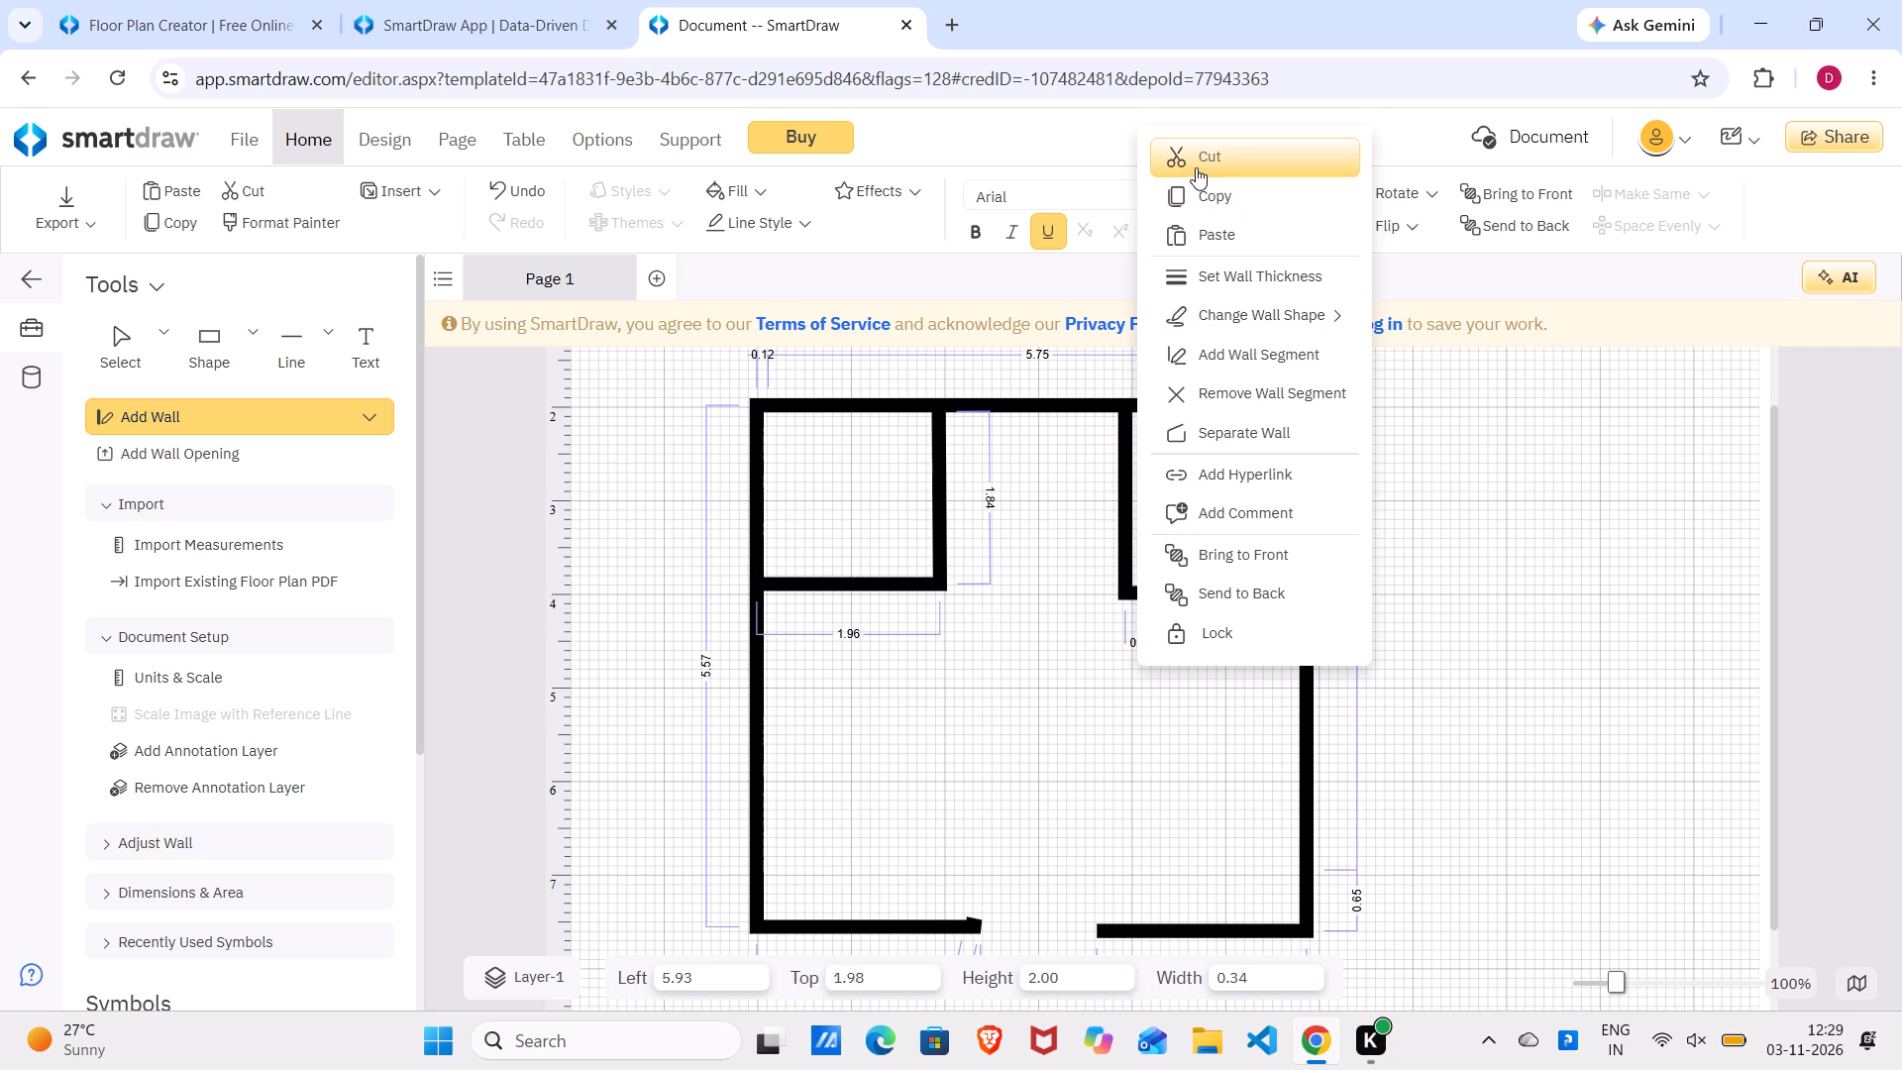
click(1196, 167)
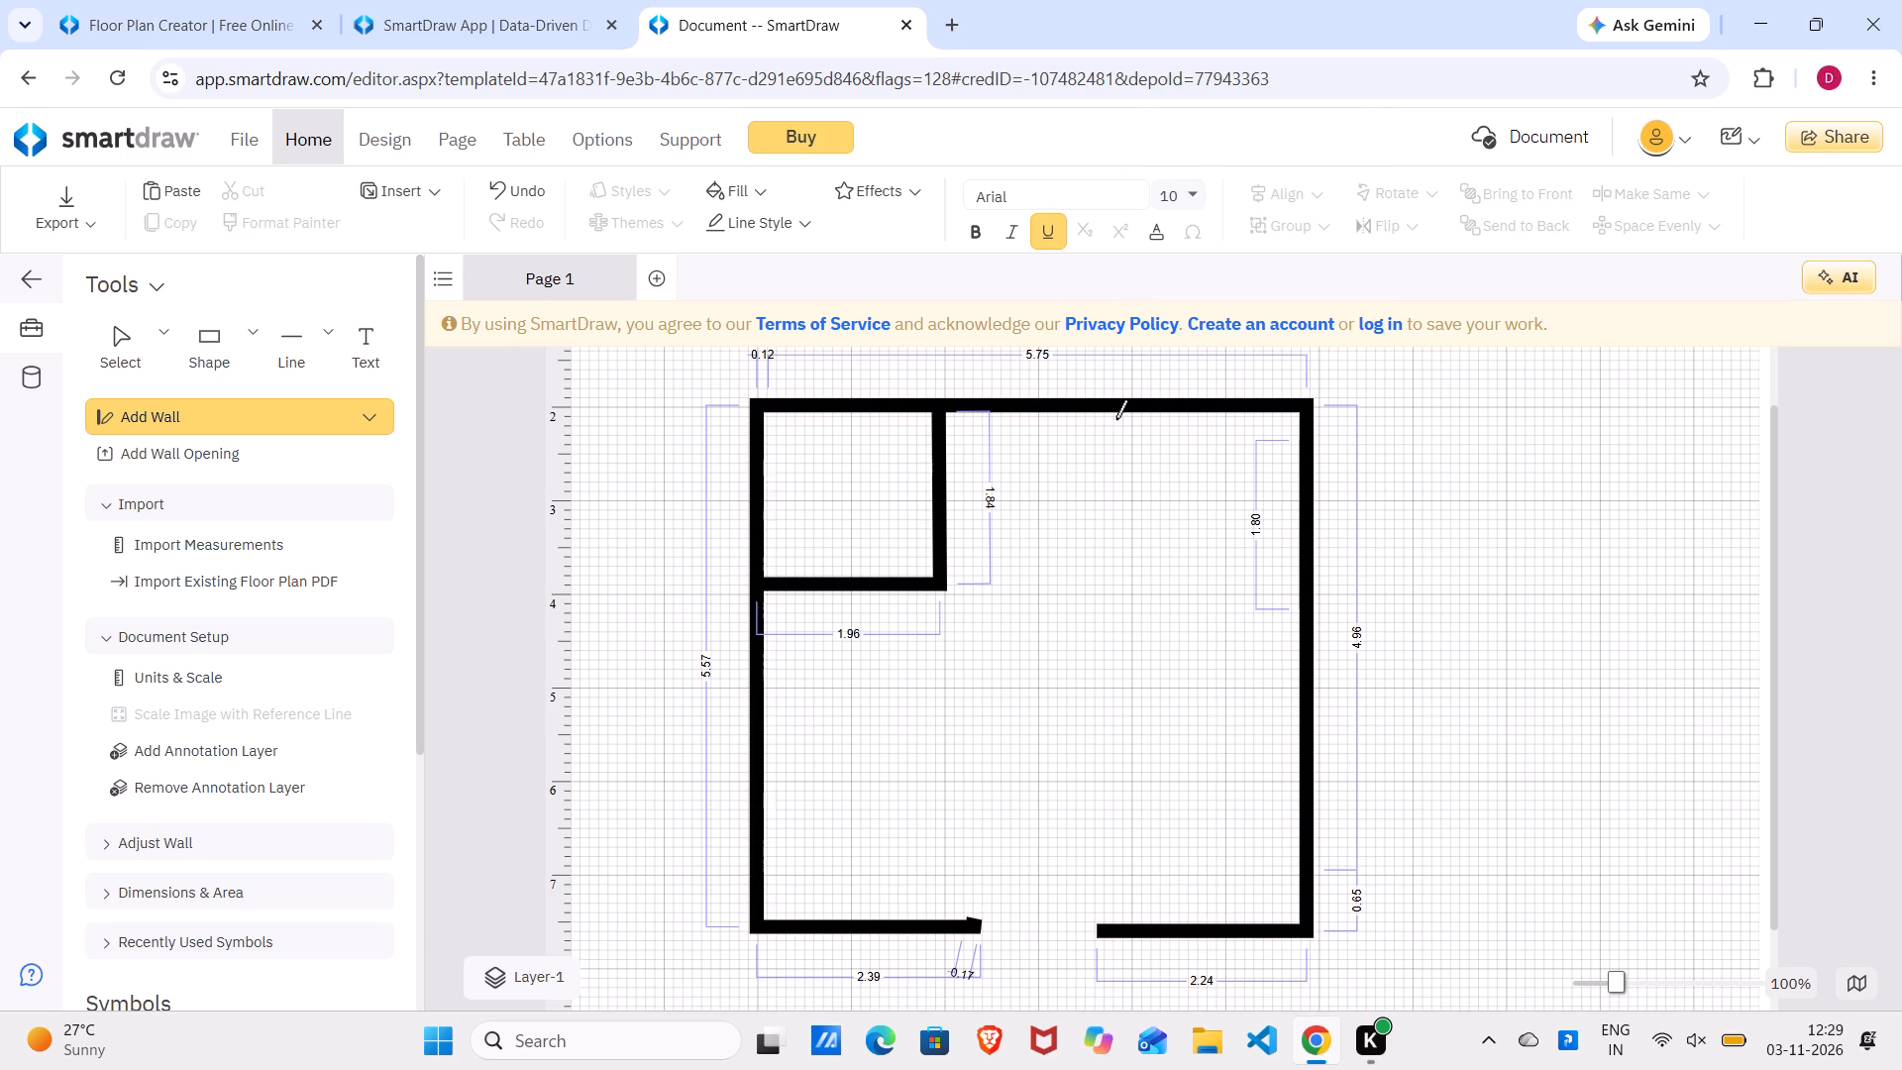
Enclose the upper right room with a vertical wall about 2.00 long from the top wall and a horizontal wall about 1.96 long to the right wall.
drag(1119, 416, 1122, 564)
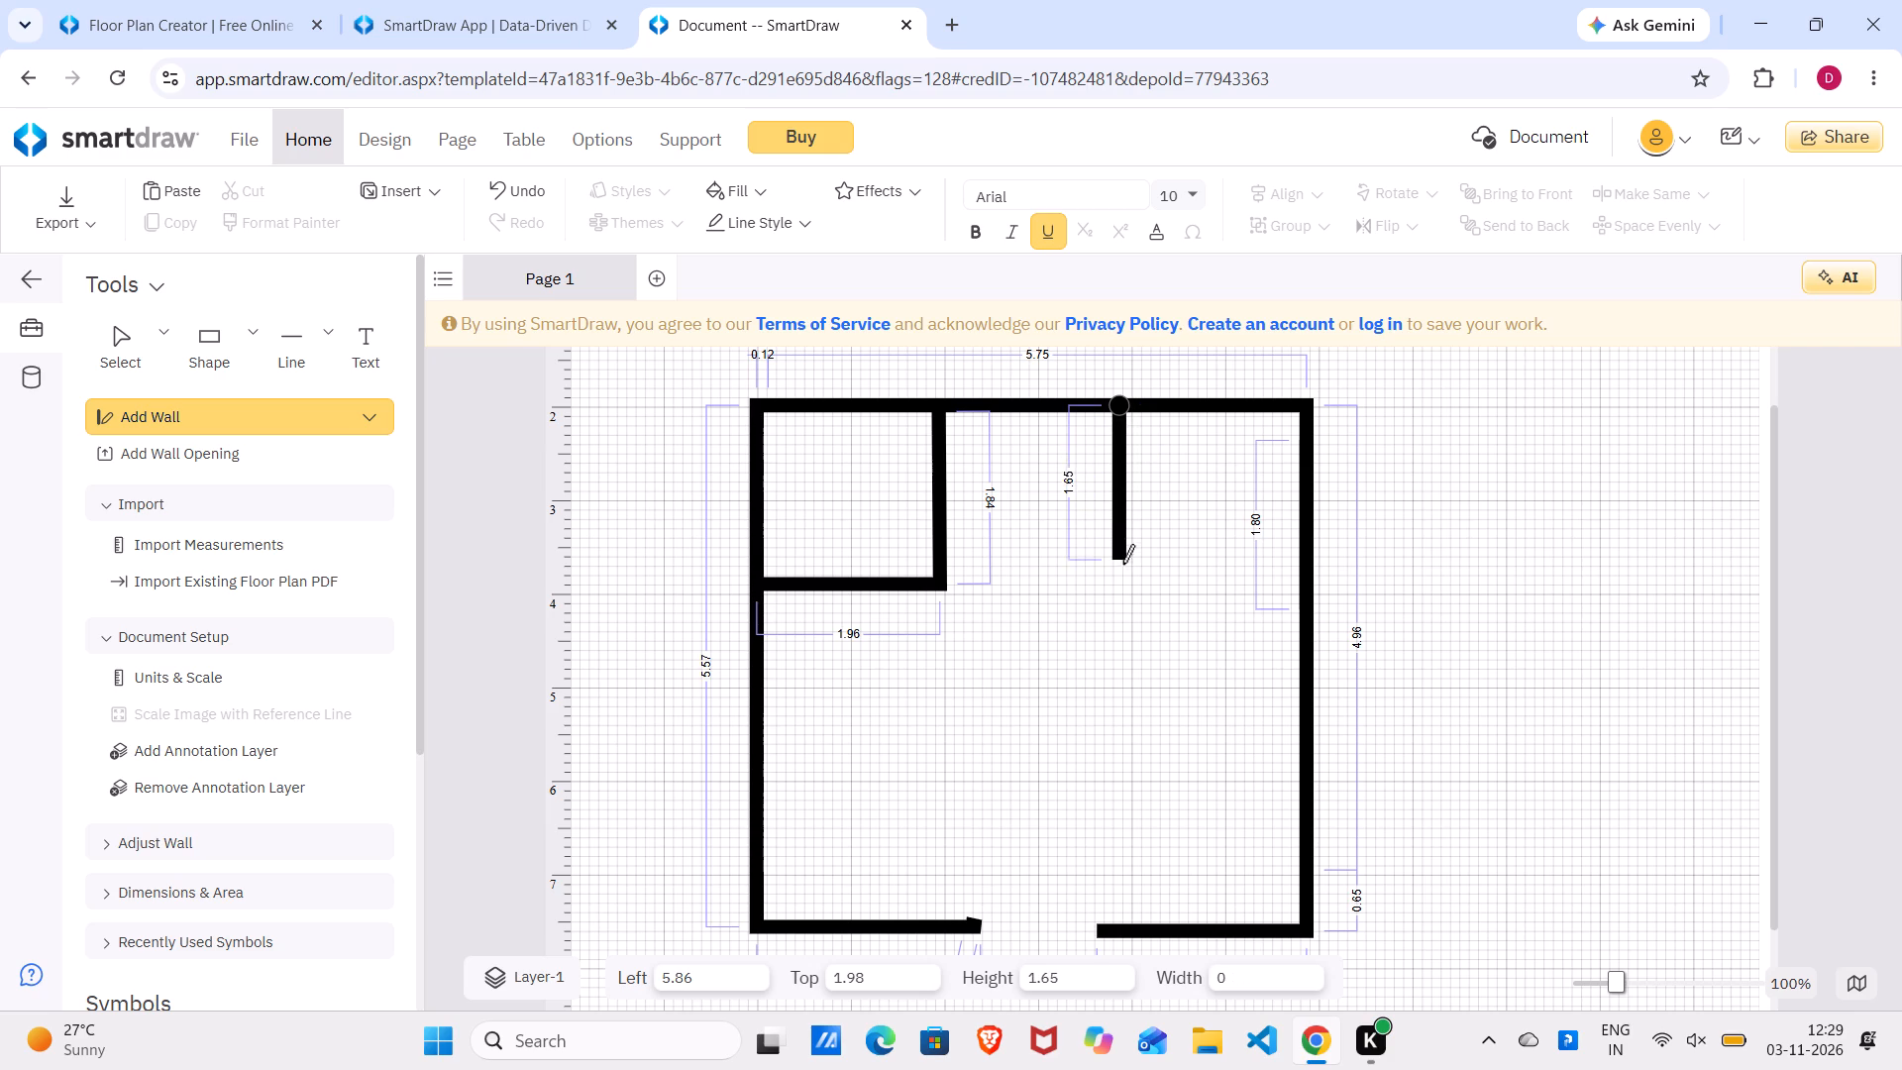
drag(1122, 564, 1121, 588)
drag(1121, 588, 1121, 590)
drag(1121, 590, 1122, 592)
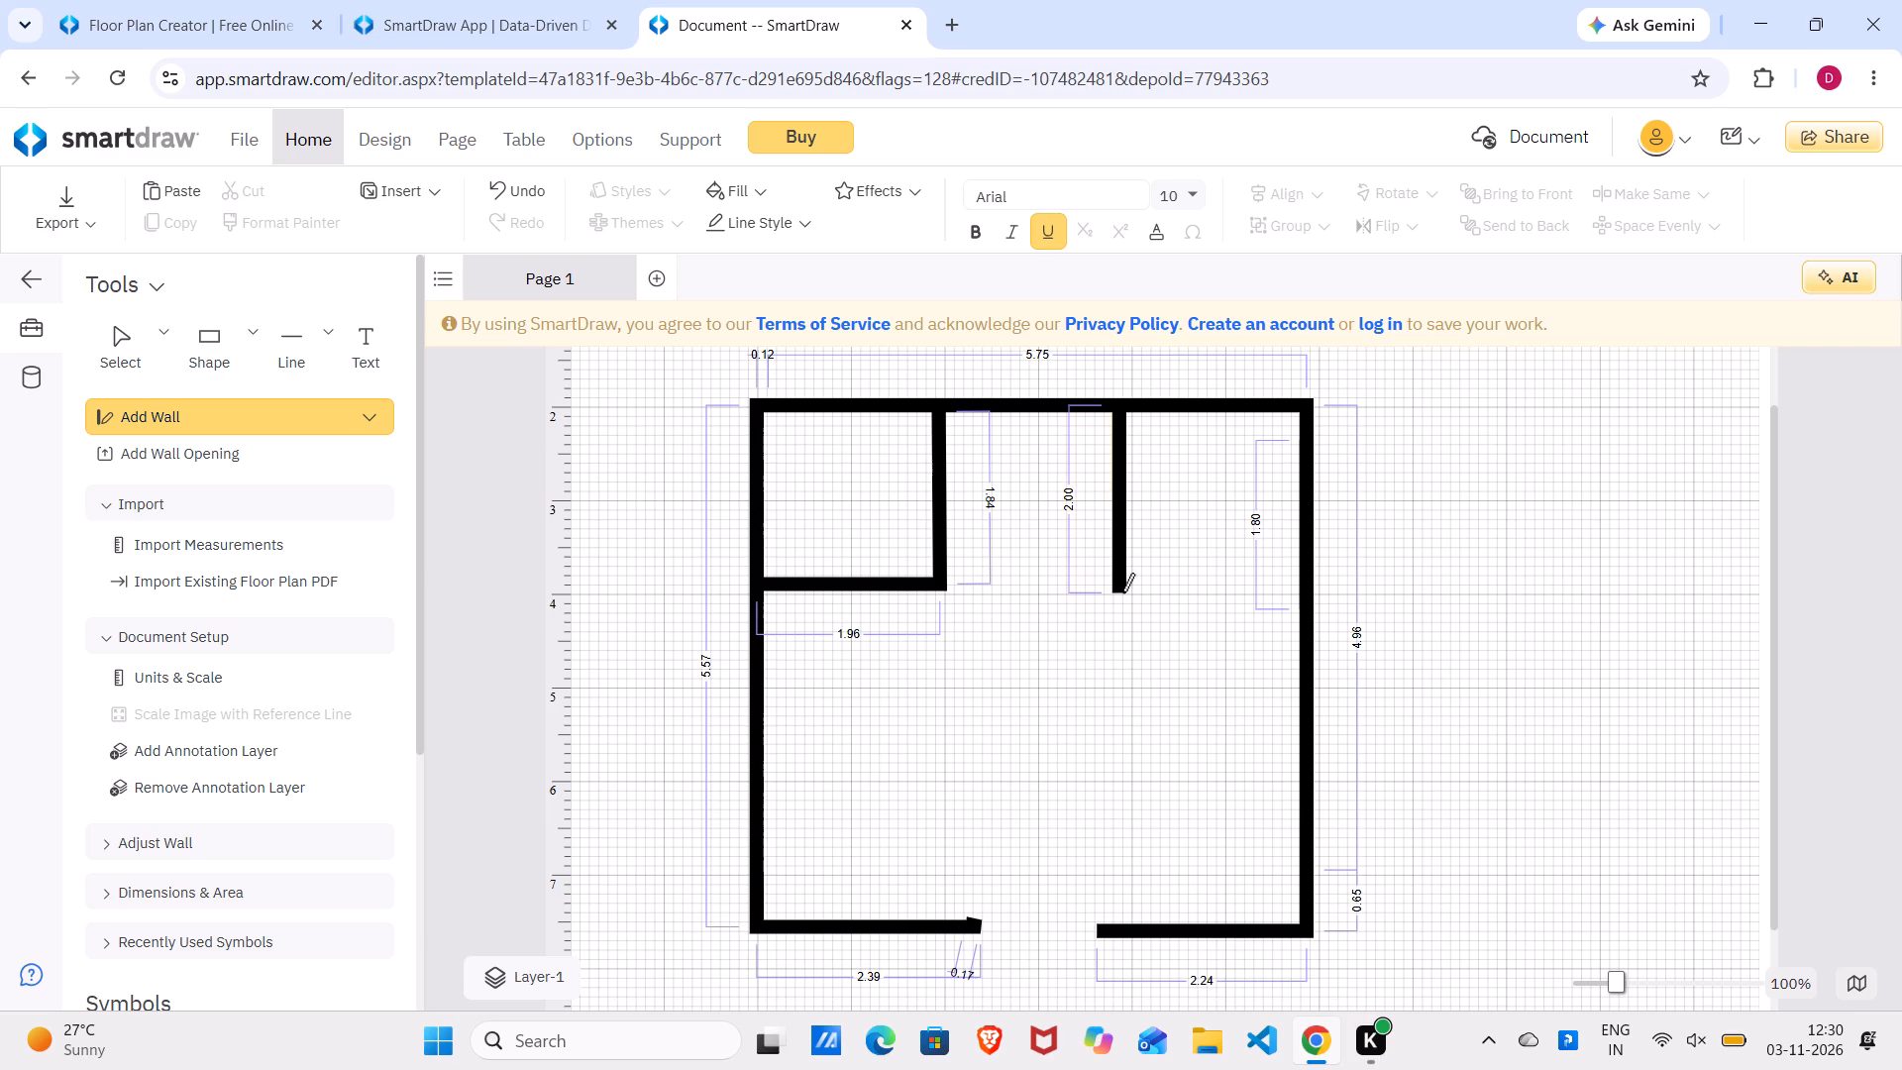
drag(1123, 584, 1274, 582)
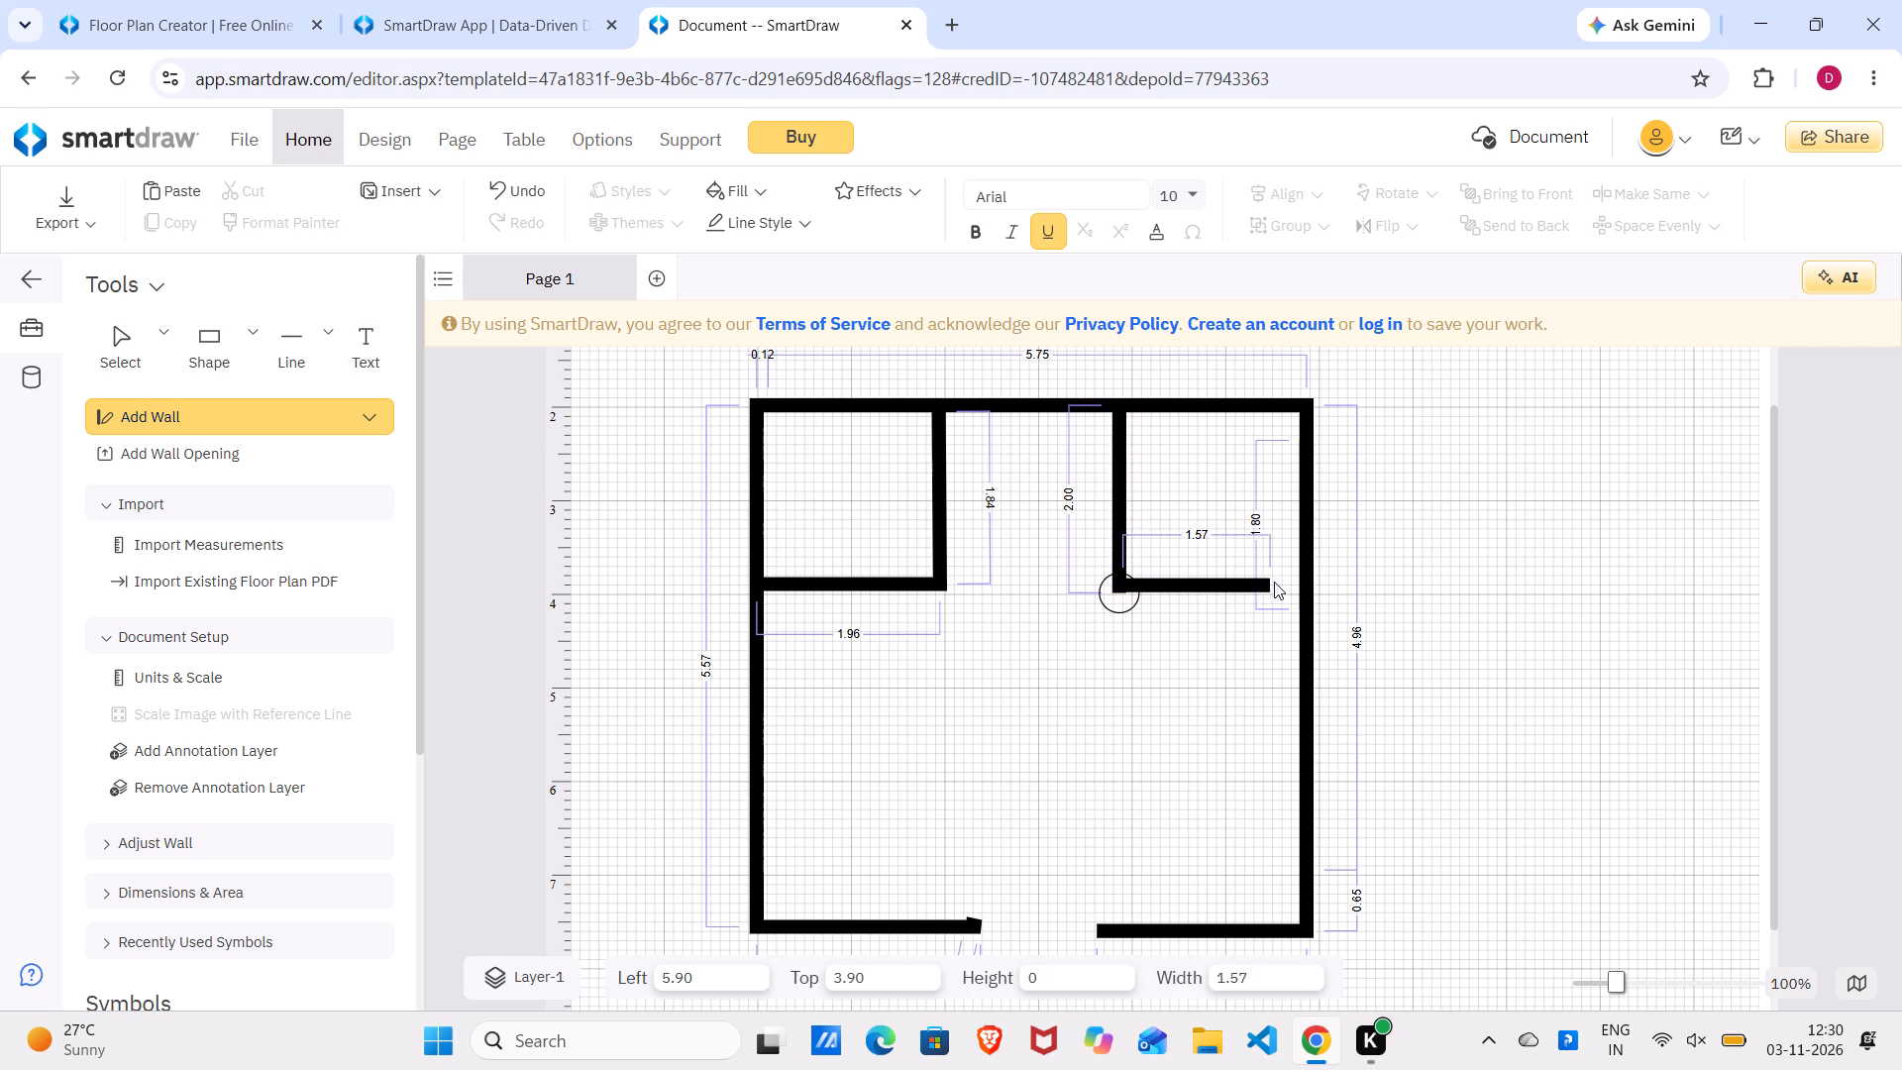
drag(1274, 582, 1290, 583)
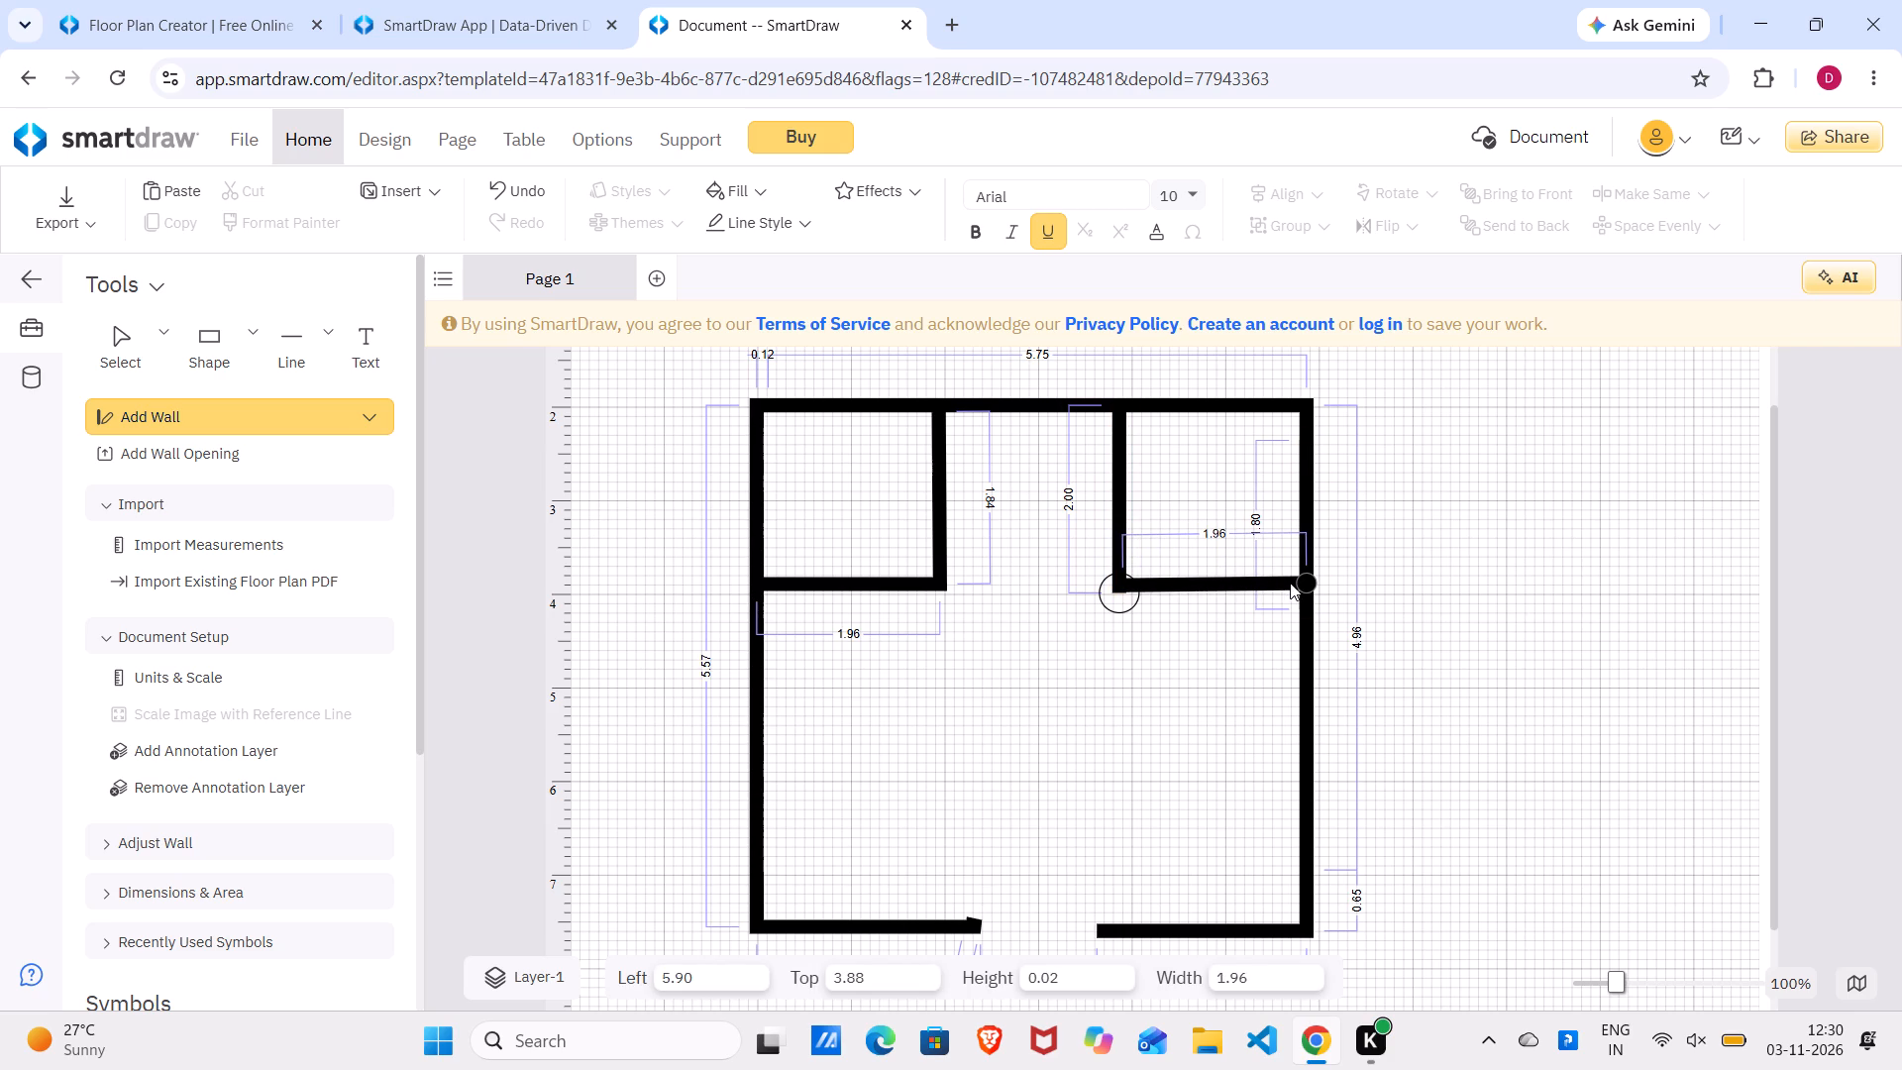
drag(1290, 583, 1292, 585)
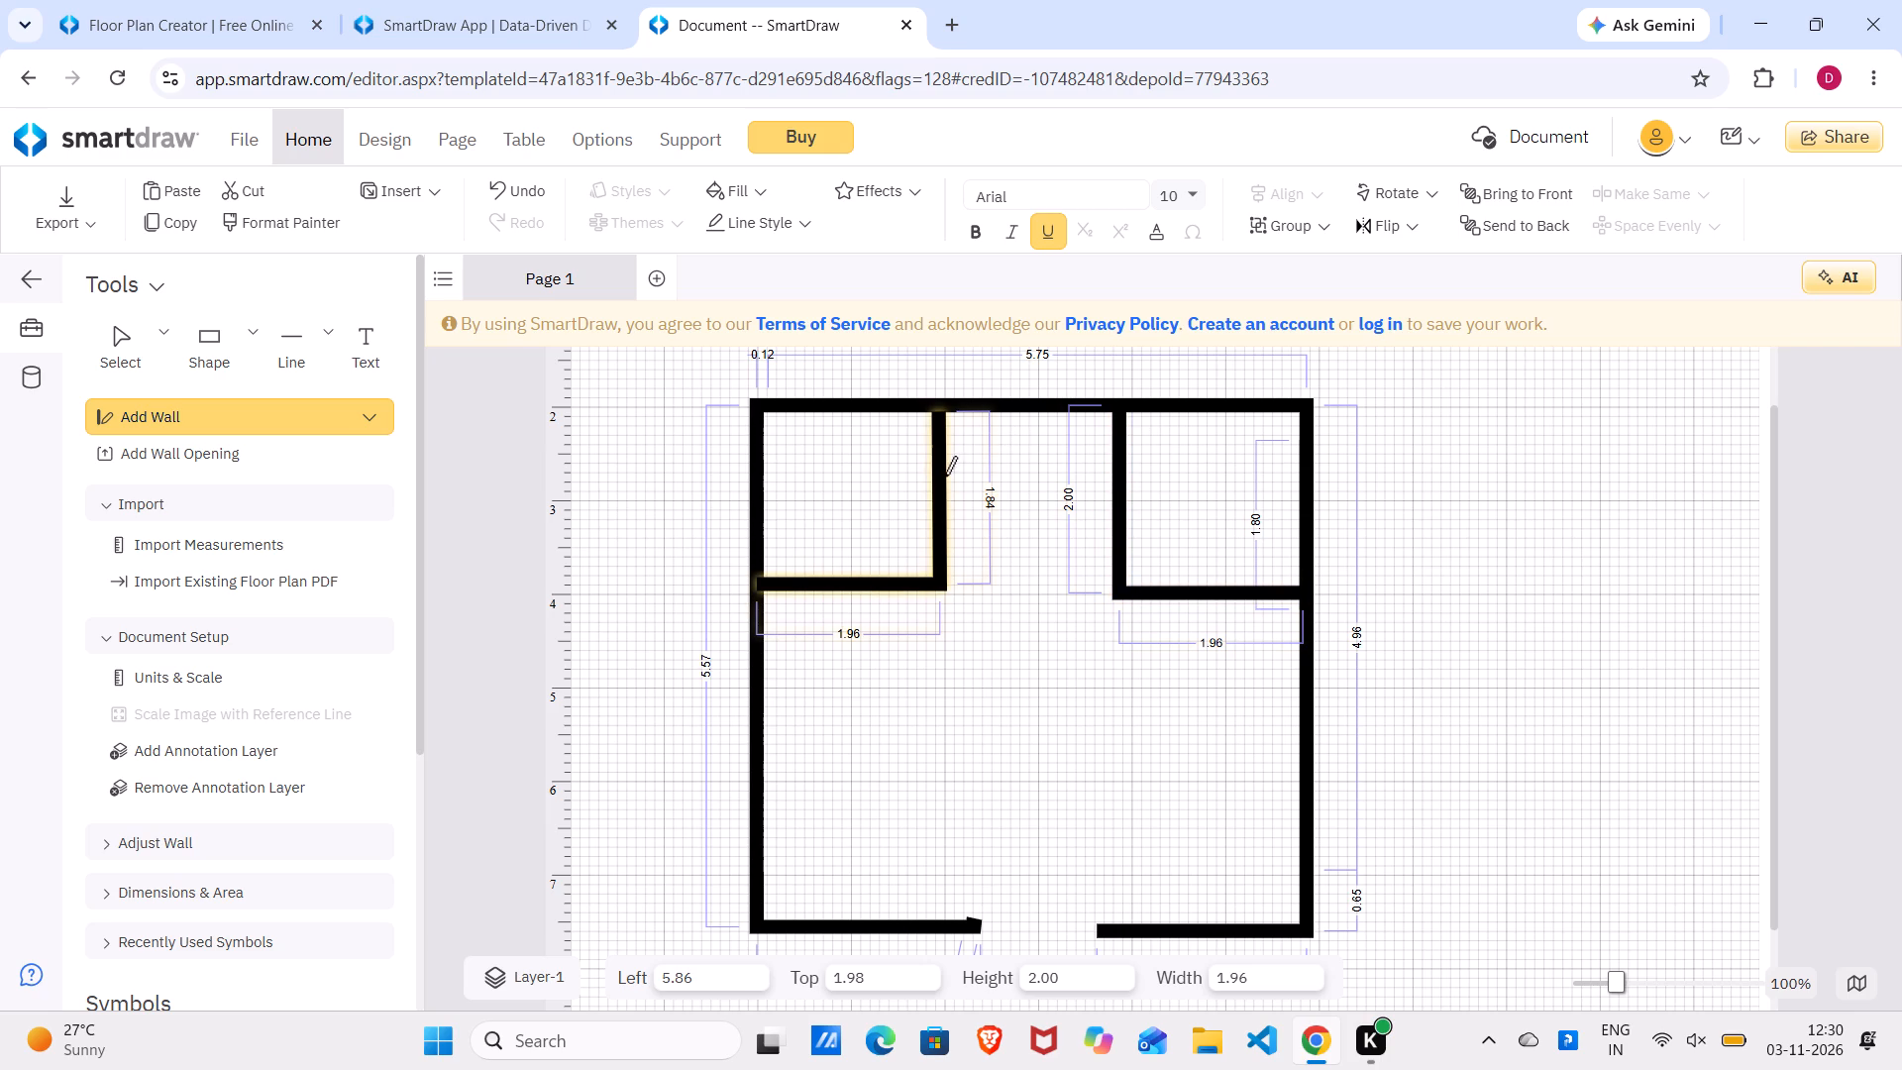
Draw two facing wall stubs between the upper rooms, about 0.85 long from the left room and about 0.75 long to the right room.
drag(946, 482, 999, 481)
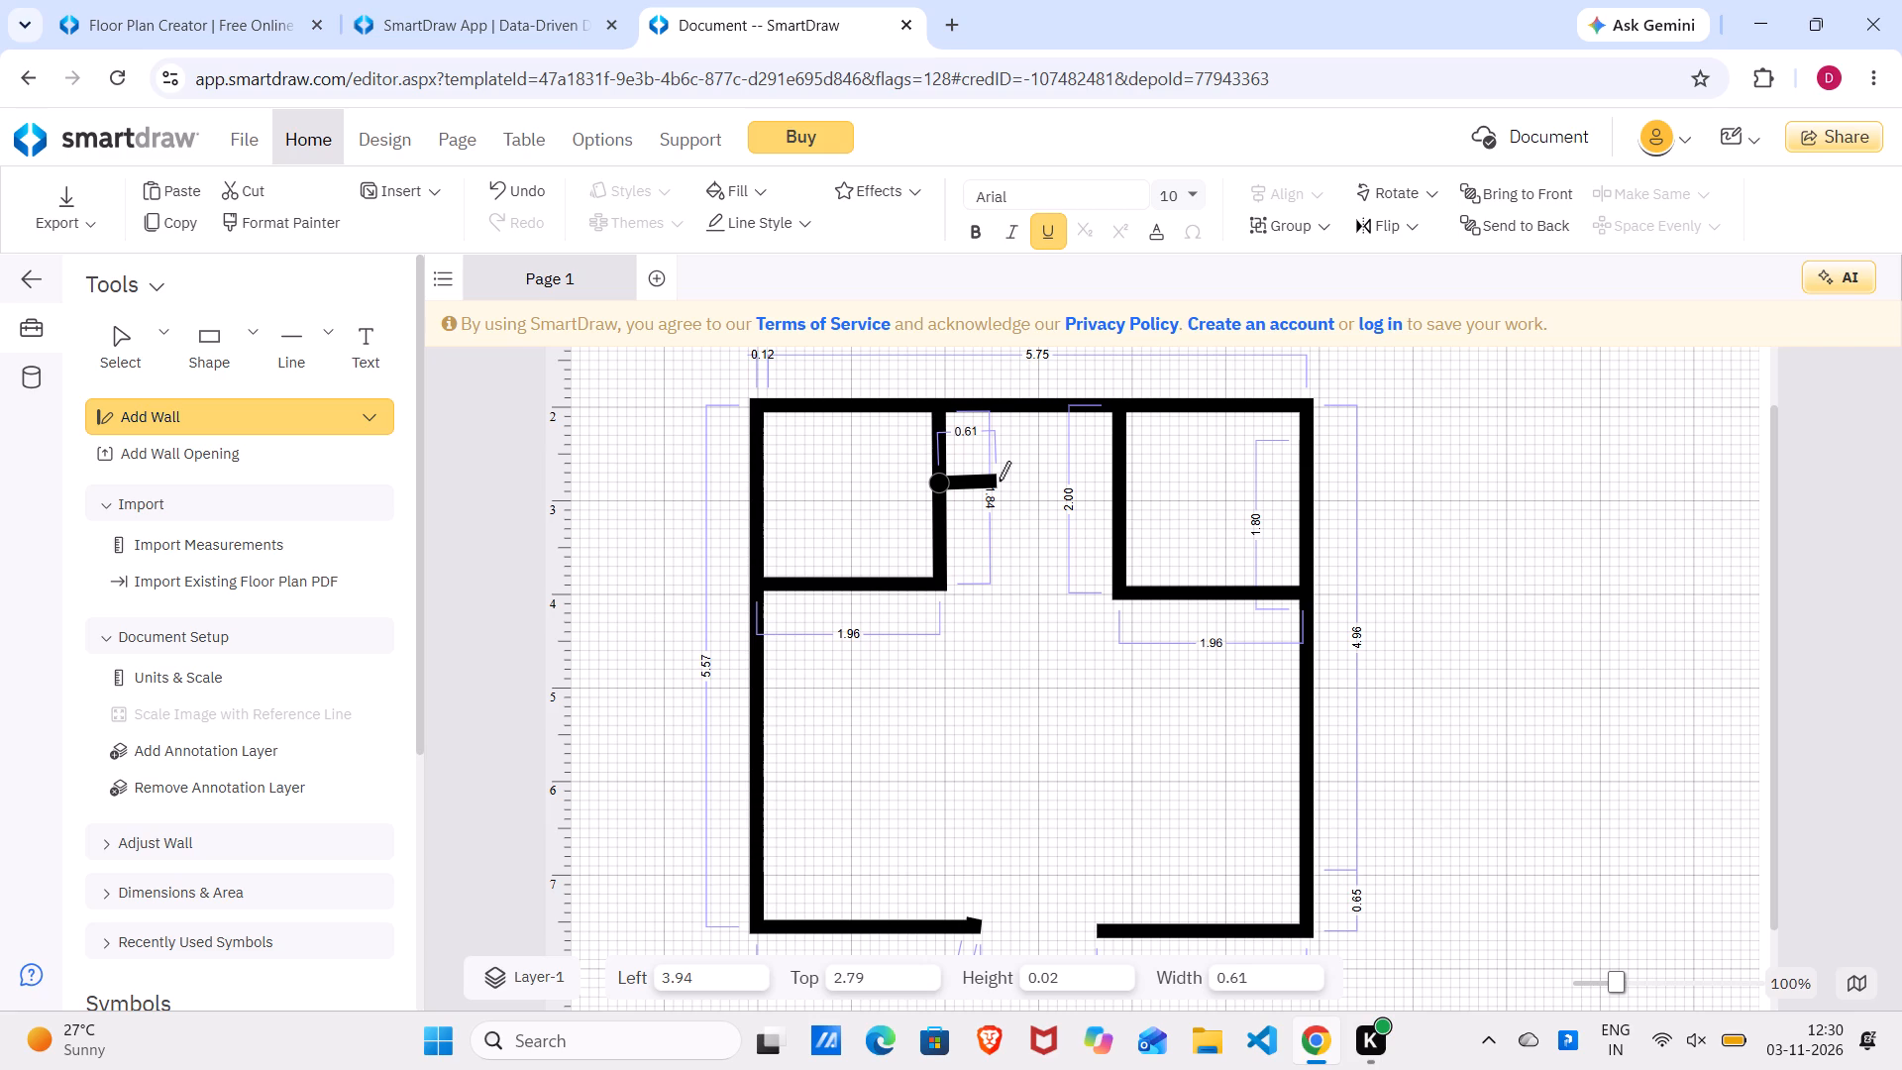
drag(999, 481, 1017, 481)
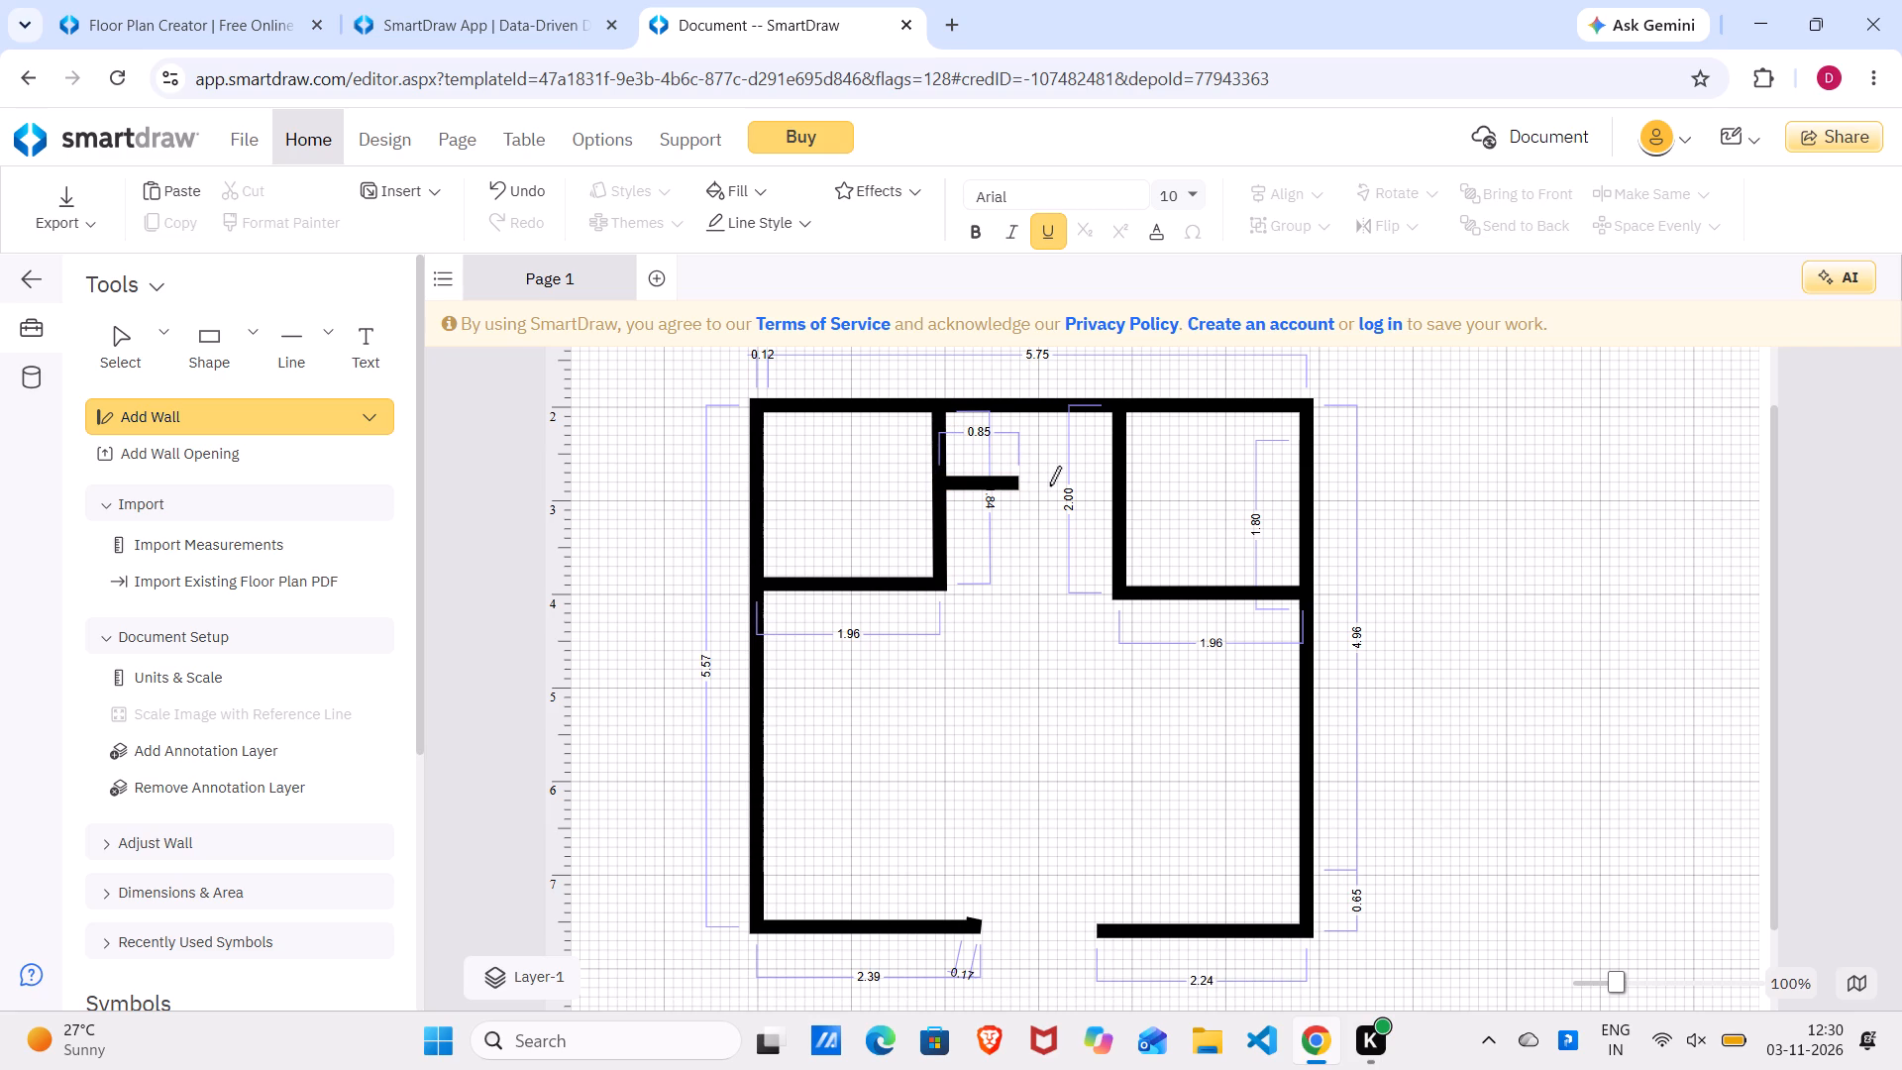
drag(1049, 485, 1069, 486)
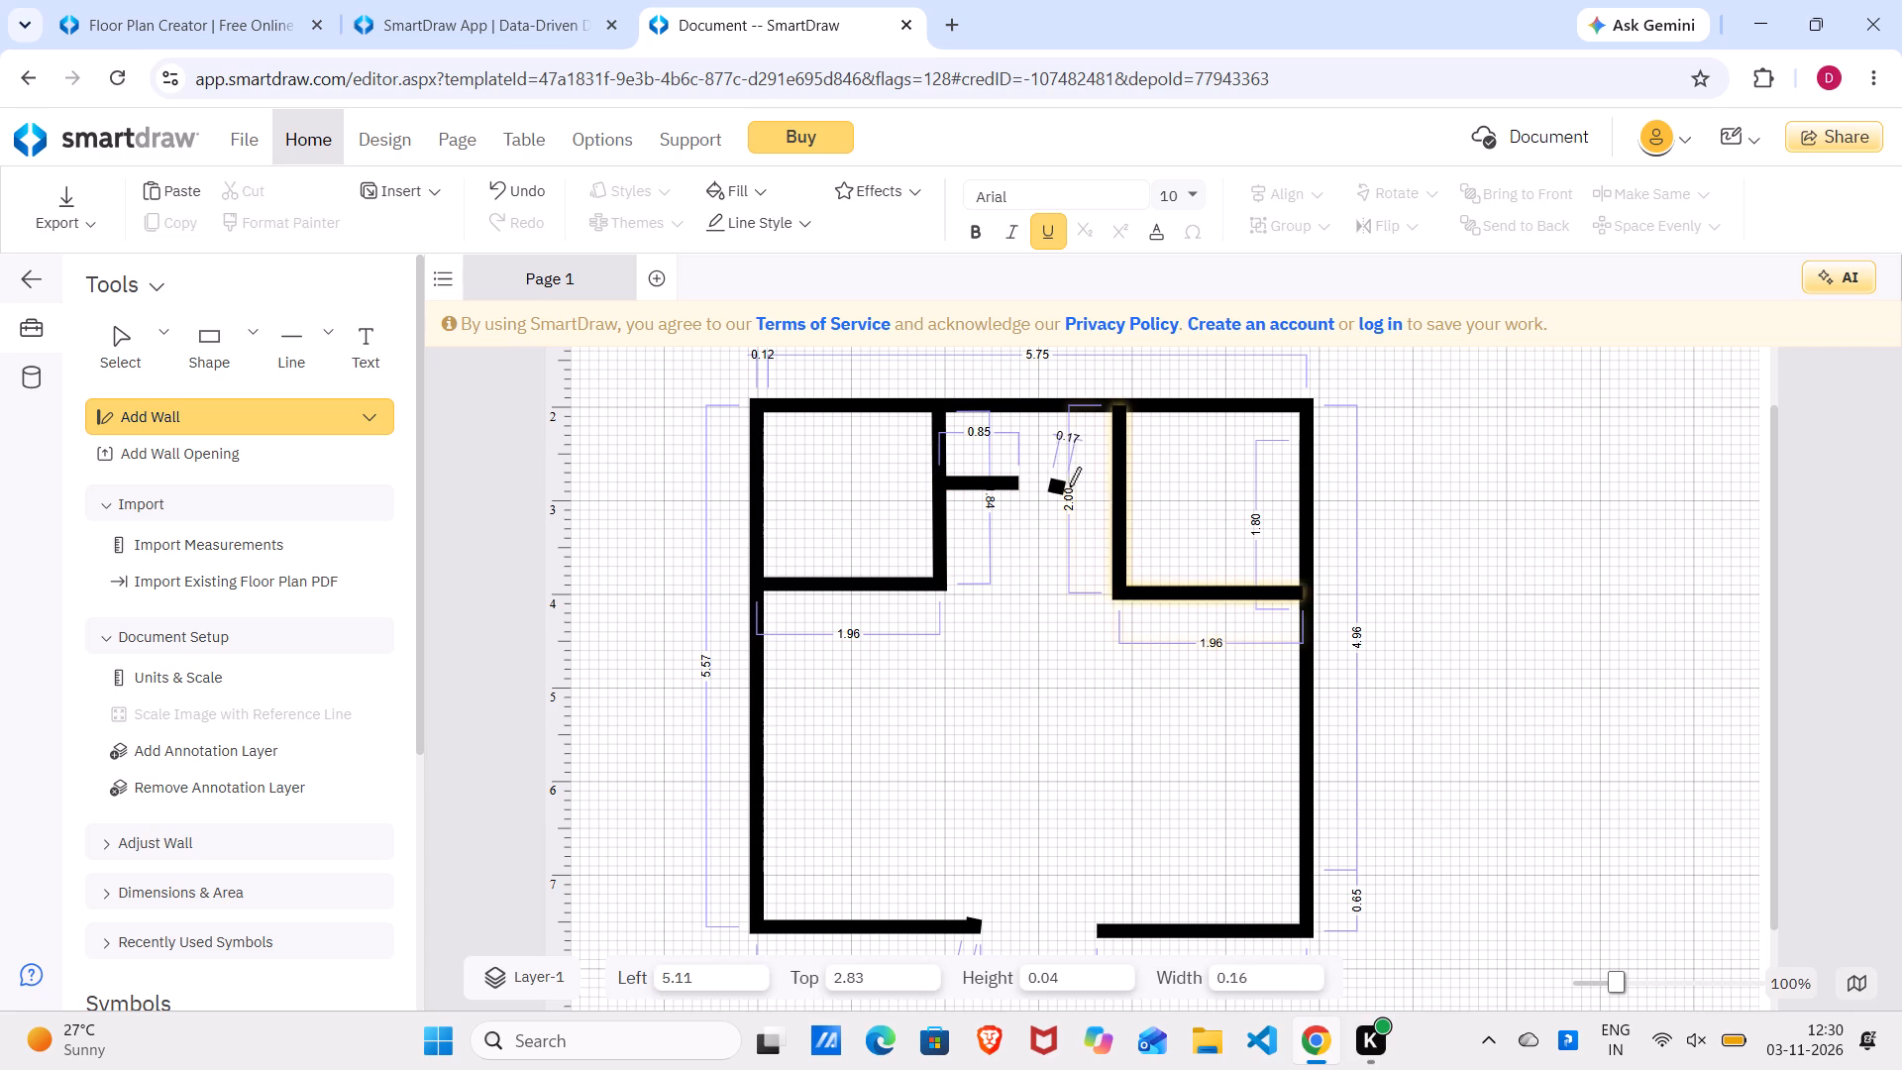
drag(1069, 486, 1106, 486)
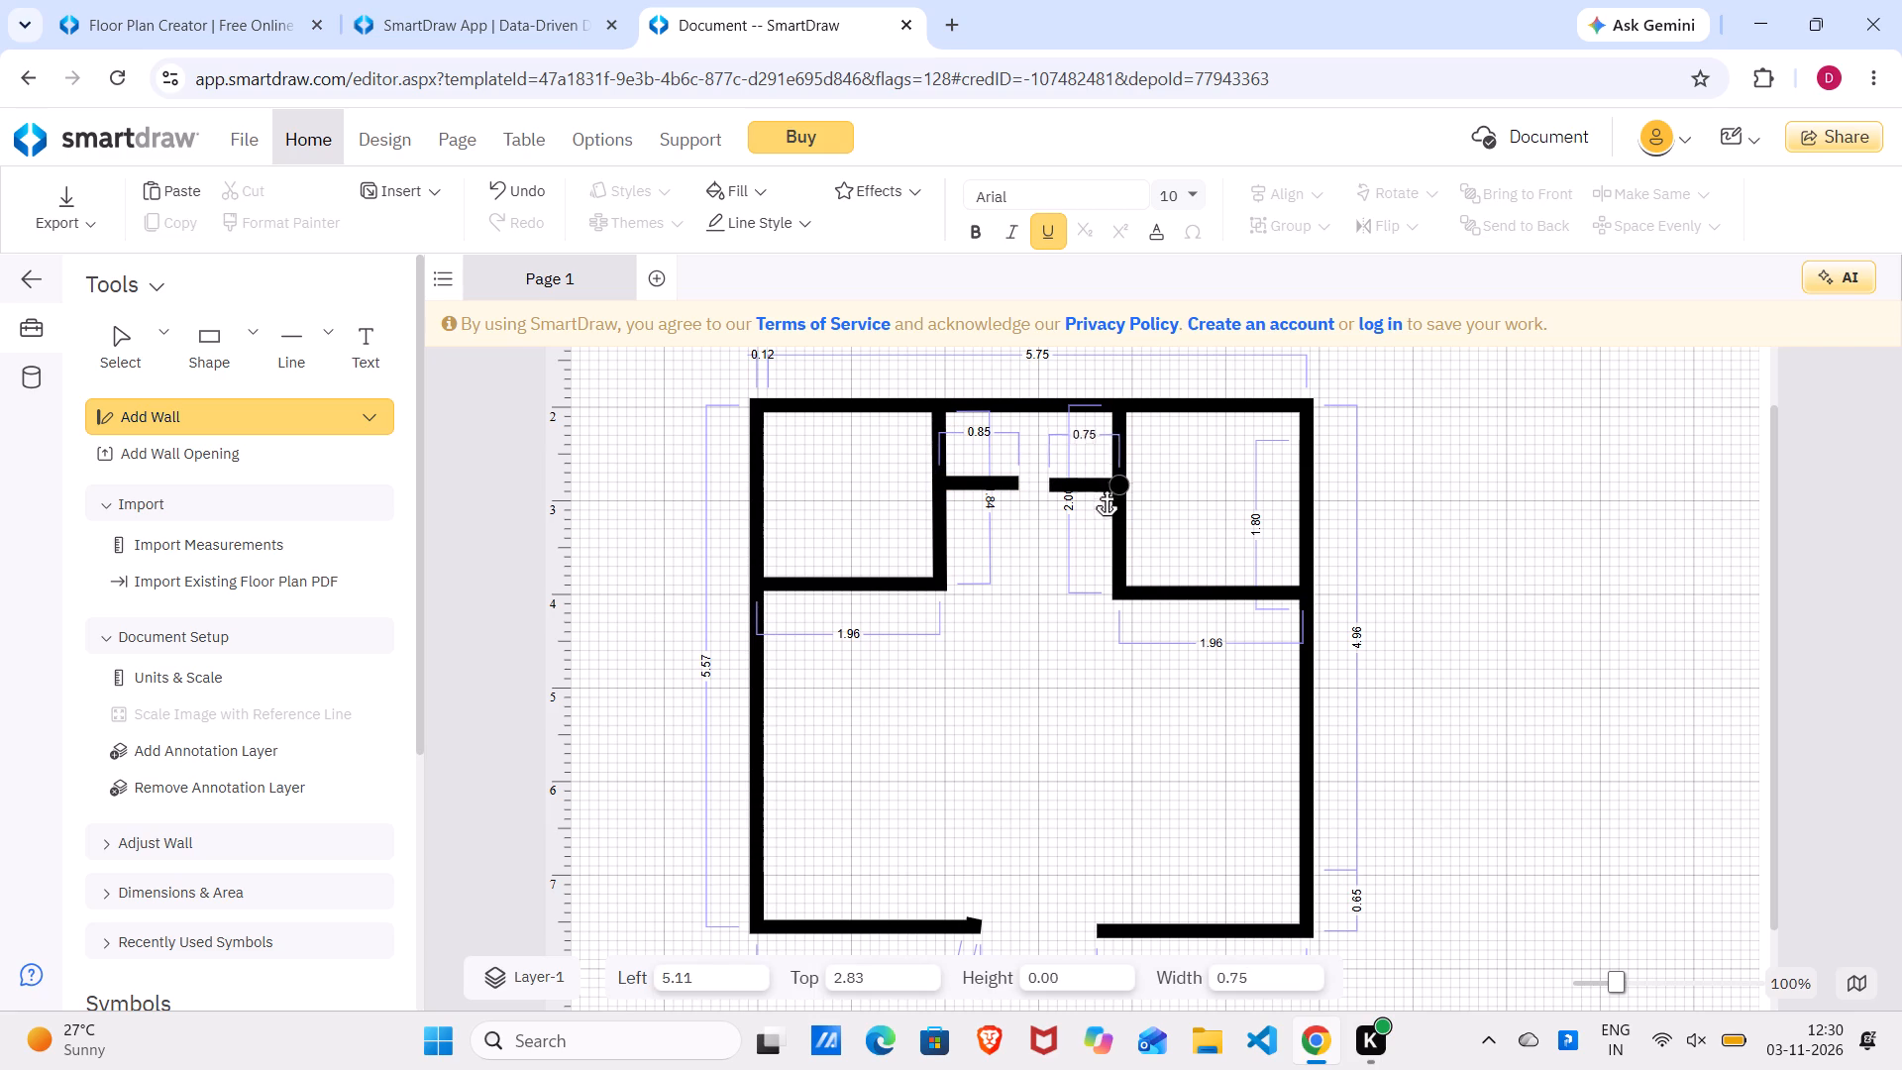
drag(1106, 486, 1103, 480)
drag(1103, 480, 1106, 486)
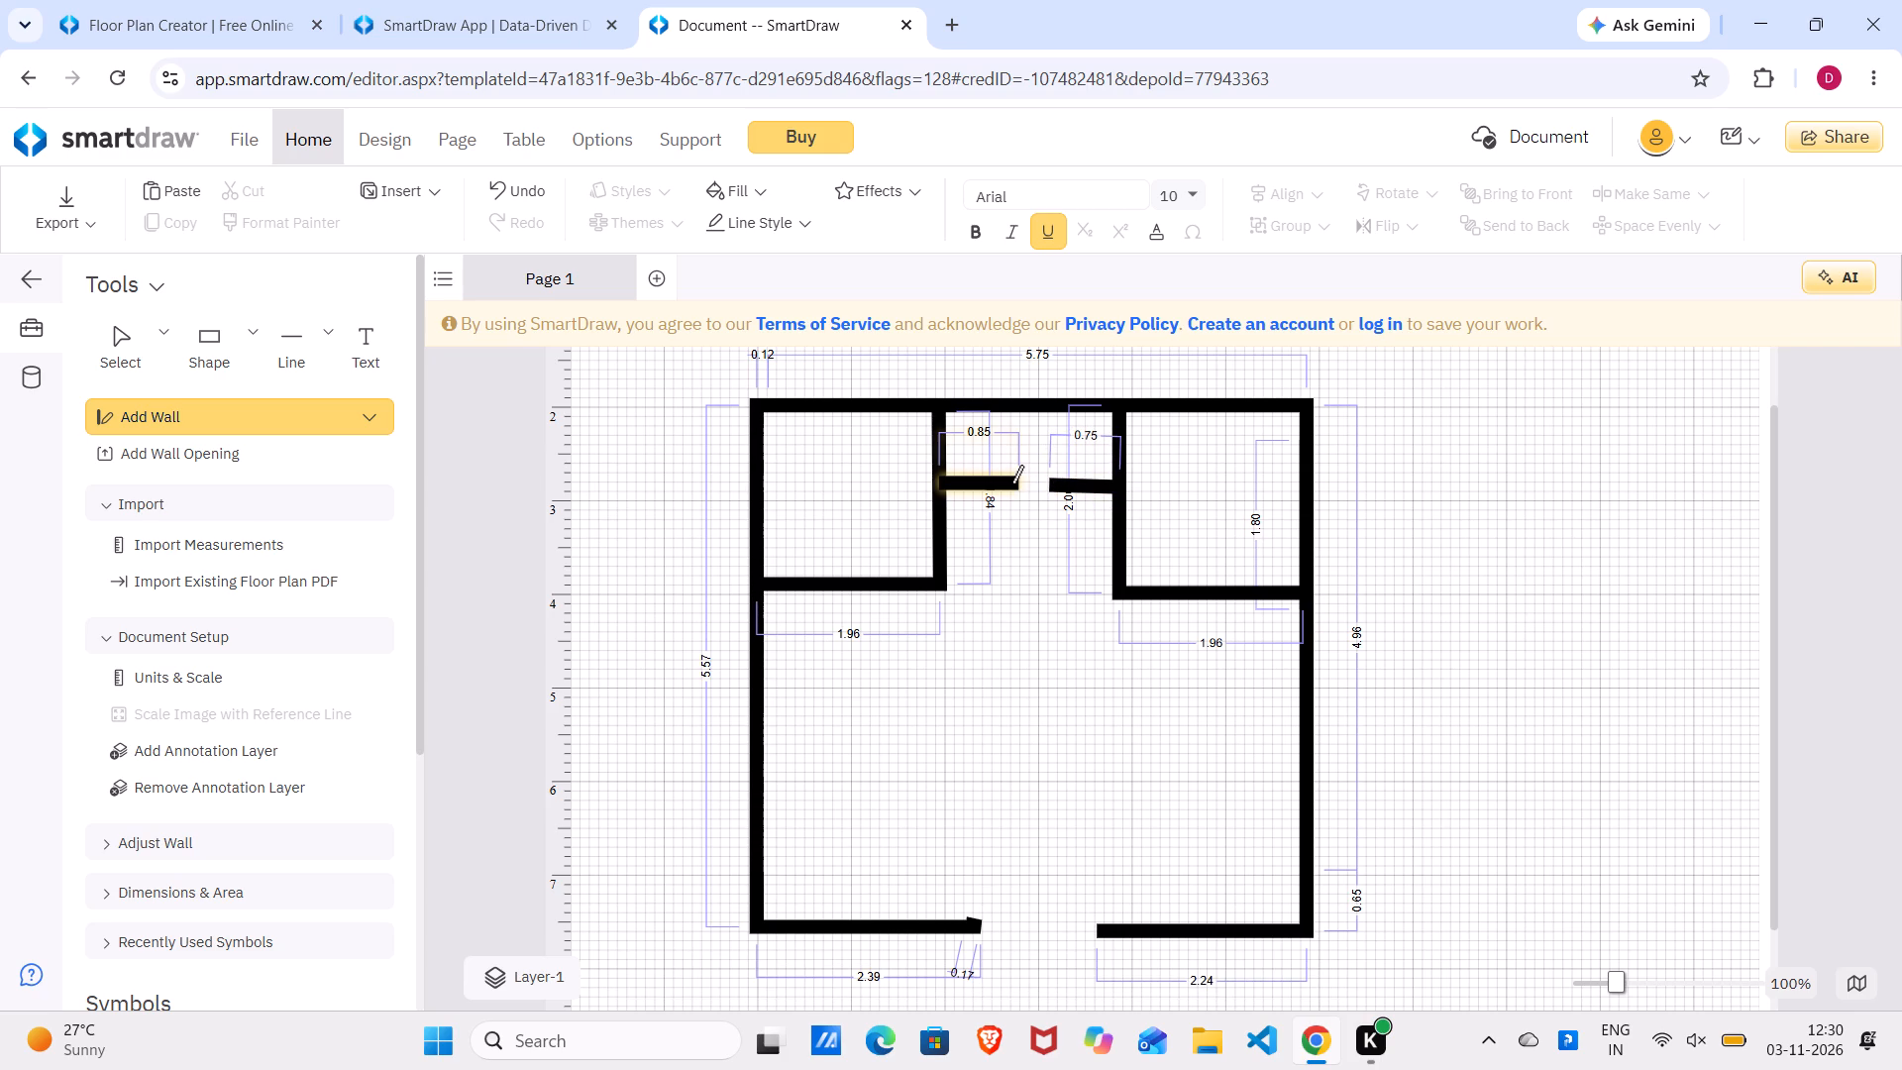
Join the free ends of both stubs to the top wall with near-vertical walls about 0.85 long.
drag(1011, 484, 1012, 419)
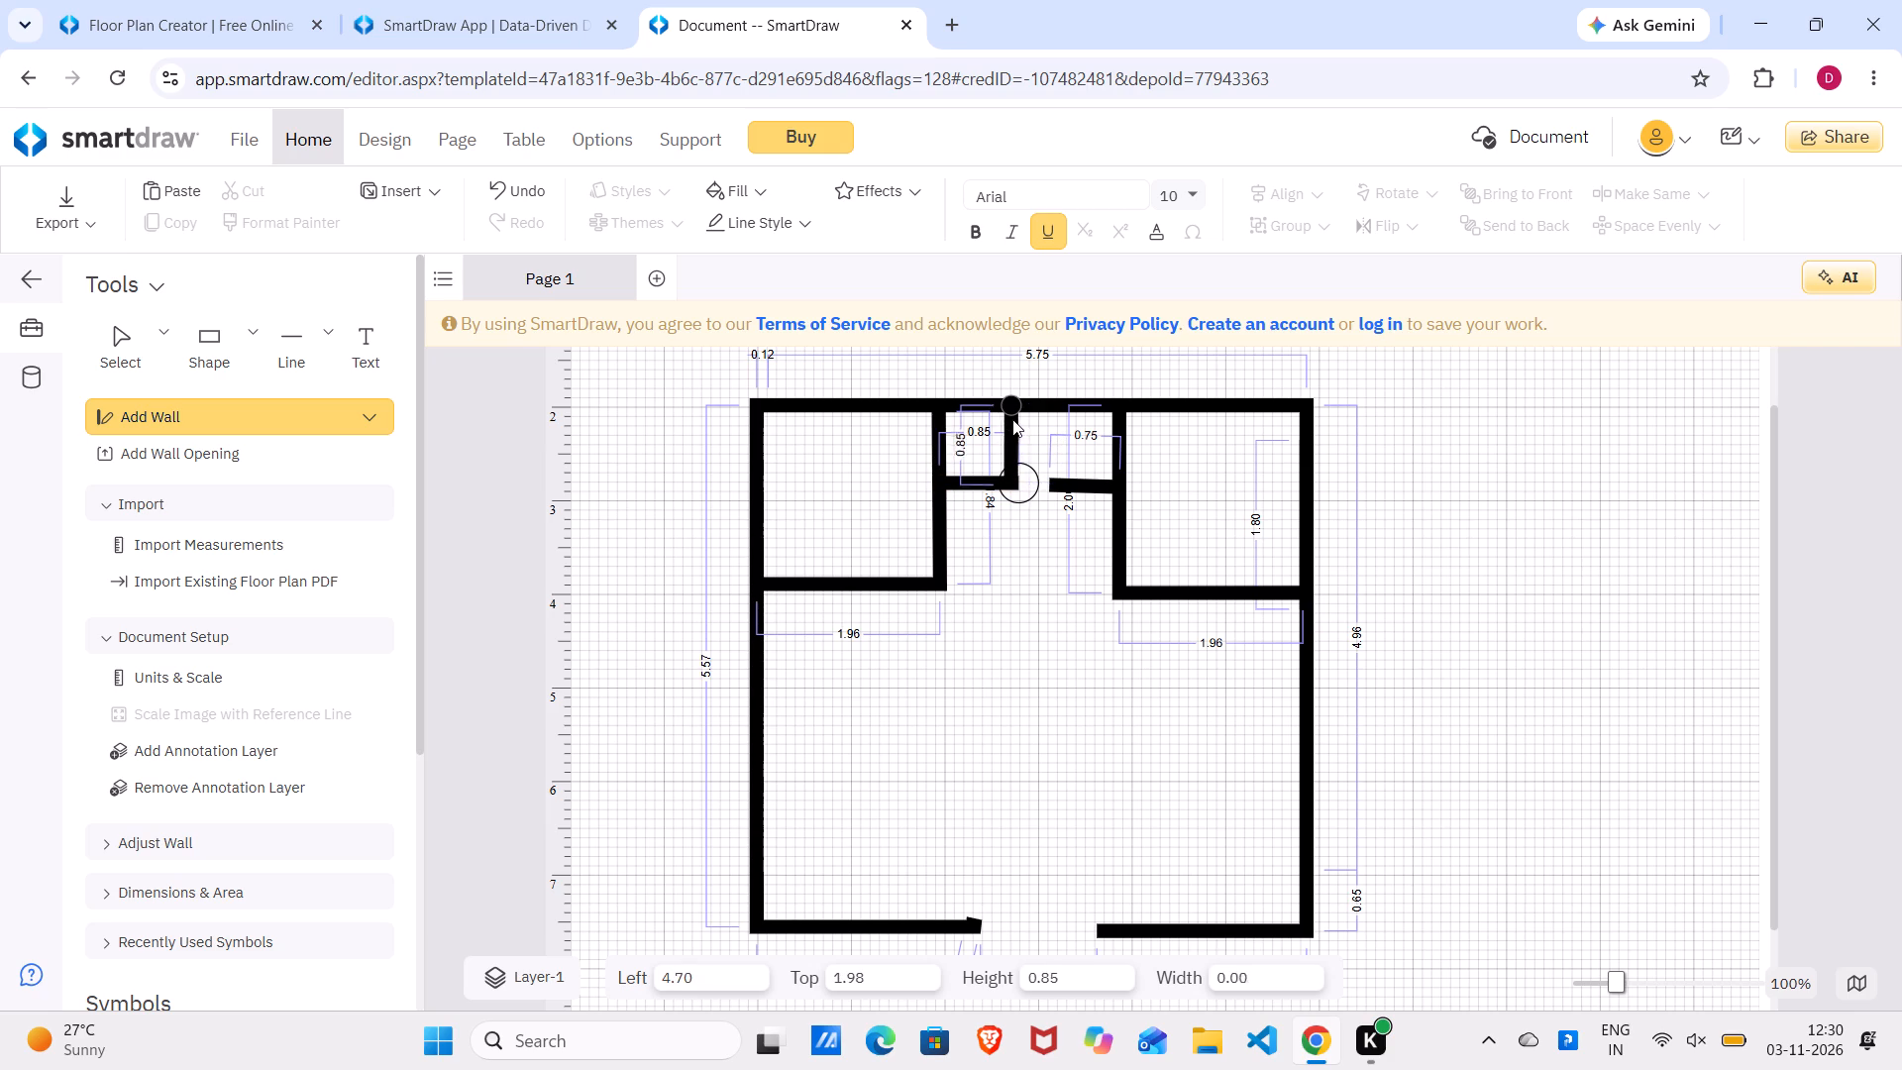
drag(1012, 419, 1013, 420)
click(1013, 420)
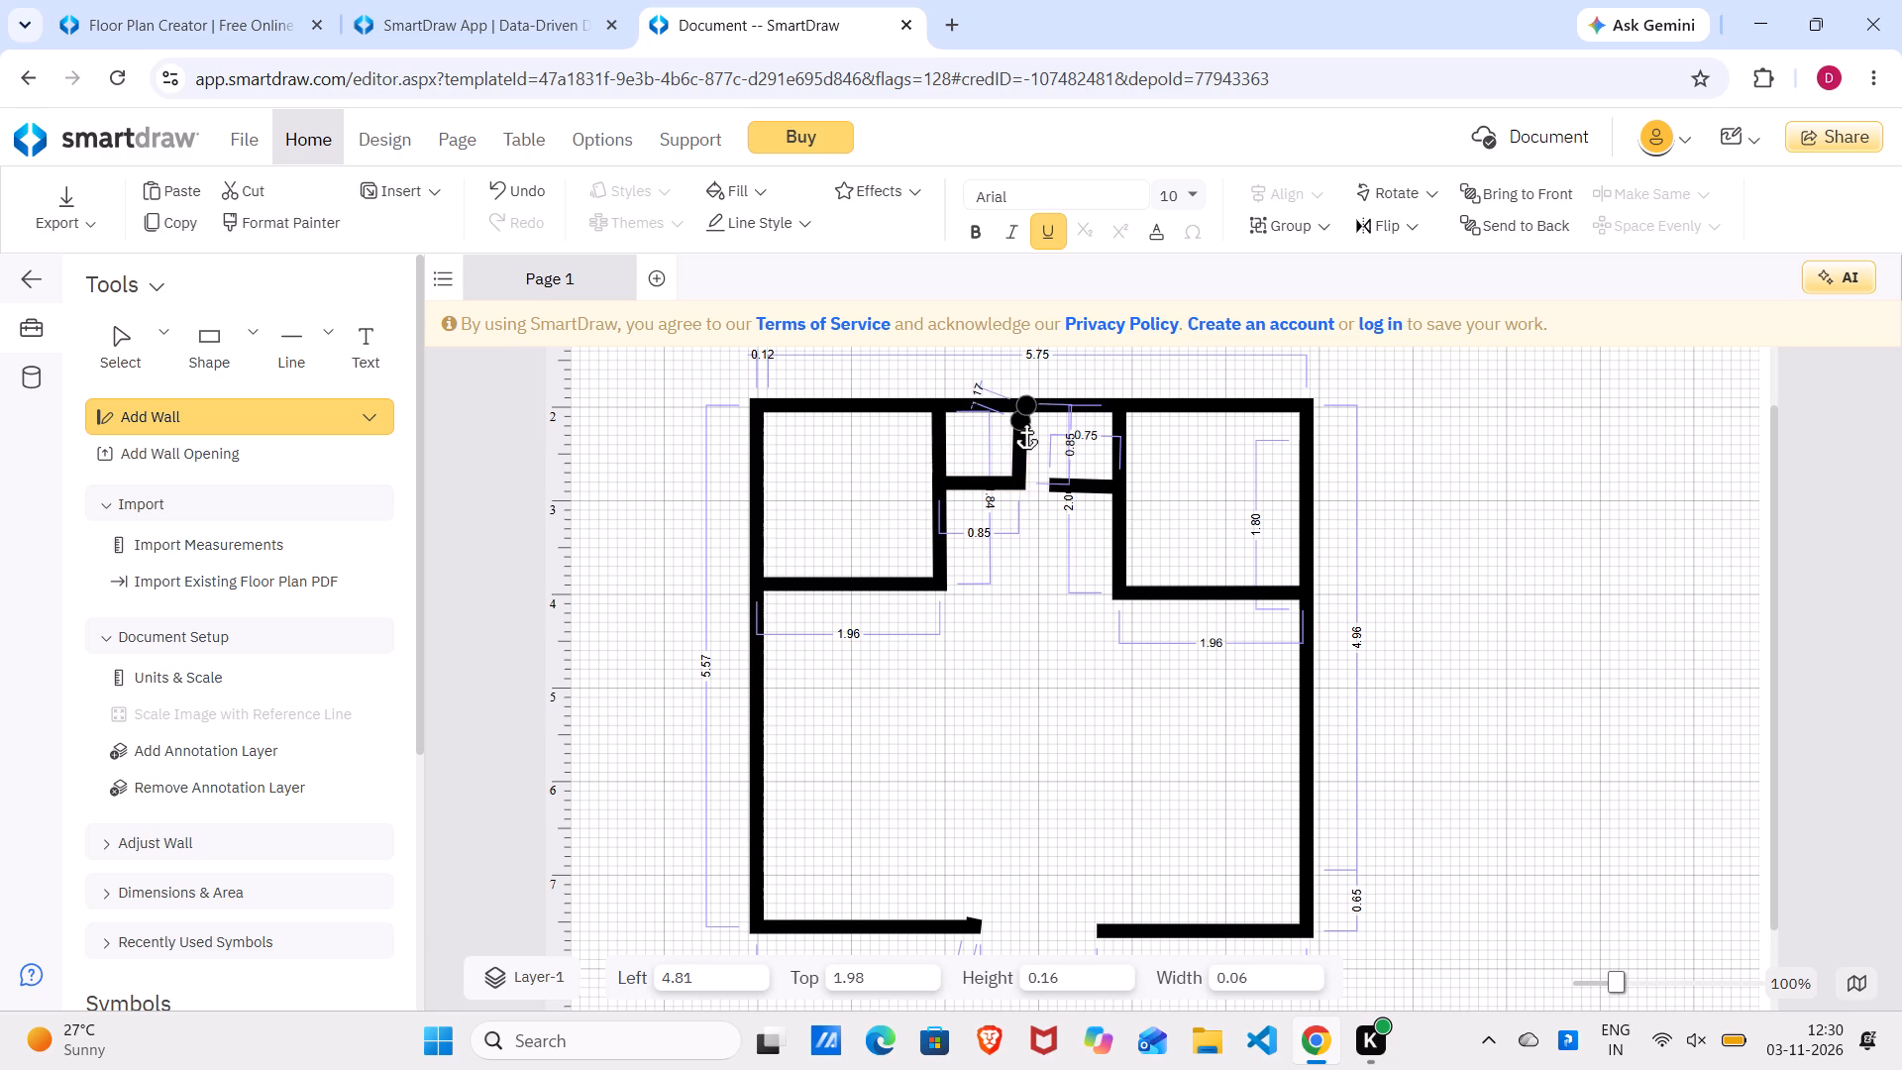
click(1018, 417)
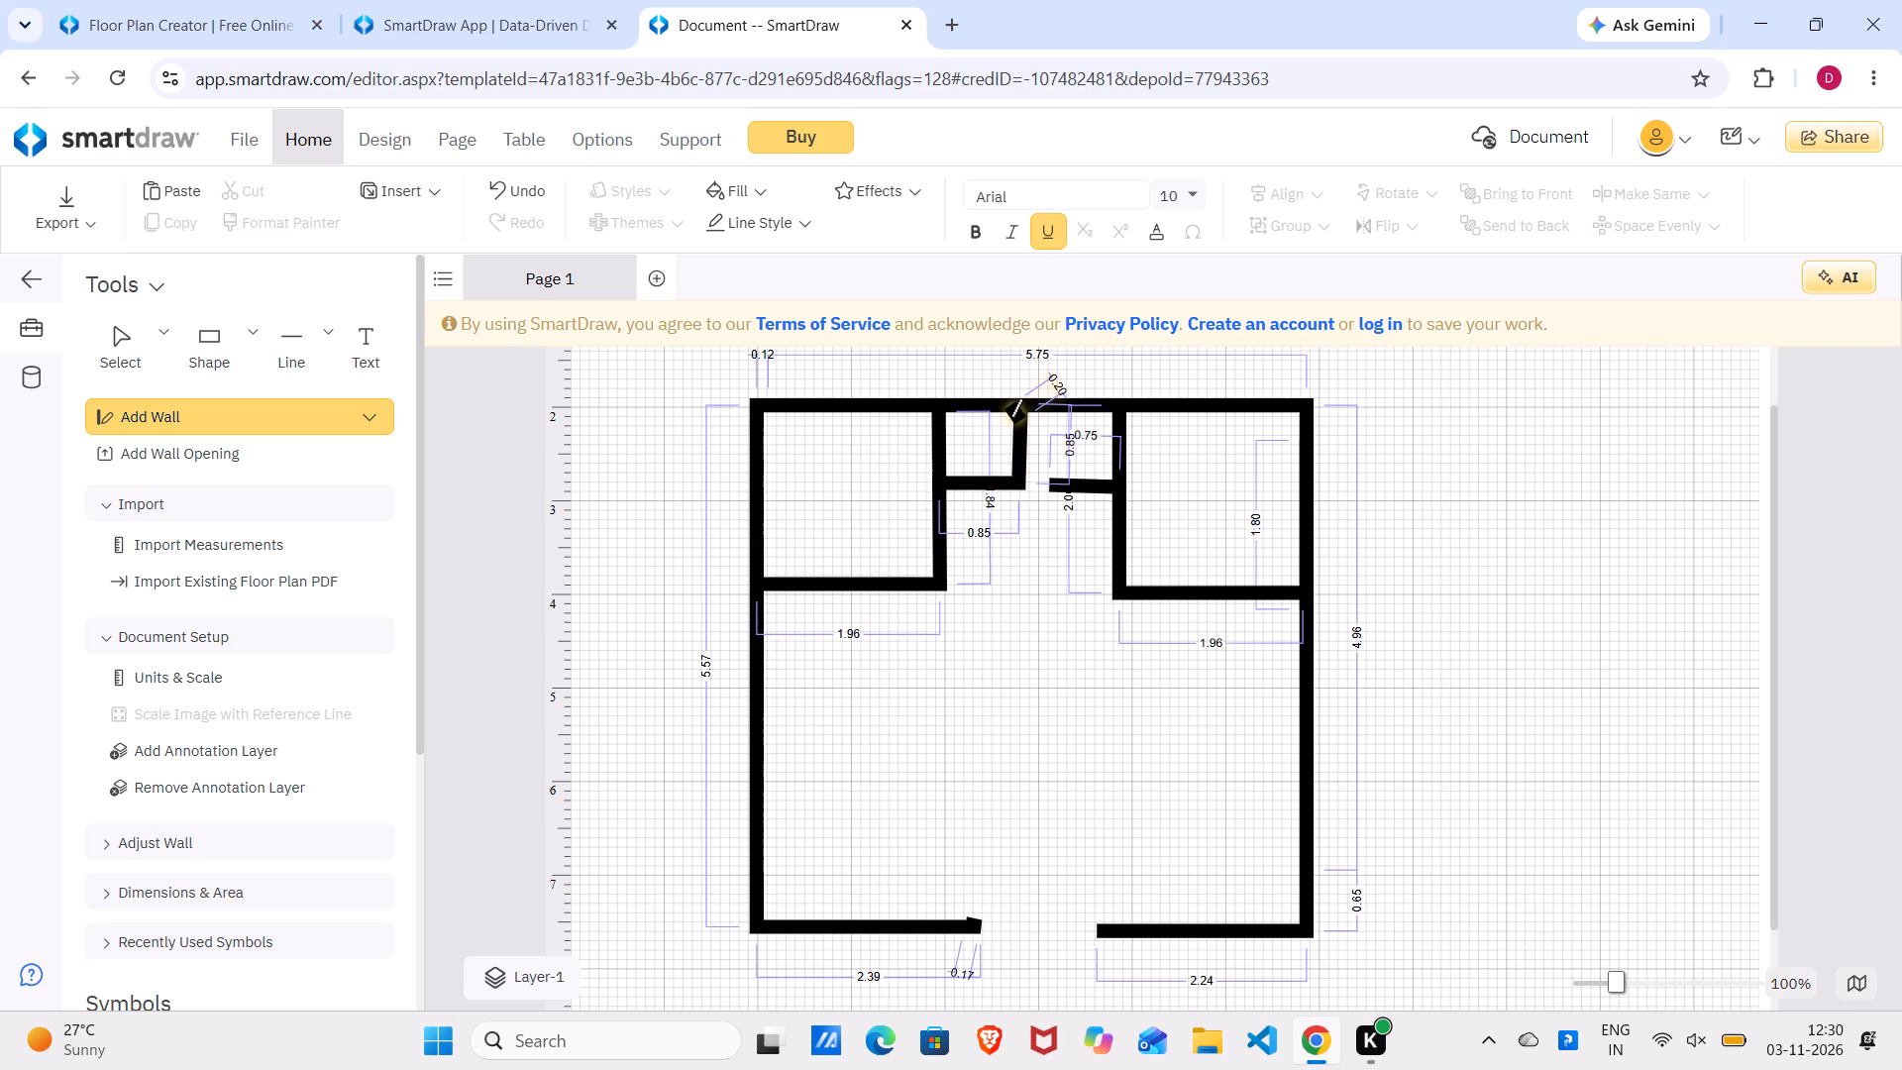
click(1065, 390)
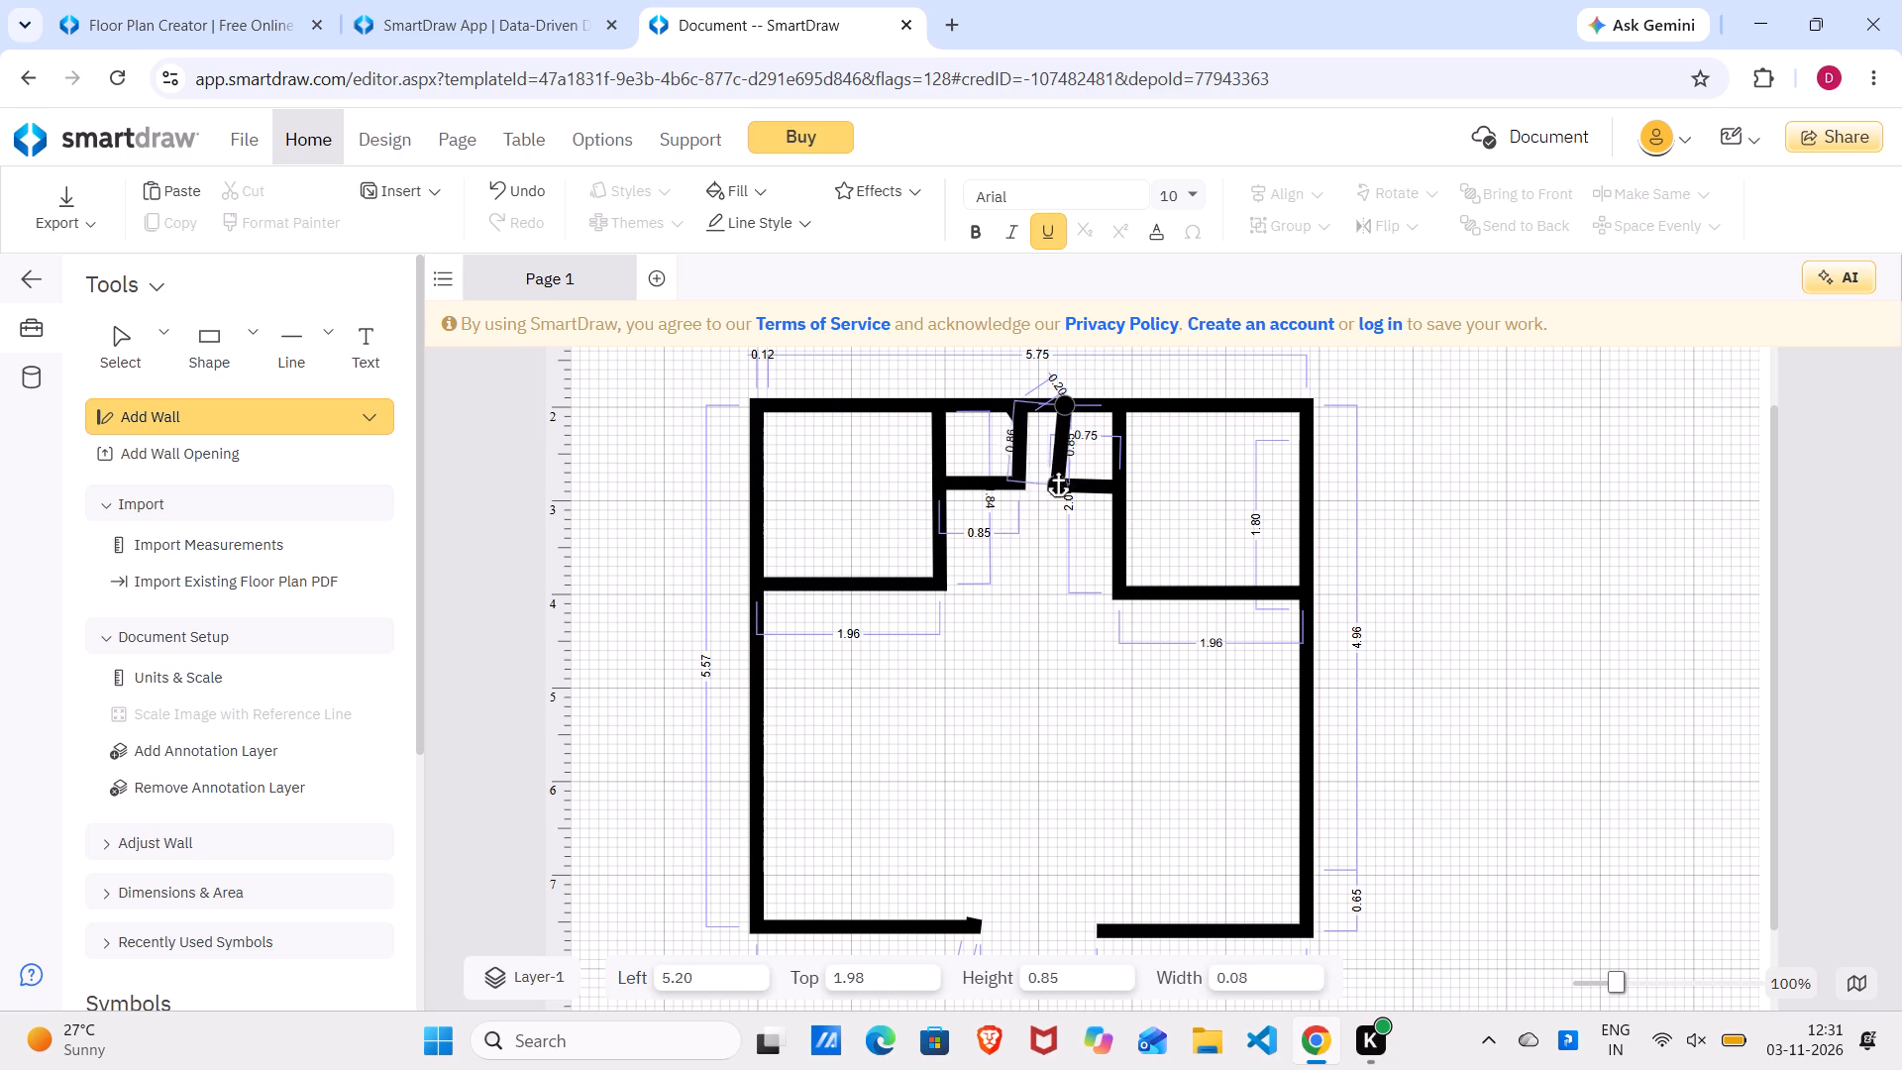
click(1061, 484)
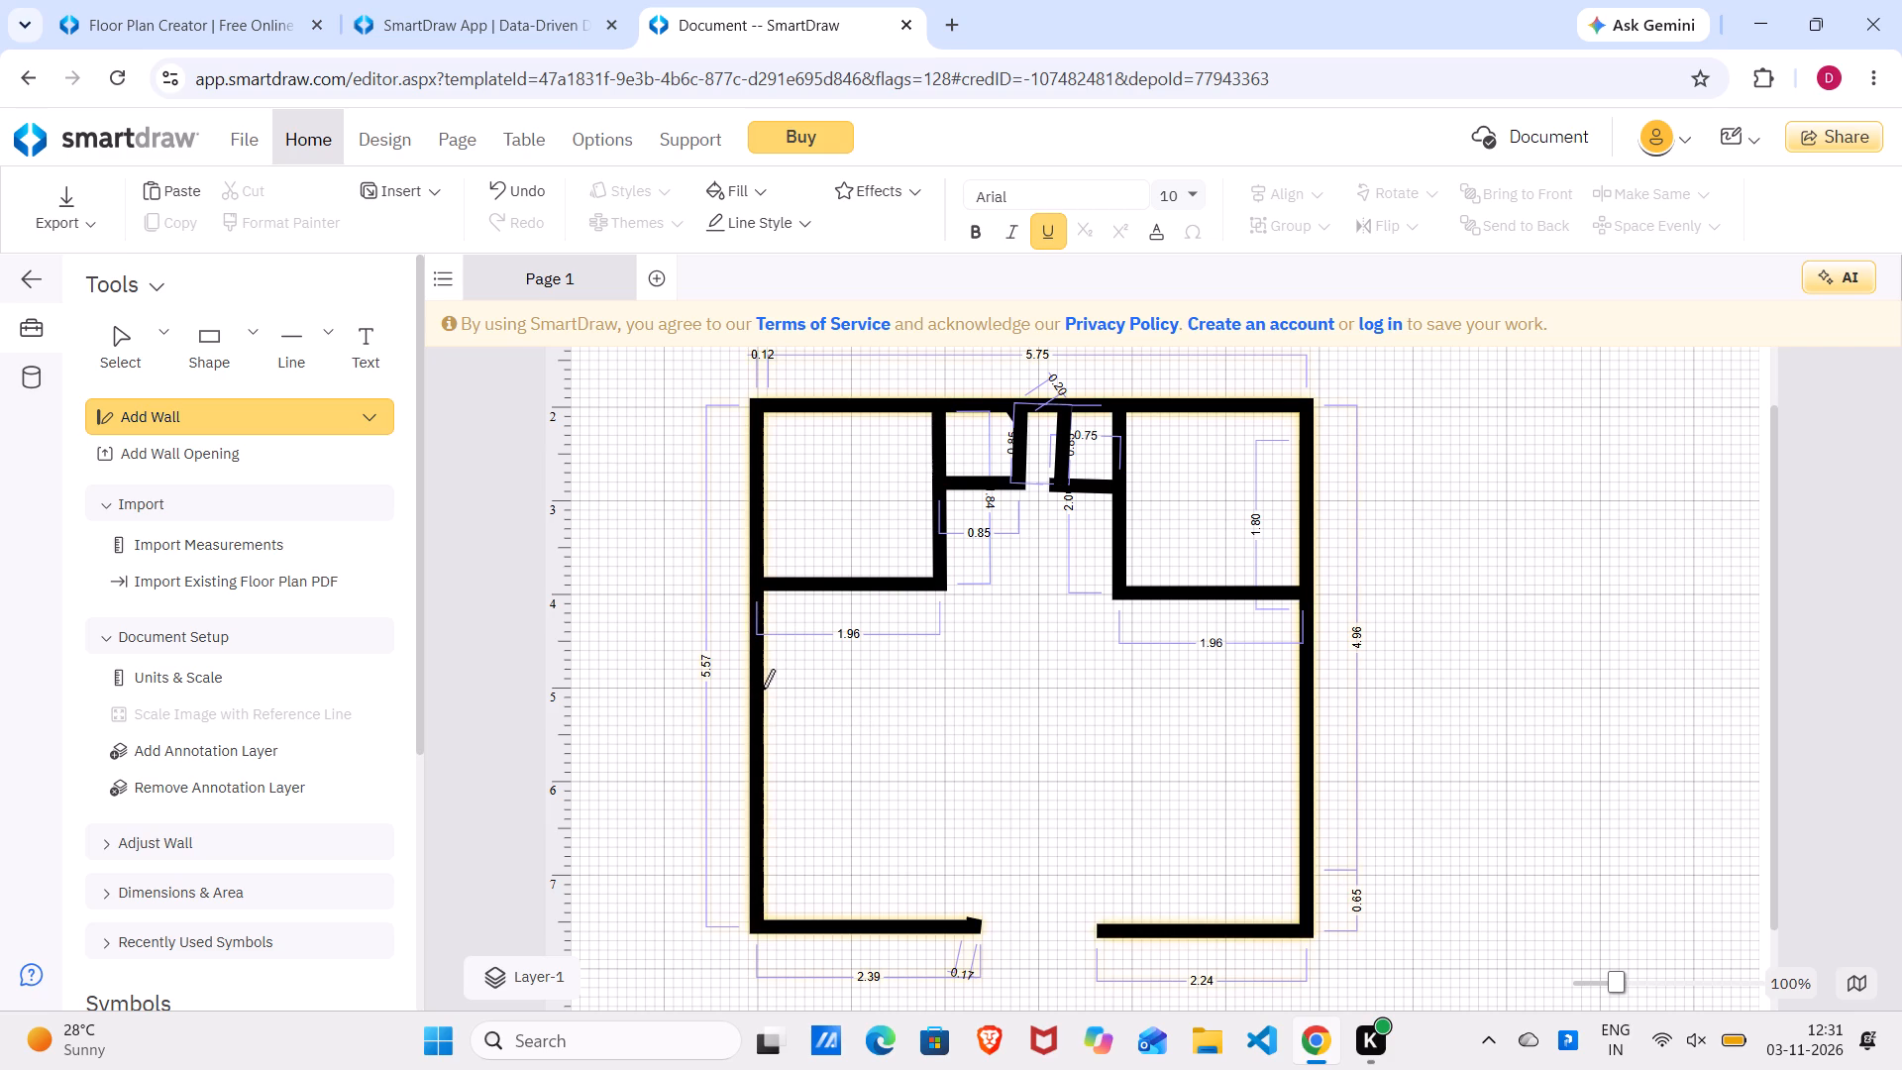
Draw a horizontal wall about 2.05 long inward from the left outer wall, below the upper left room.
drag(763, 689, 908, 686)
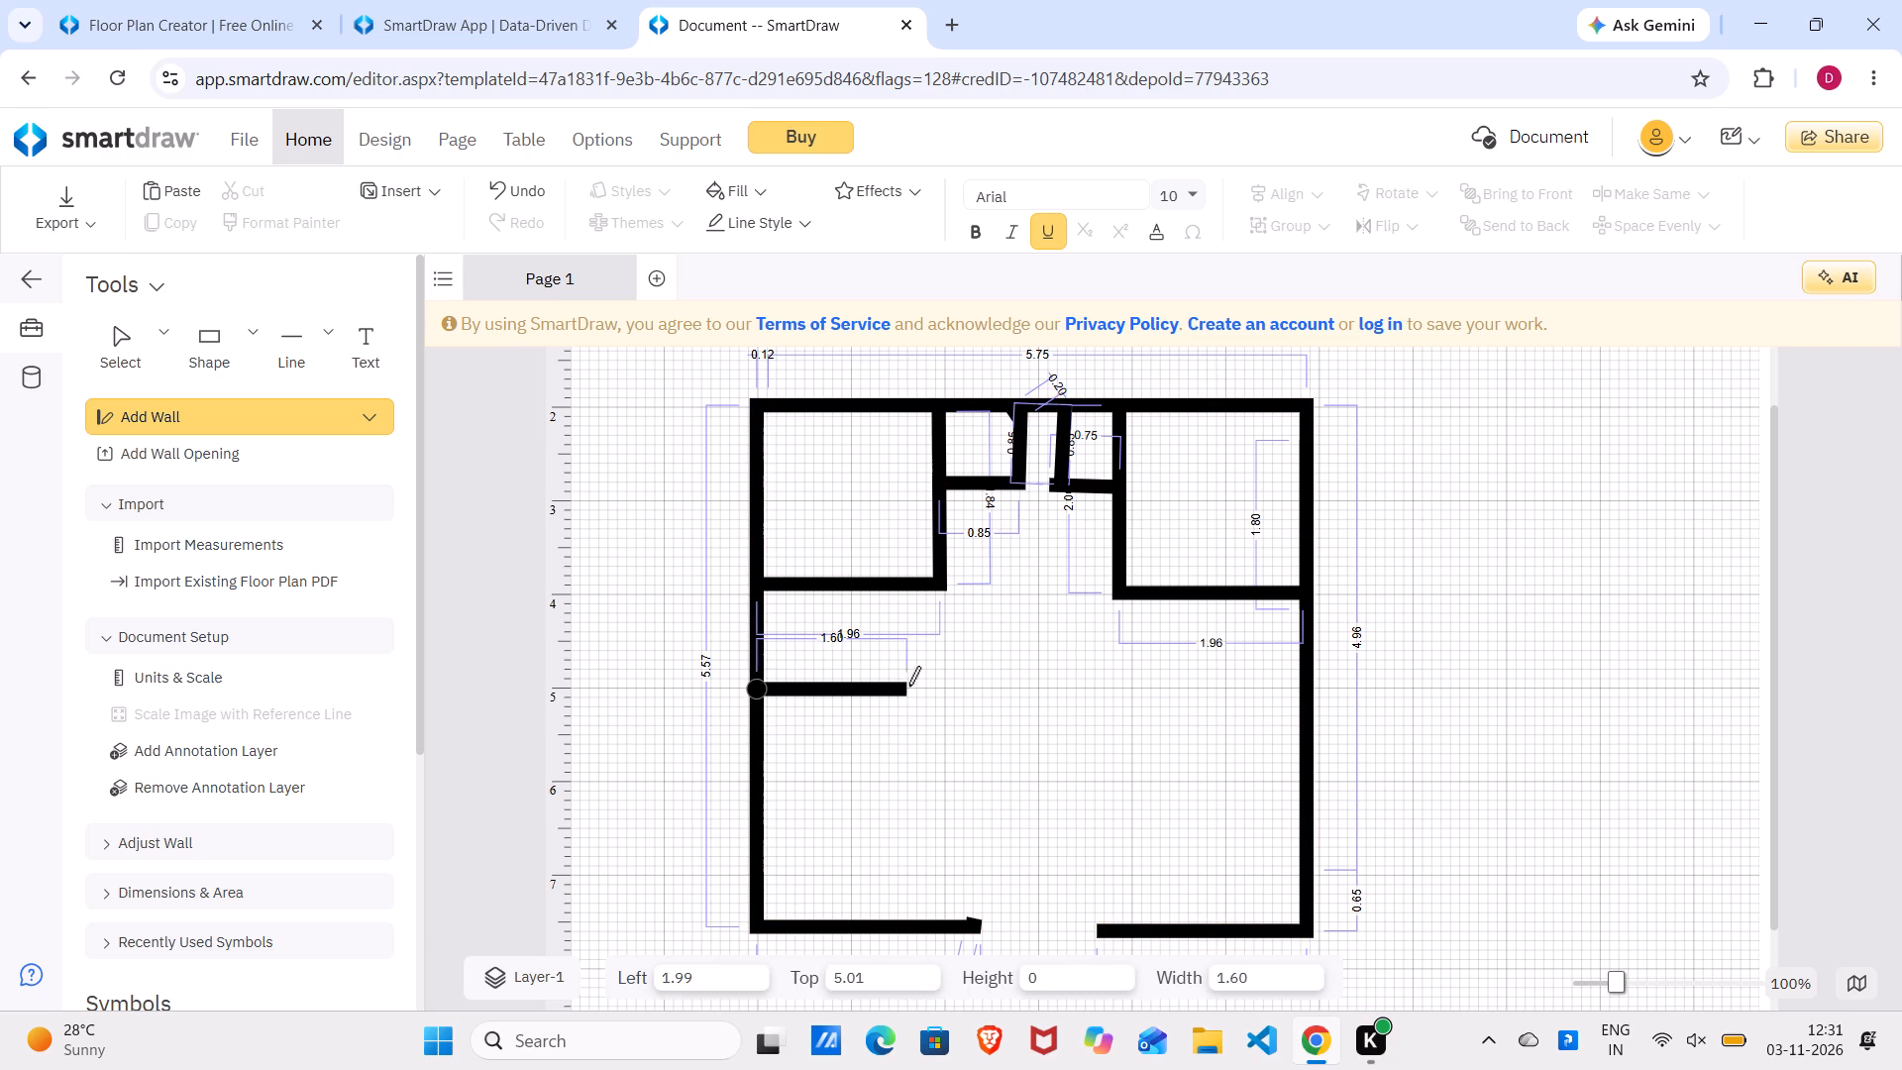
drag(908, 686, 950, 687)
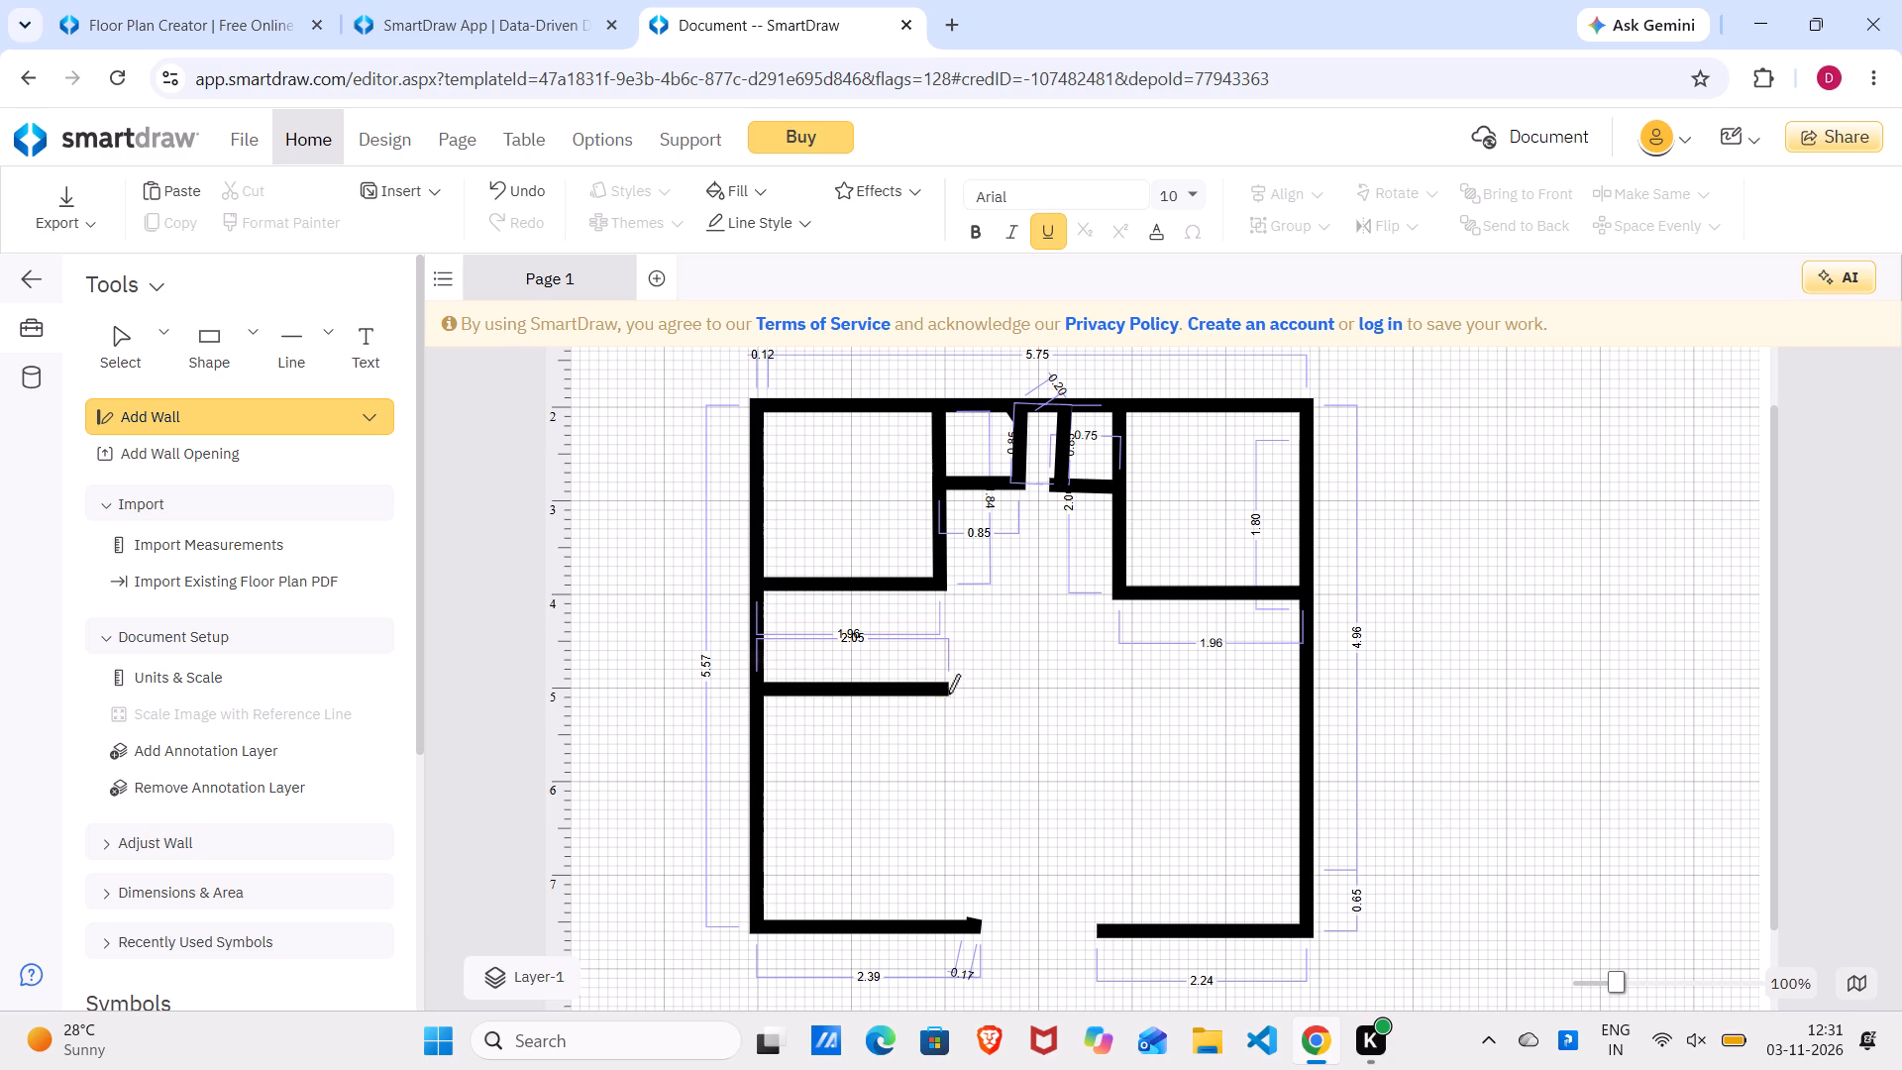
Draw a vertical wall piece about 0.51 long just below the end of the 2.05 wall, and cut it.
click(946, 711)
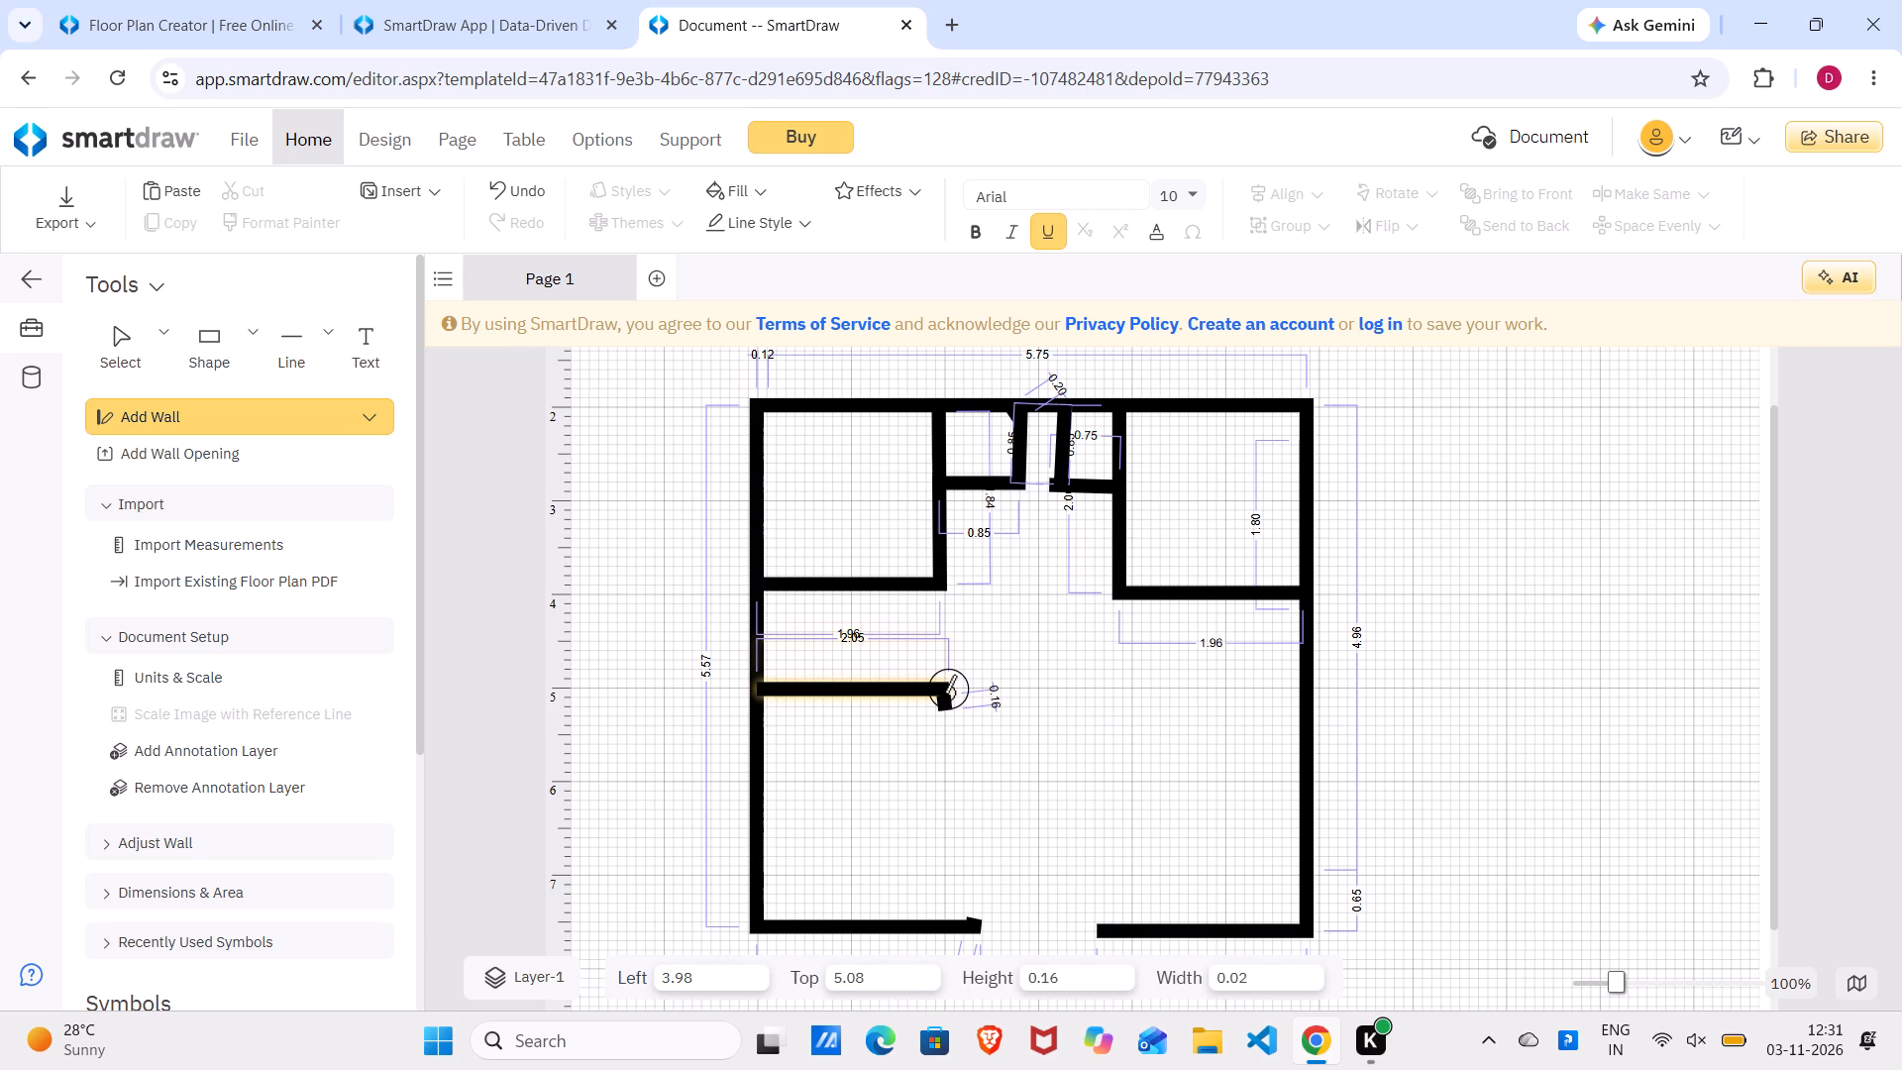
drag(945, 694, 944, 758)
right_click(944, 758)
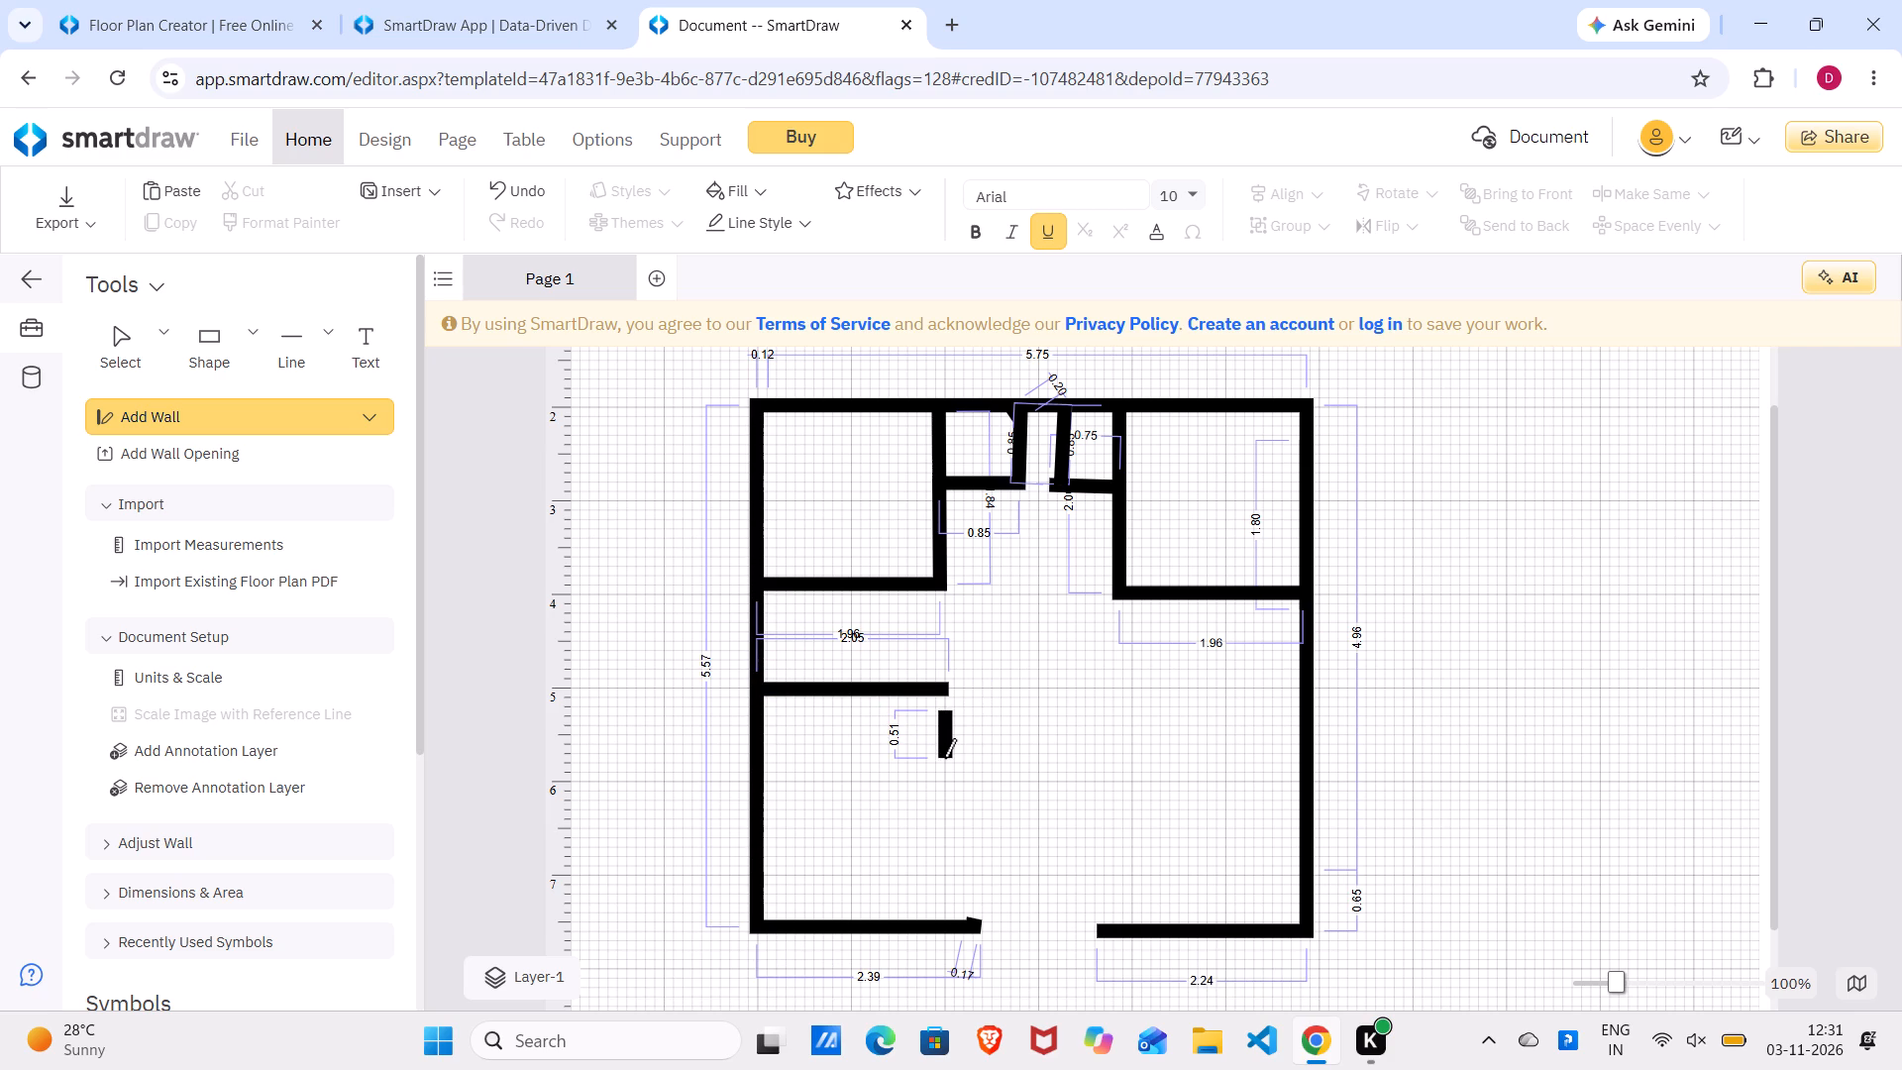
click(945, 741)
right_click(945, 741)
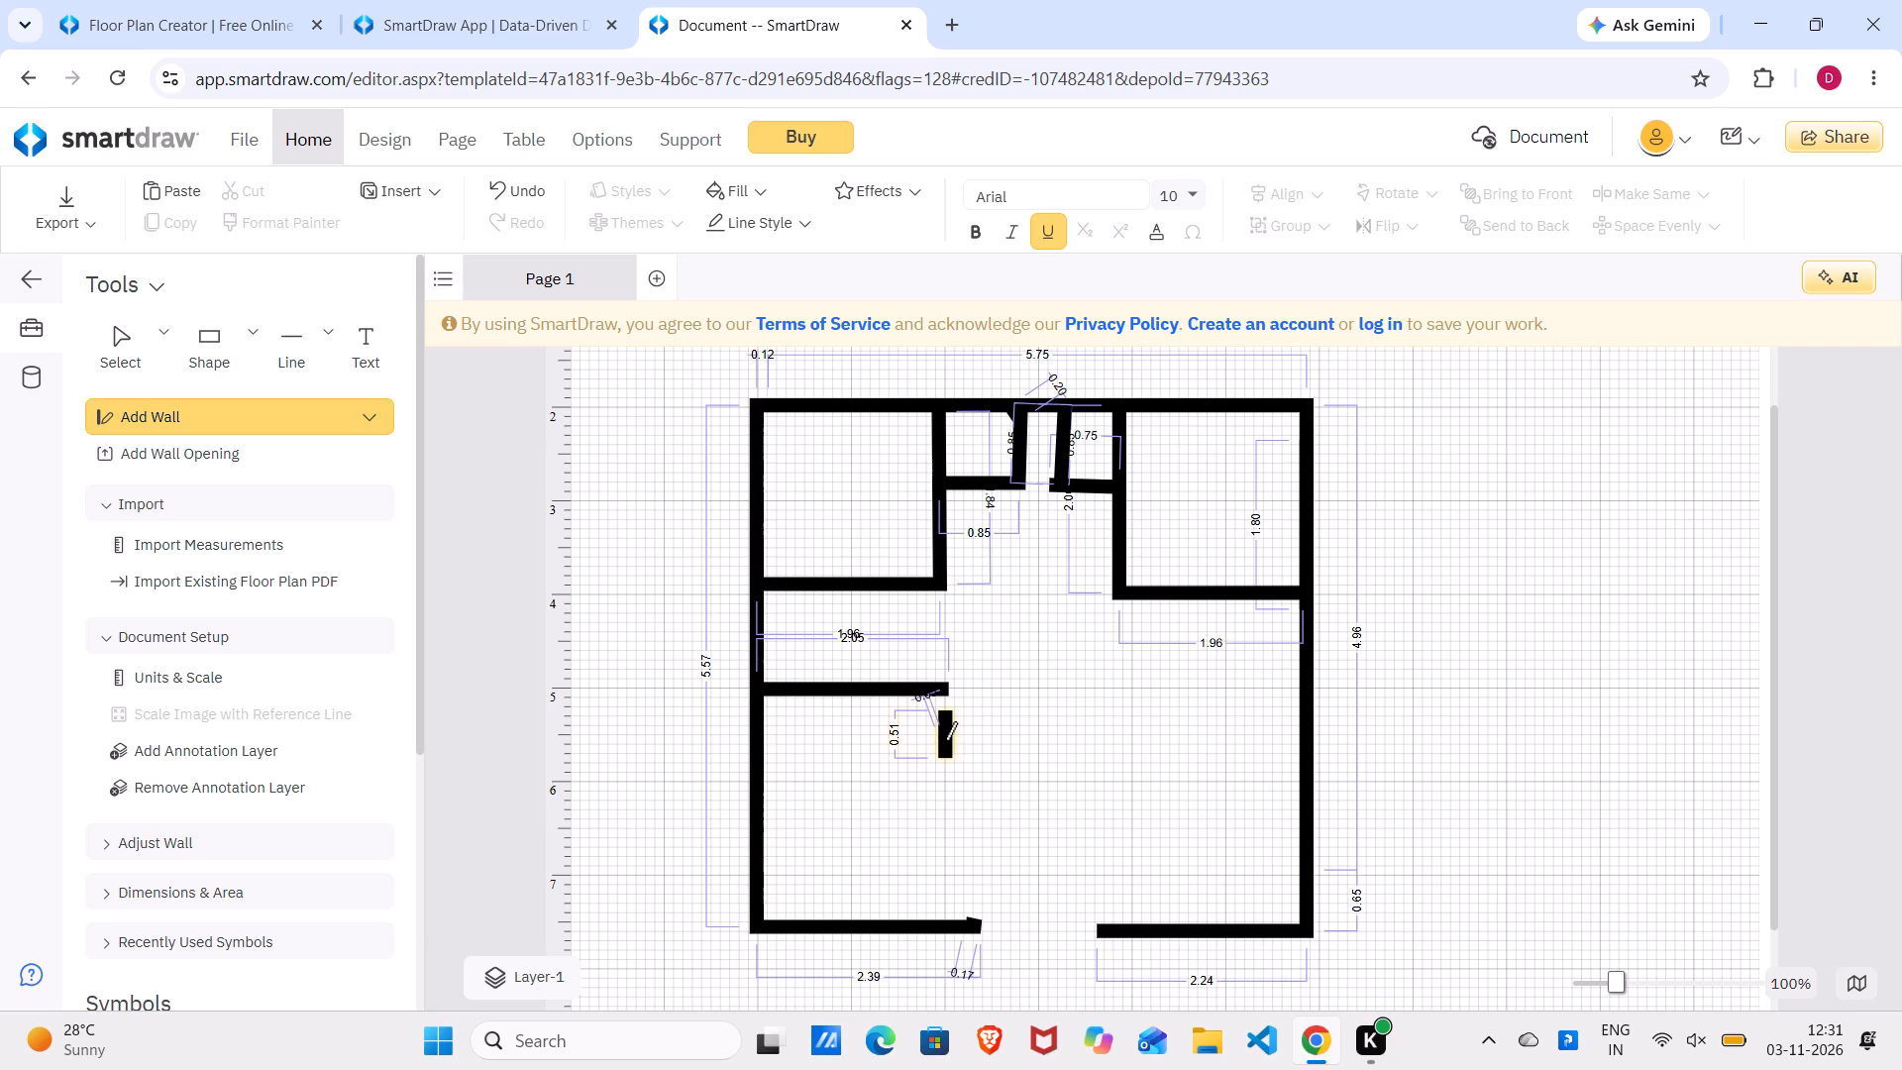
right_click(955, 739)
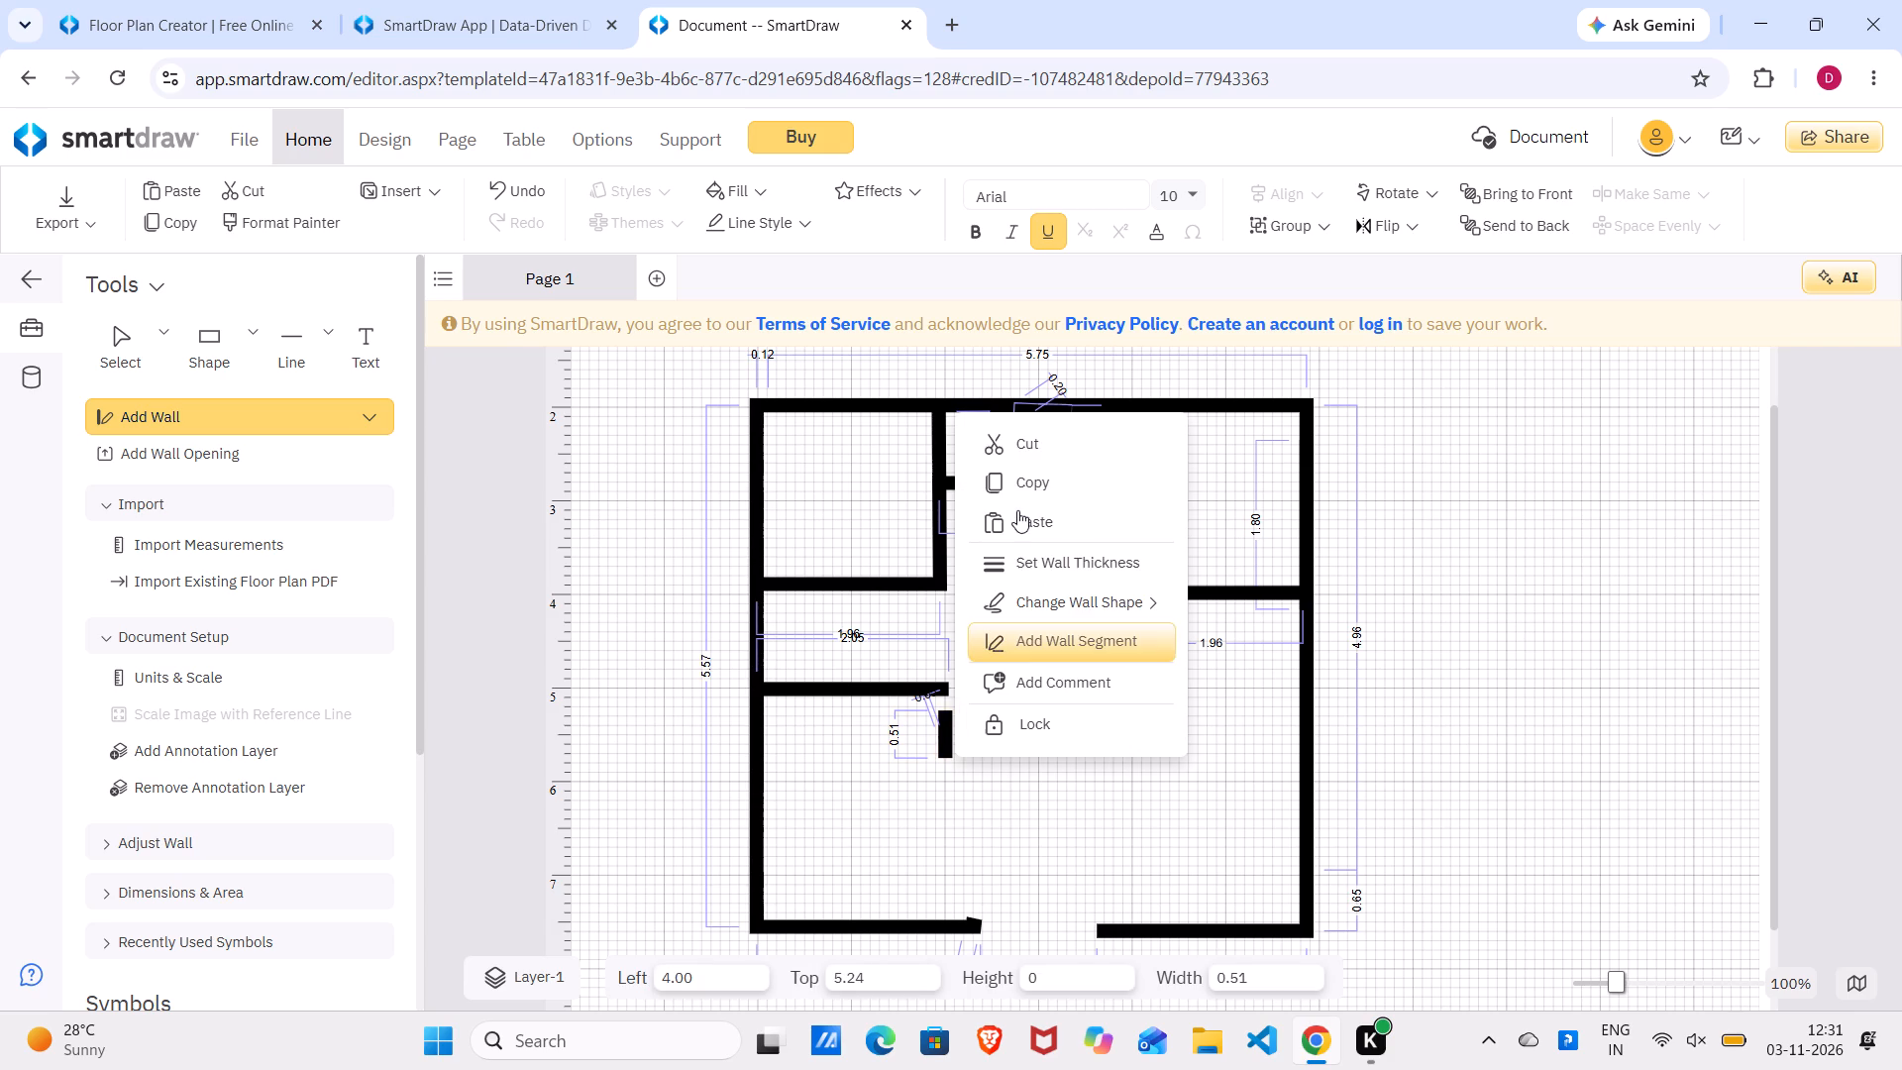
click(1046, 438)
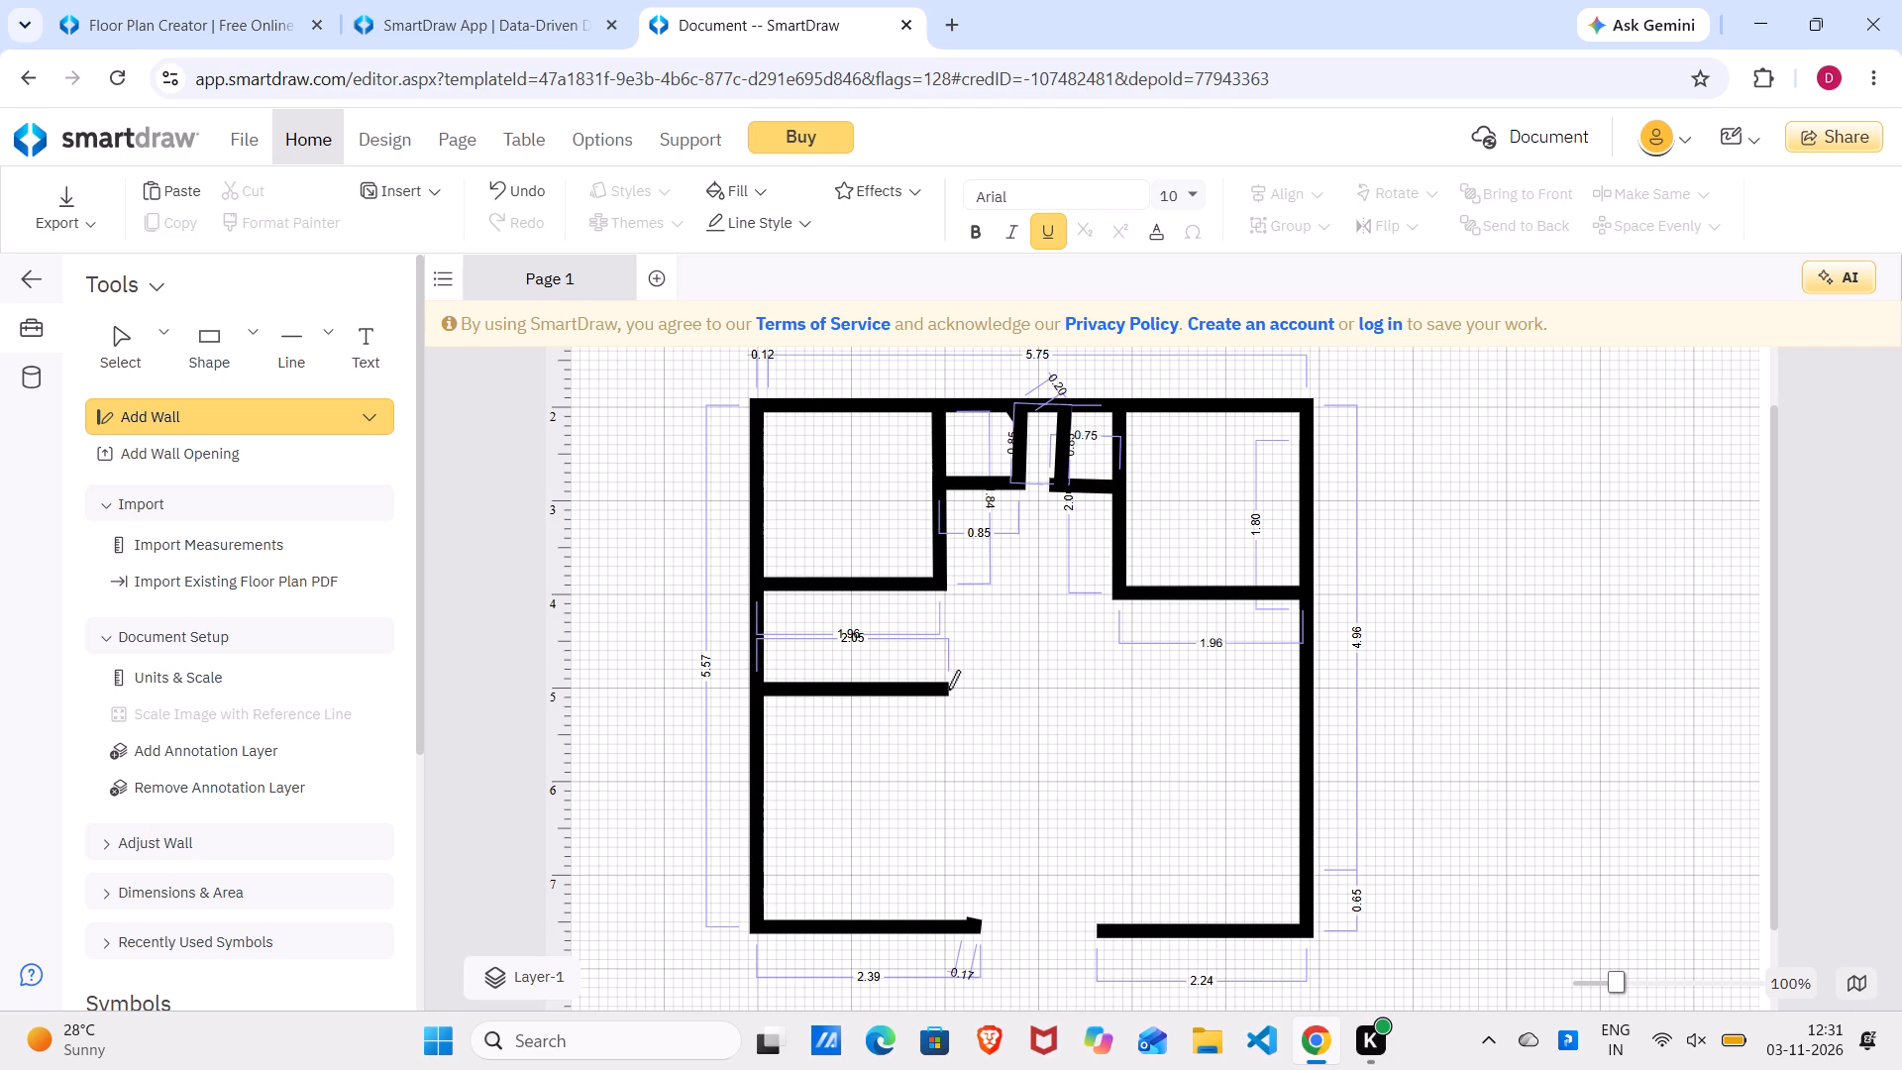
Enclose a room below the 2.05 wall with a vertical wall about 1.51 long and a horizontal wall about 2.00 long to the left outer wall.
drag(938, 692, 944, 776)
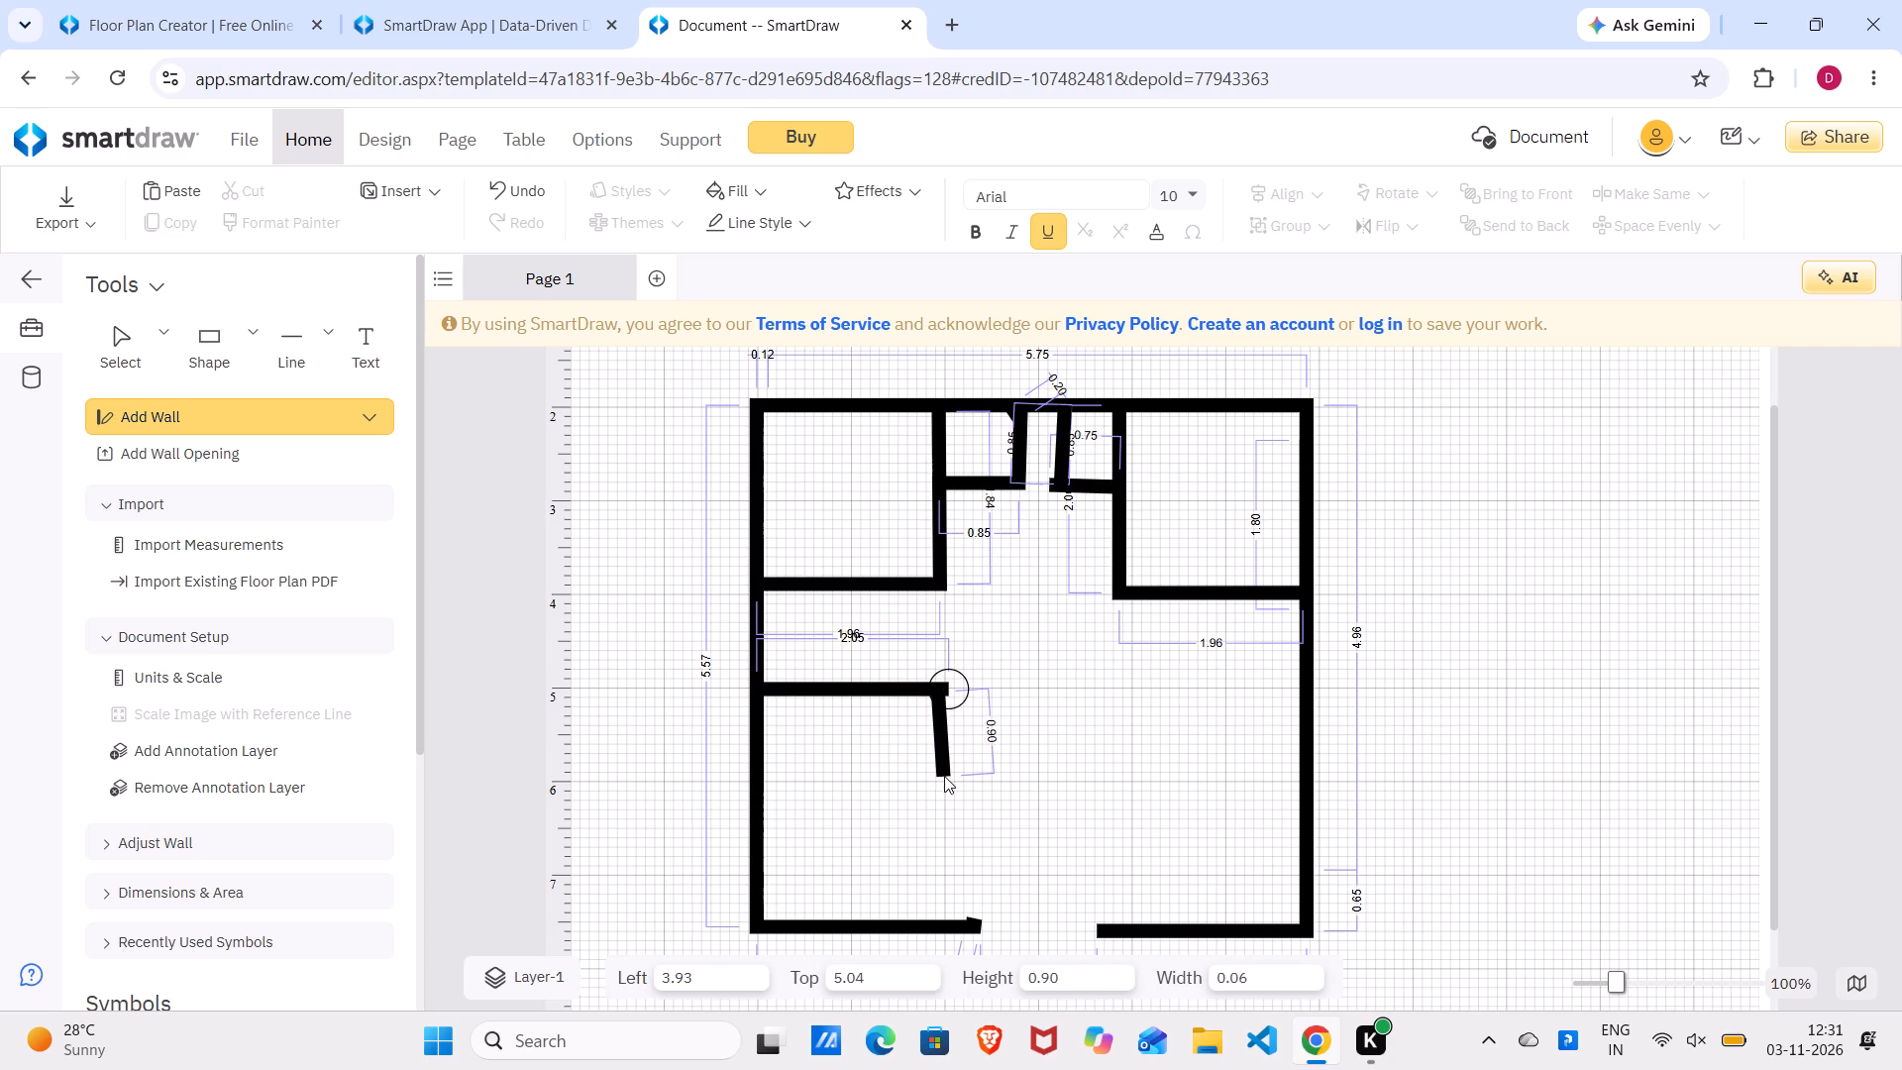
drag(944, 776, 940, 830)
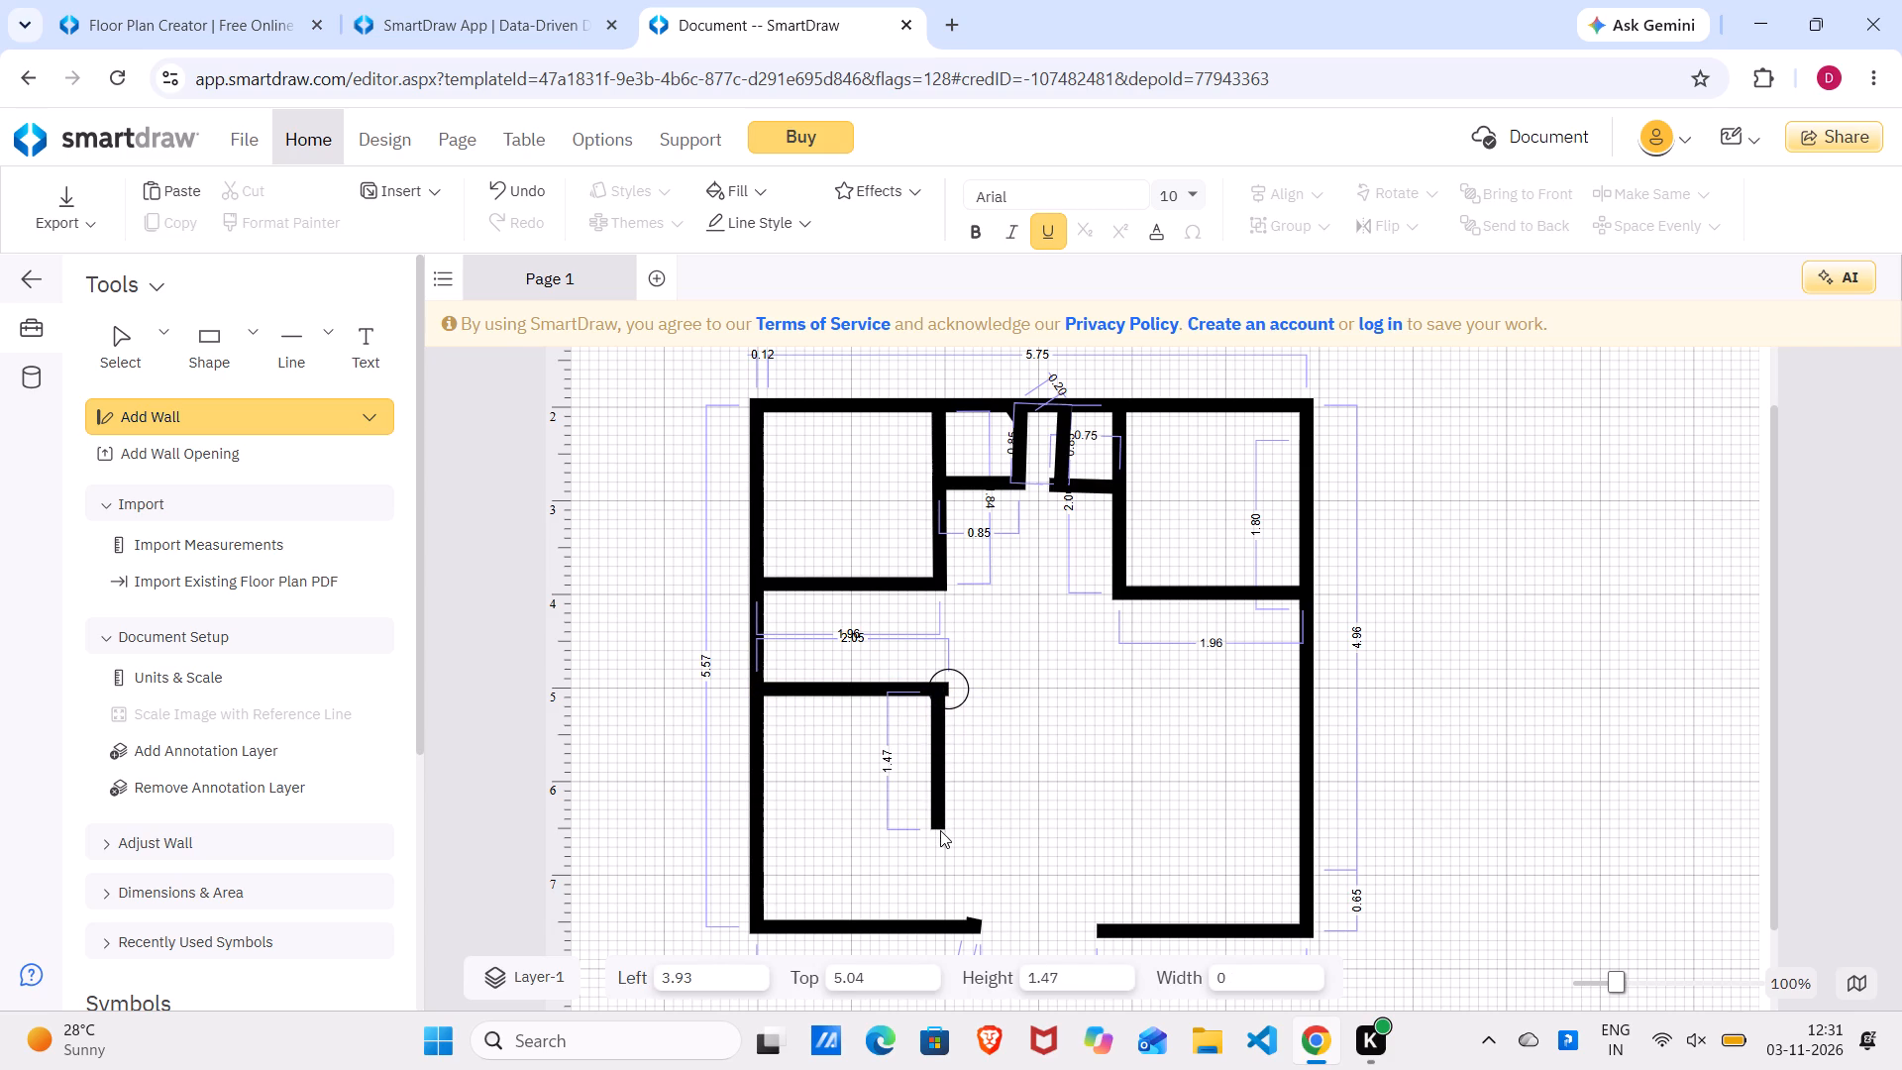
drag(940, 830, 940, 831)
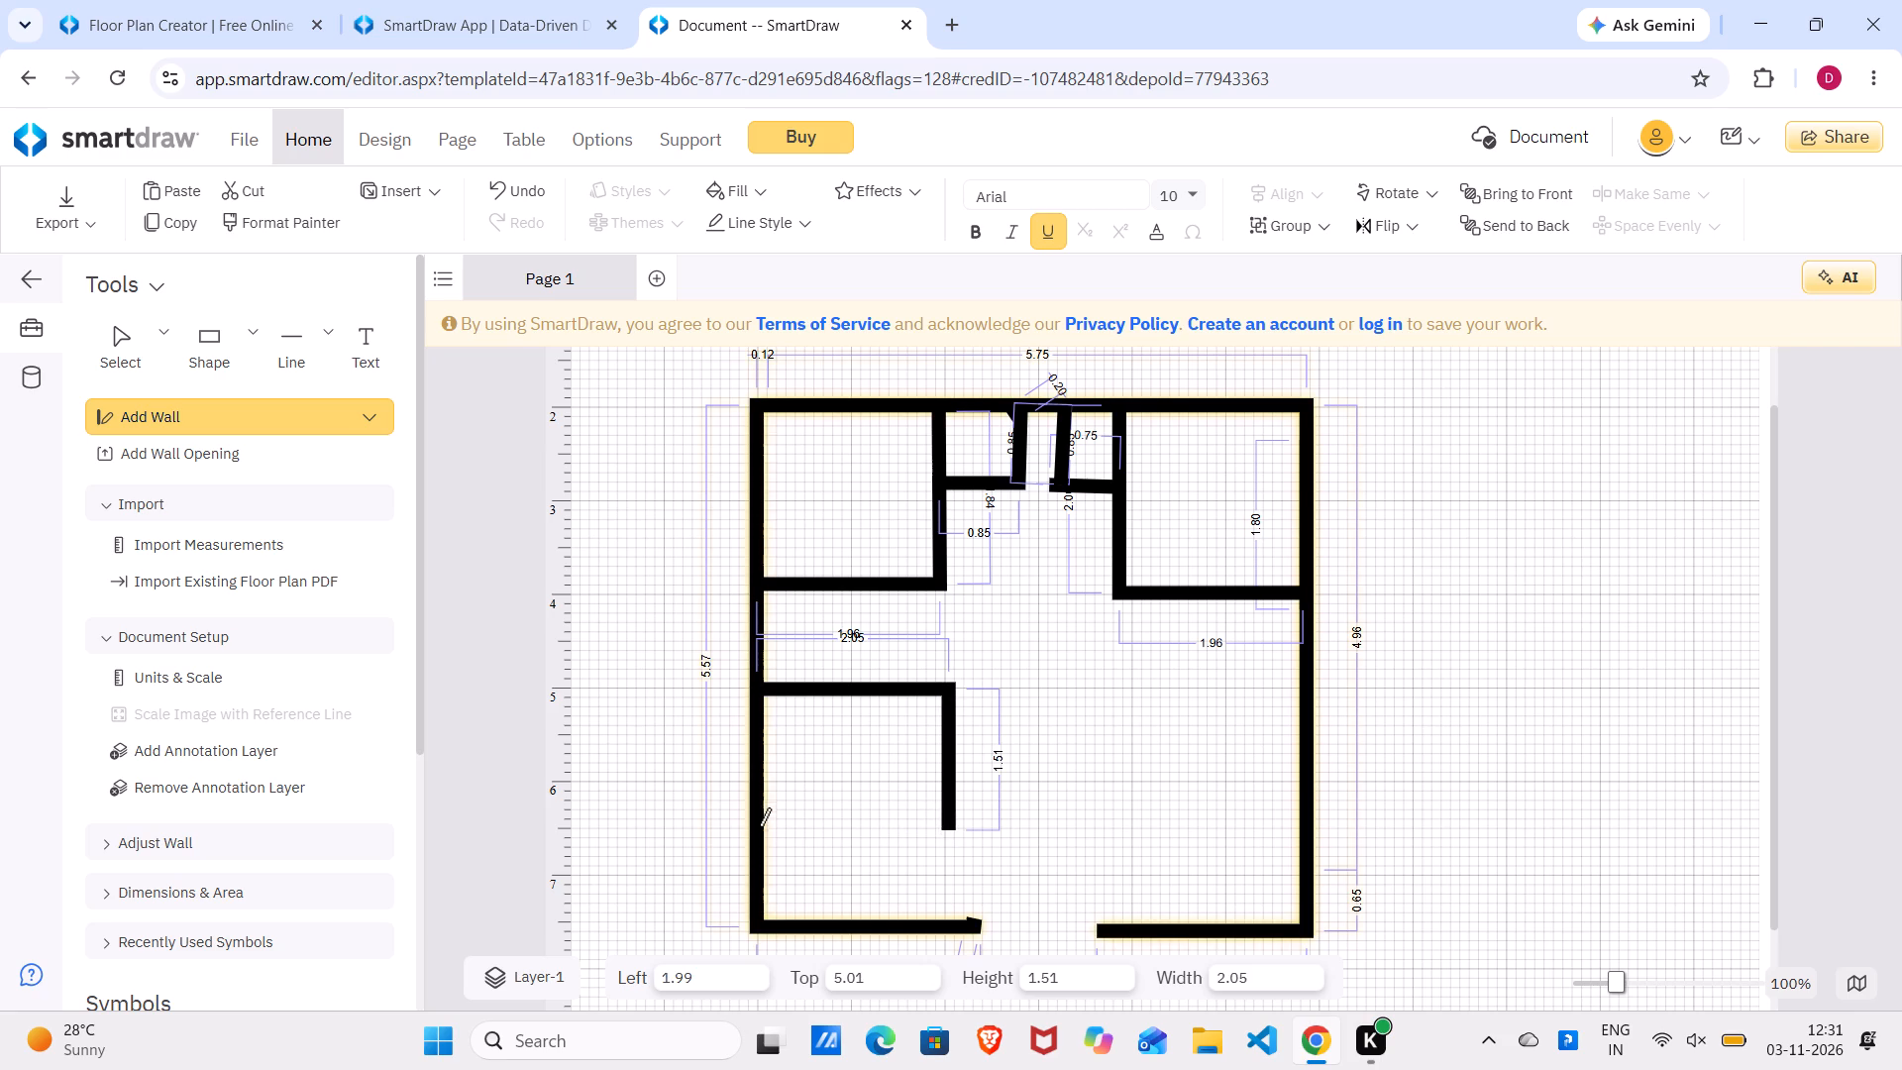
drag(761, 822, 944, 825)
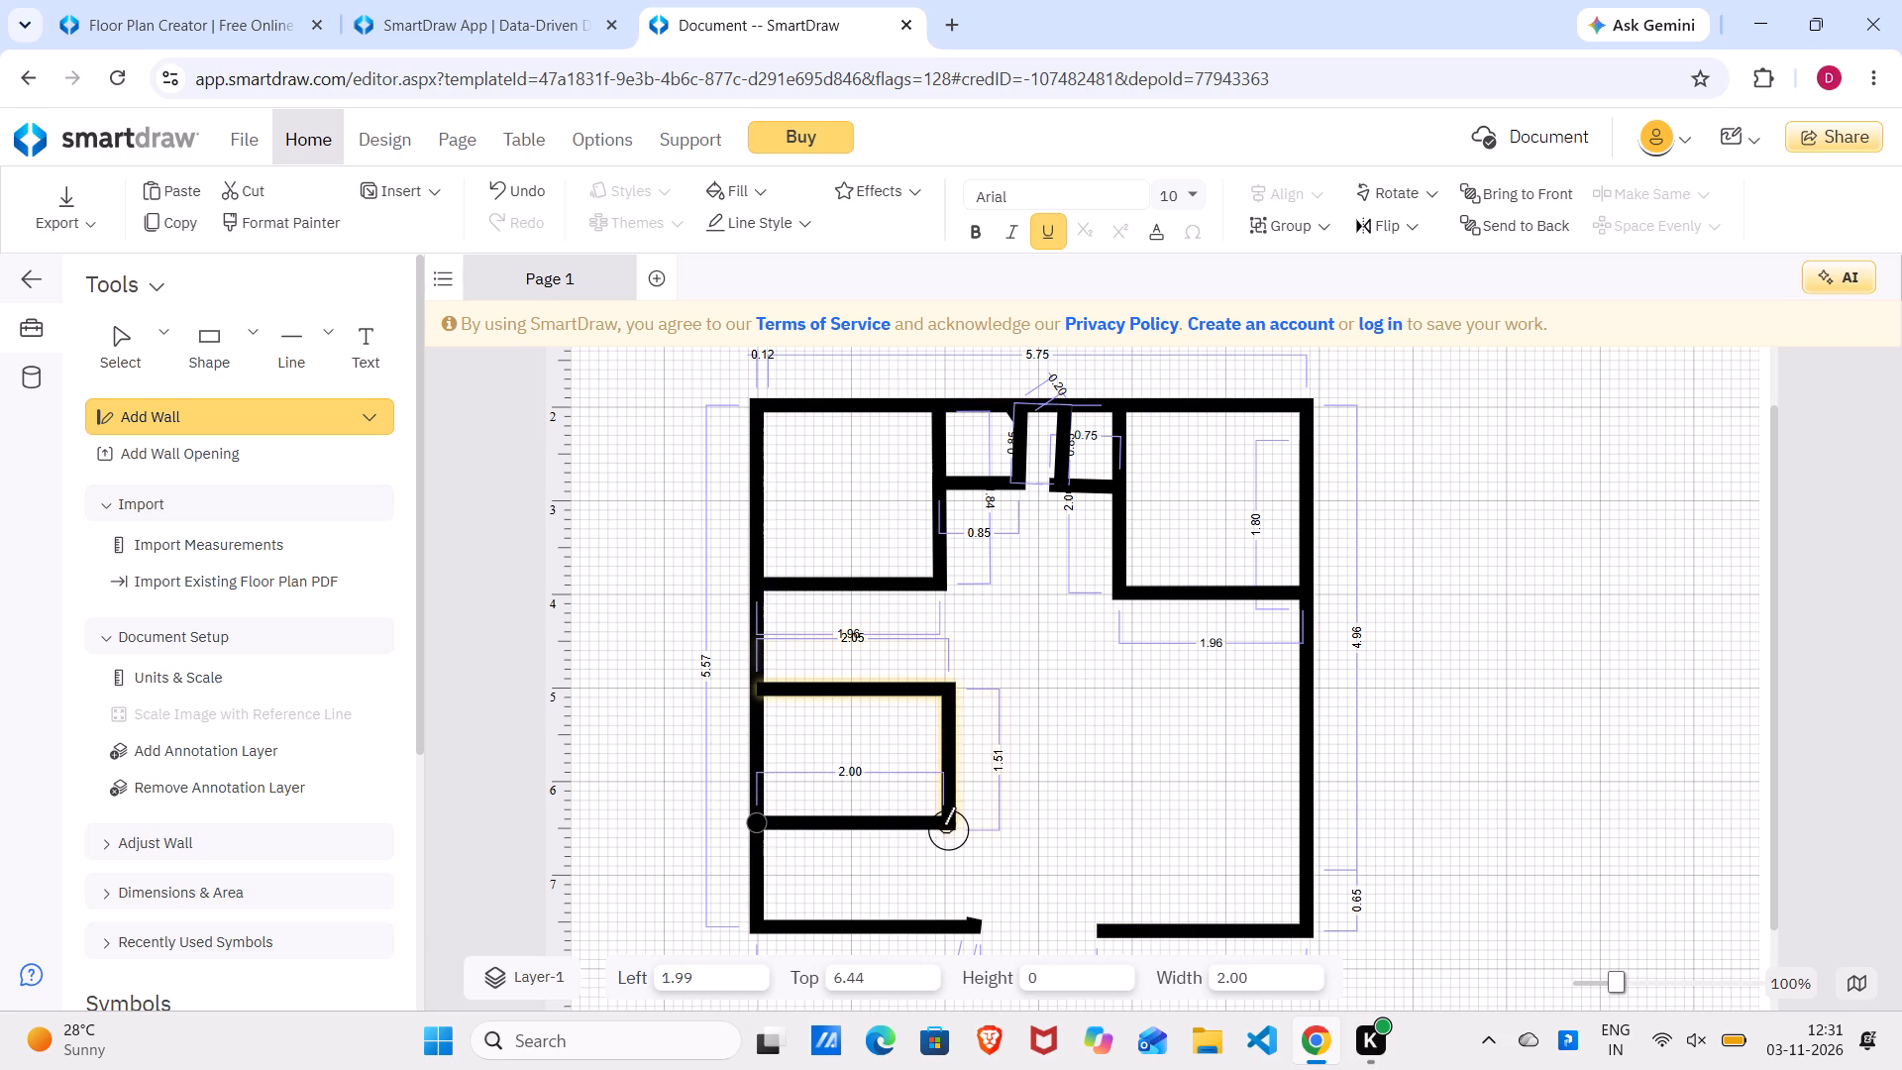
drag(944, 825, 945, 824)
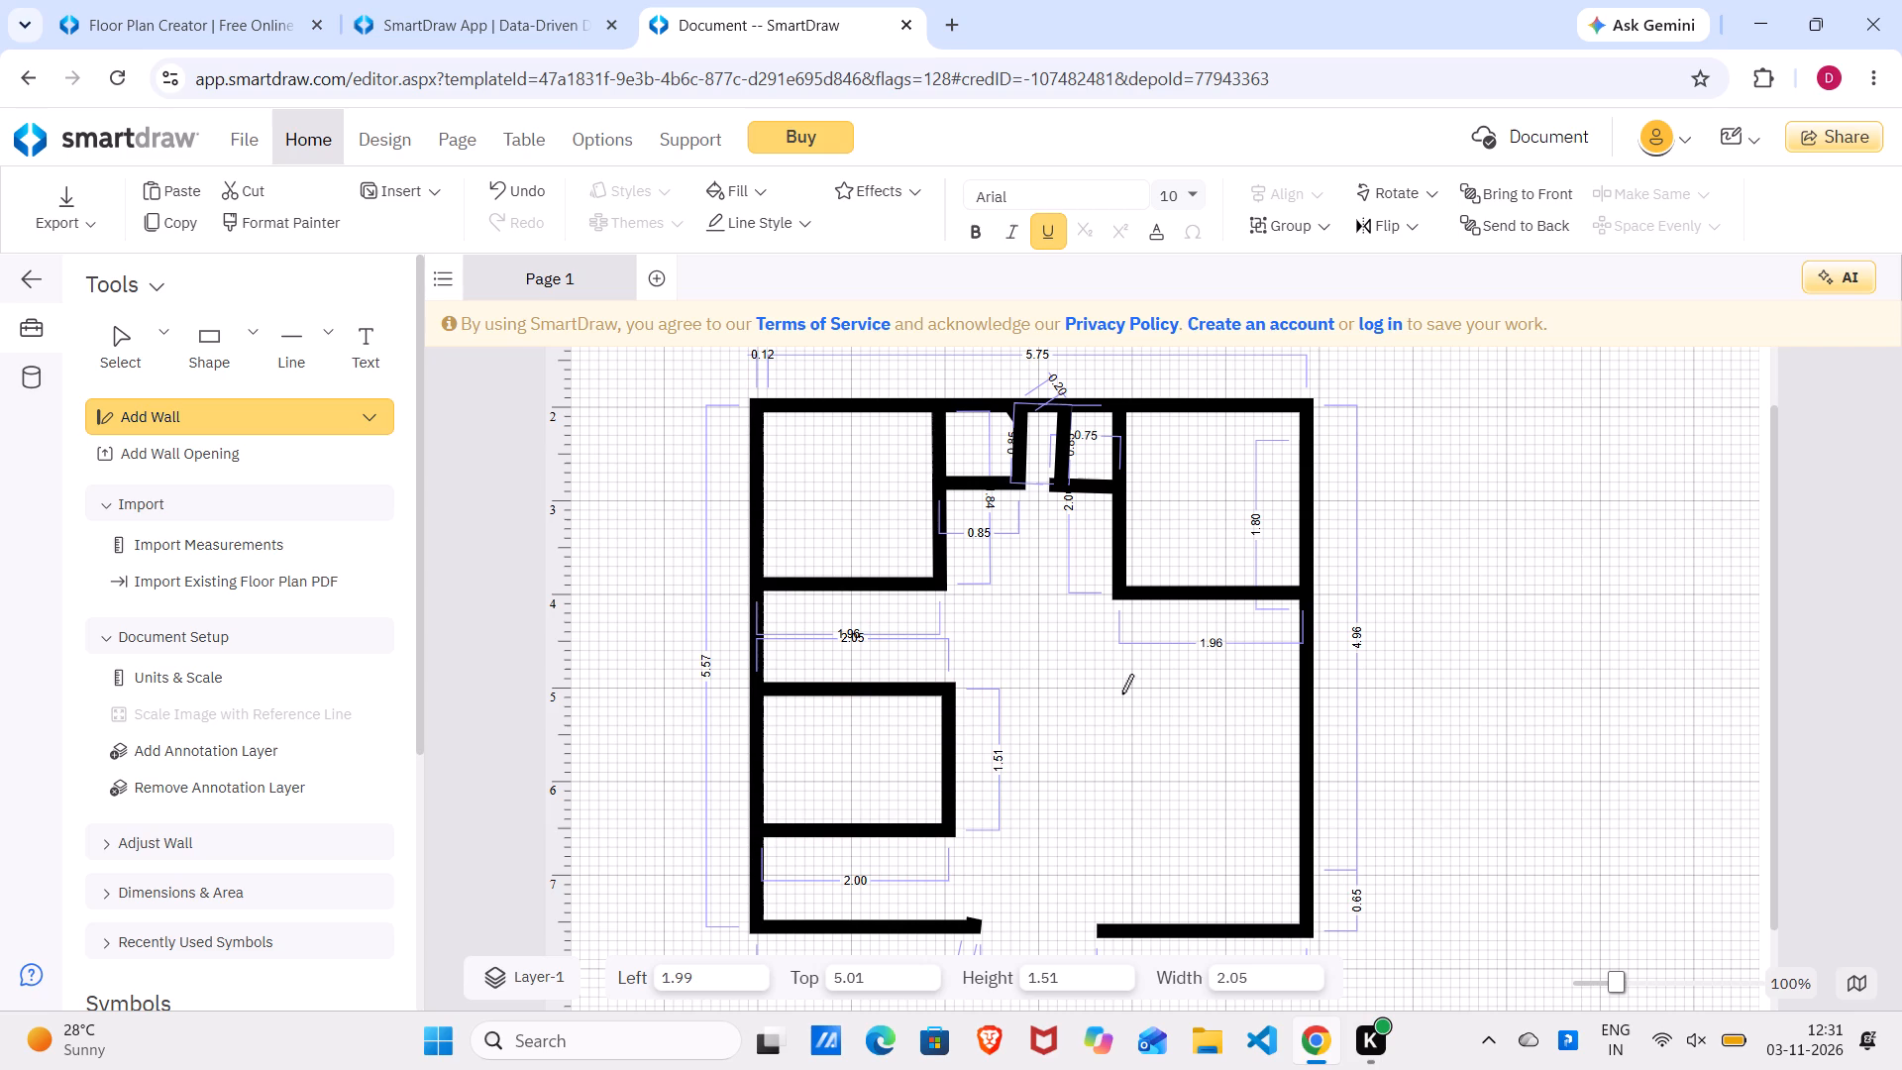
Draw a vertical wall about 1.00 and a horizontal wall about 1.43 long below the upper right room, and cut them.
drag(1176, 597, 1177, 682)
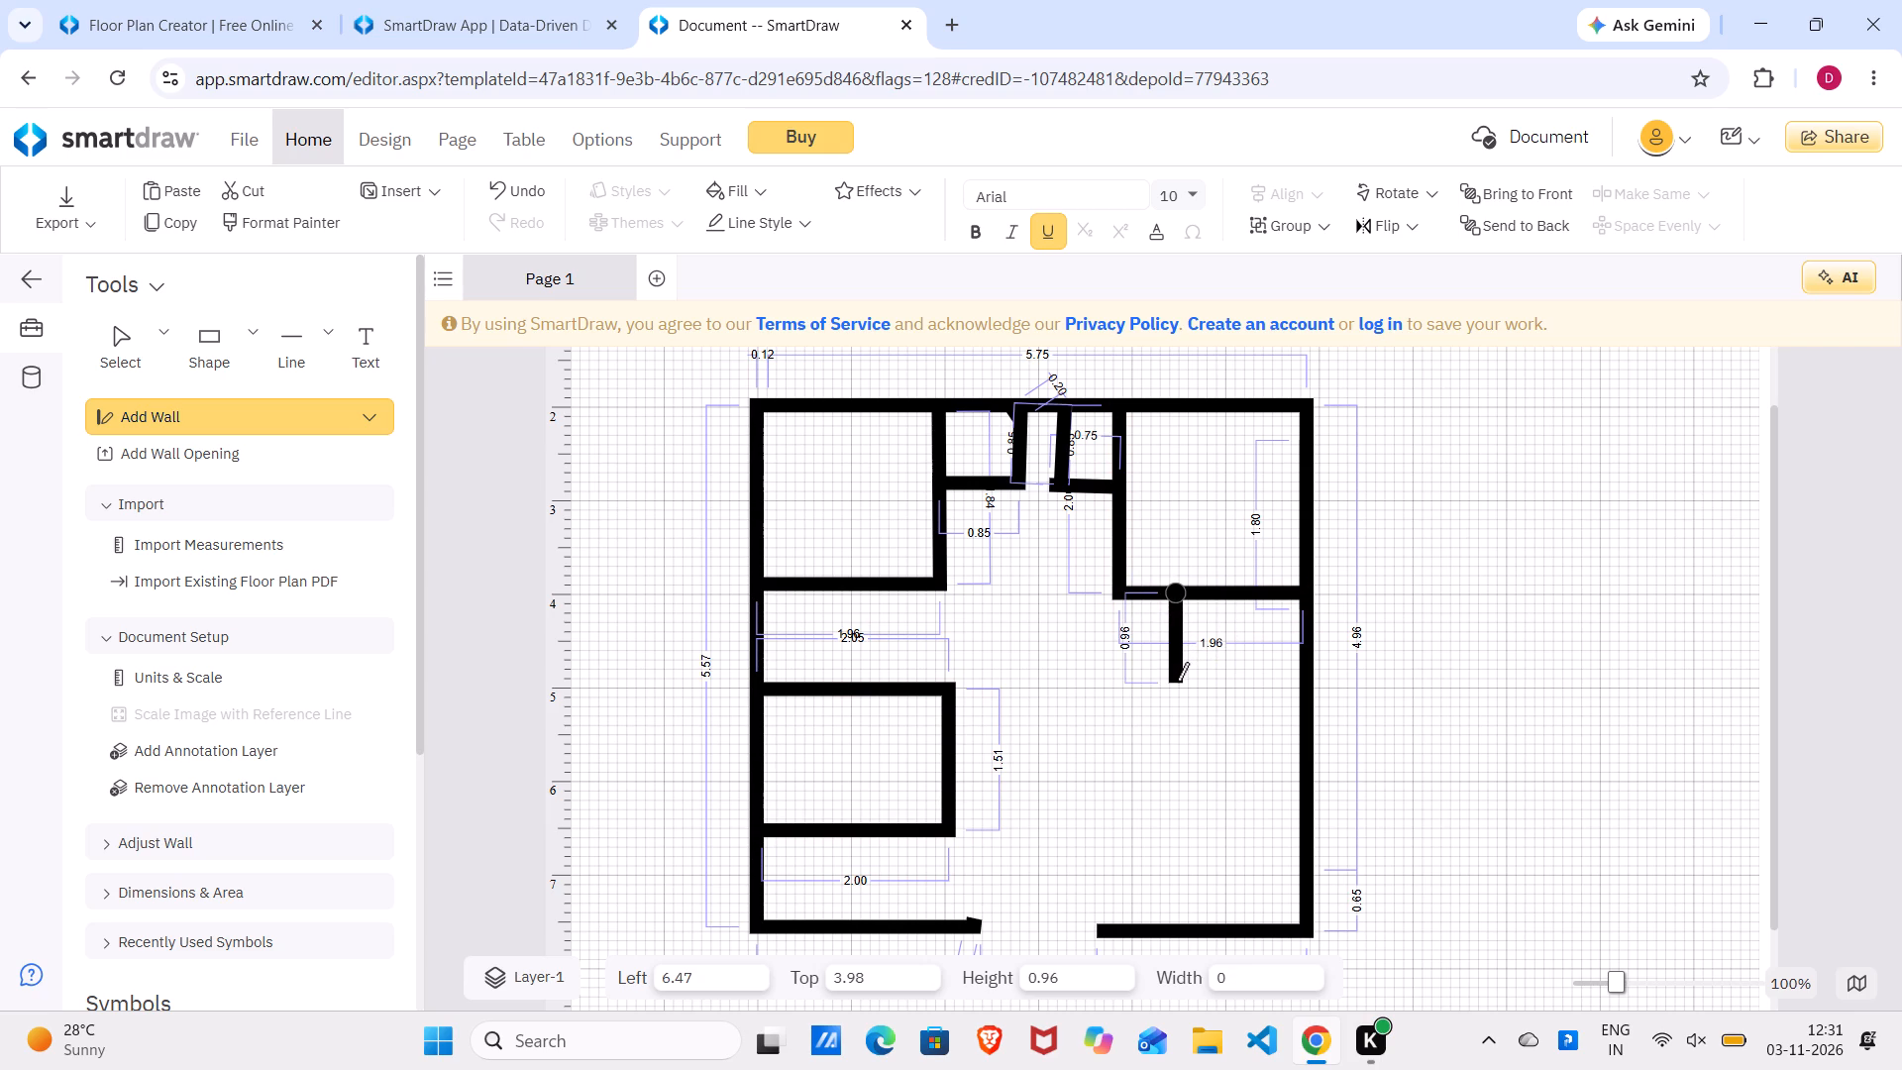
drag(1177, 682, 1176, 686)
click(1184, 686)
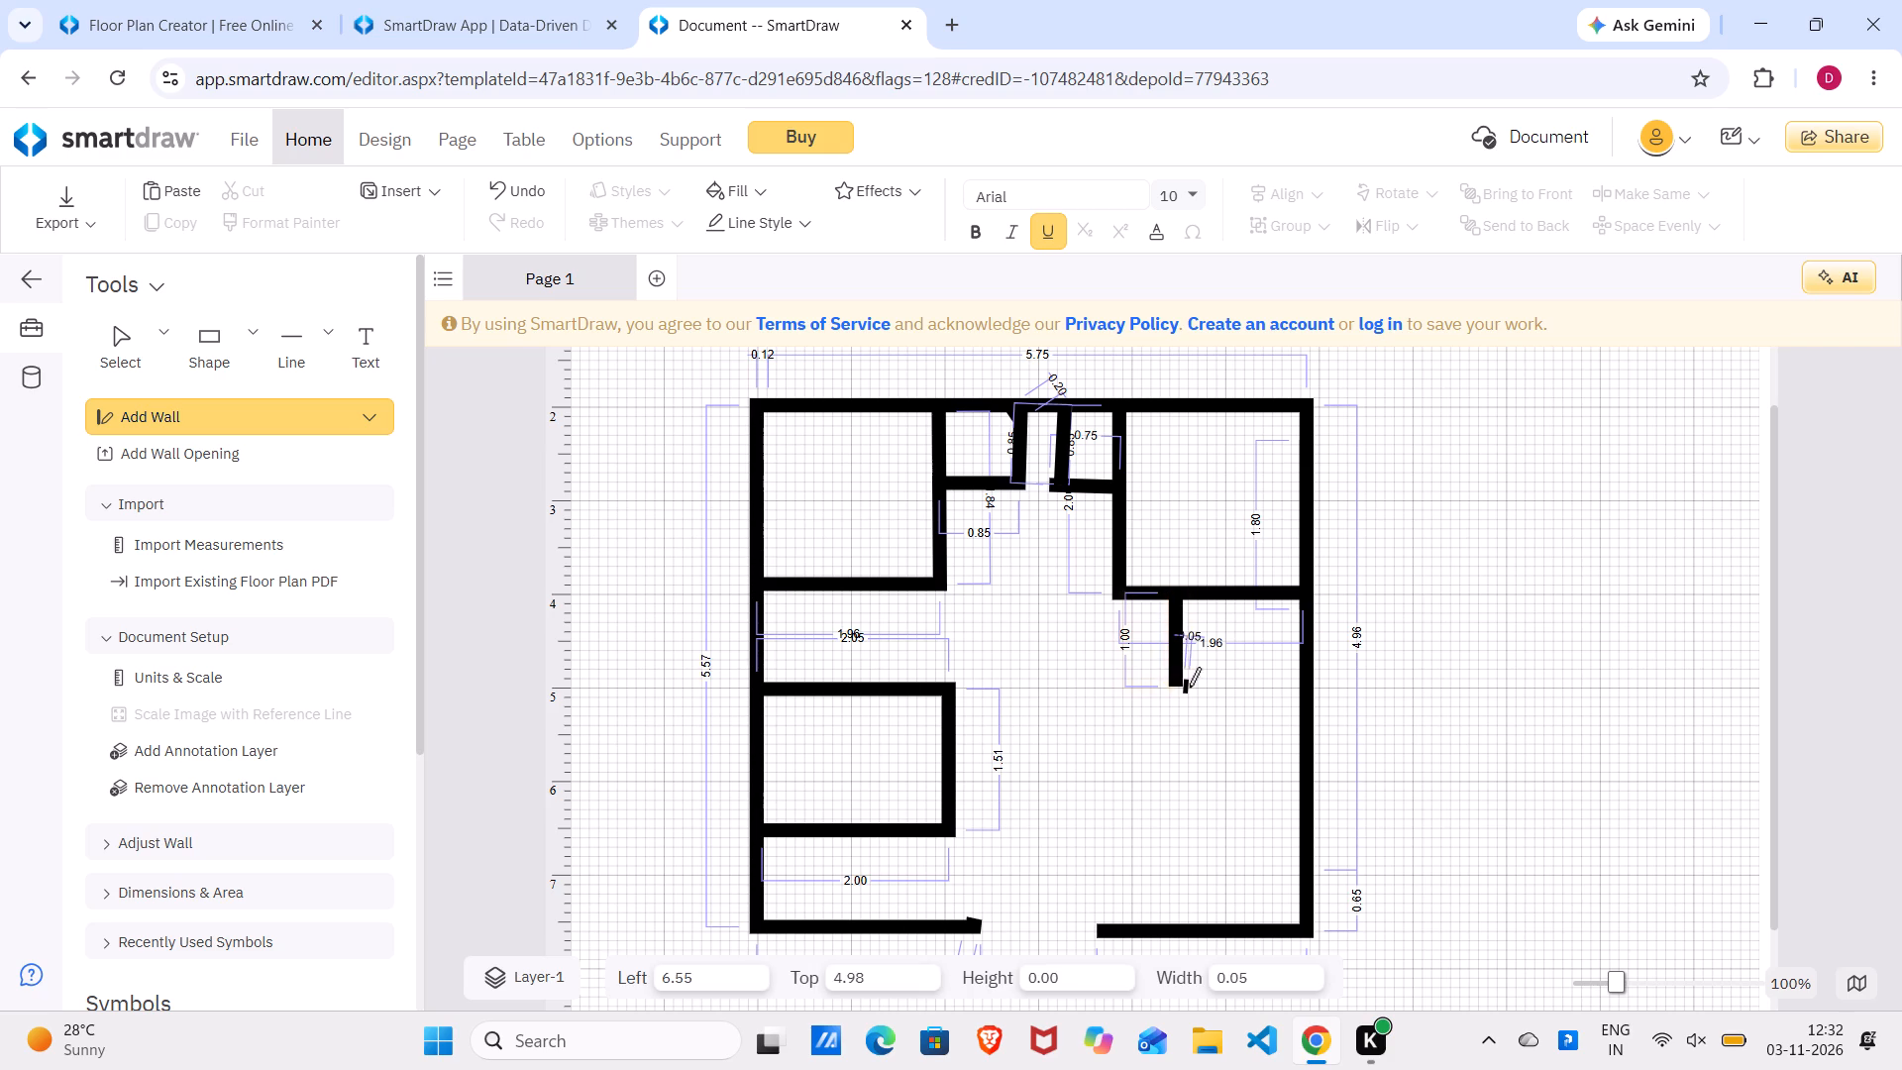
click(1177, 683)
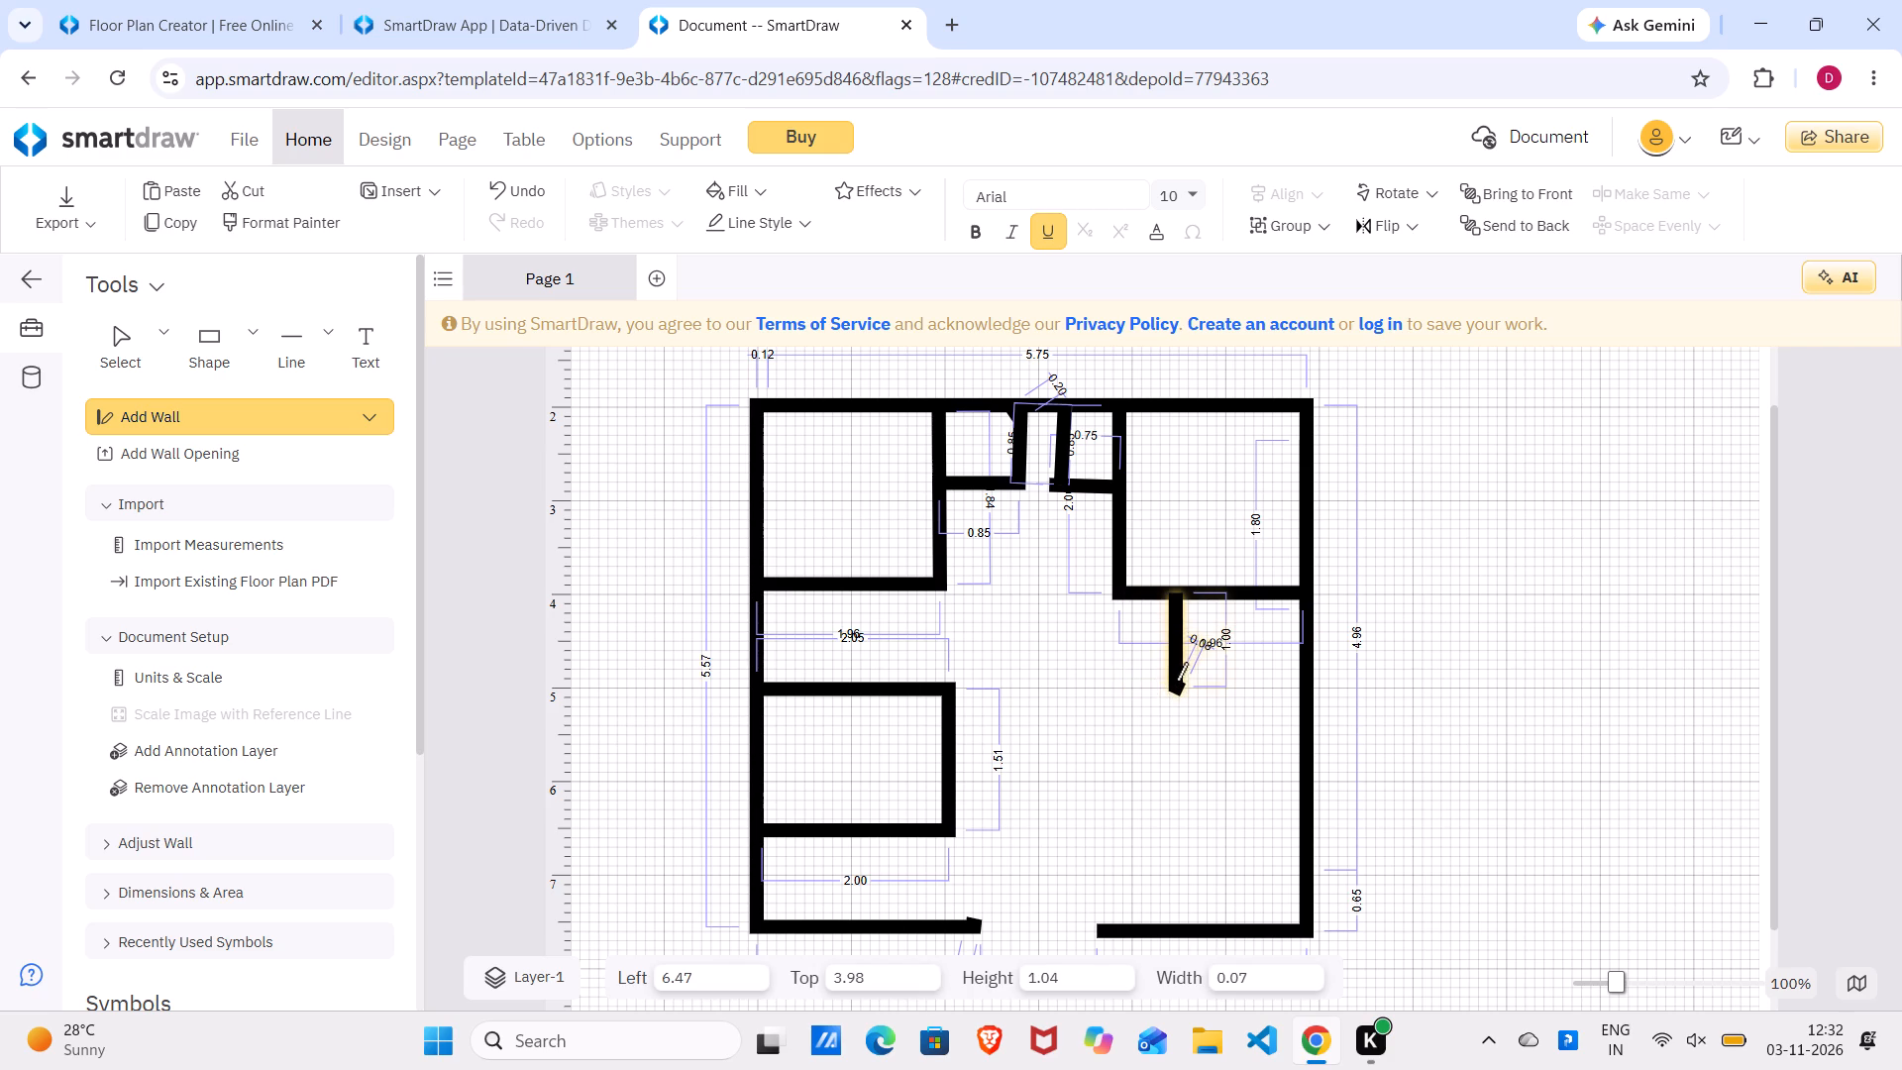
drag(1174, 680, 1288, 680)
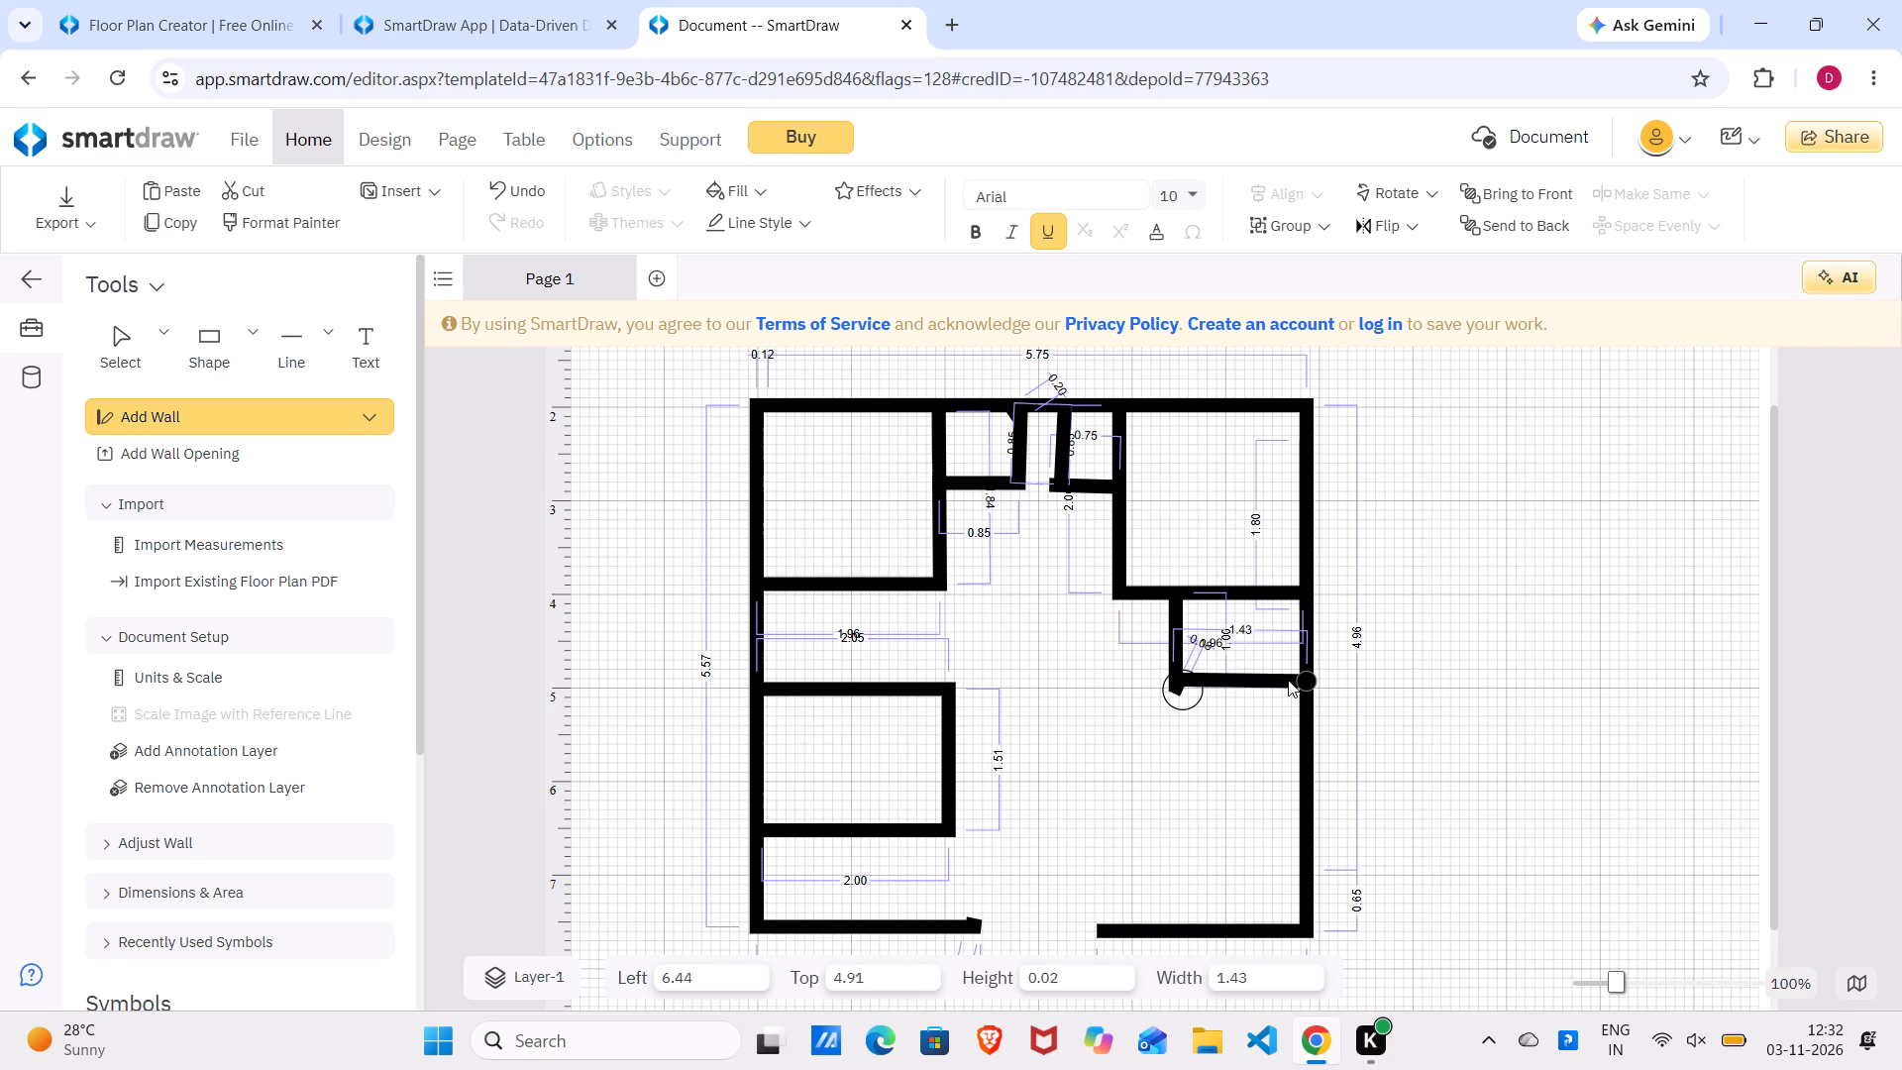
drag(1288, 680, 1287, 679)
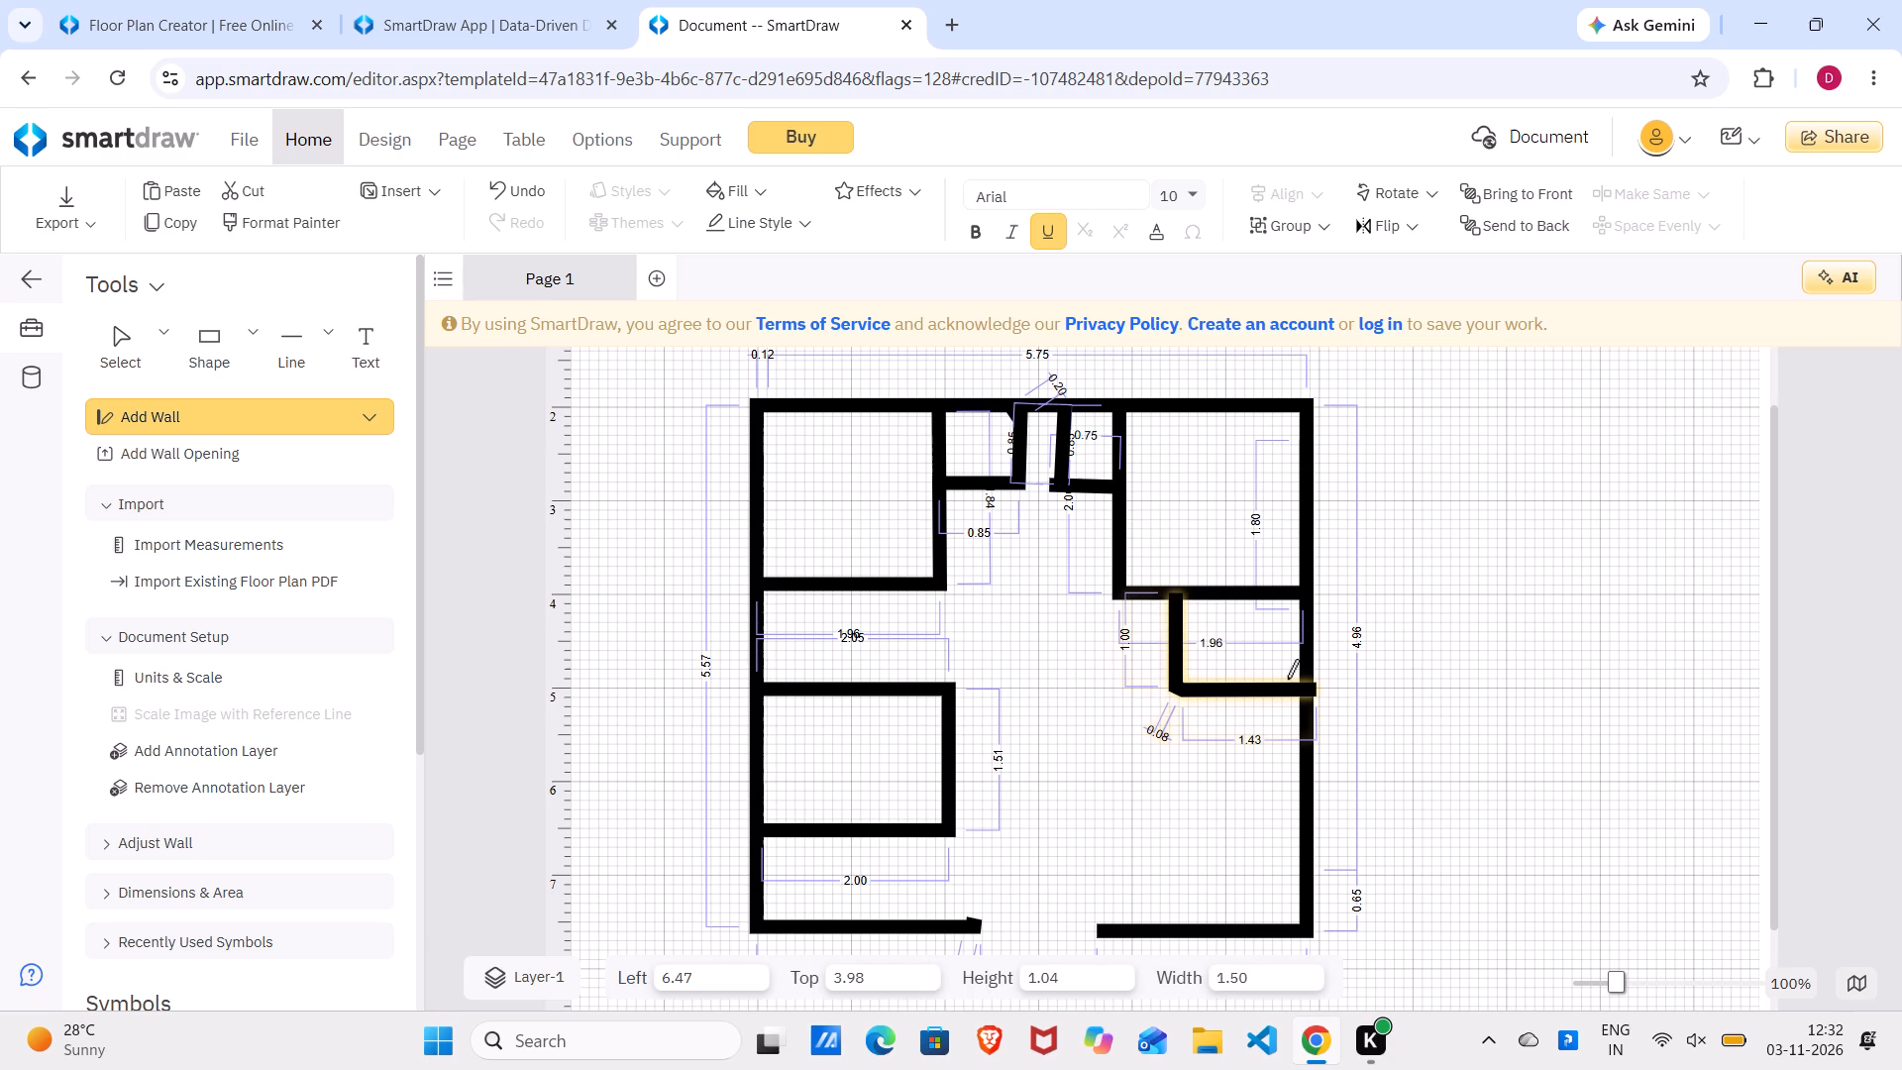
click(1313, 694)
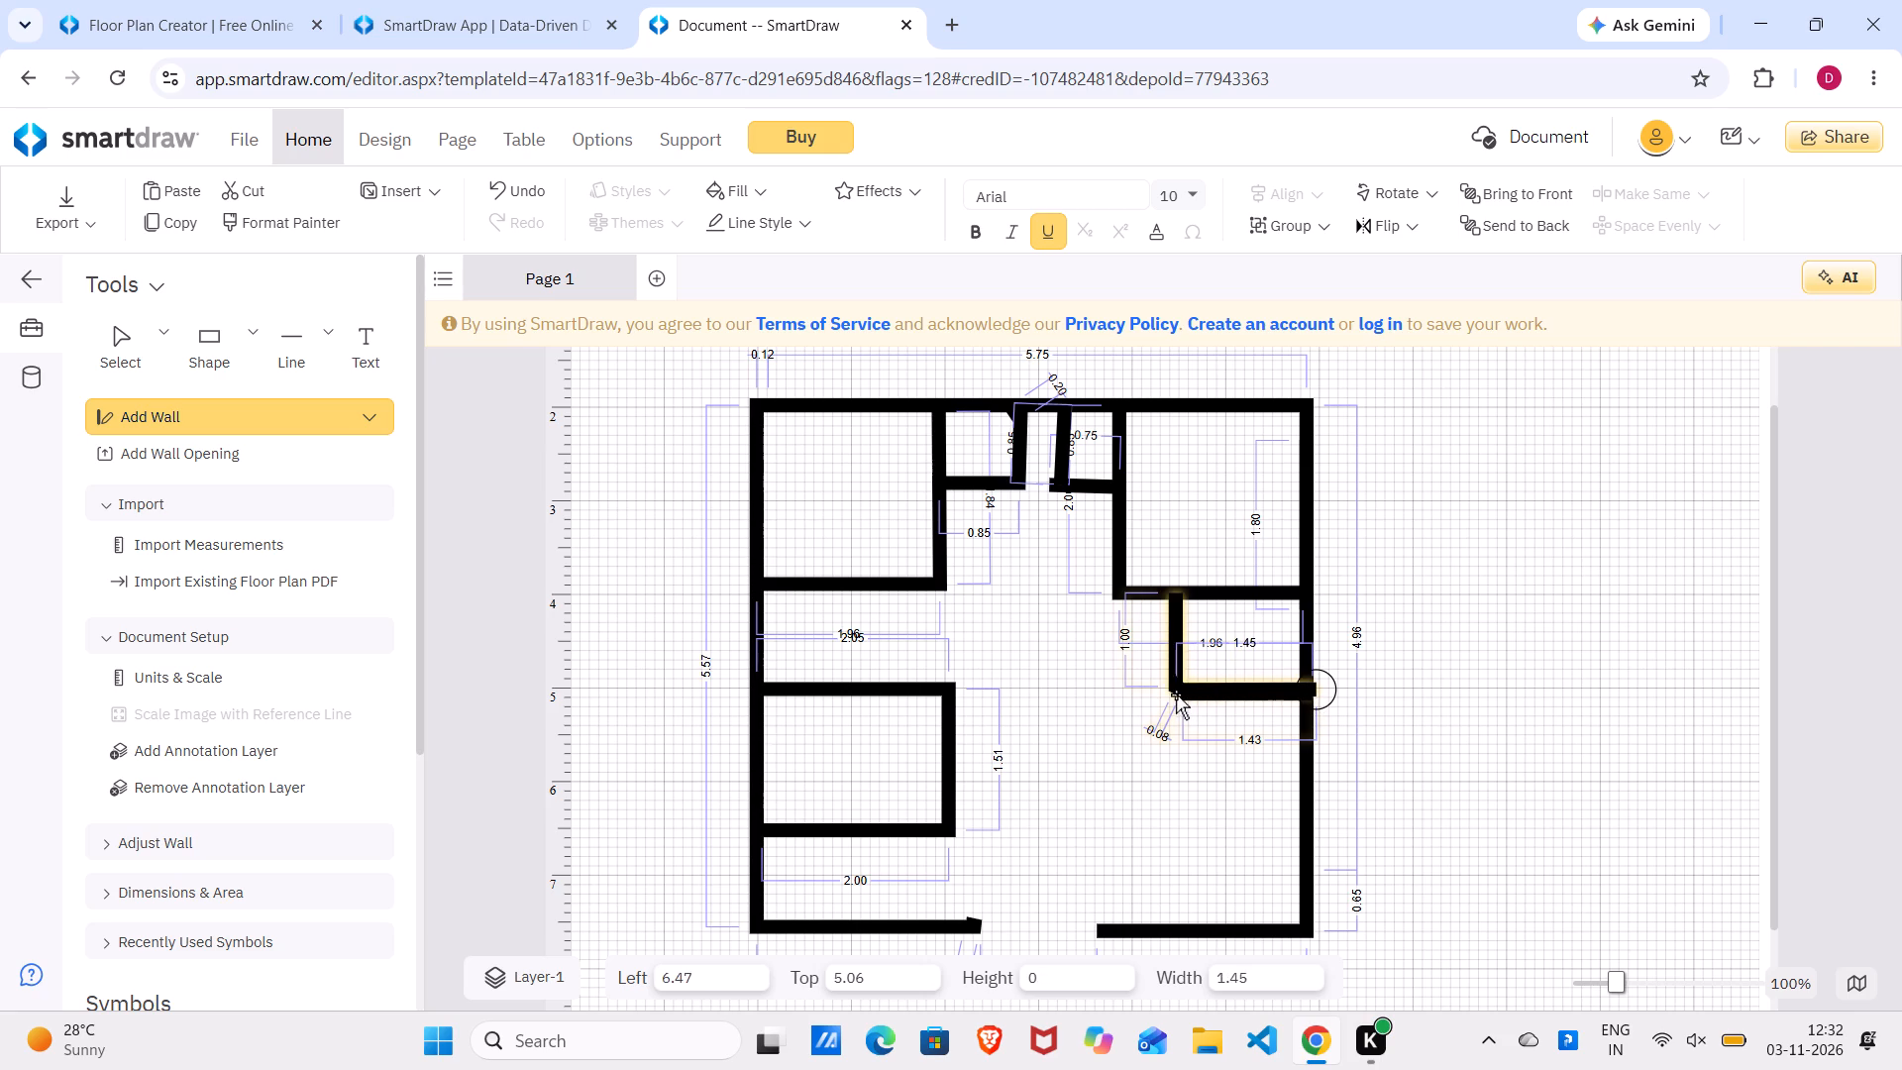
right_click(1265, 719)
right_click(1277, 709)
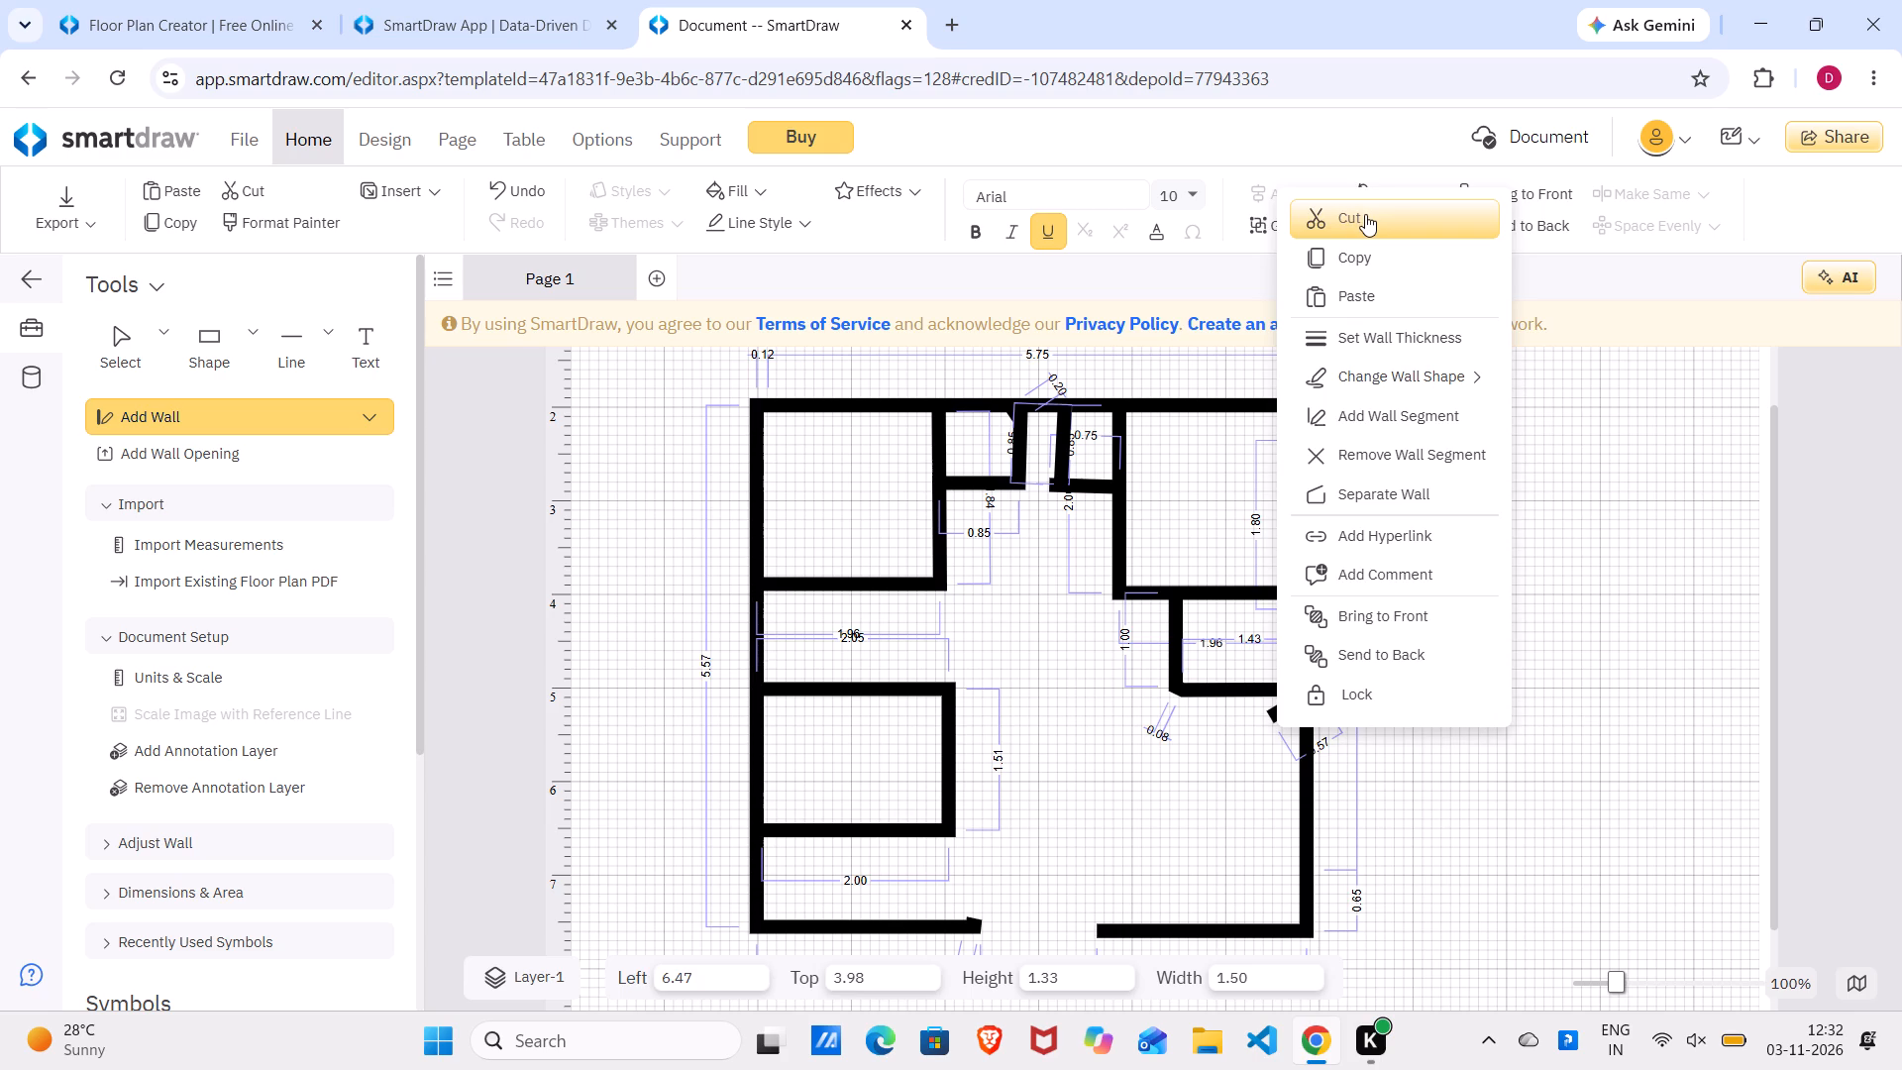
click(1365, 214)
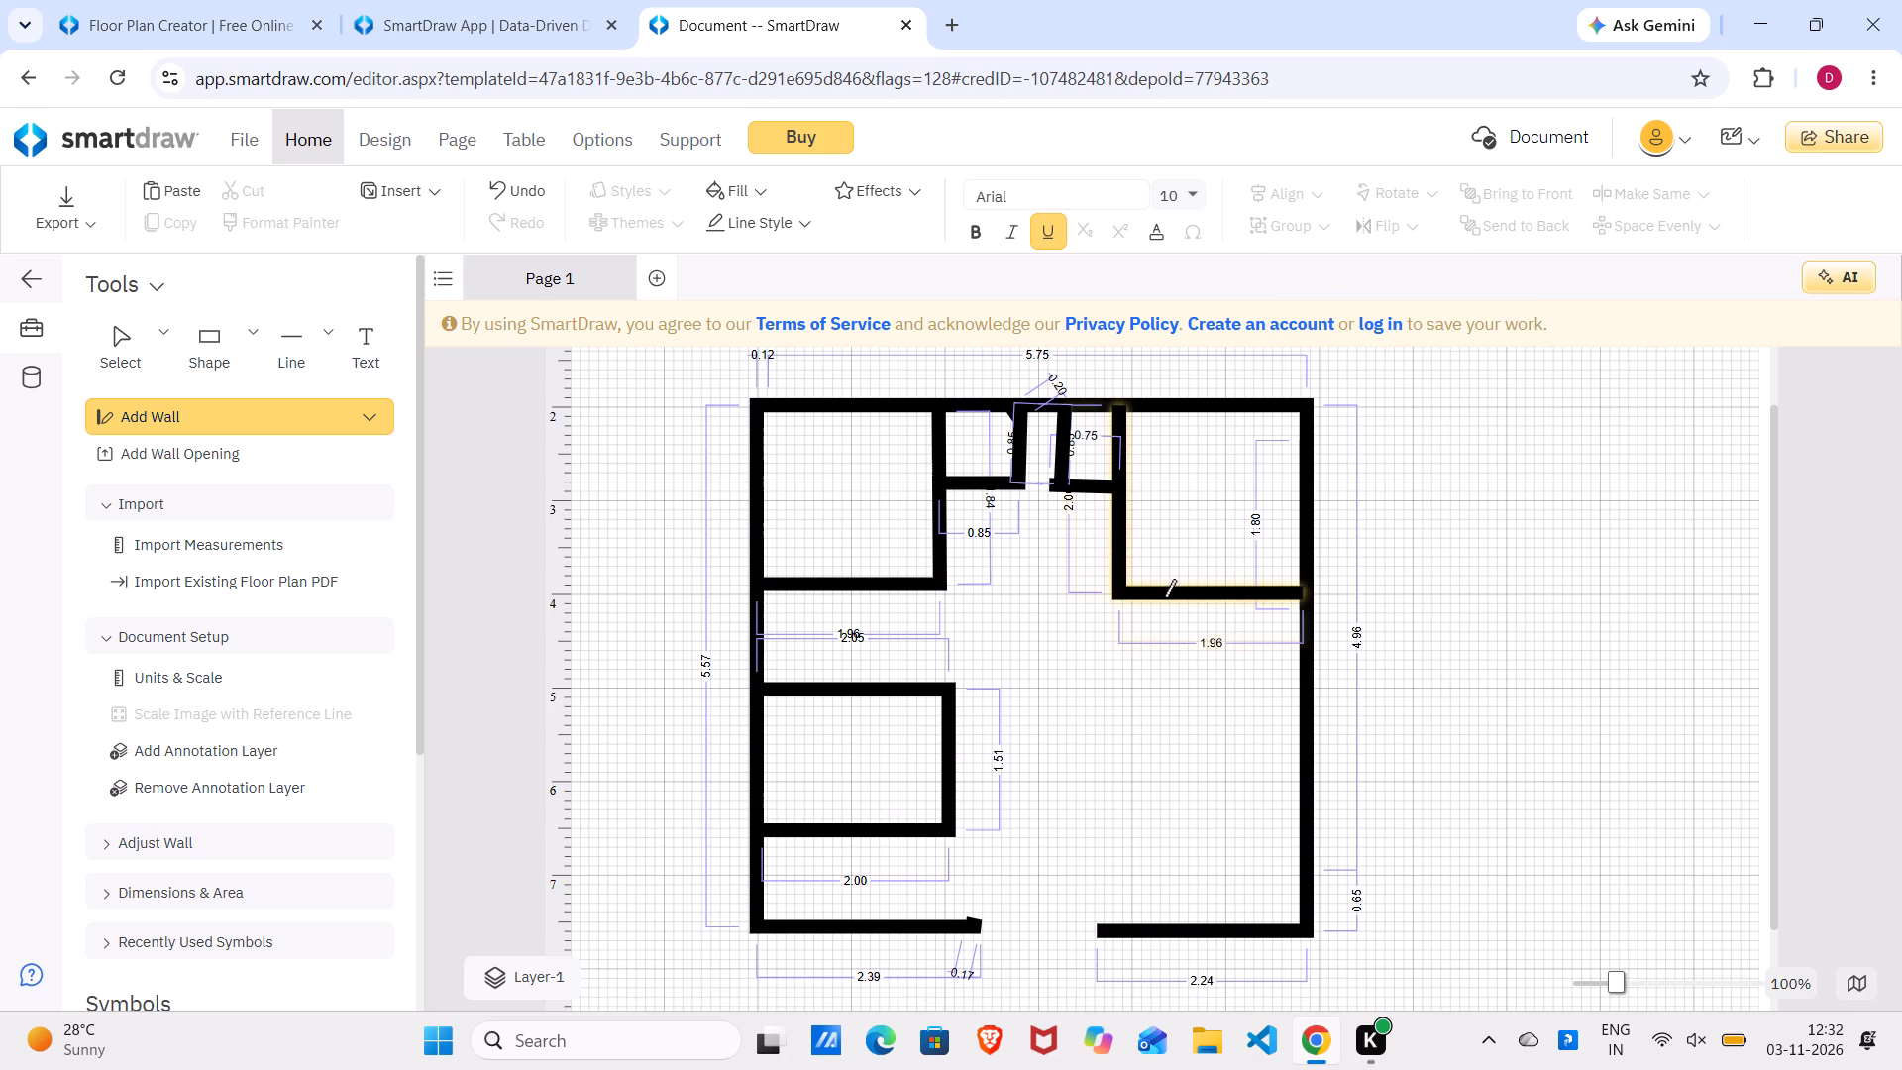
Enclose a room below the upper right room with a vertical wall about 1.00 and a horizontal wall about 1.51 long to the outer wall.
click(1161, 604)
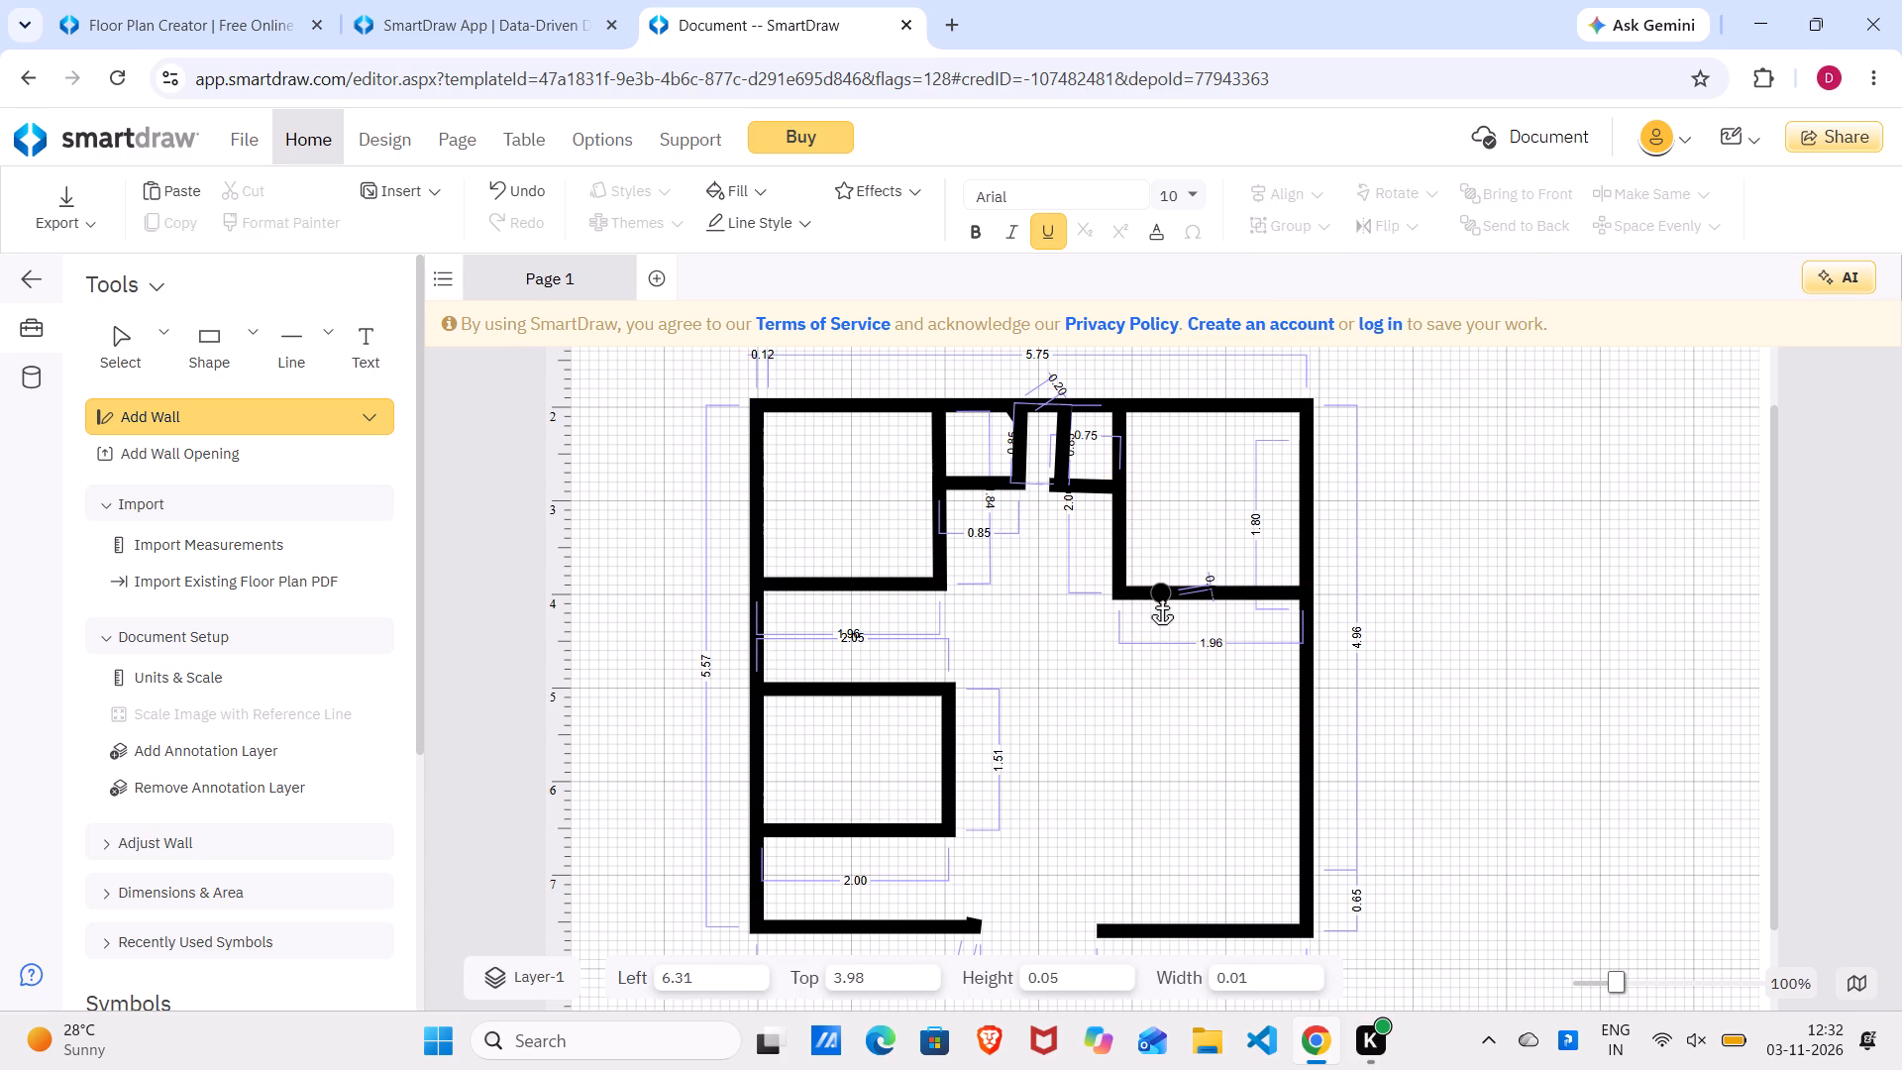
drag(1161, 595, 1163, 673)
drag(1163, 673, 1161, 686)
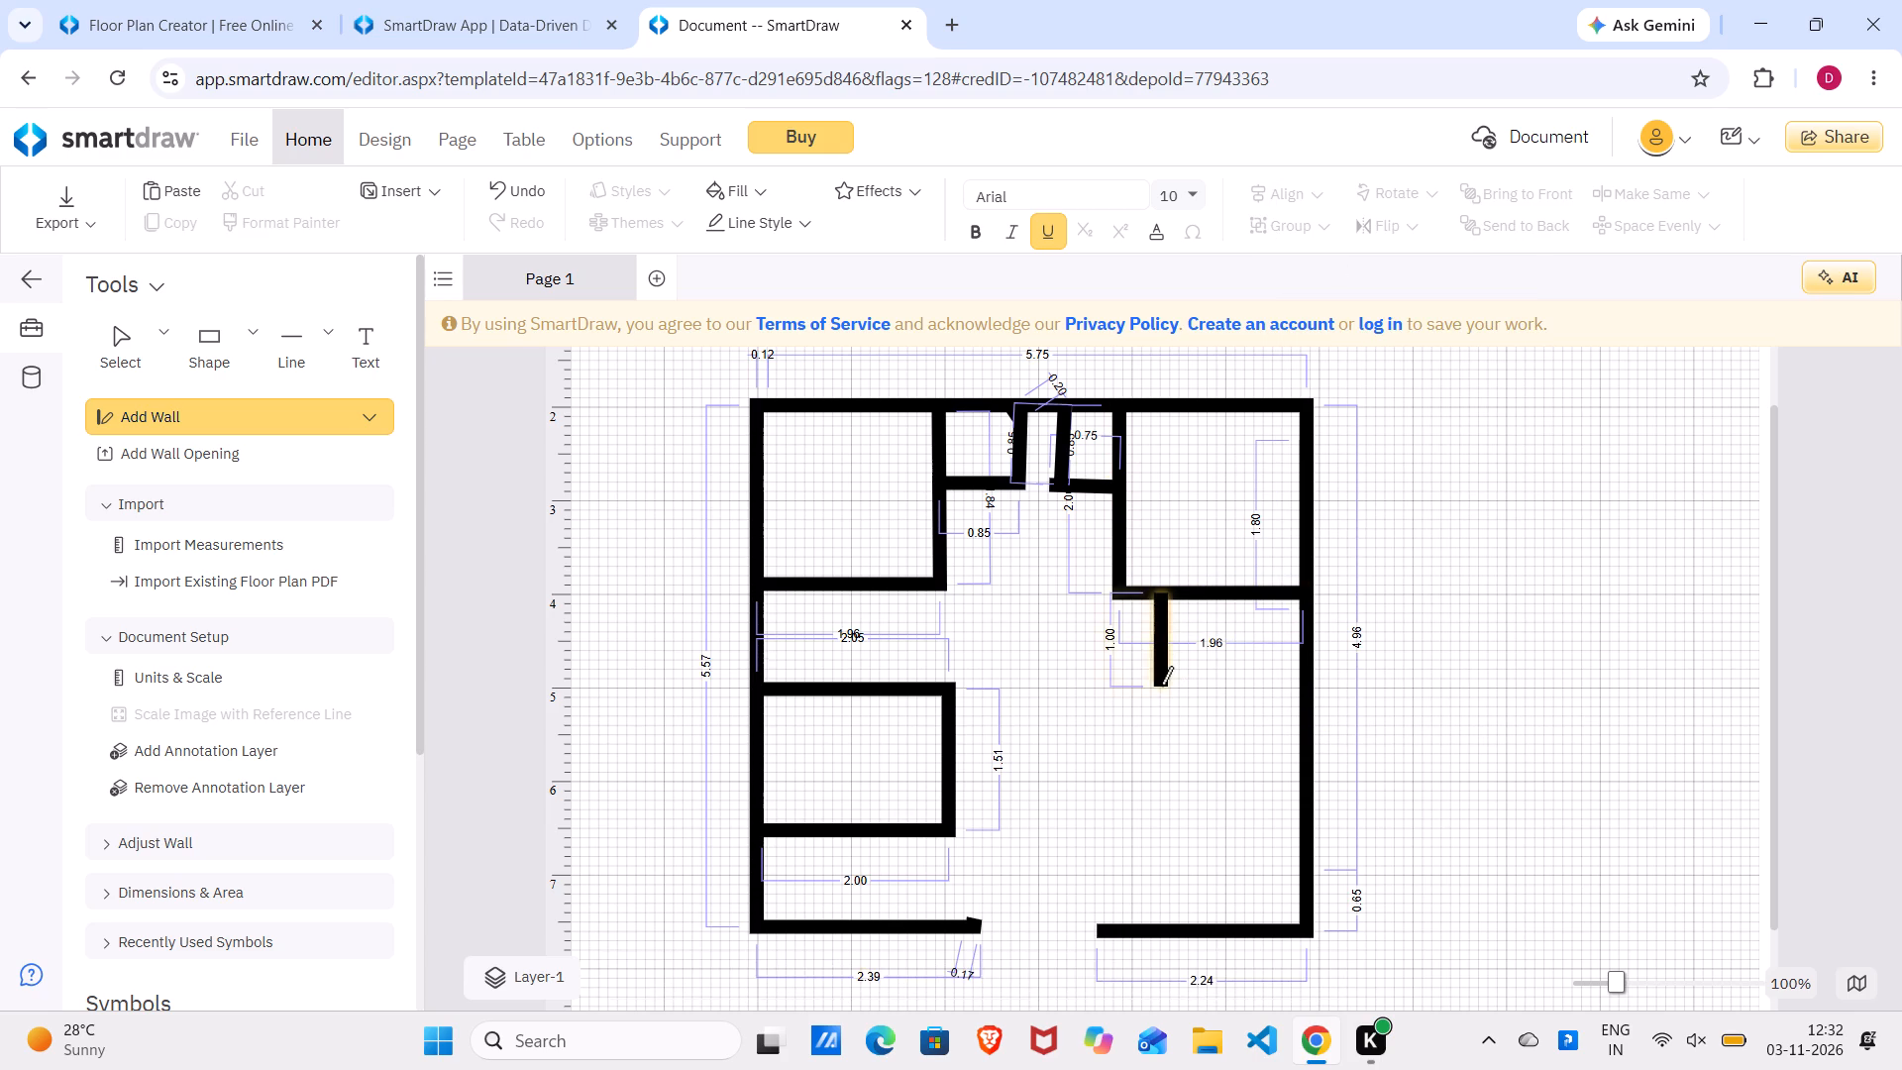
drag(1164, 678, 1201, 678)
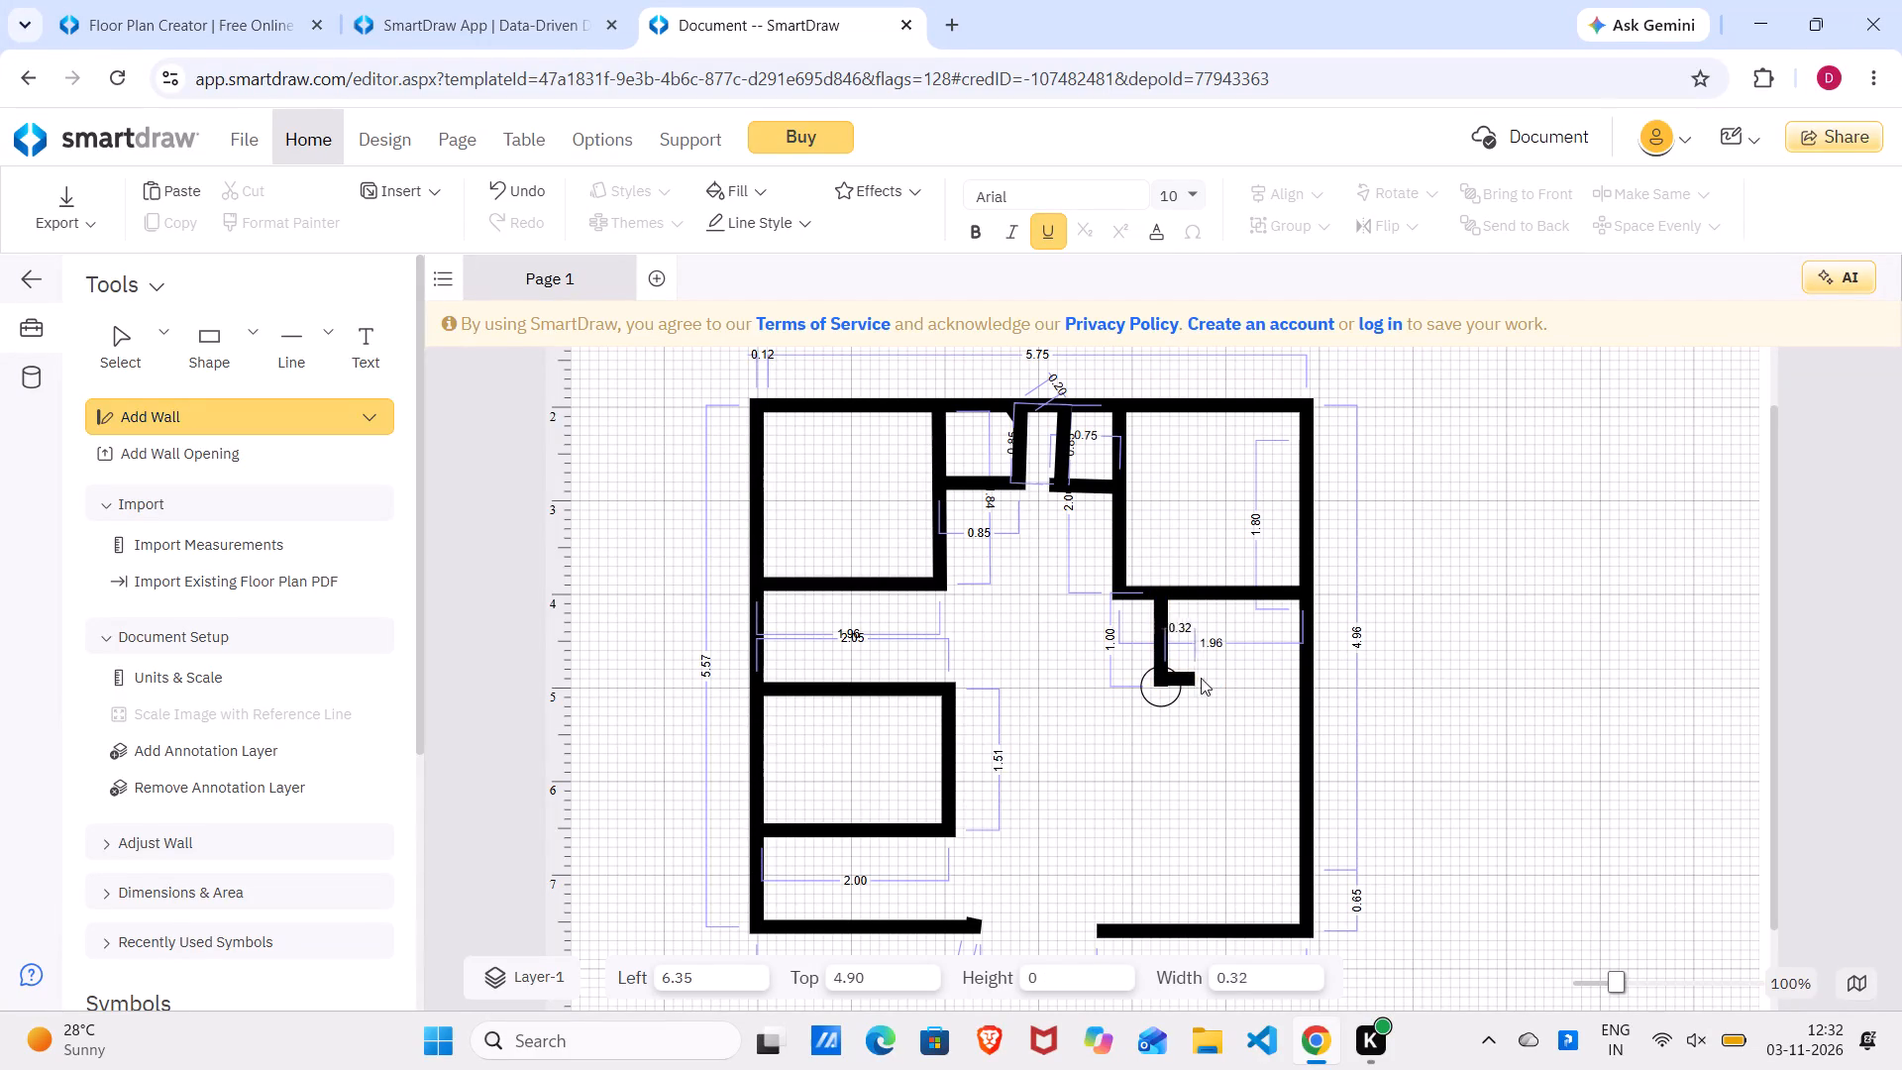
drag(1201, 678, 1283, 681)
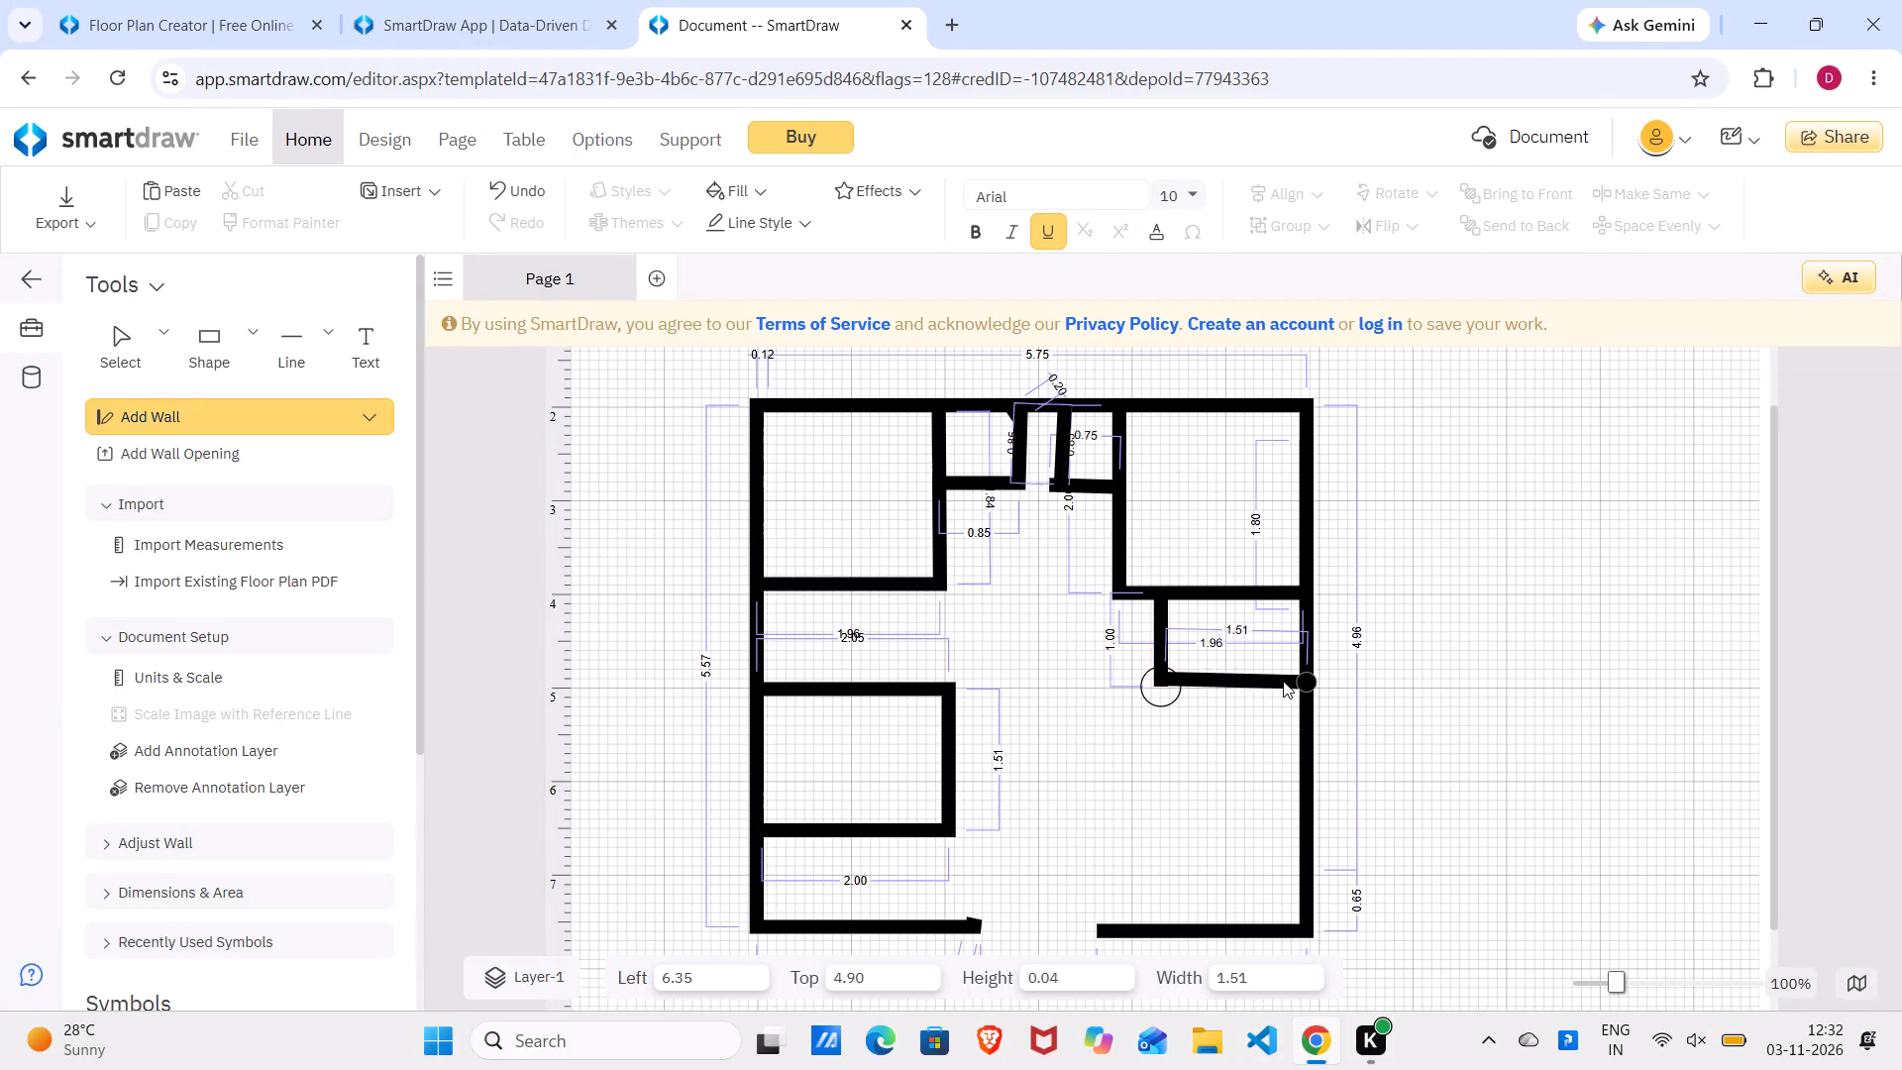
drag(1283, 681, 1282, 680)
drag(1282, 680, 1280, 680)
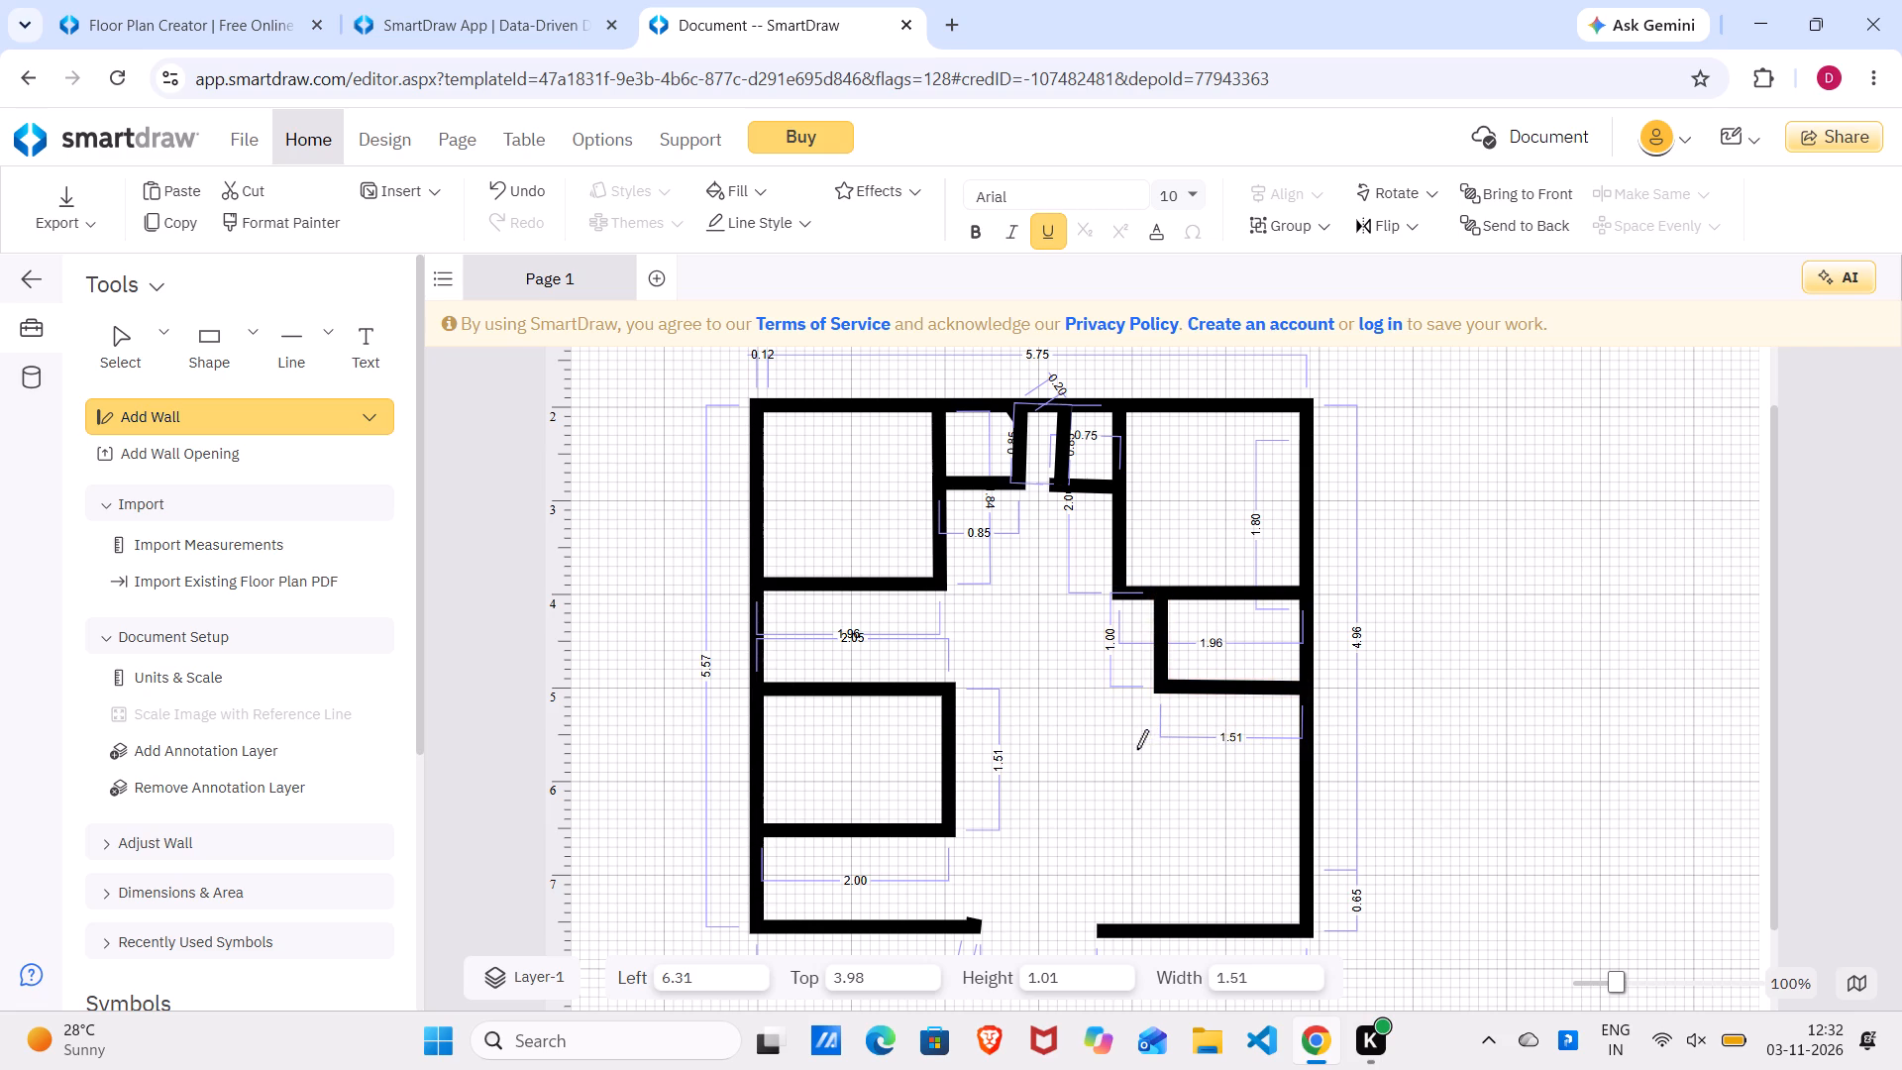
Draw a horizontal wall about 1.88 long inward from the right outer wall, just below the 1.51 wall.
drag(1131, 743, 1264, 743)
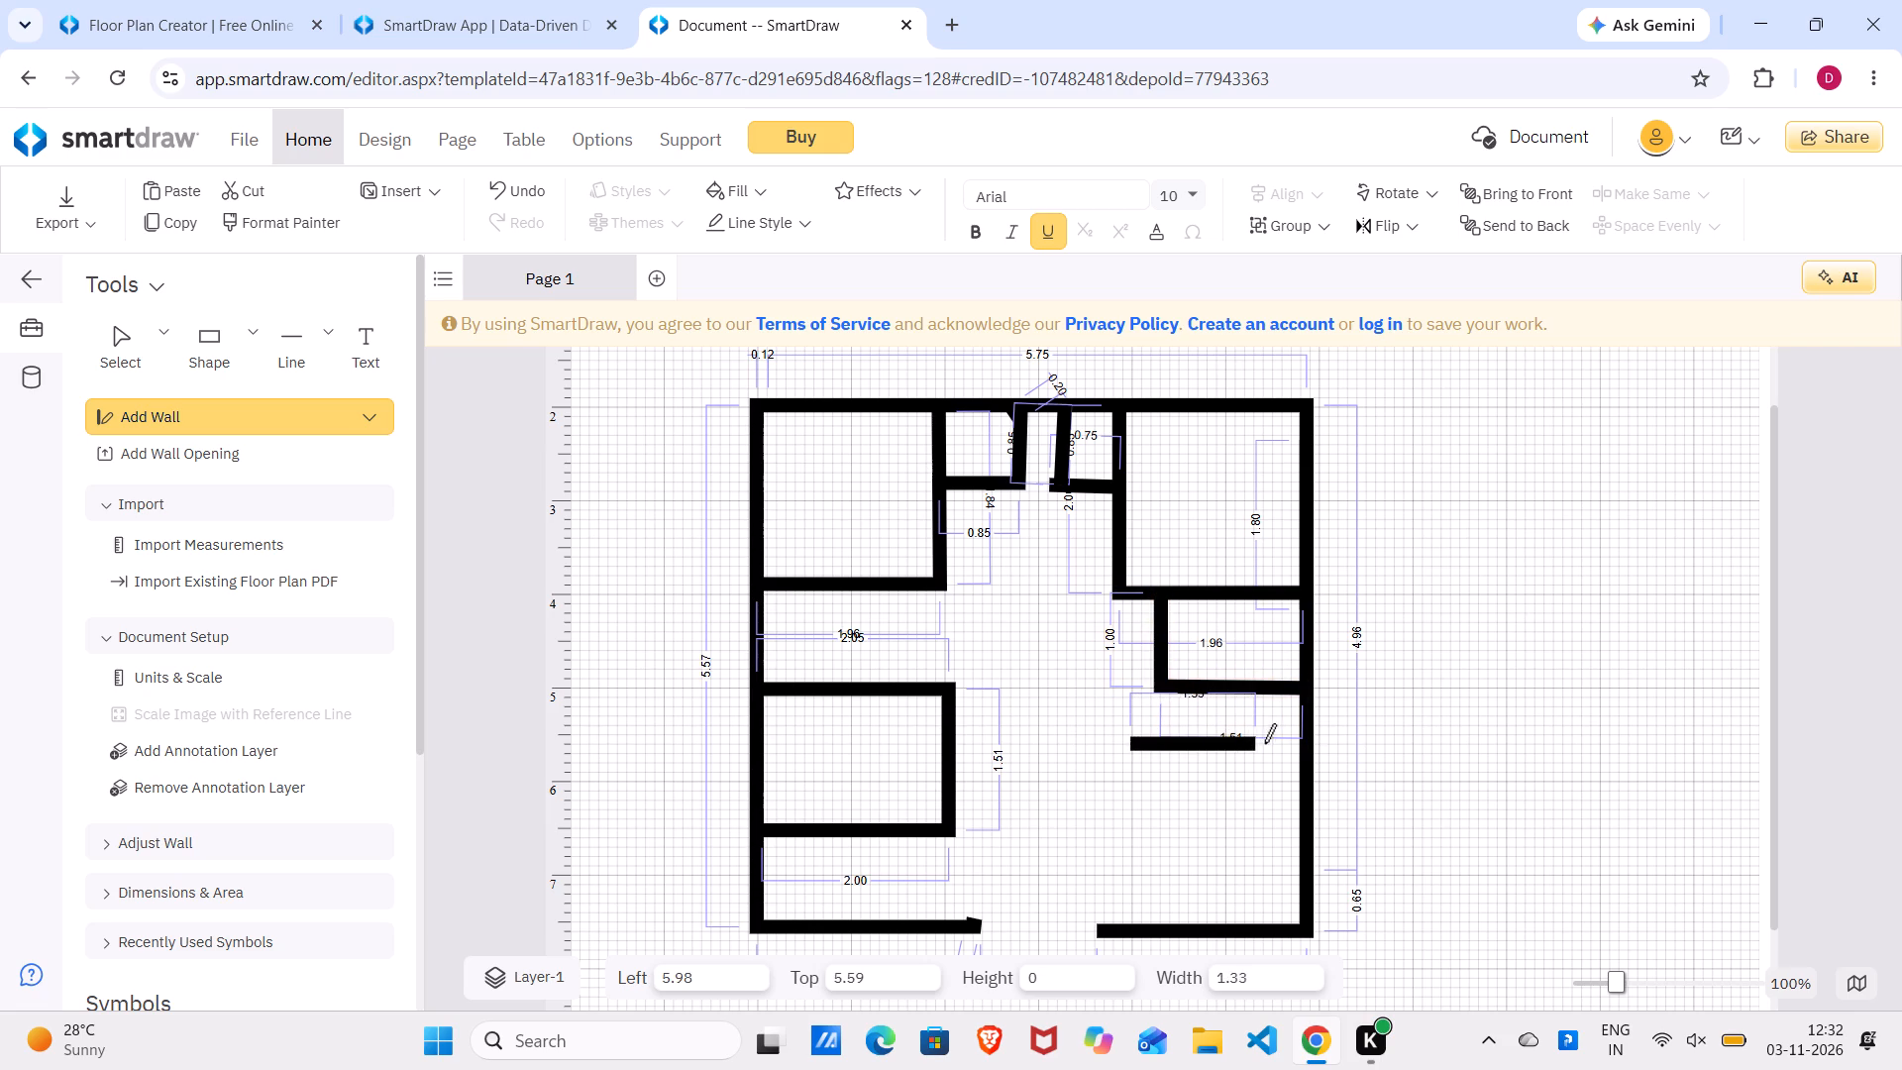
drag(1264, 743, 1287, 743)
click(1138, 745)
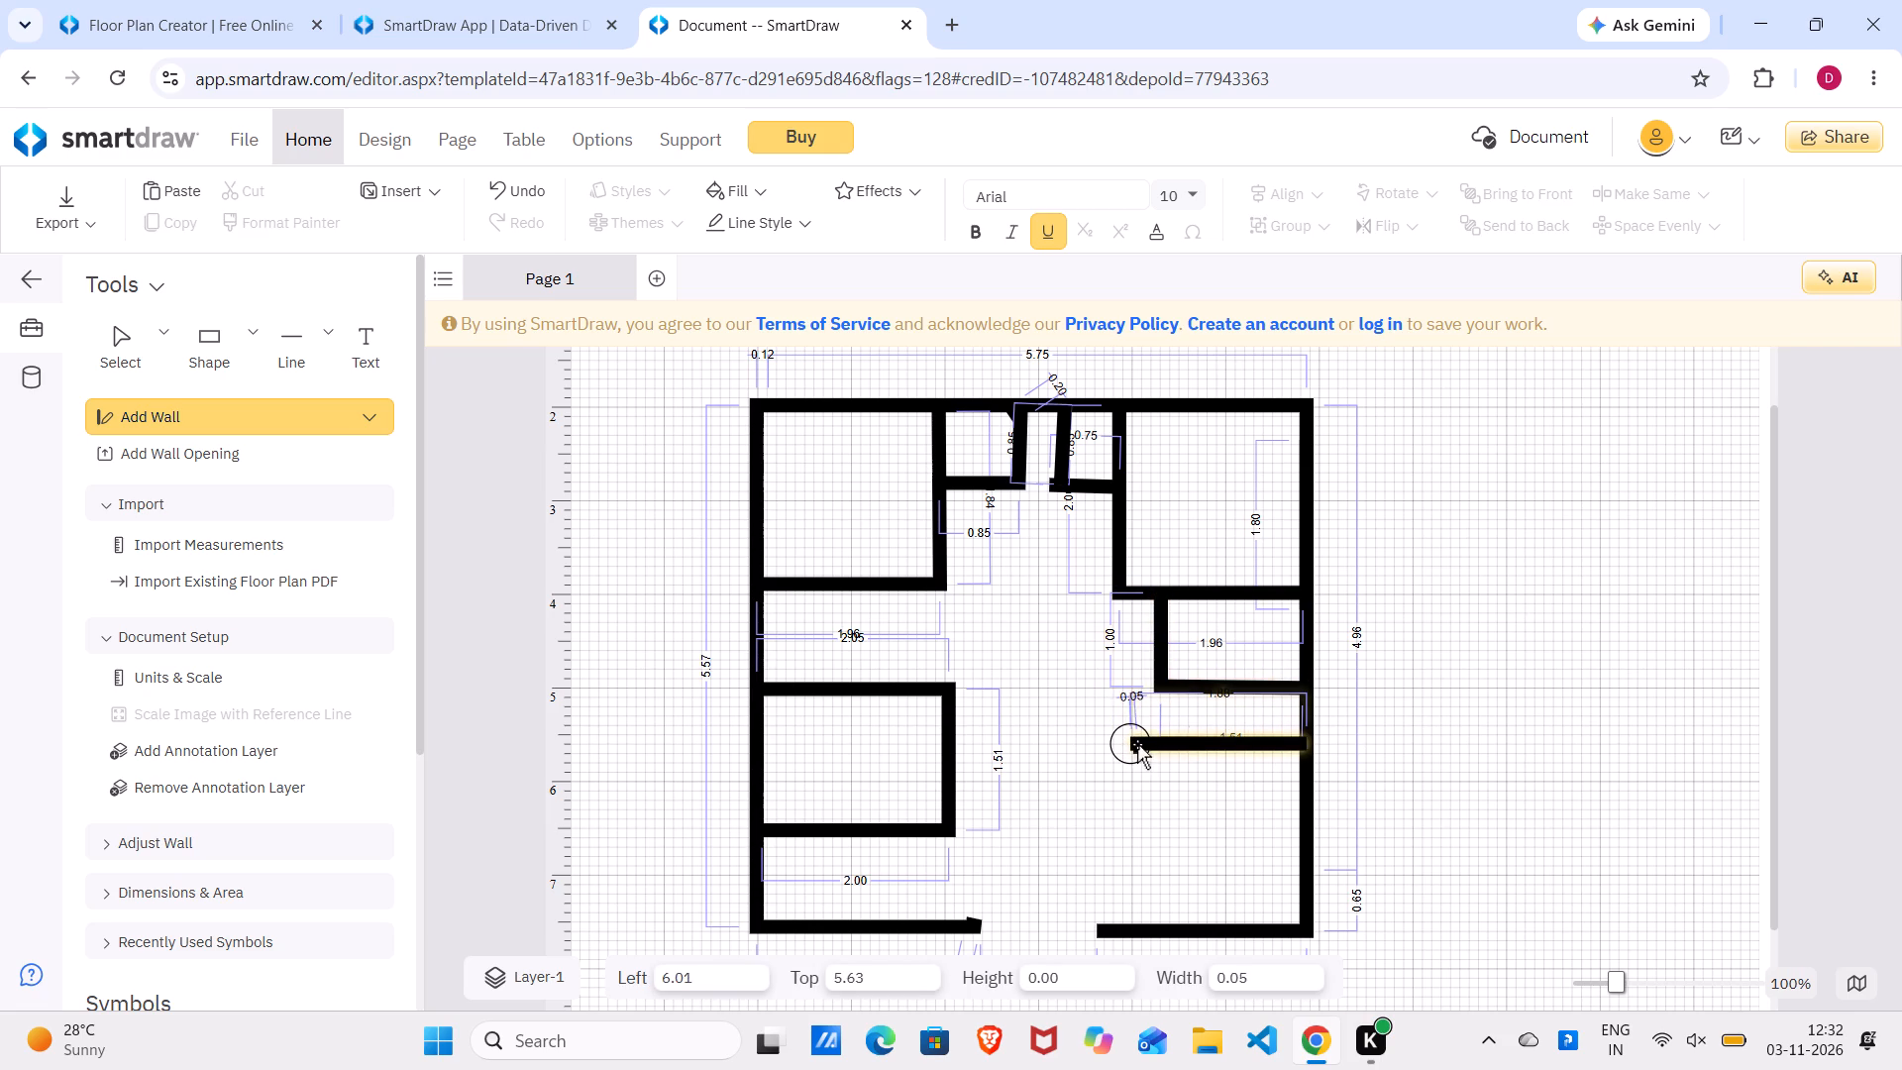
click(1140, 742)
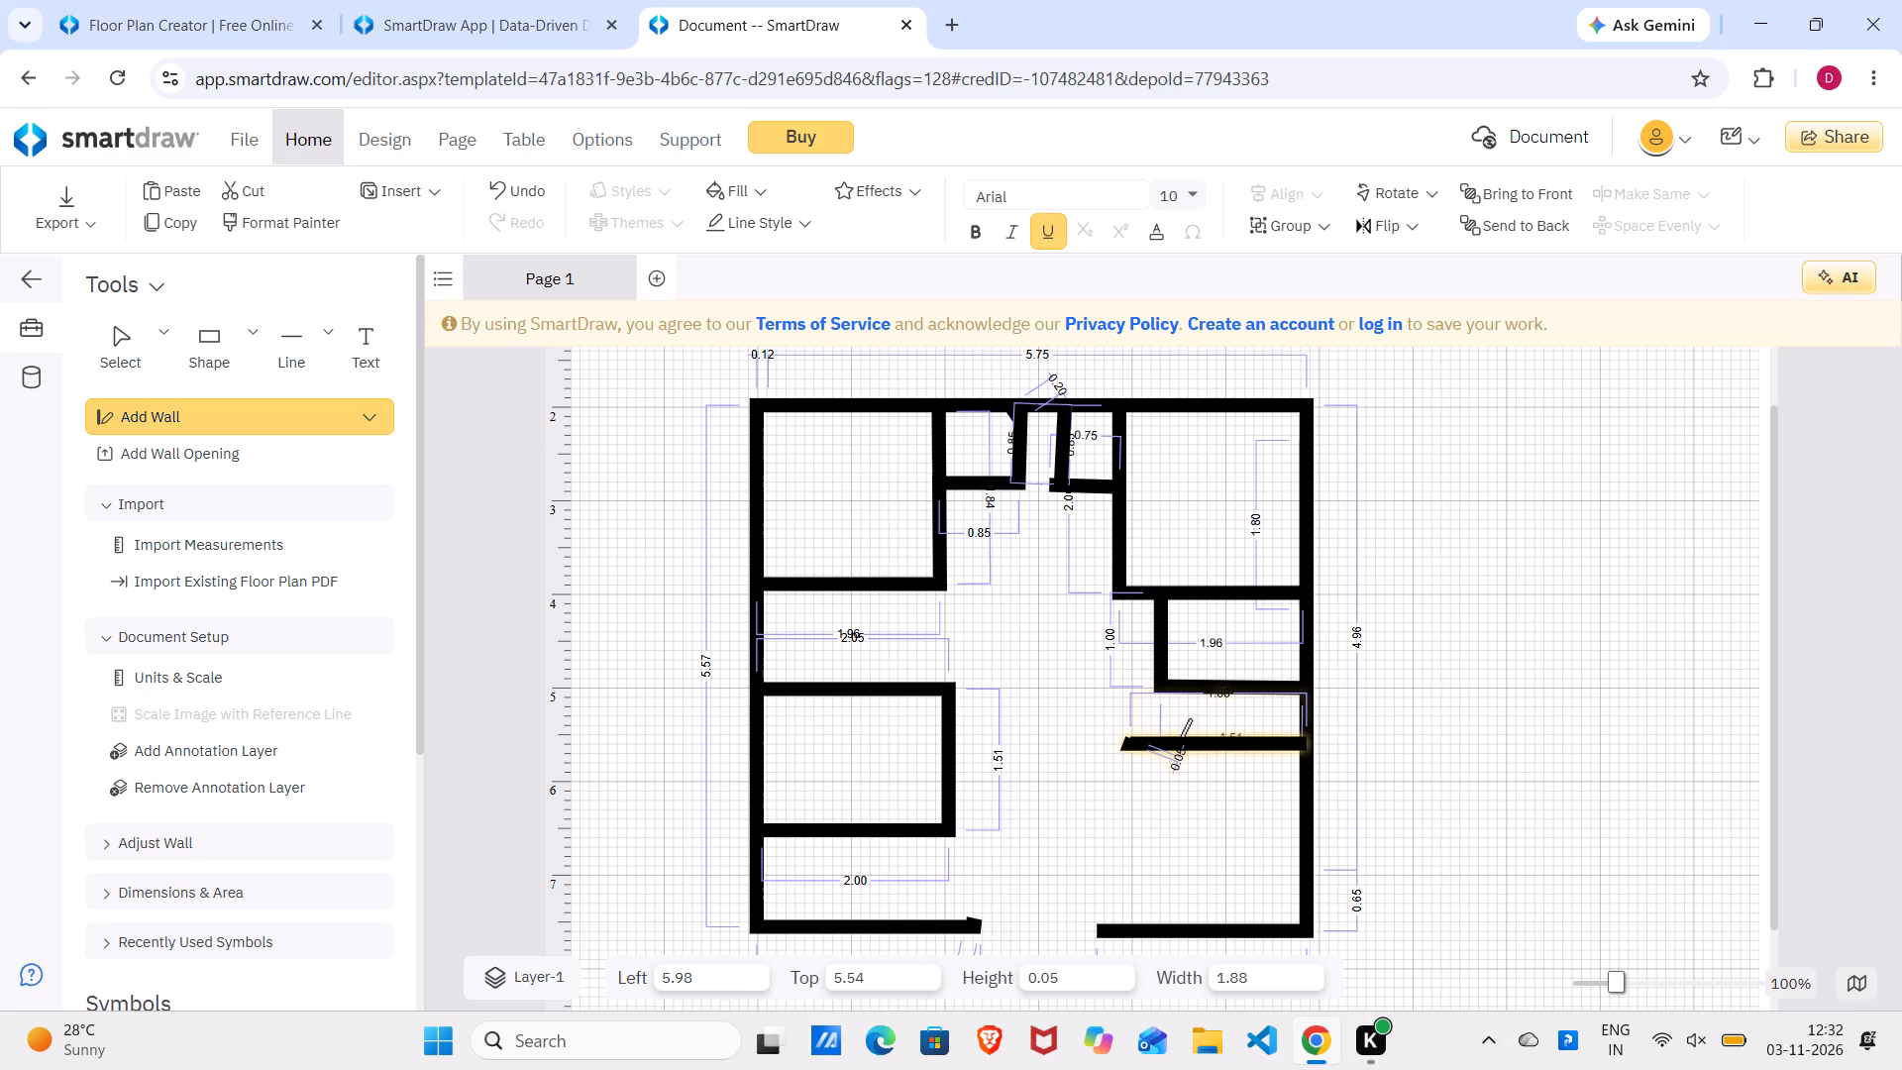
Draw a near-vertical wall about 2.00 long from the free end of the horizontal wall down to the bottom wall.
drag(1121, 744, 1128, 795)
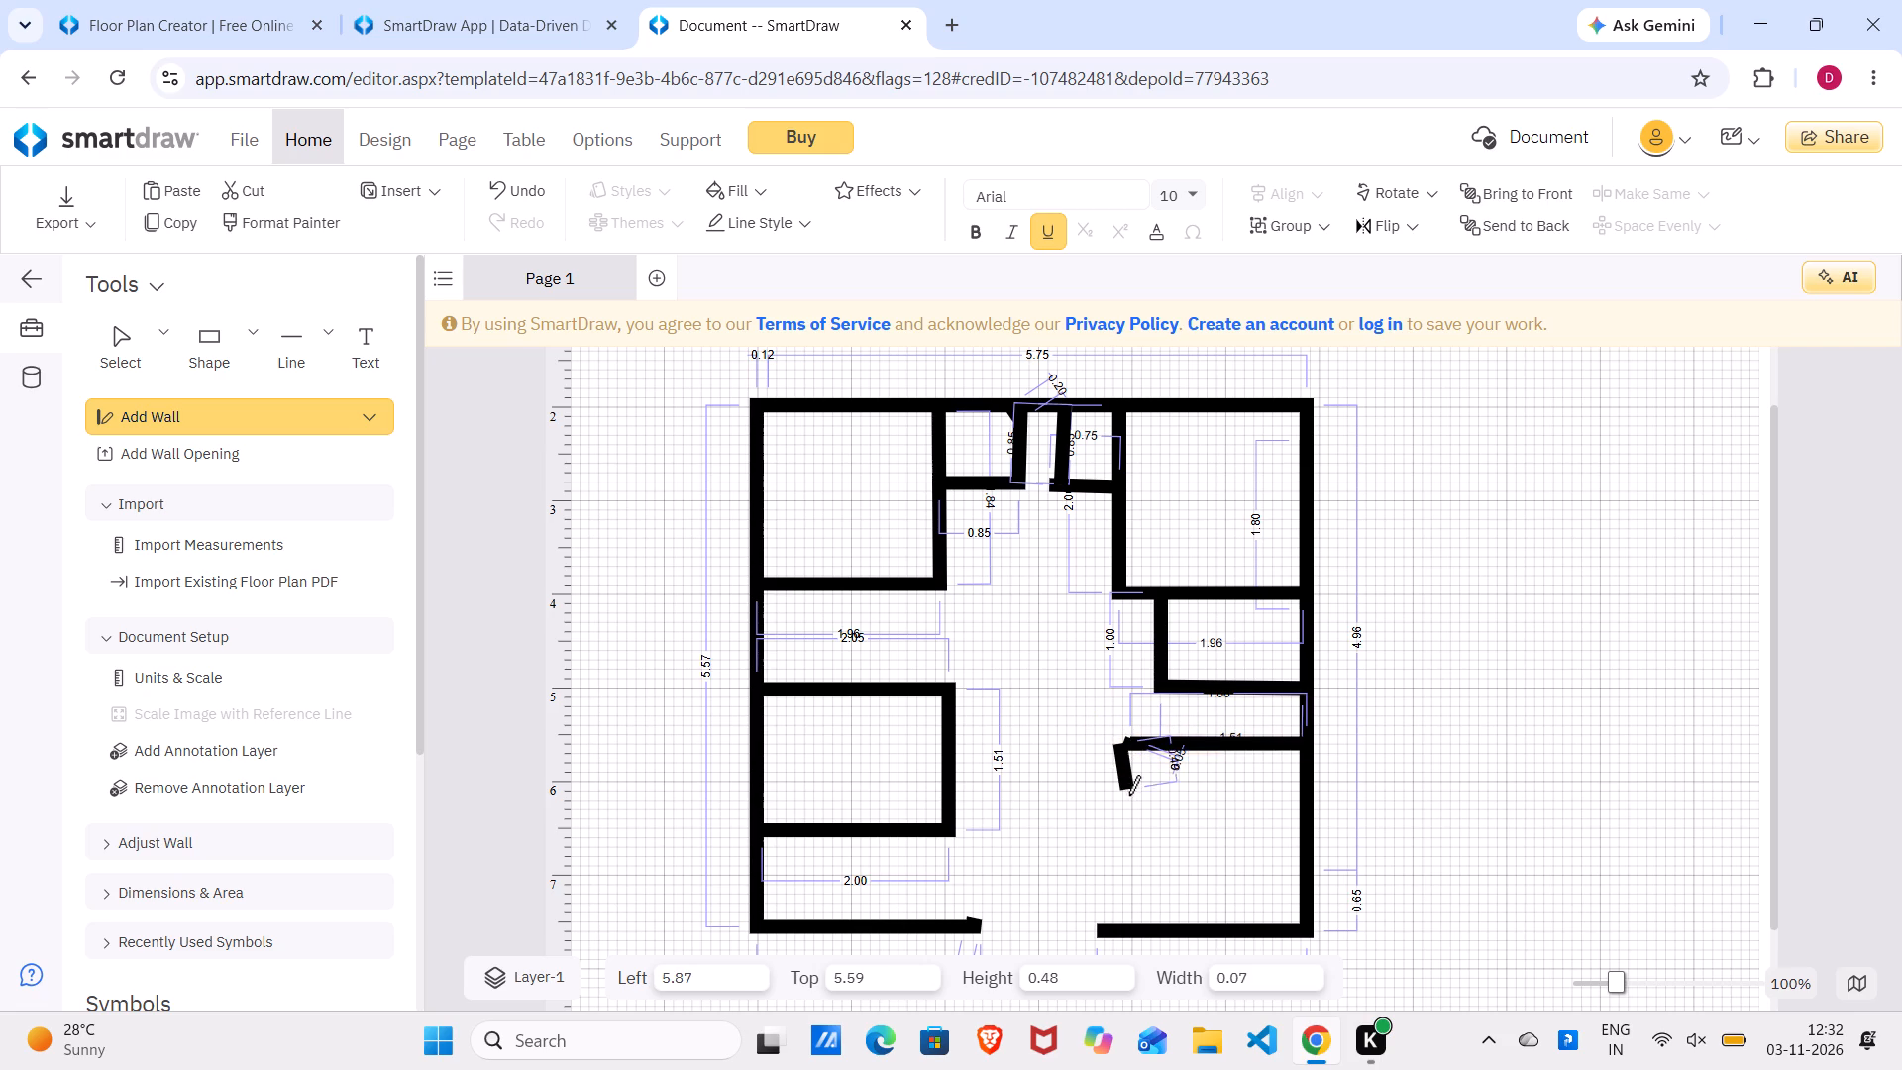
drag(1128, 795, 1122, 934)
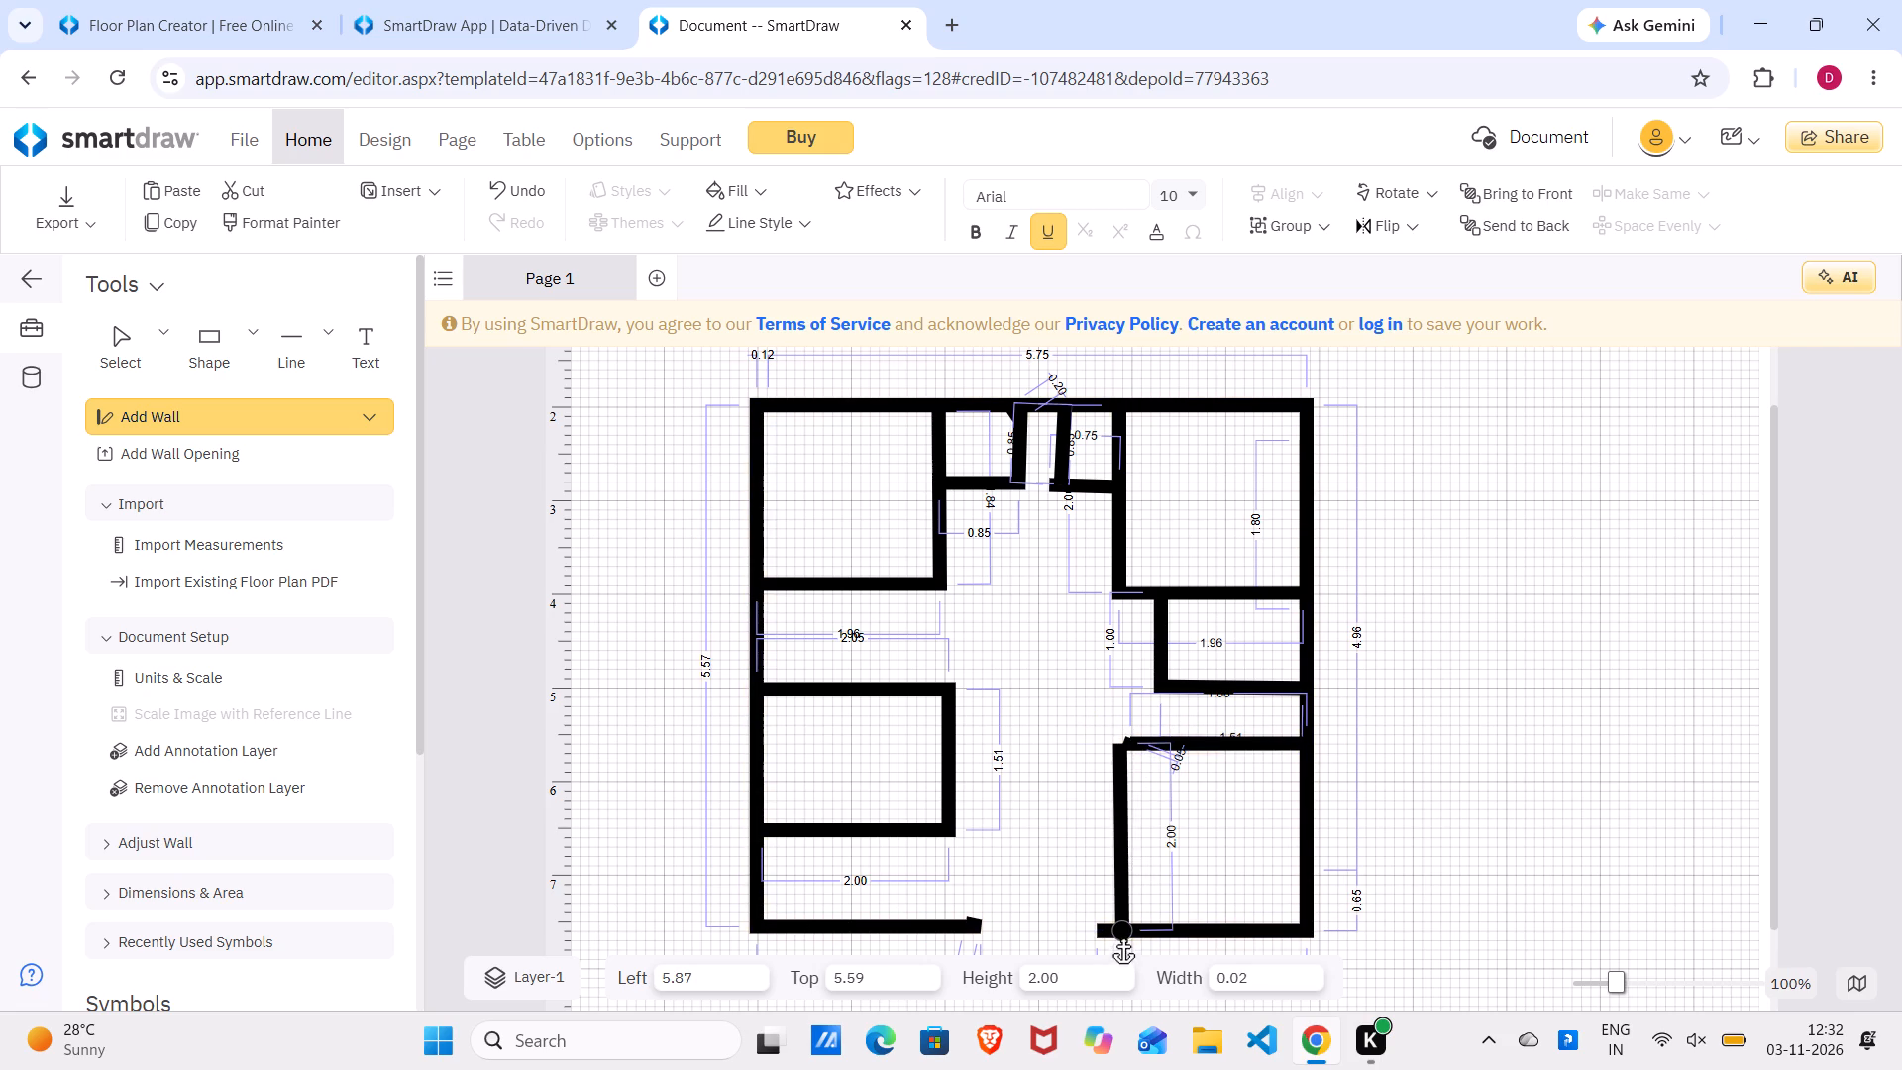
drag(1122, 934, 1124, 920)
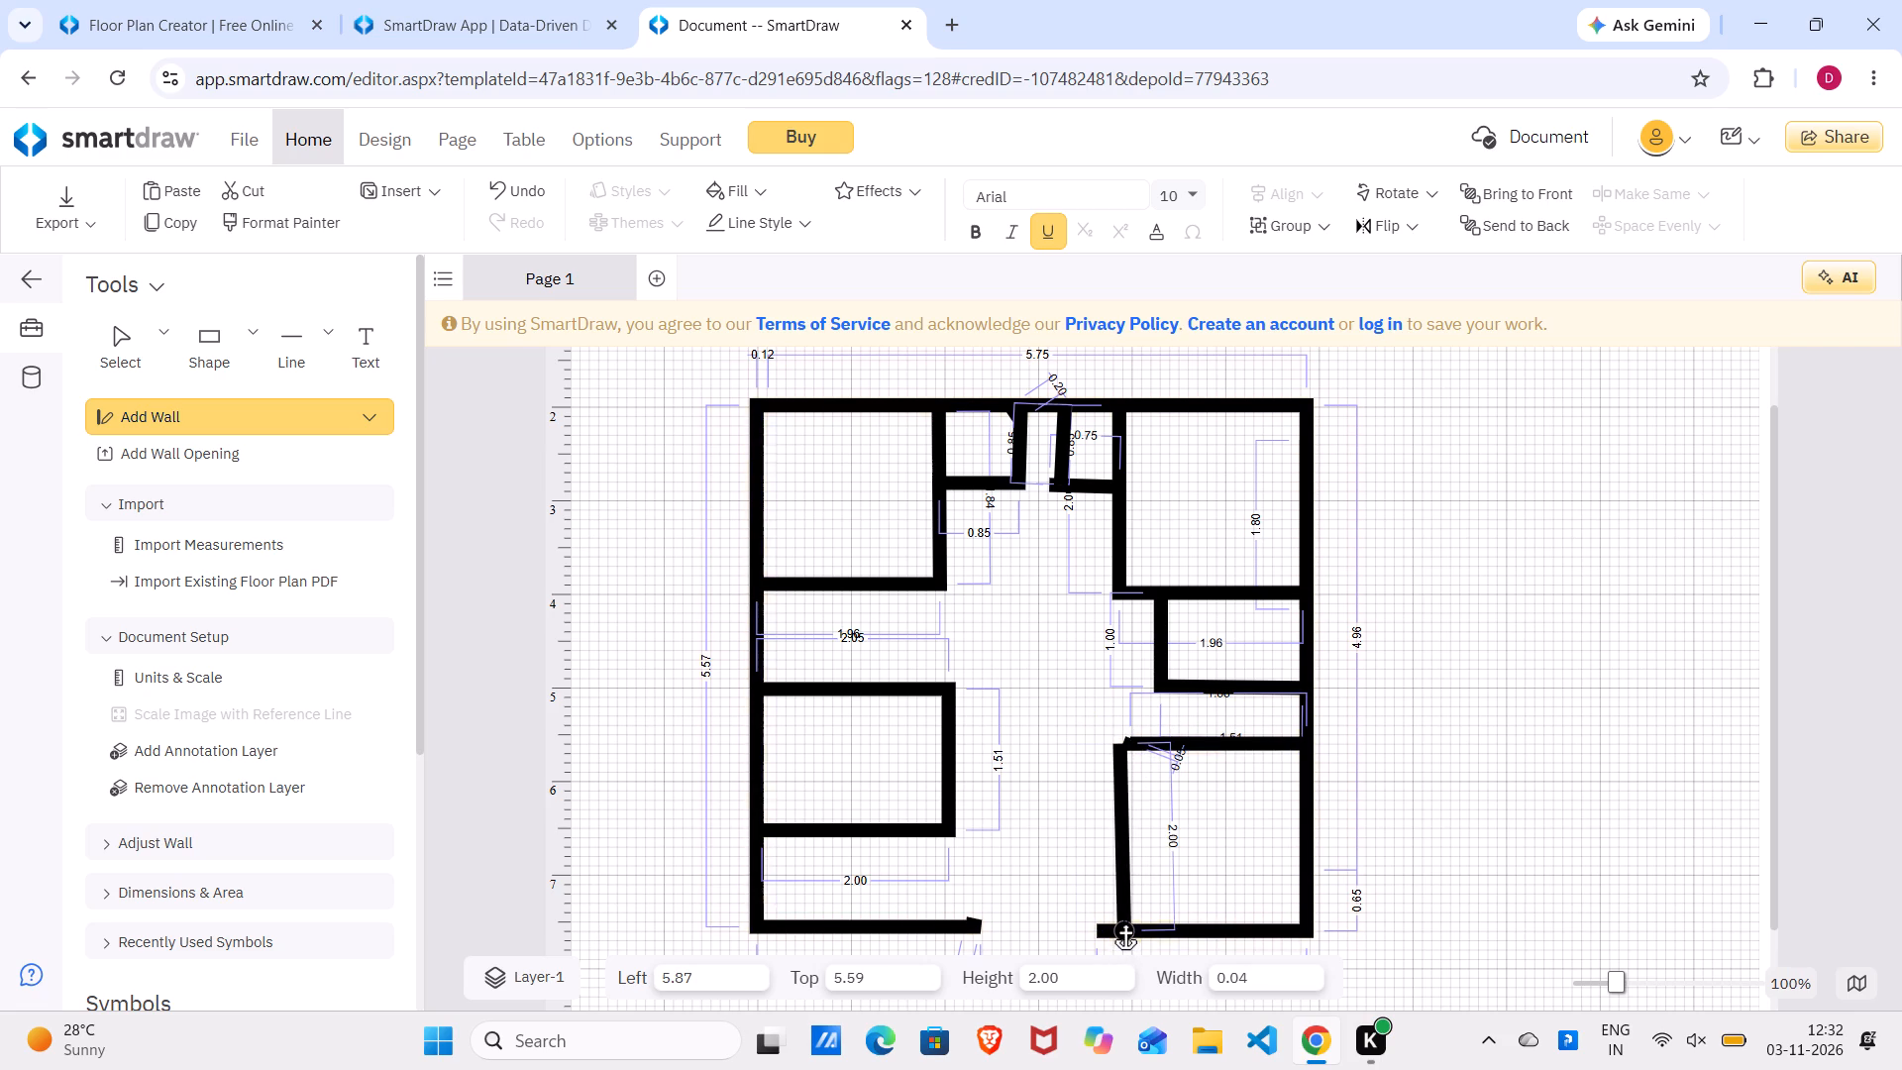
click(1123, 742)
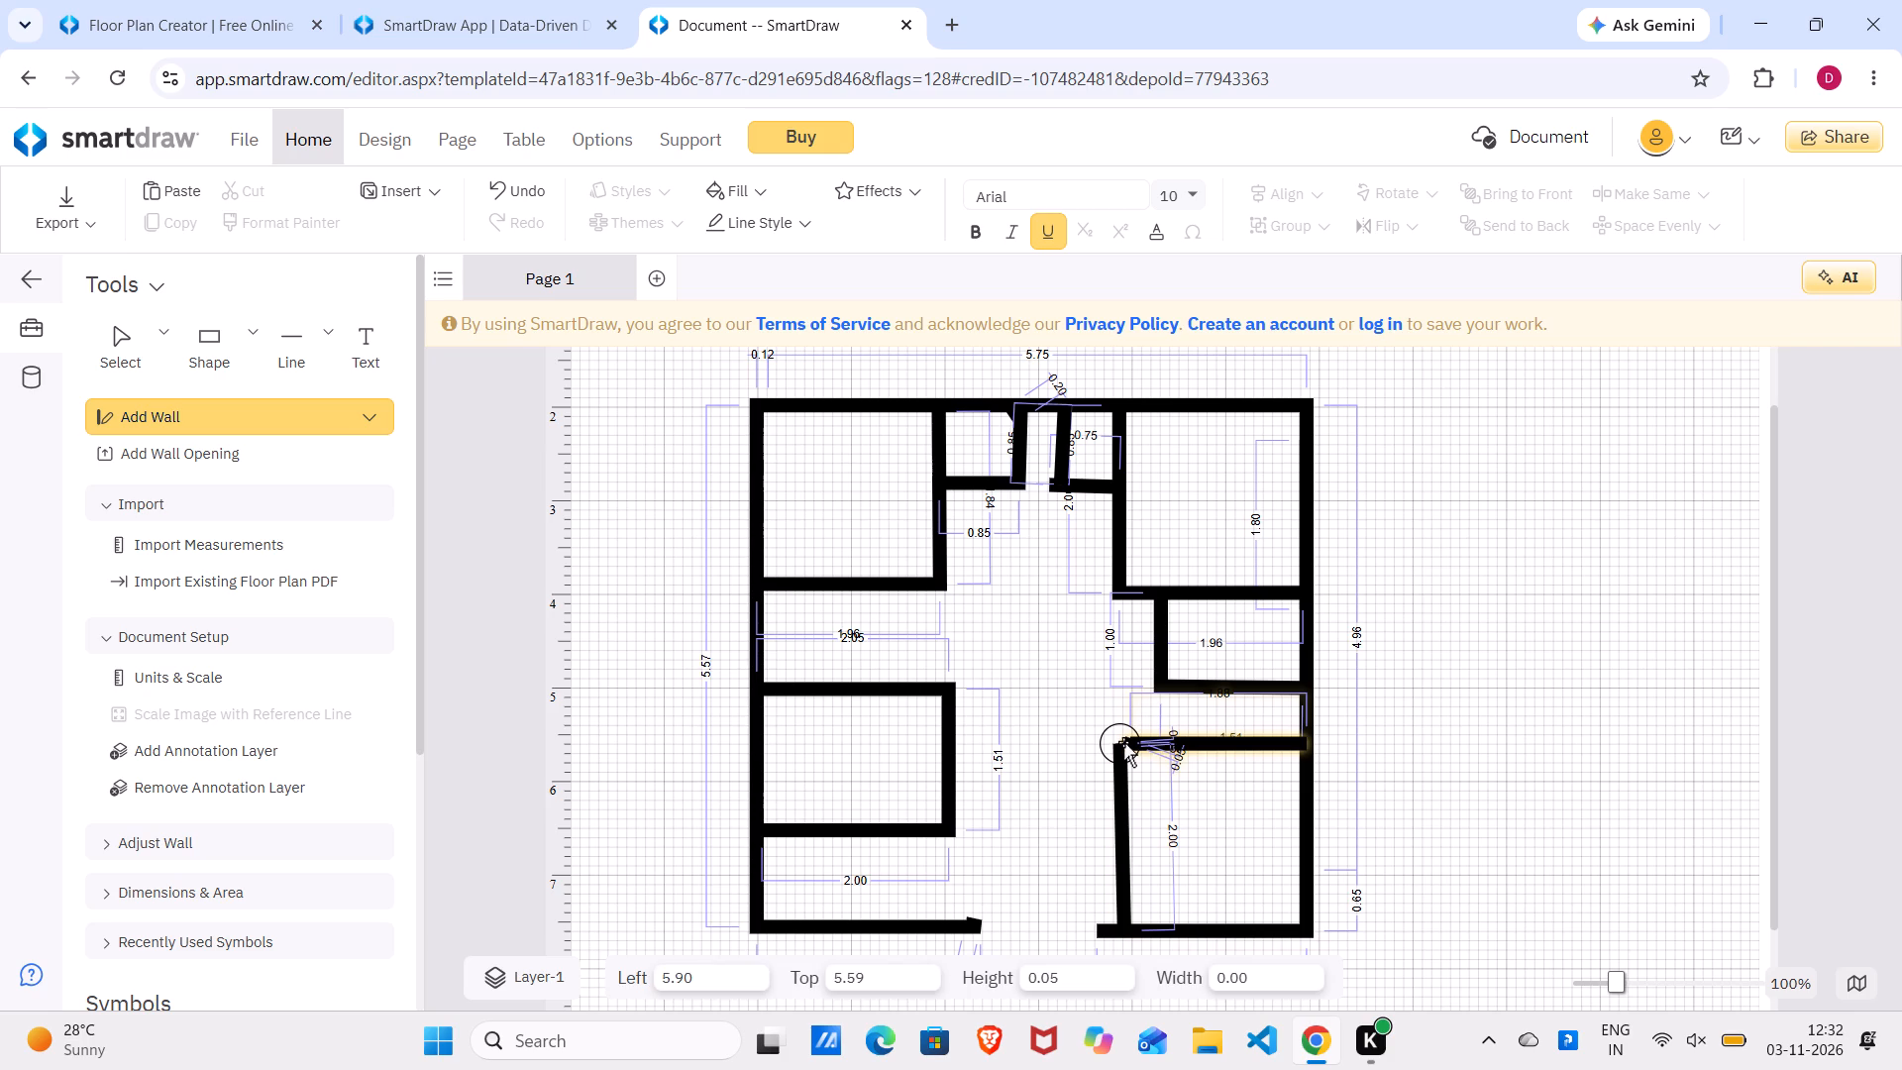
click(1123, 742)
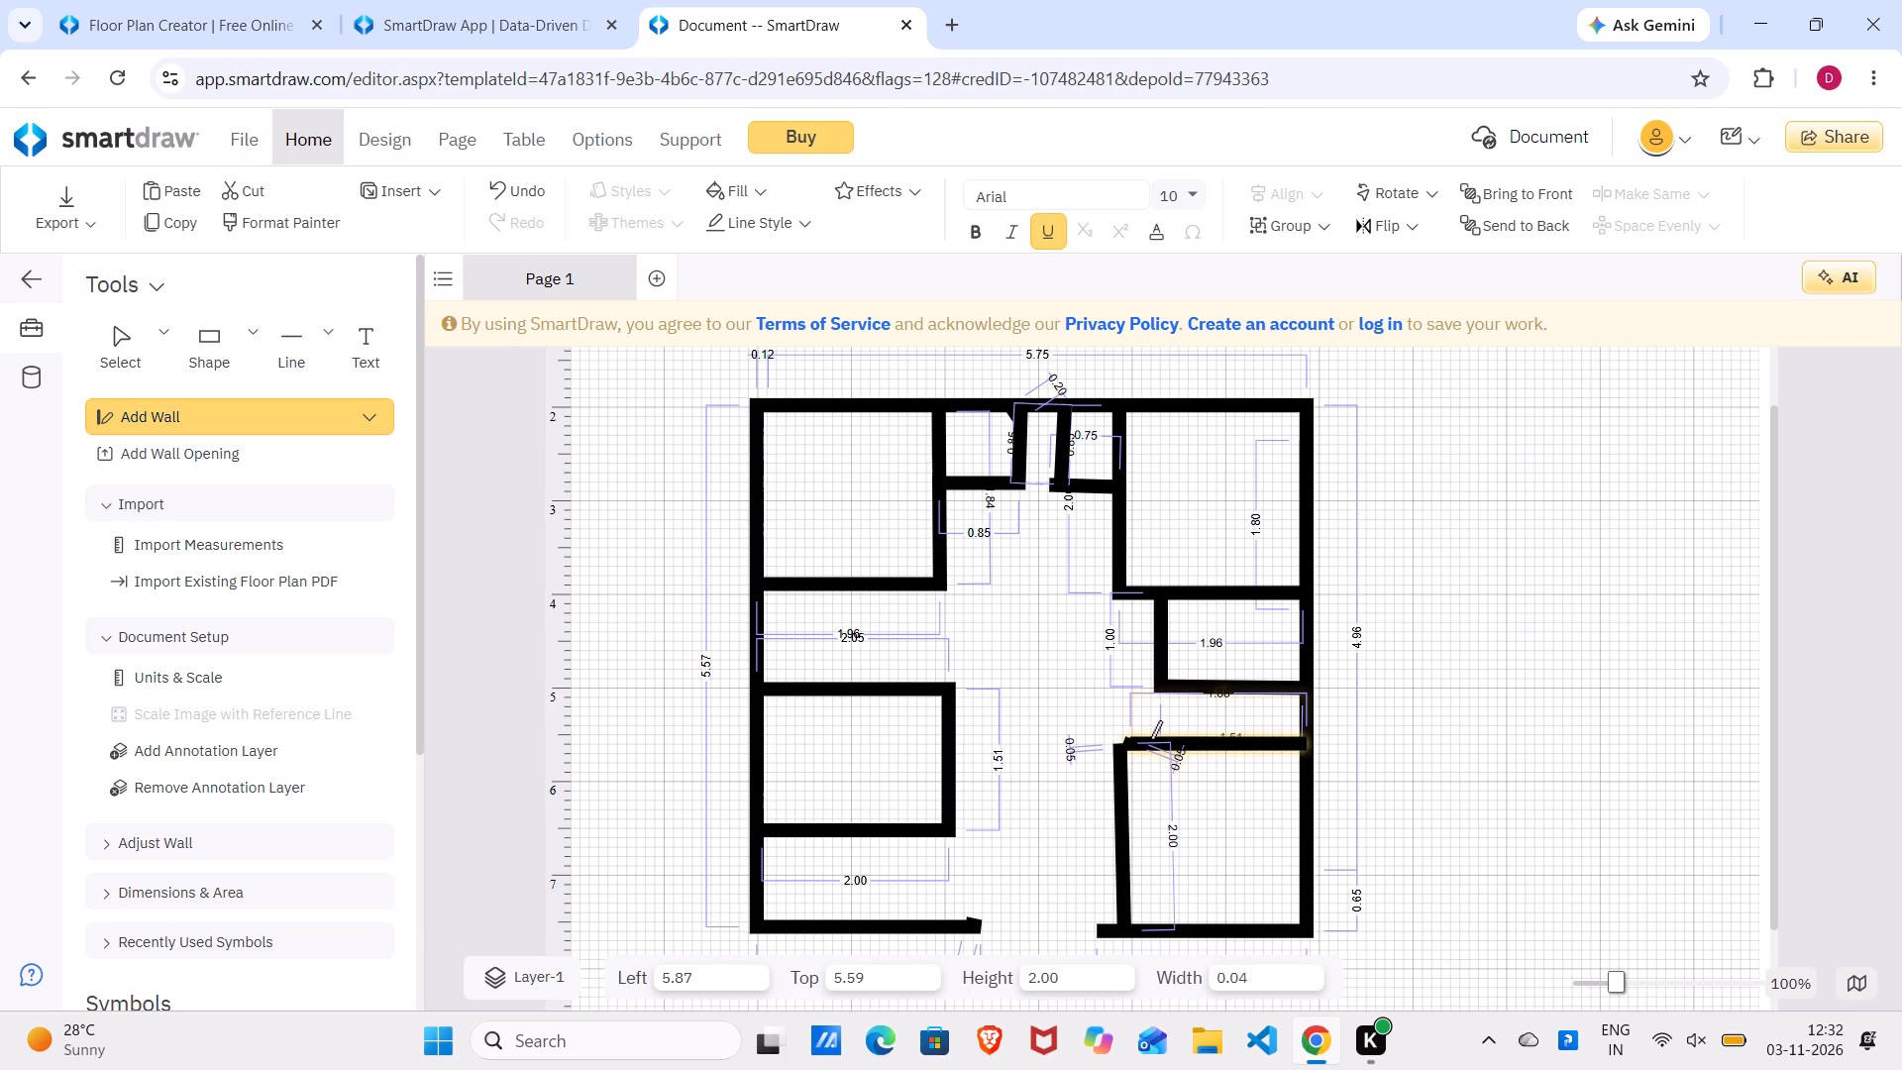
Cut the horizontal wall above the lower right room and redraw it about 2.00 long, from the vertical wall's top to the outer wall.
right_click(1150, 740)
click(1205, 259)
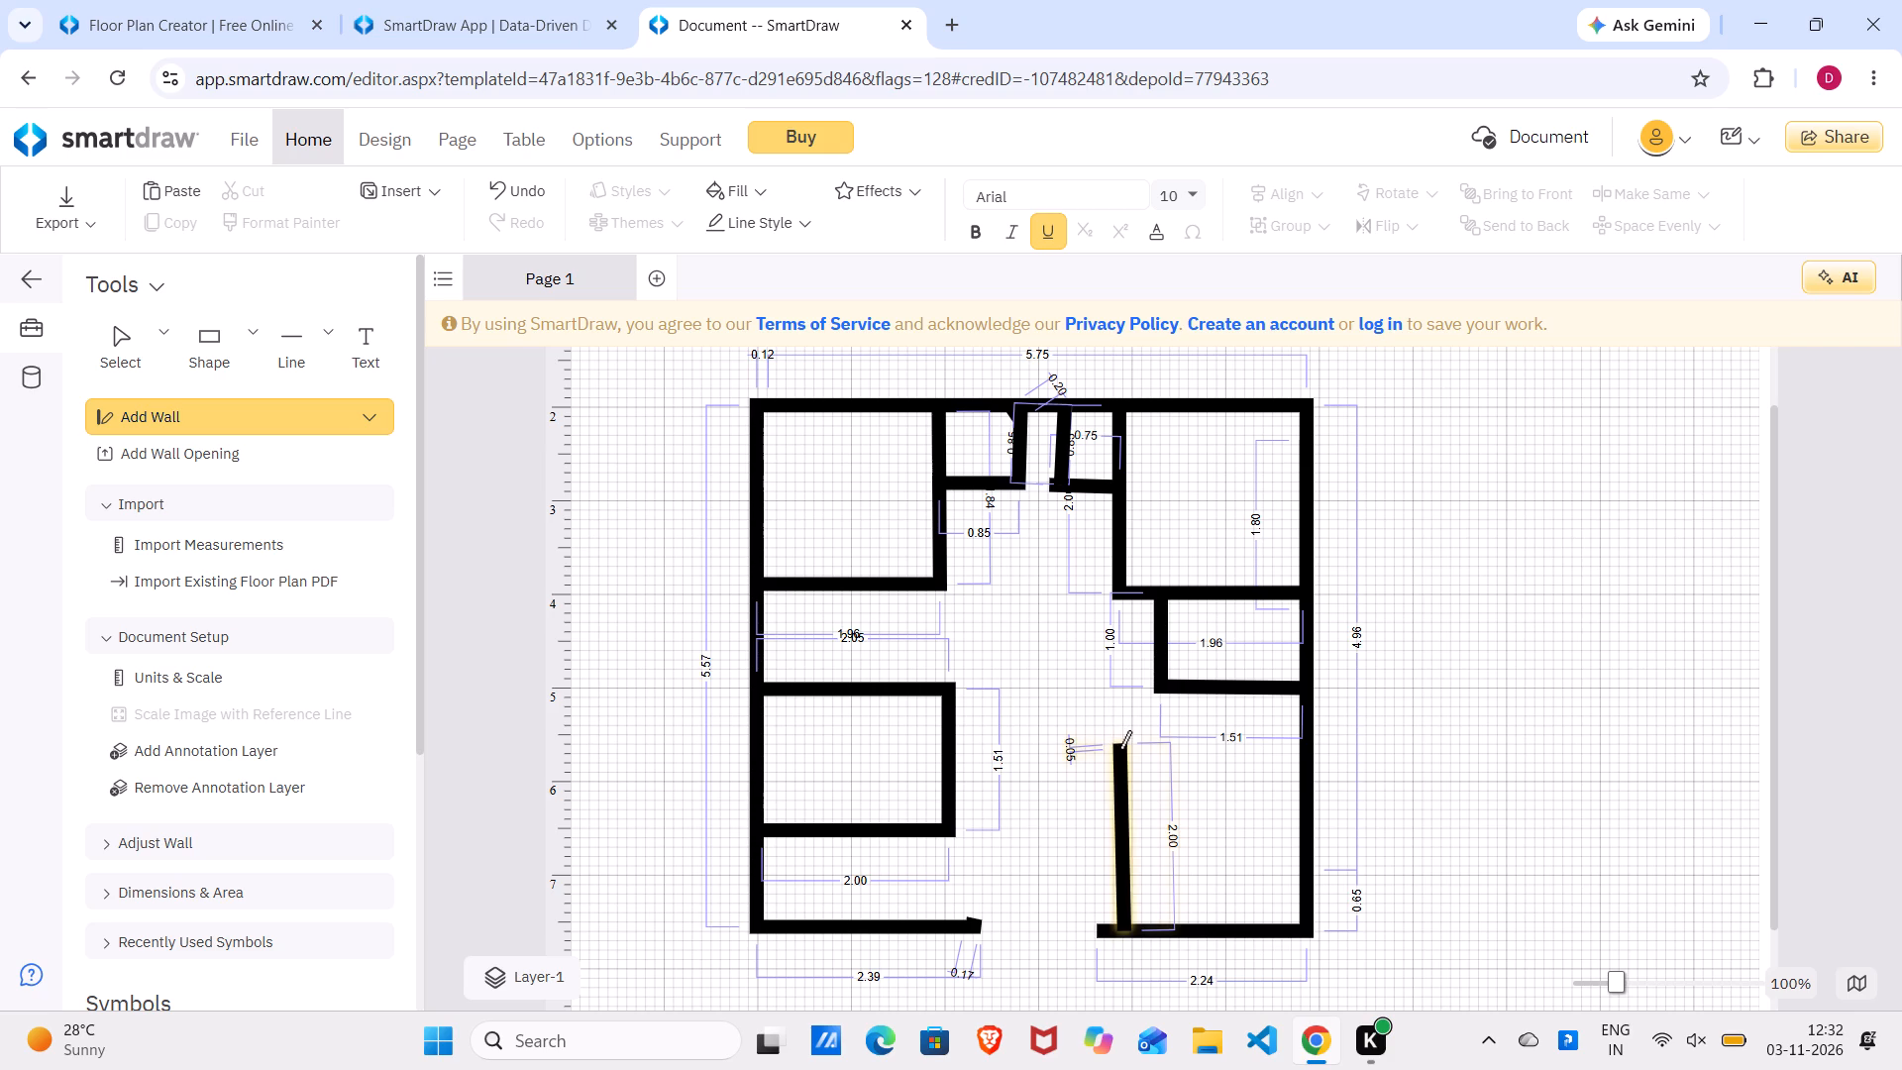
drag(1119, 750, 1289, 748)
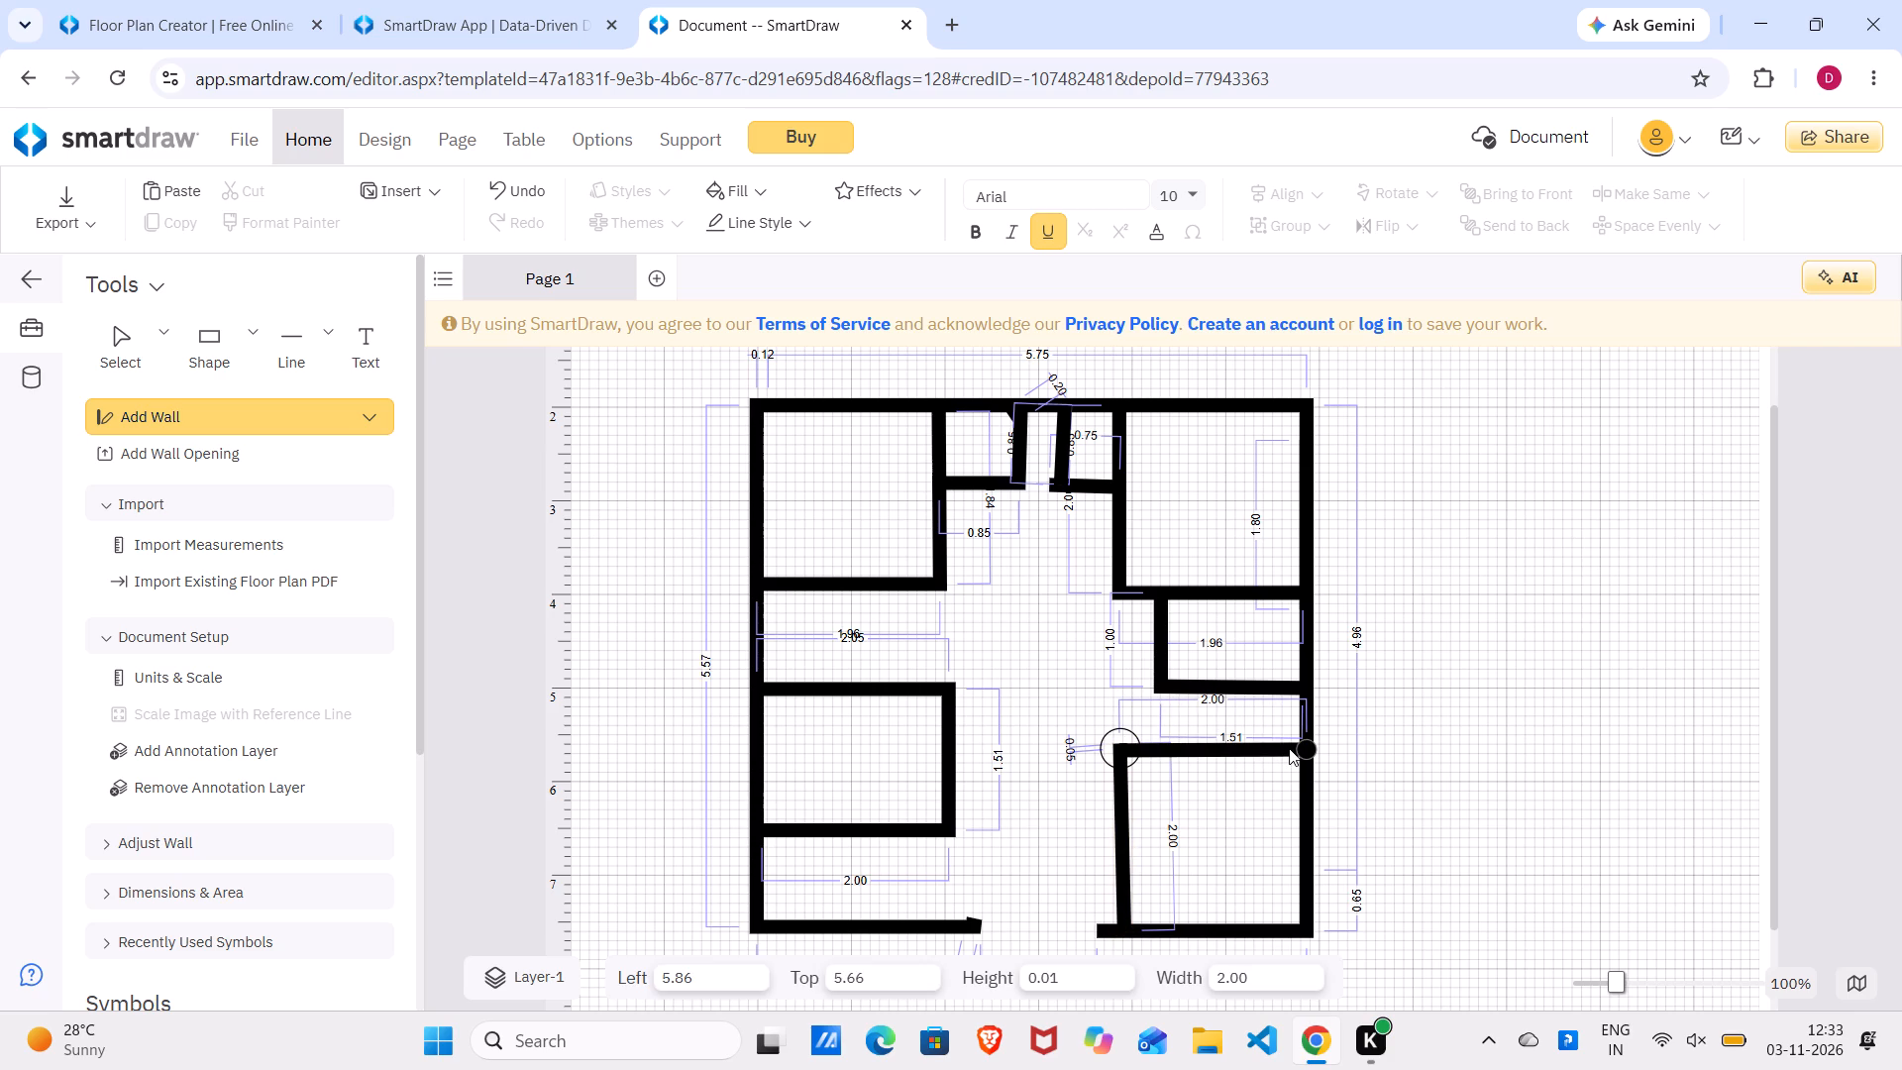
drag(1289, 748, 1291, 748)
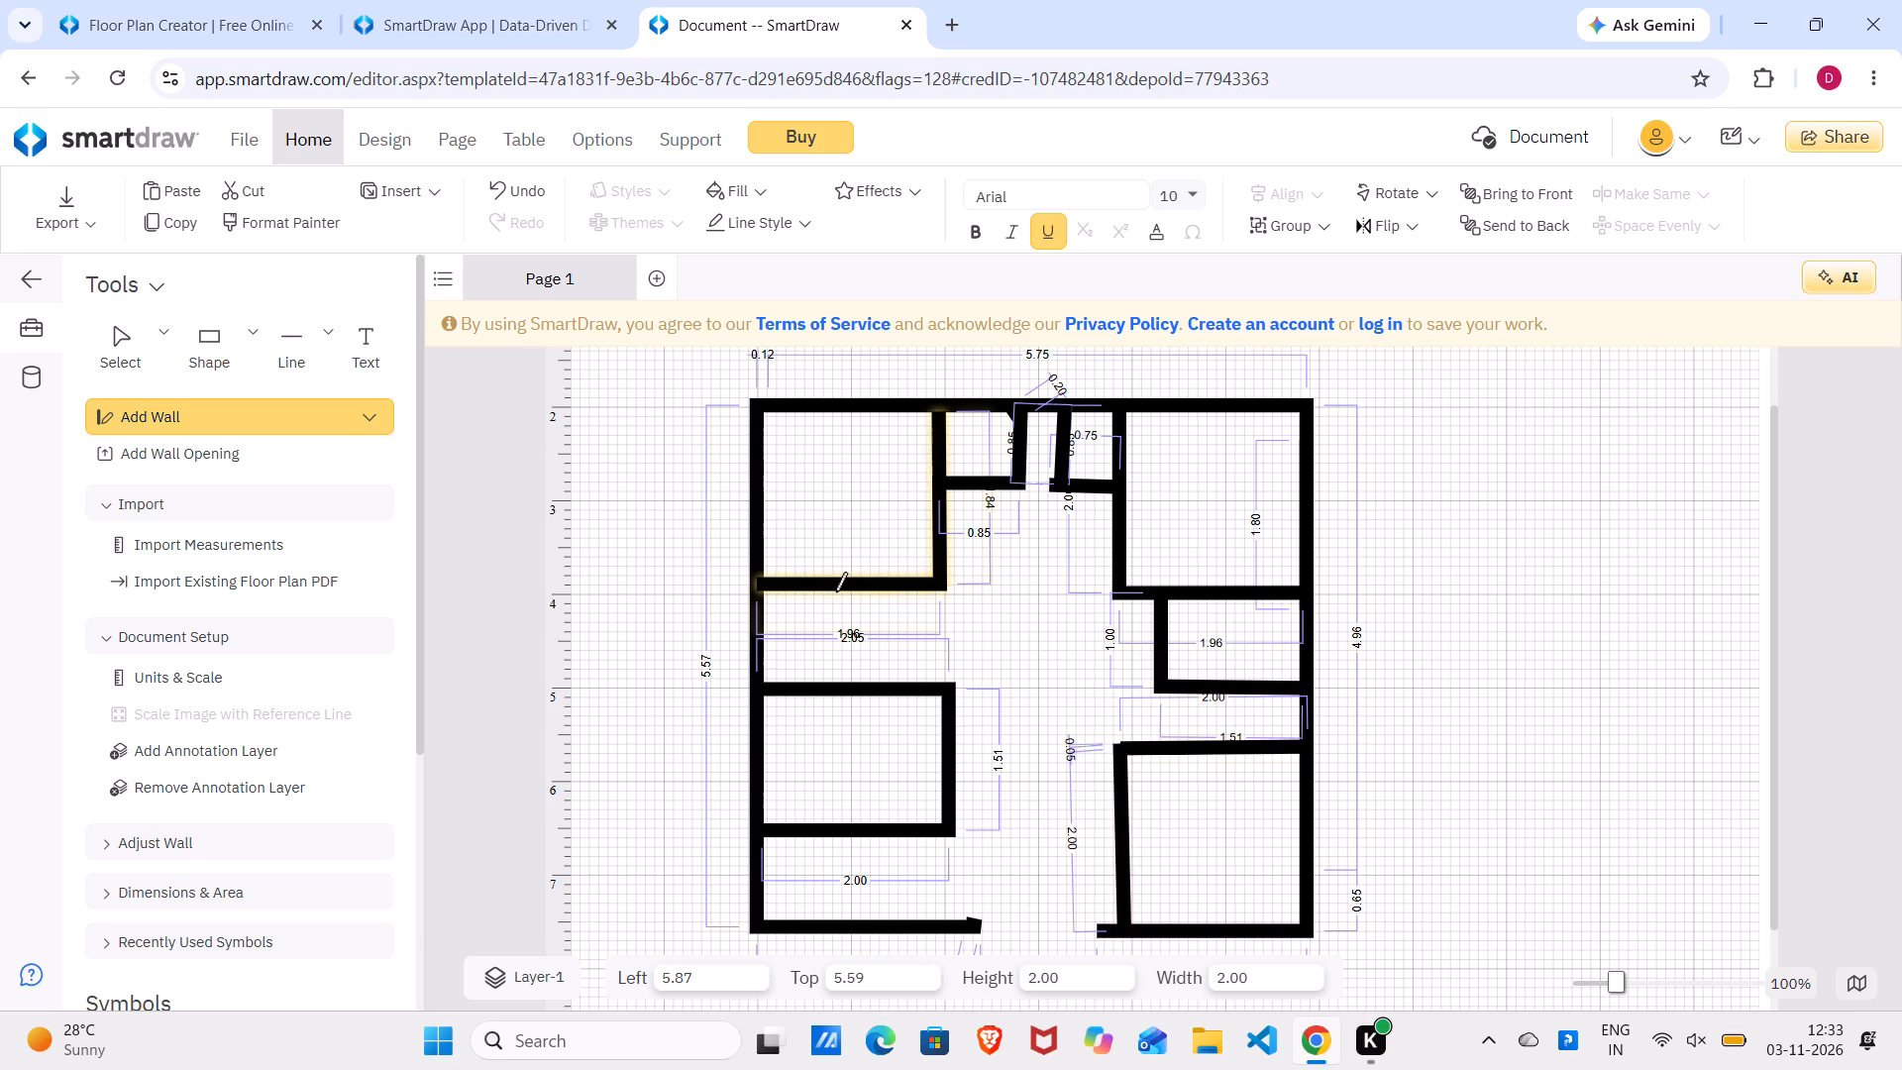
Draw a vertical wall about 1.12 long between the upper left room and the room below it.
drag(835, 591, 838, 673)
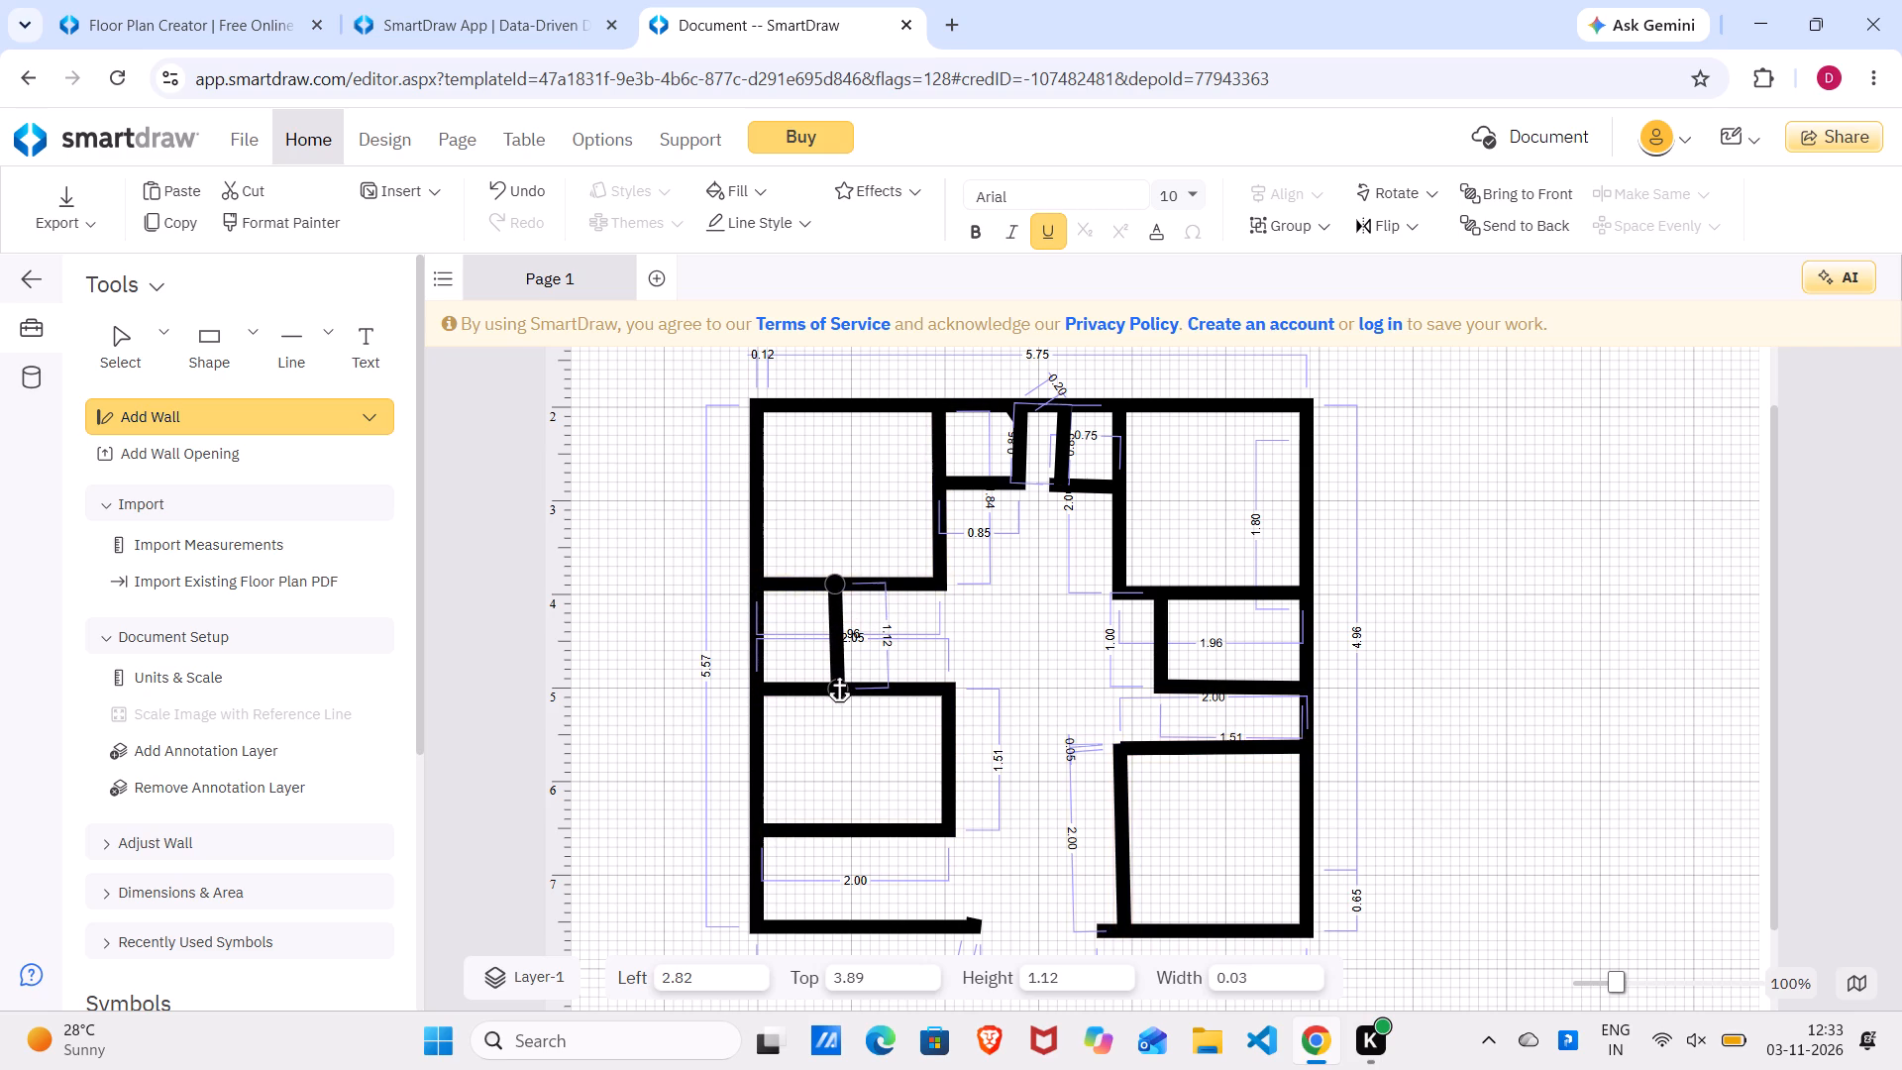
drag(838, 673, 835, 672)
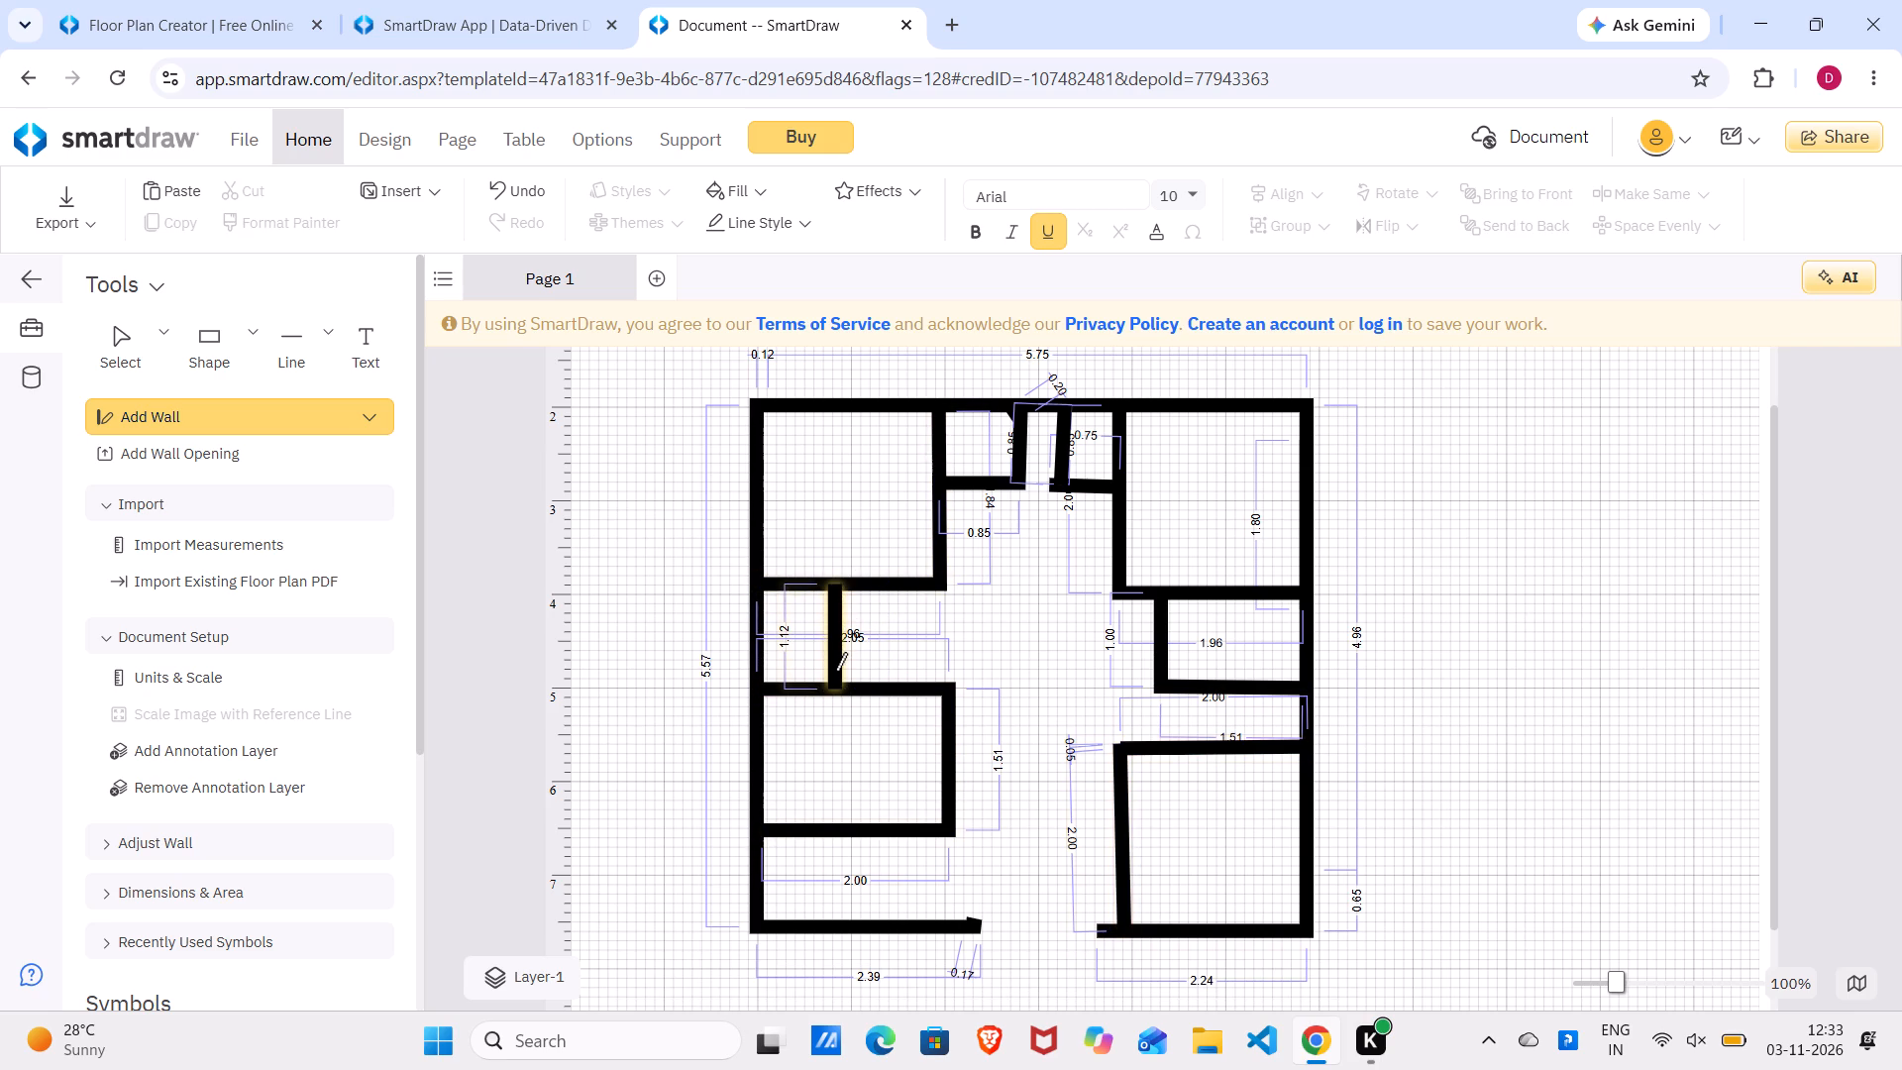
Place a horizontal wall opening 1.22 wide and 0.18 high across the middle of the 1.12 vertical wall.
drag(294, 428, 291, 455)
click(291, 455)
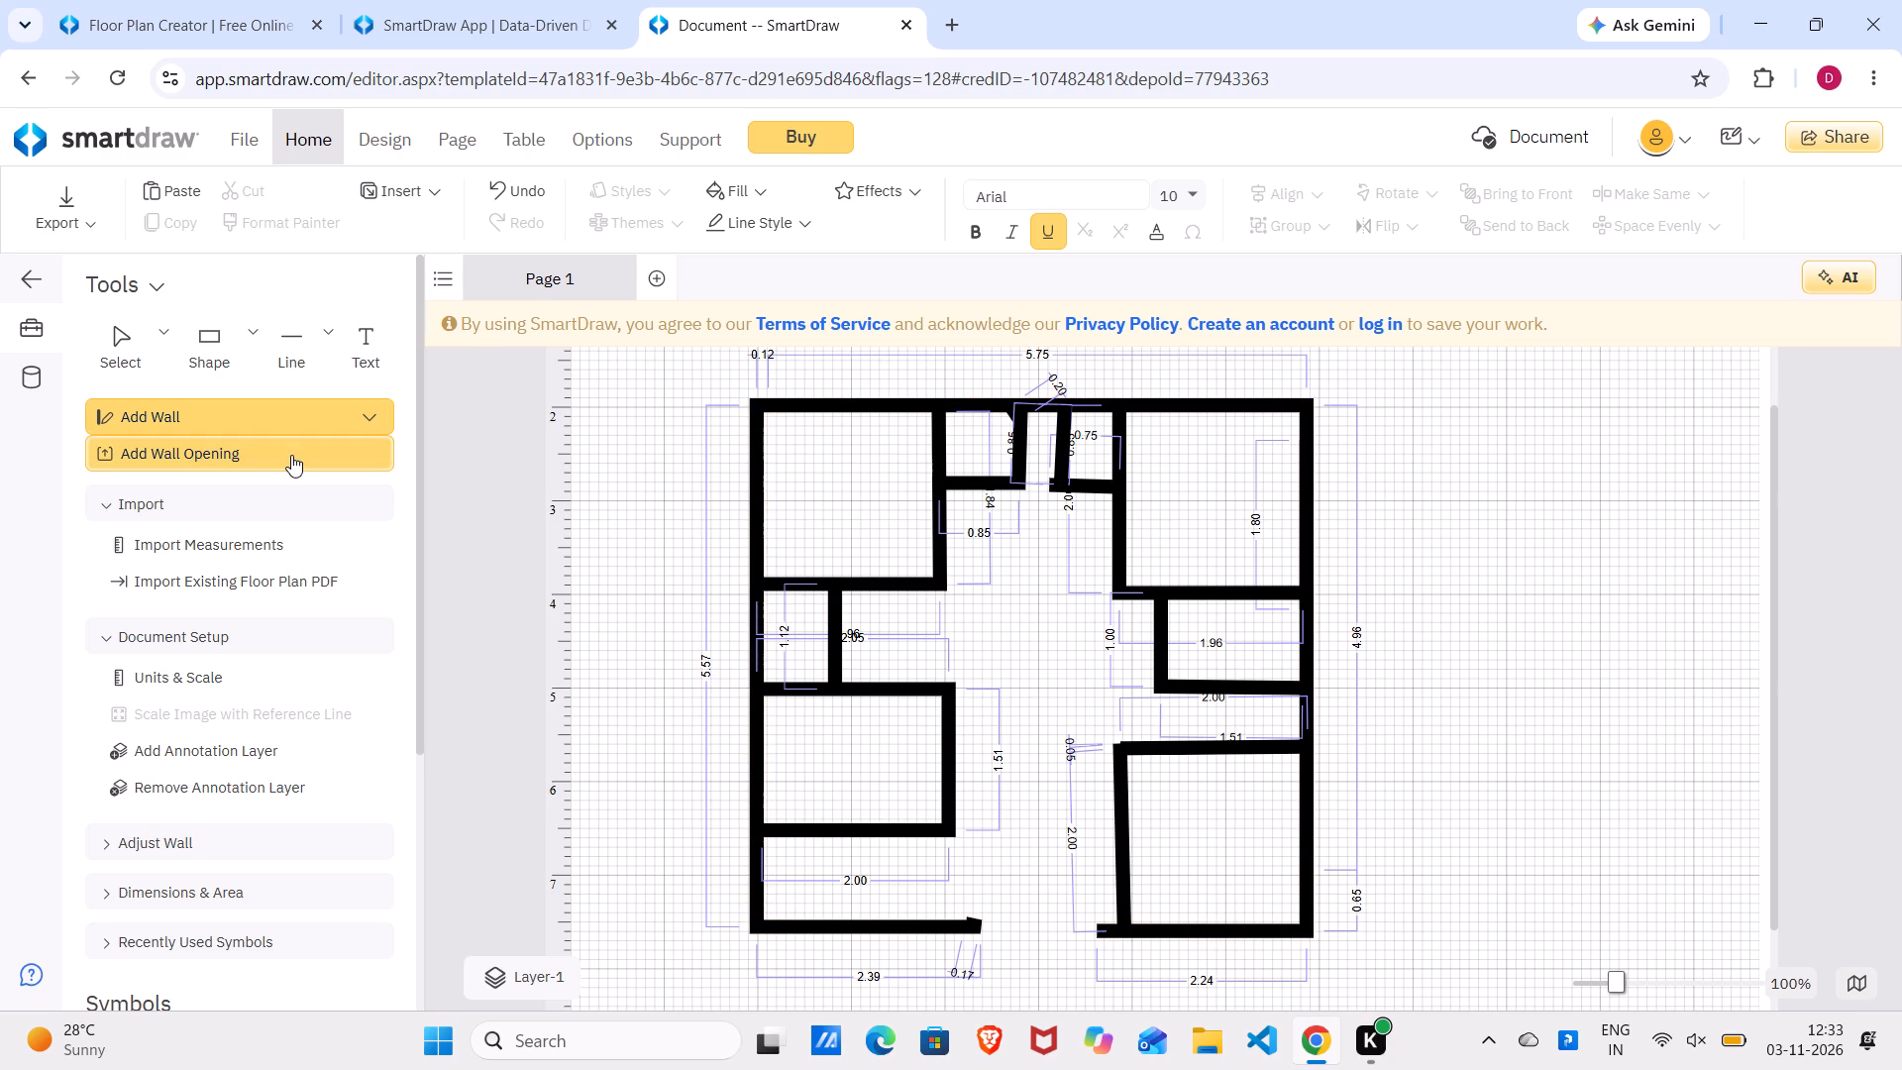
click(873, 631)
click(853, 632)
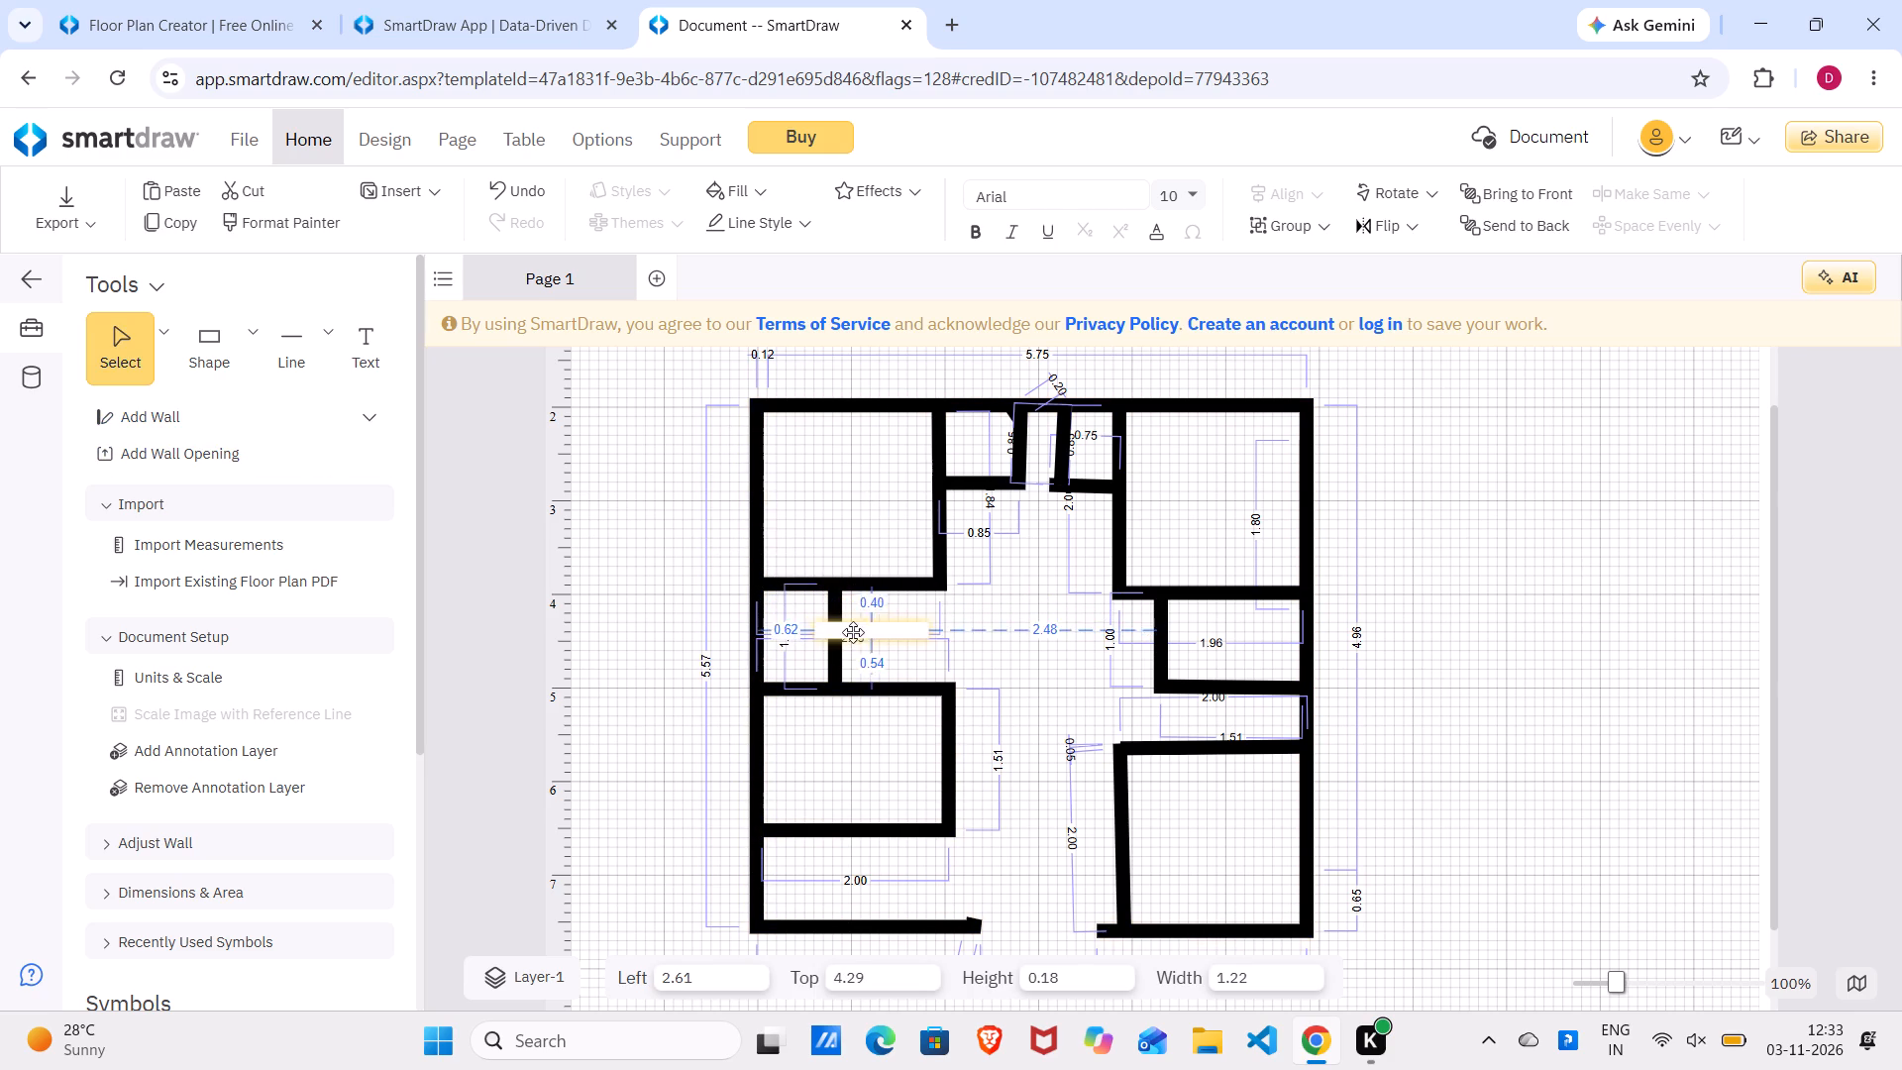
click(1054, 594)
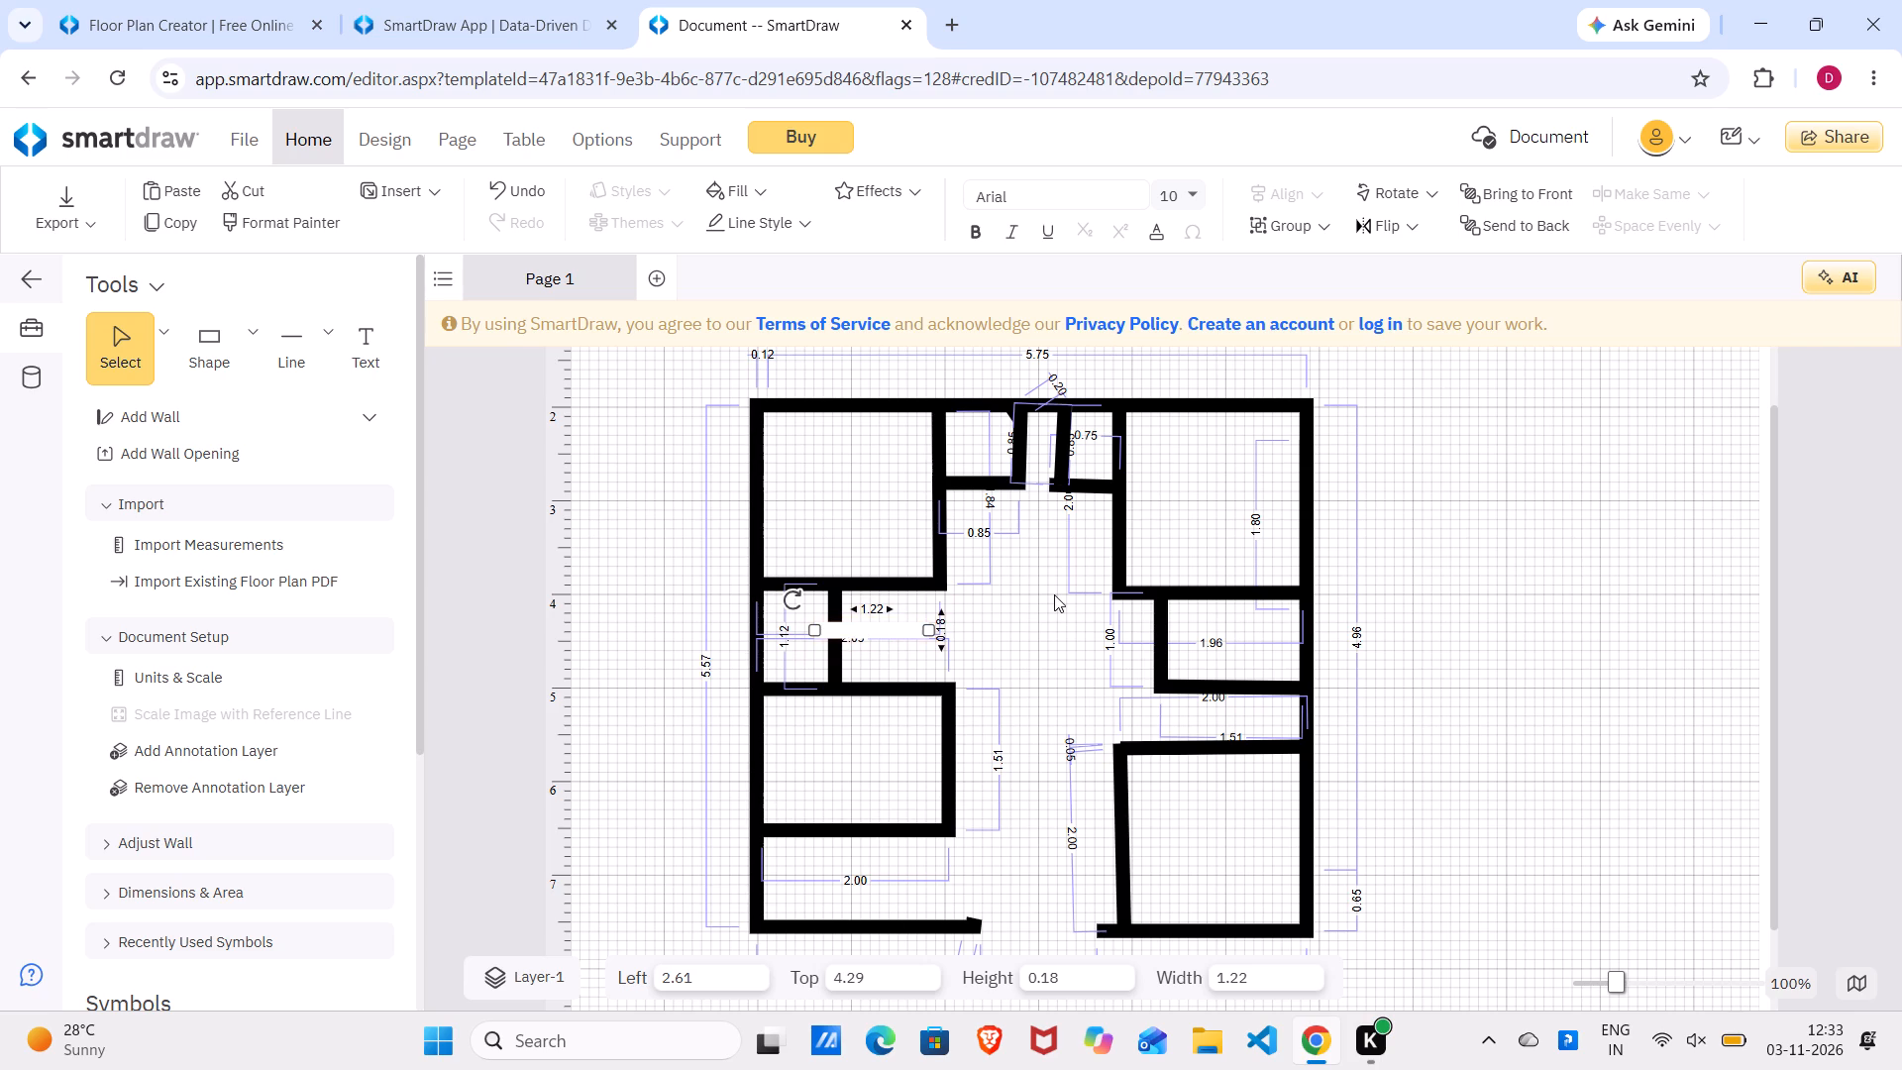
click(1054, 594)
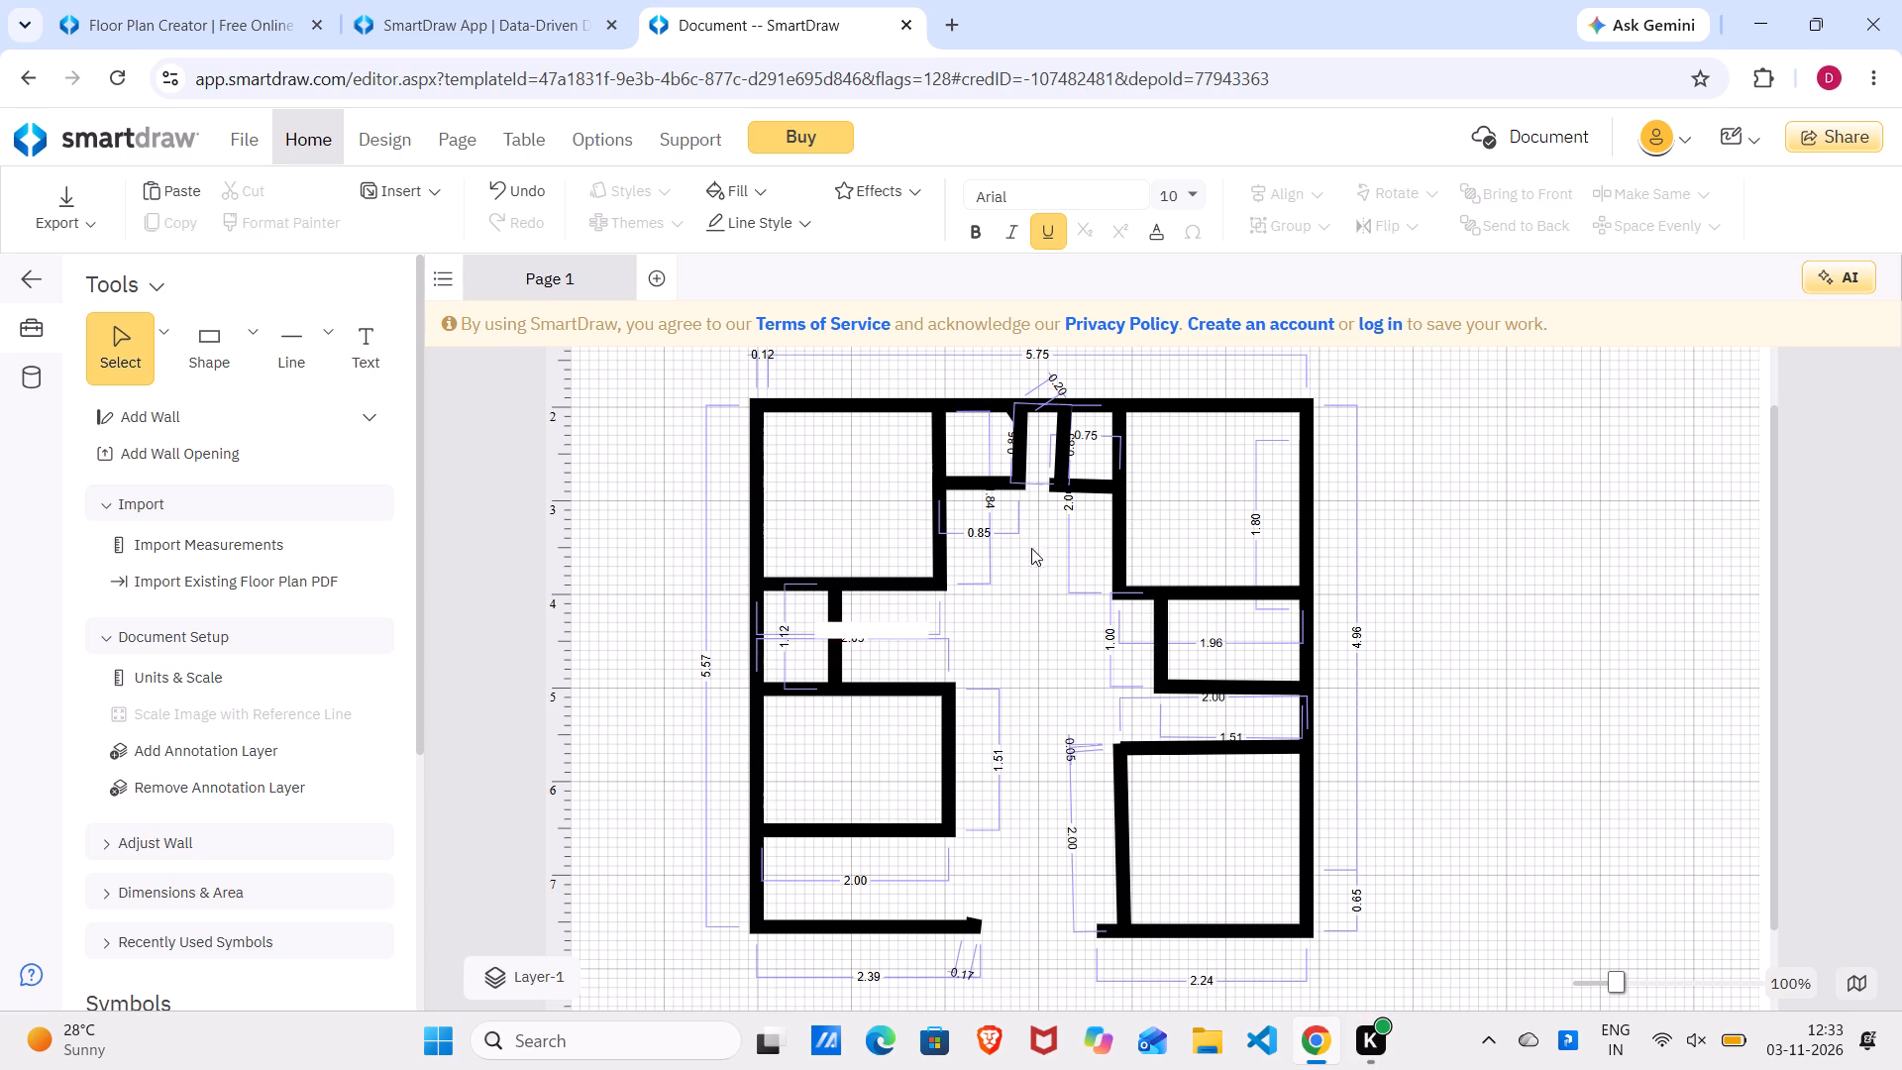
Place a vertical wall opening 1.22 wide and 0.18 high in the 1.51 wall on the right side of the middle left room.
click(953, 756)
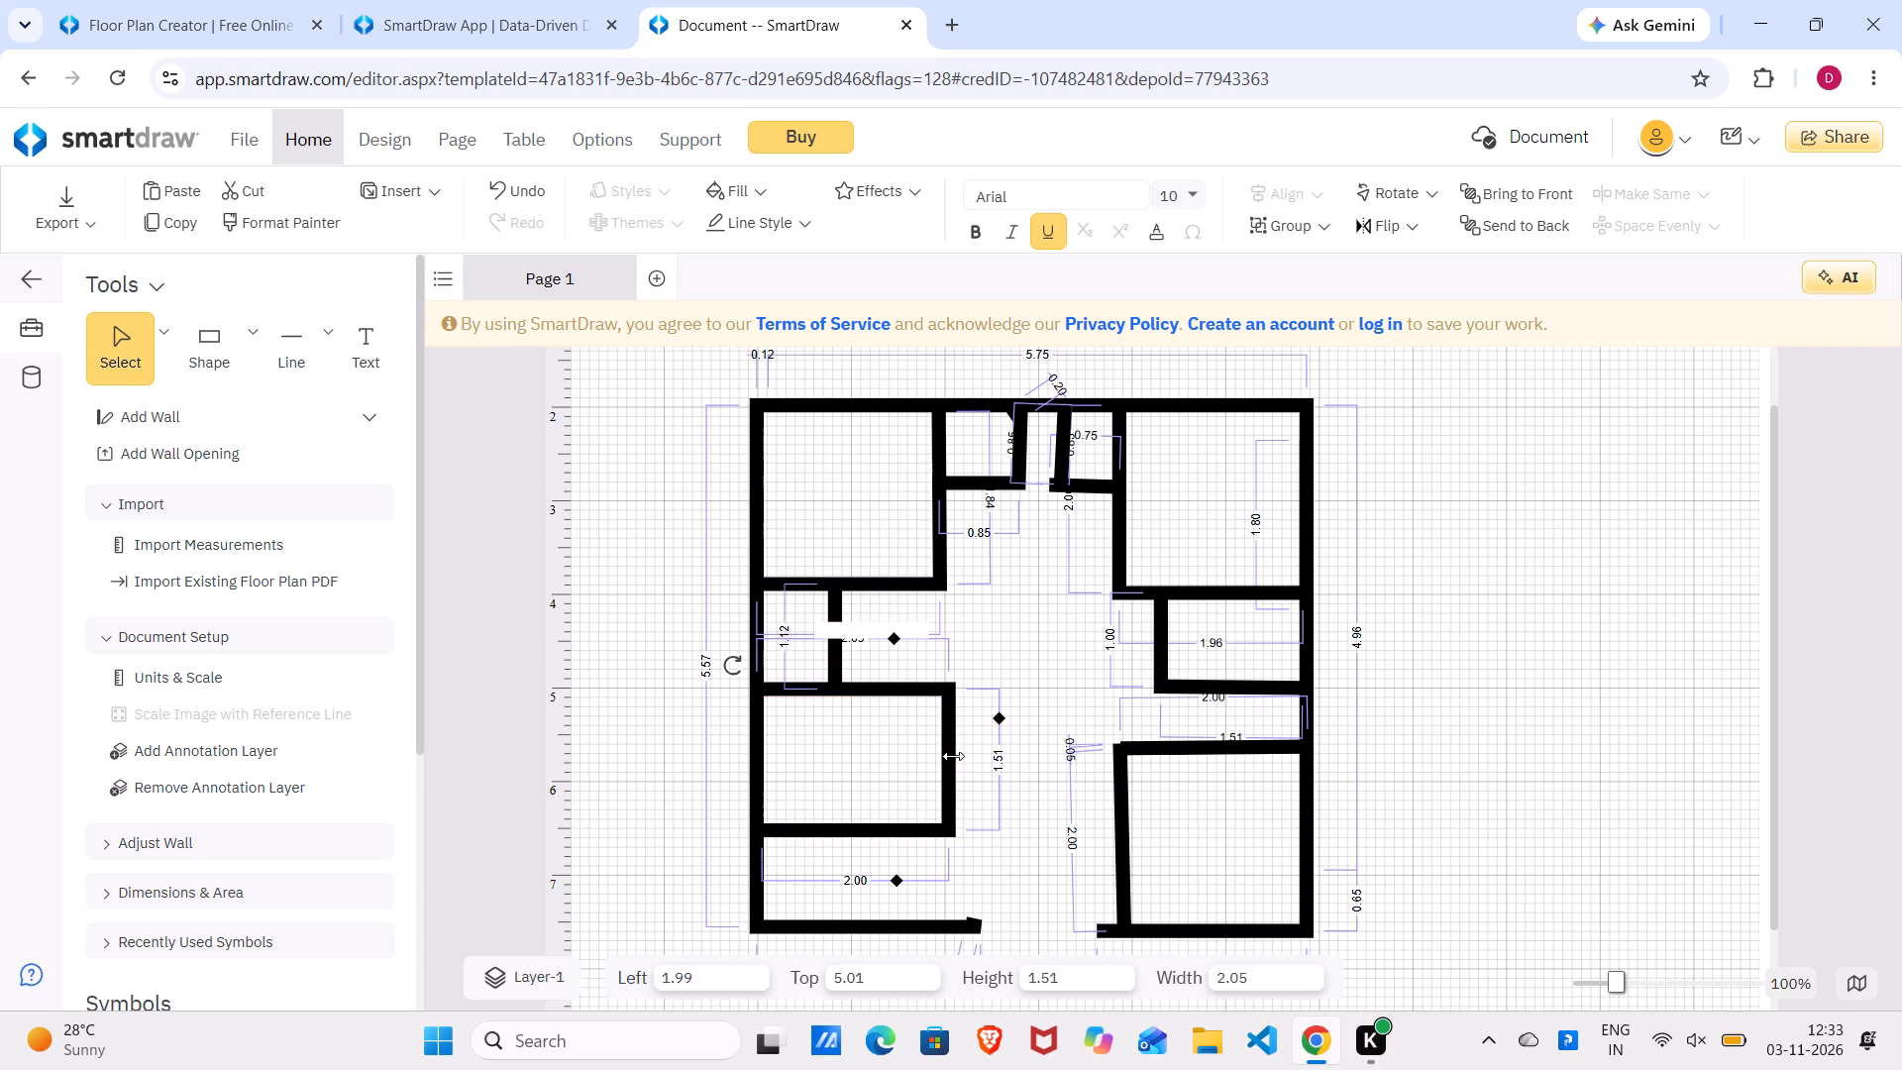
click(925, 758)
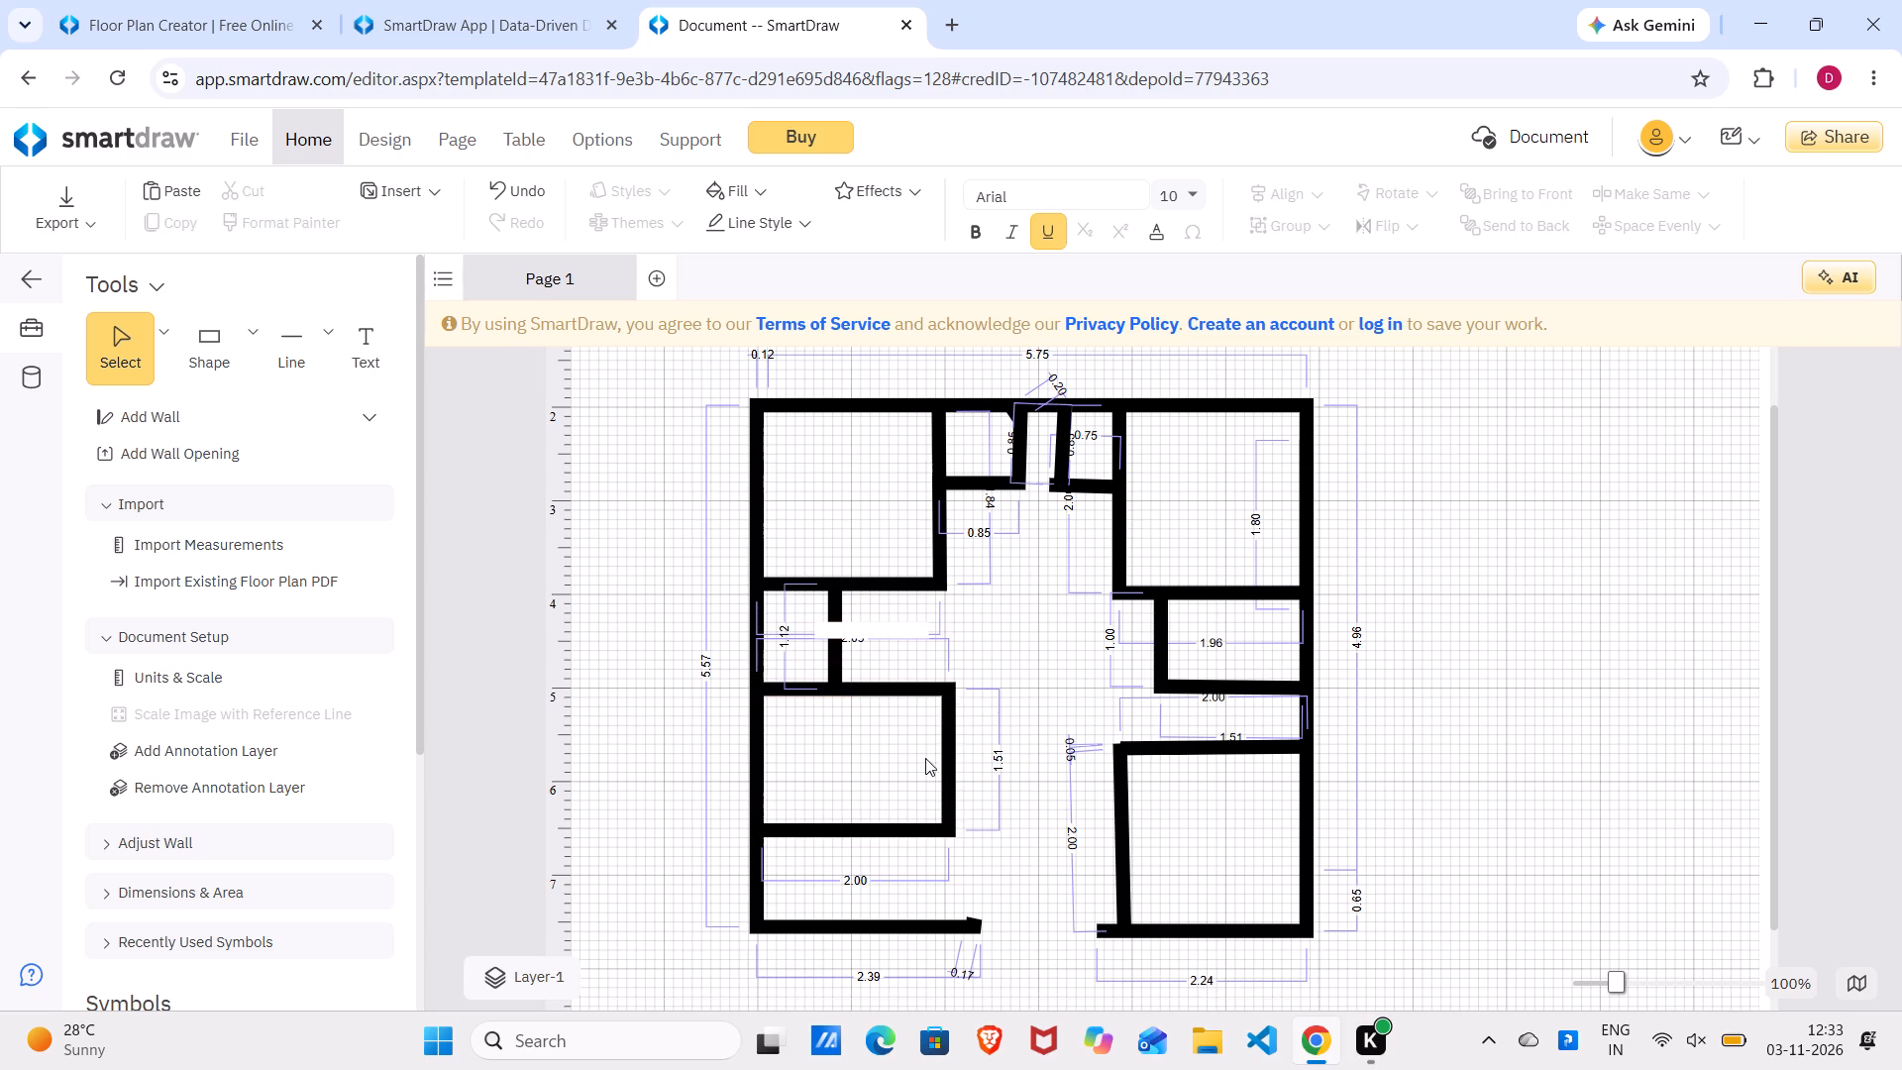
click(216, 402)
click(275, 428)
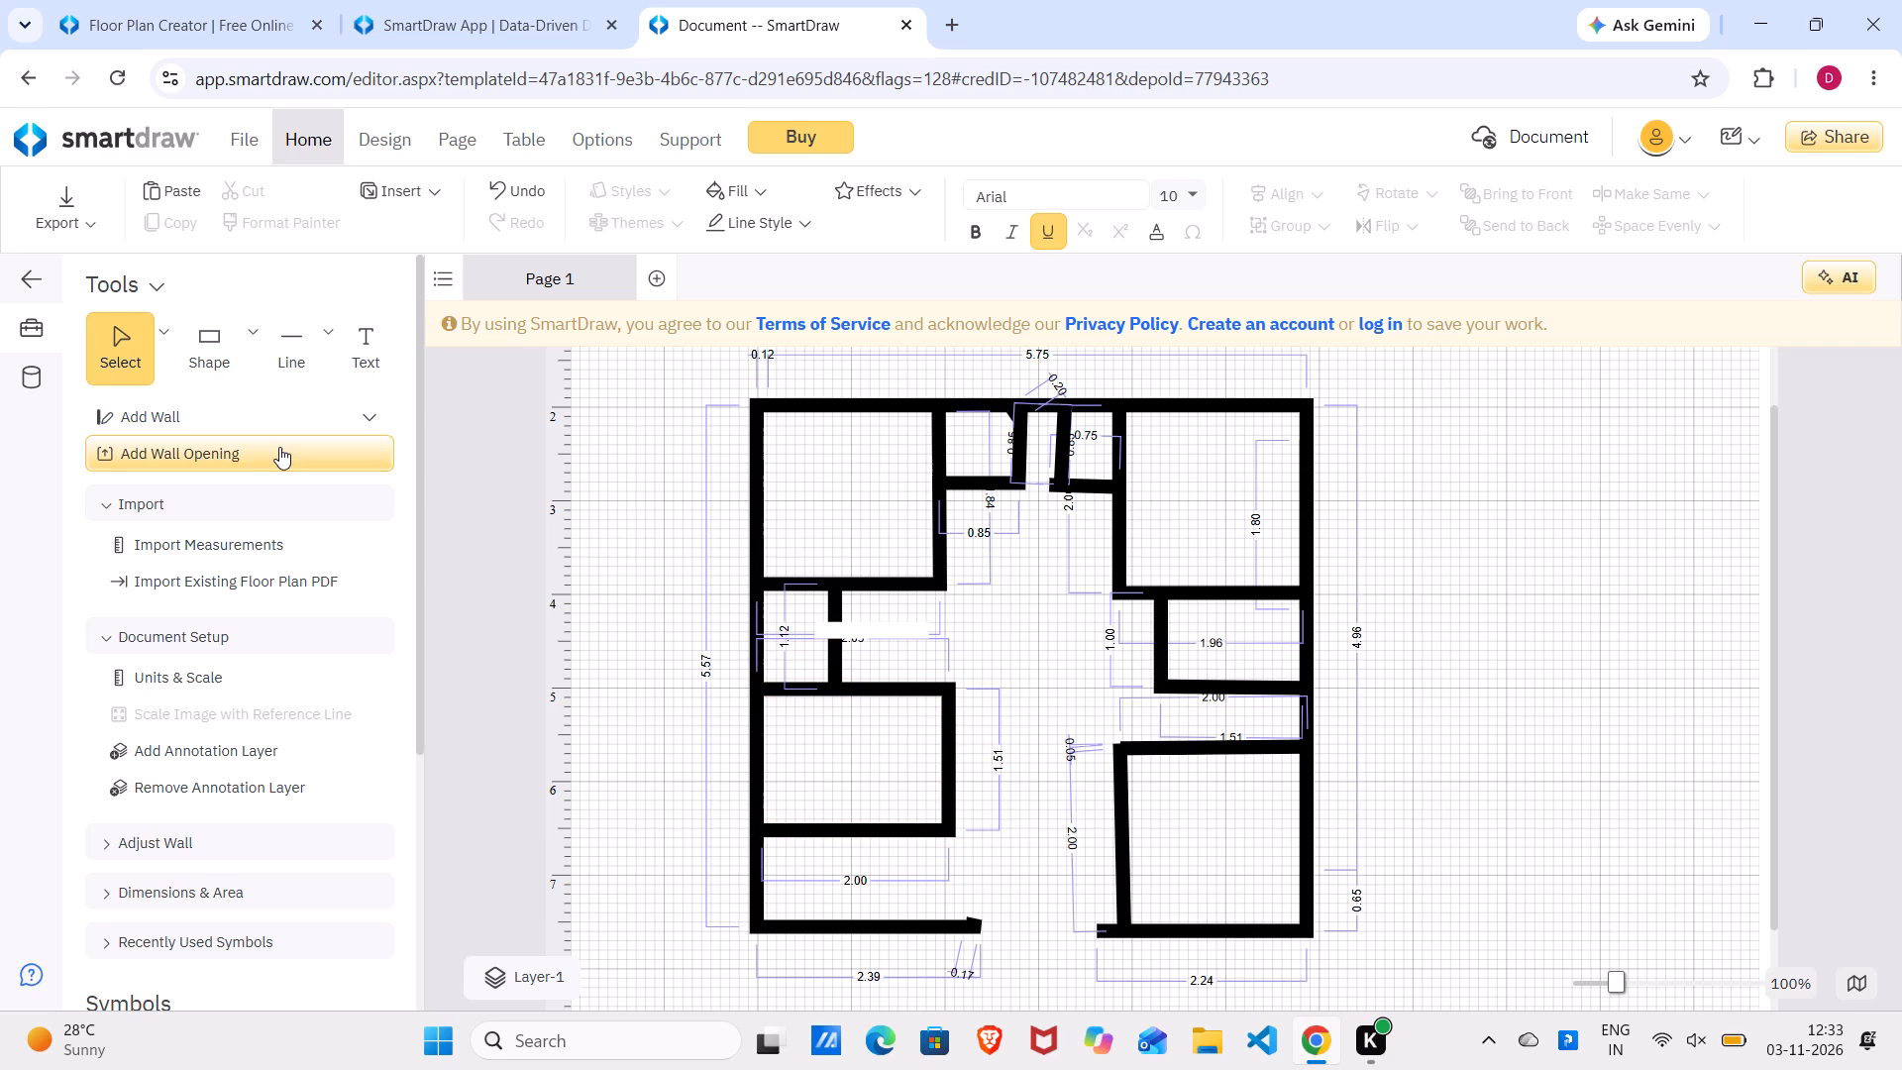
click(279, 447)
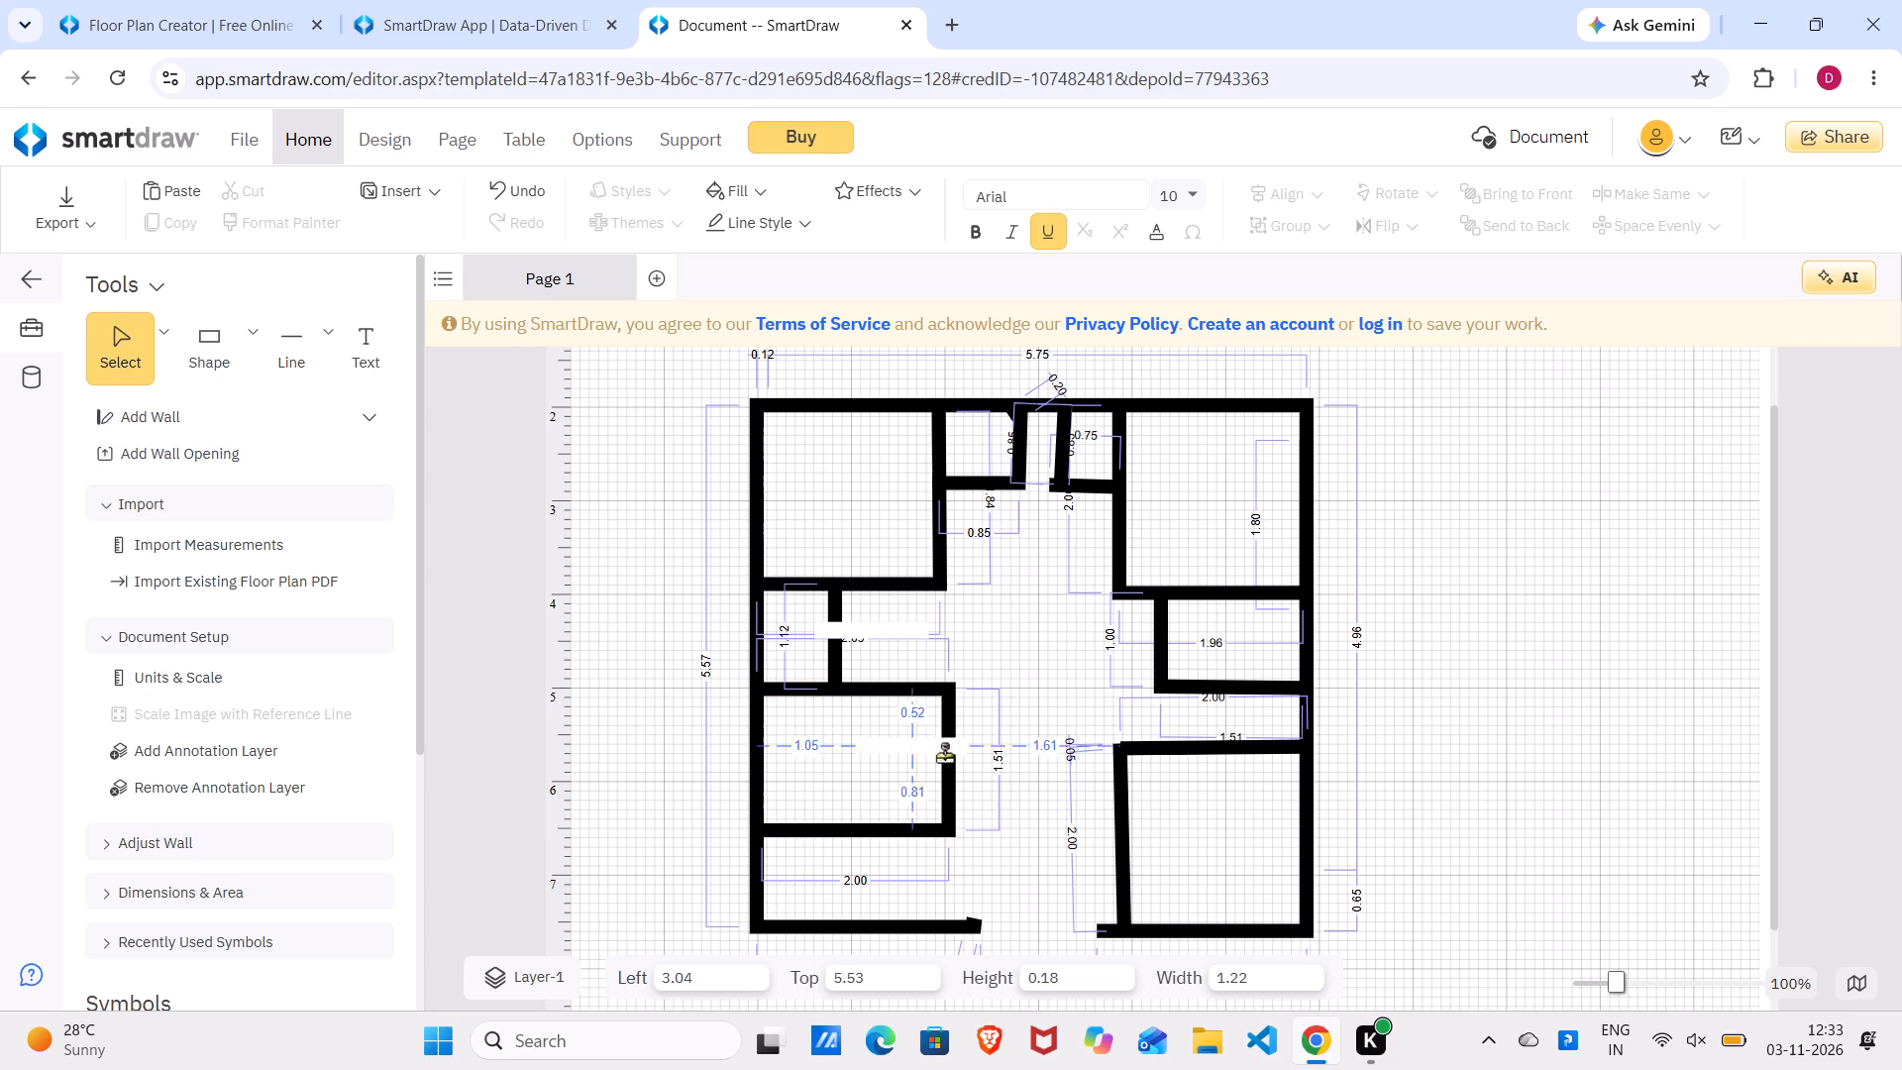
click(950, 751)
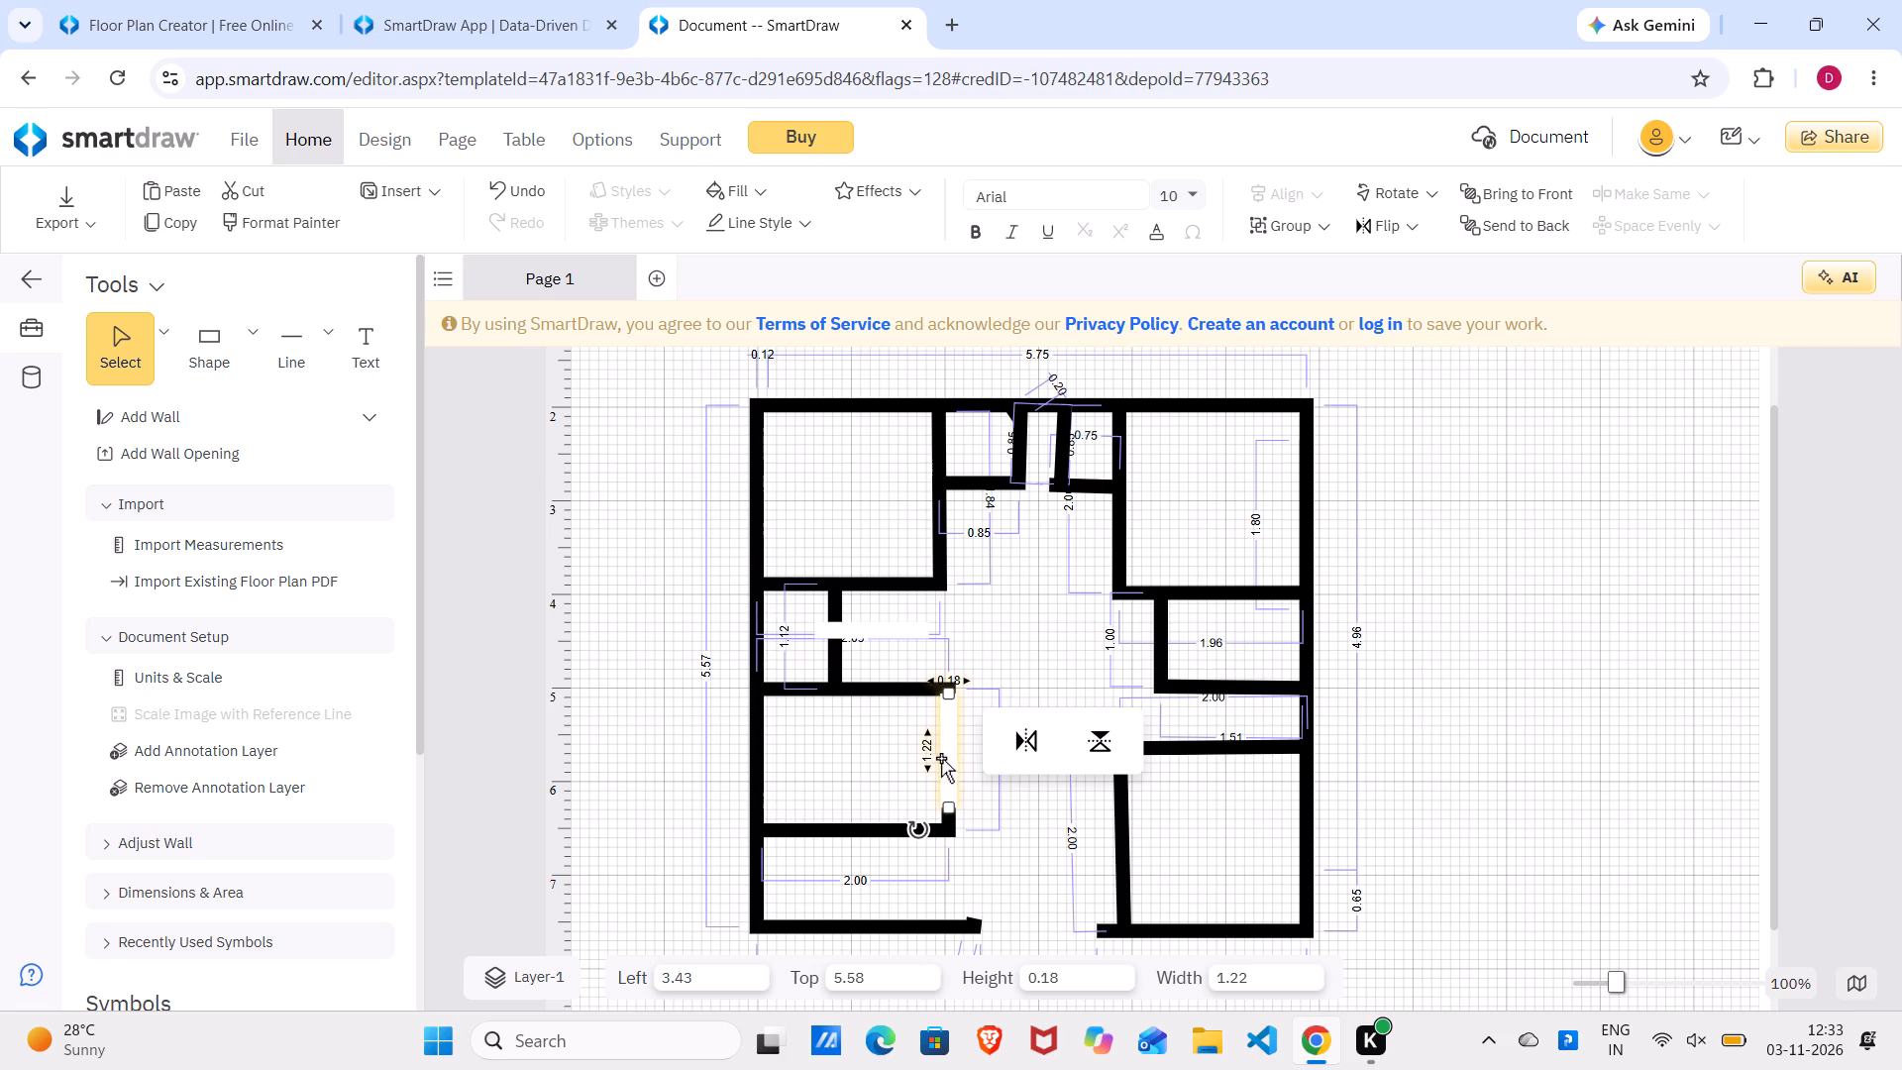
click(940, 756)
drag(940, 756, 897, 740)
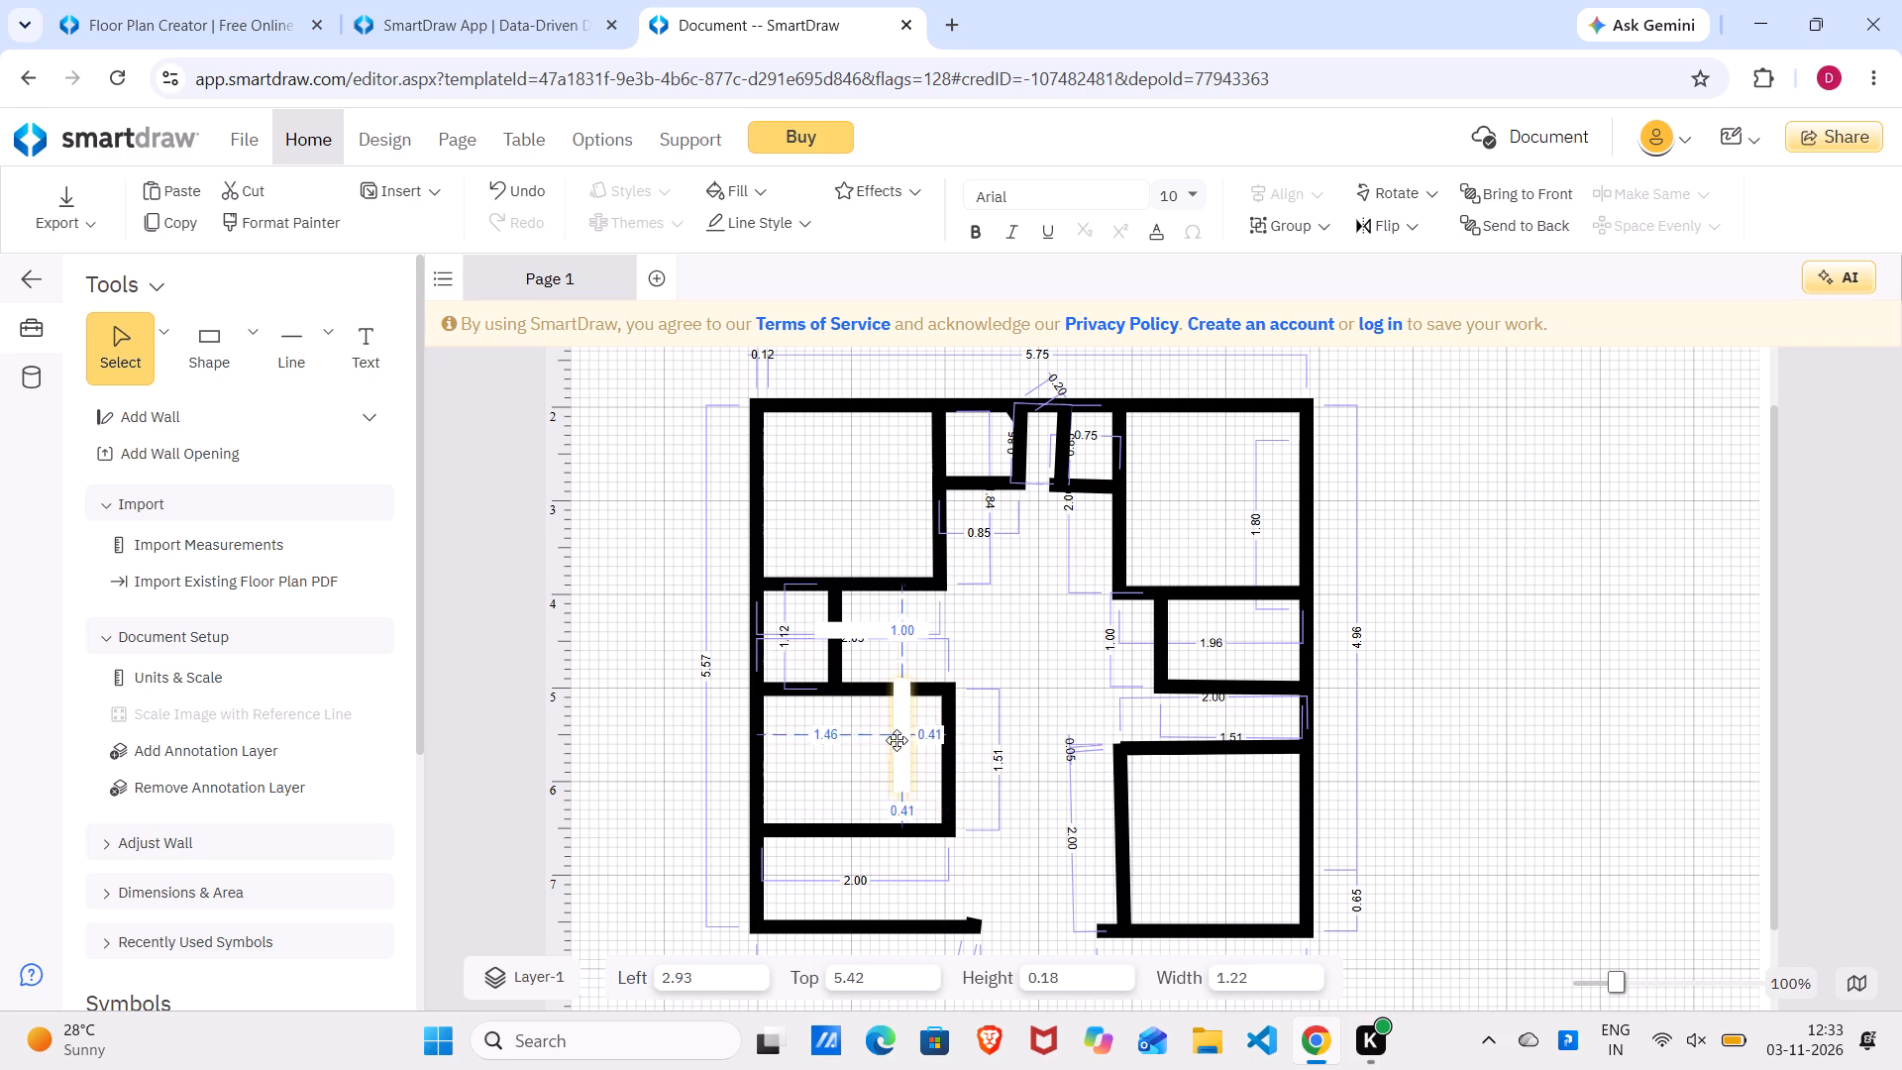
drag(897, 740, 929, 759)
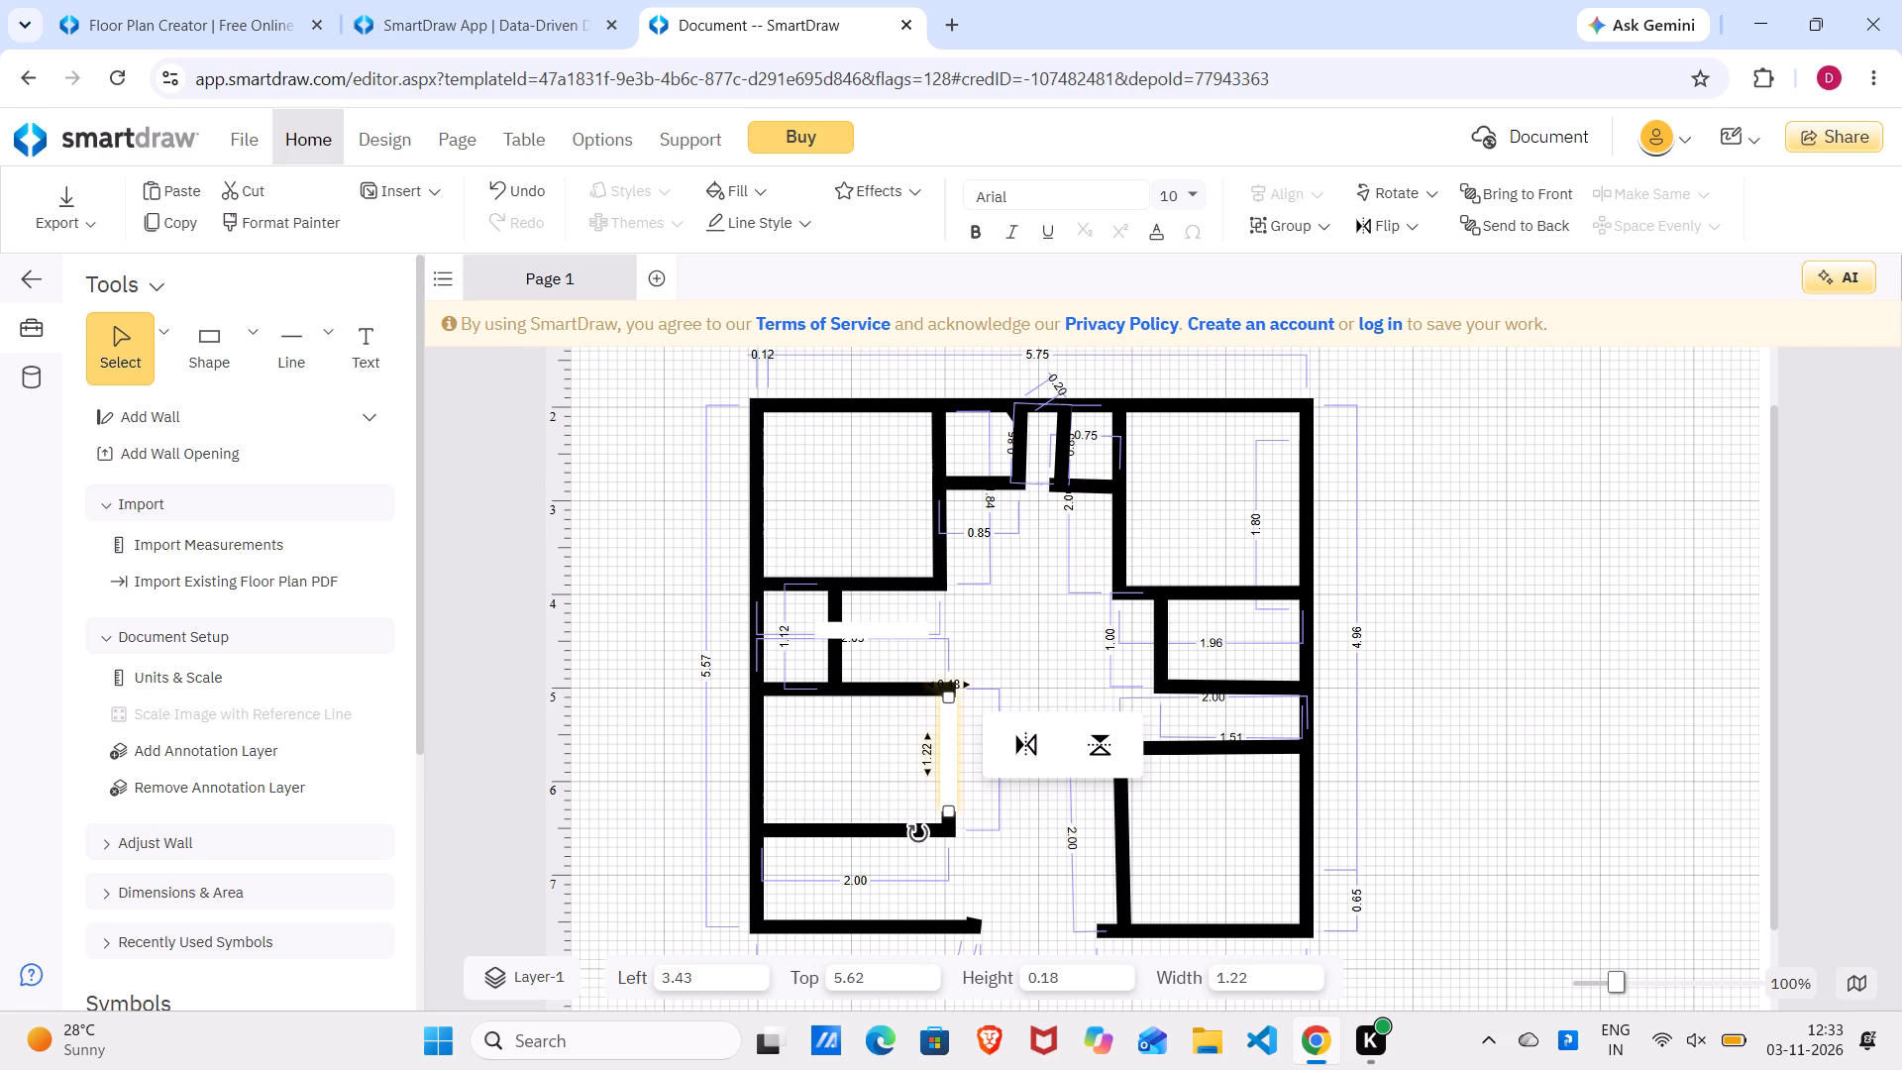
click(1048, 662)
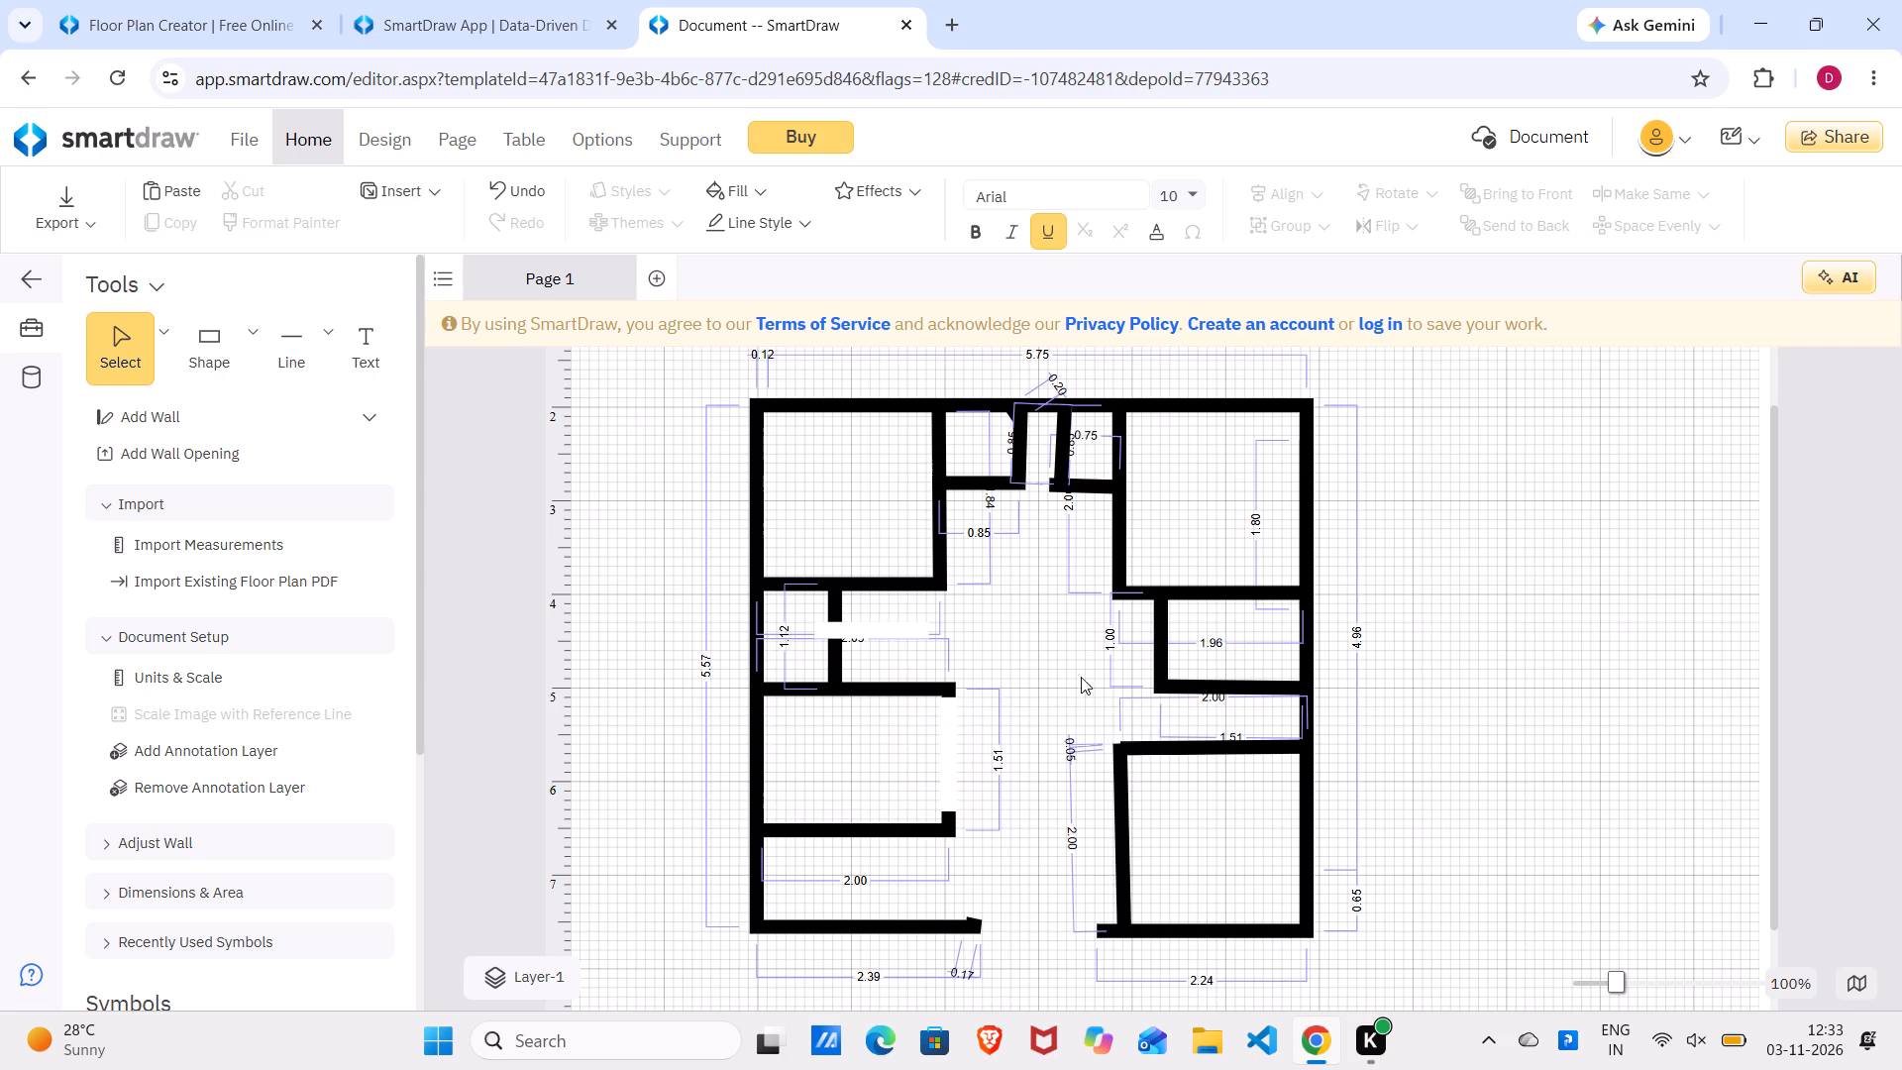
Straighten the lower right room's slanted left wall to vertical by shifting its bottom end, keeping it about 2.00 long.
click(1123, 809)
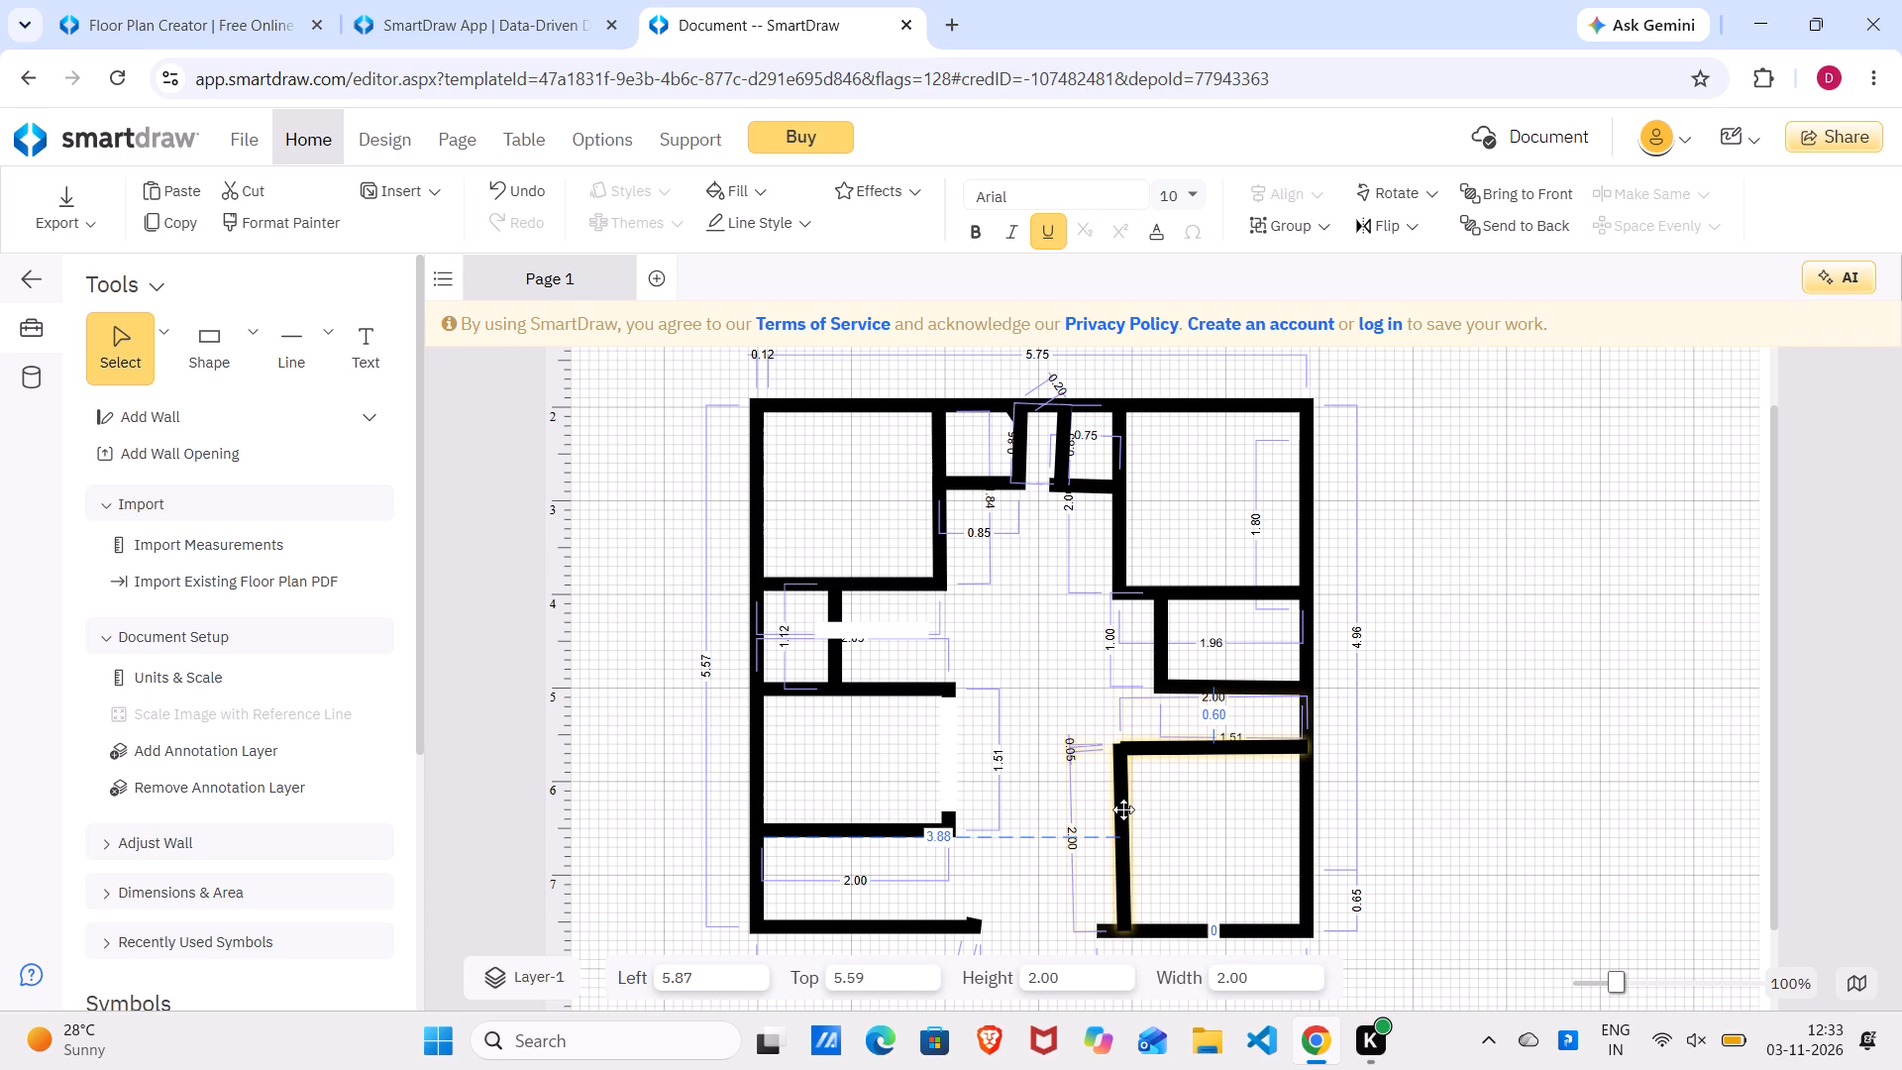
click(1123, 809)
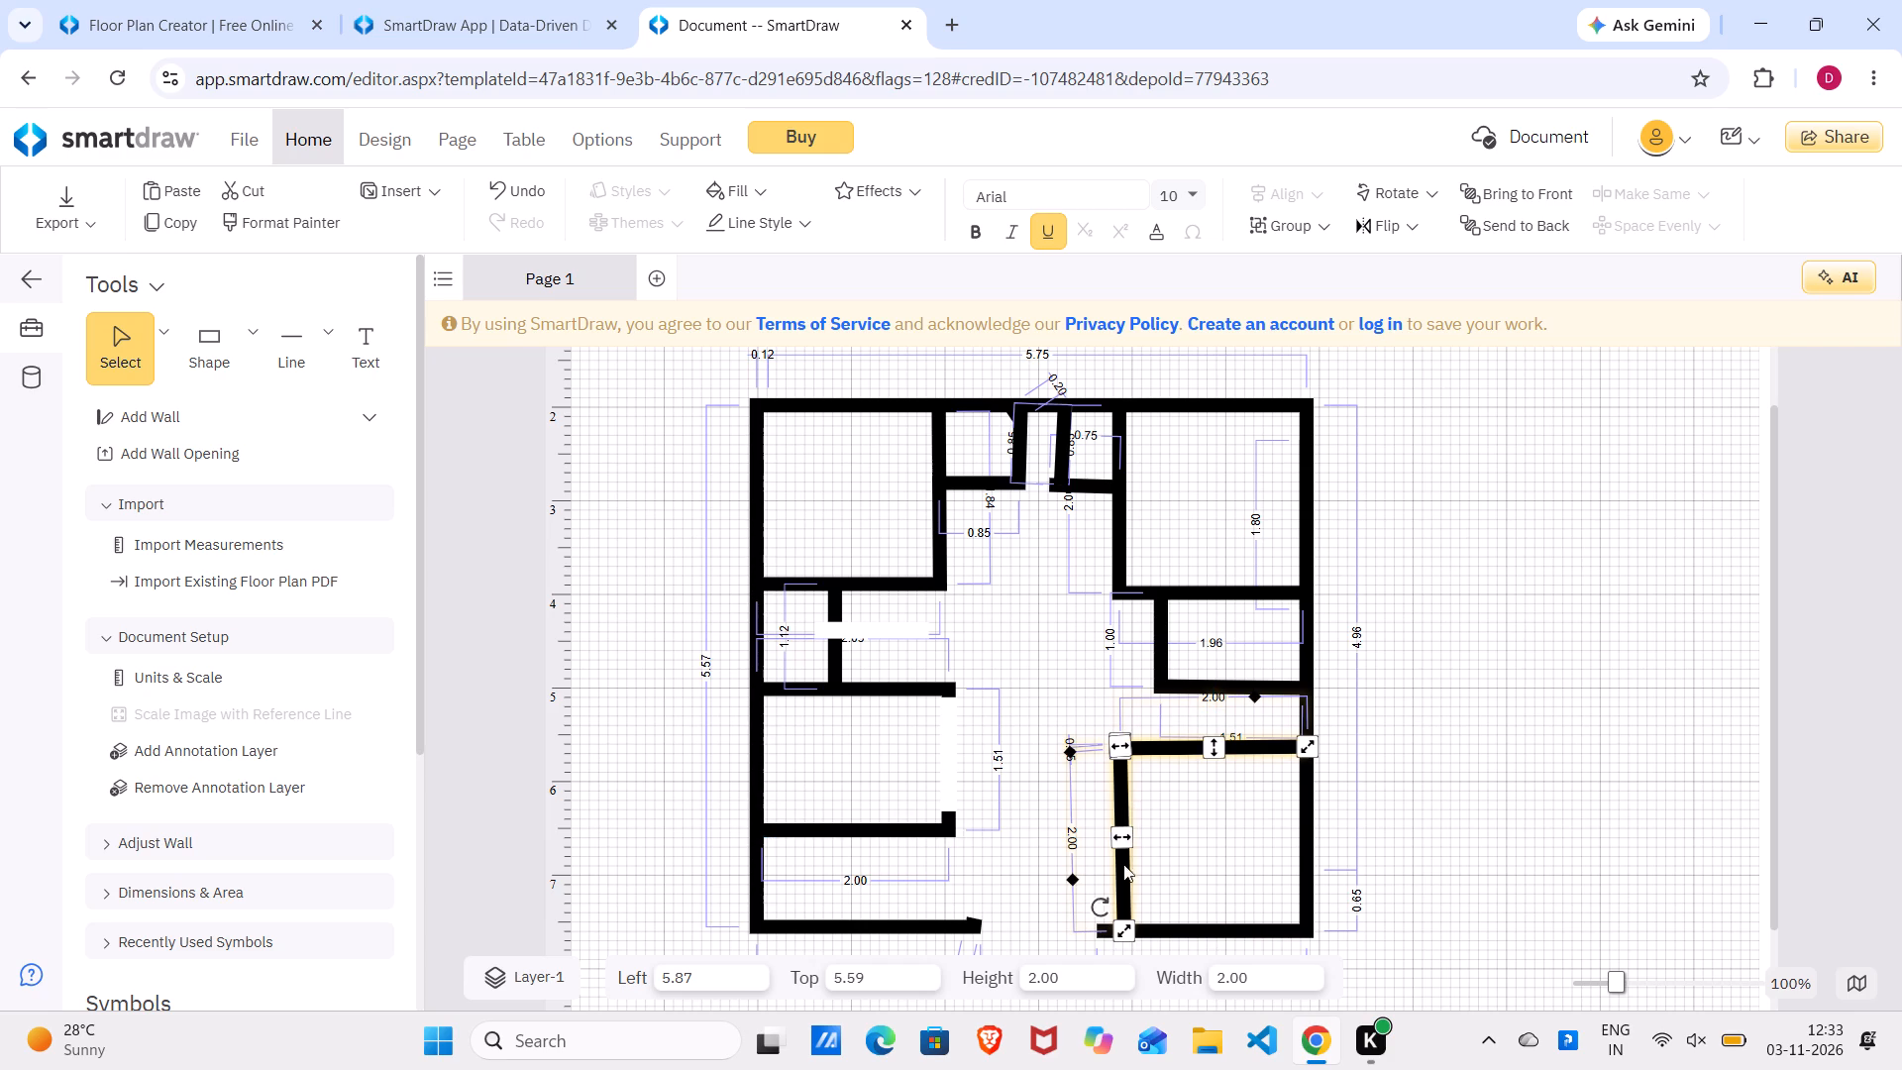
click(1120, 925)
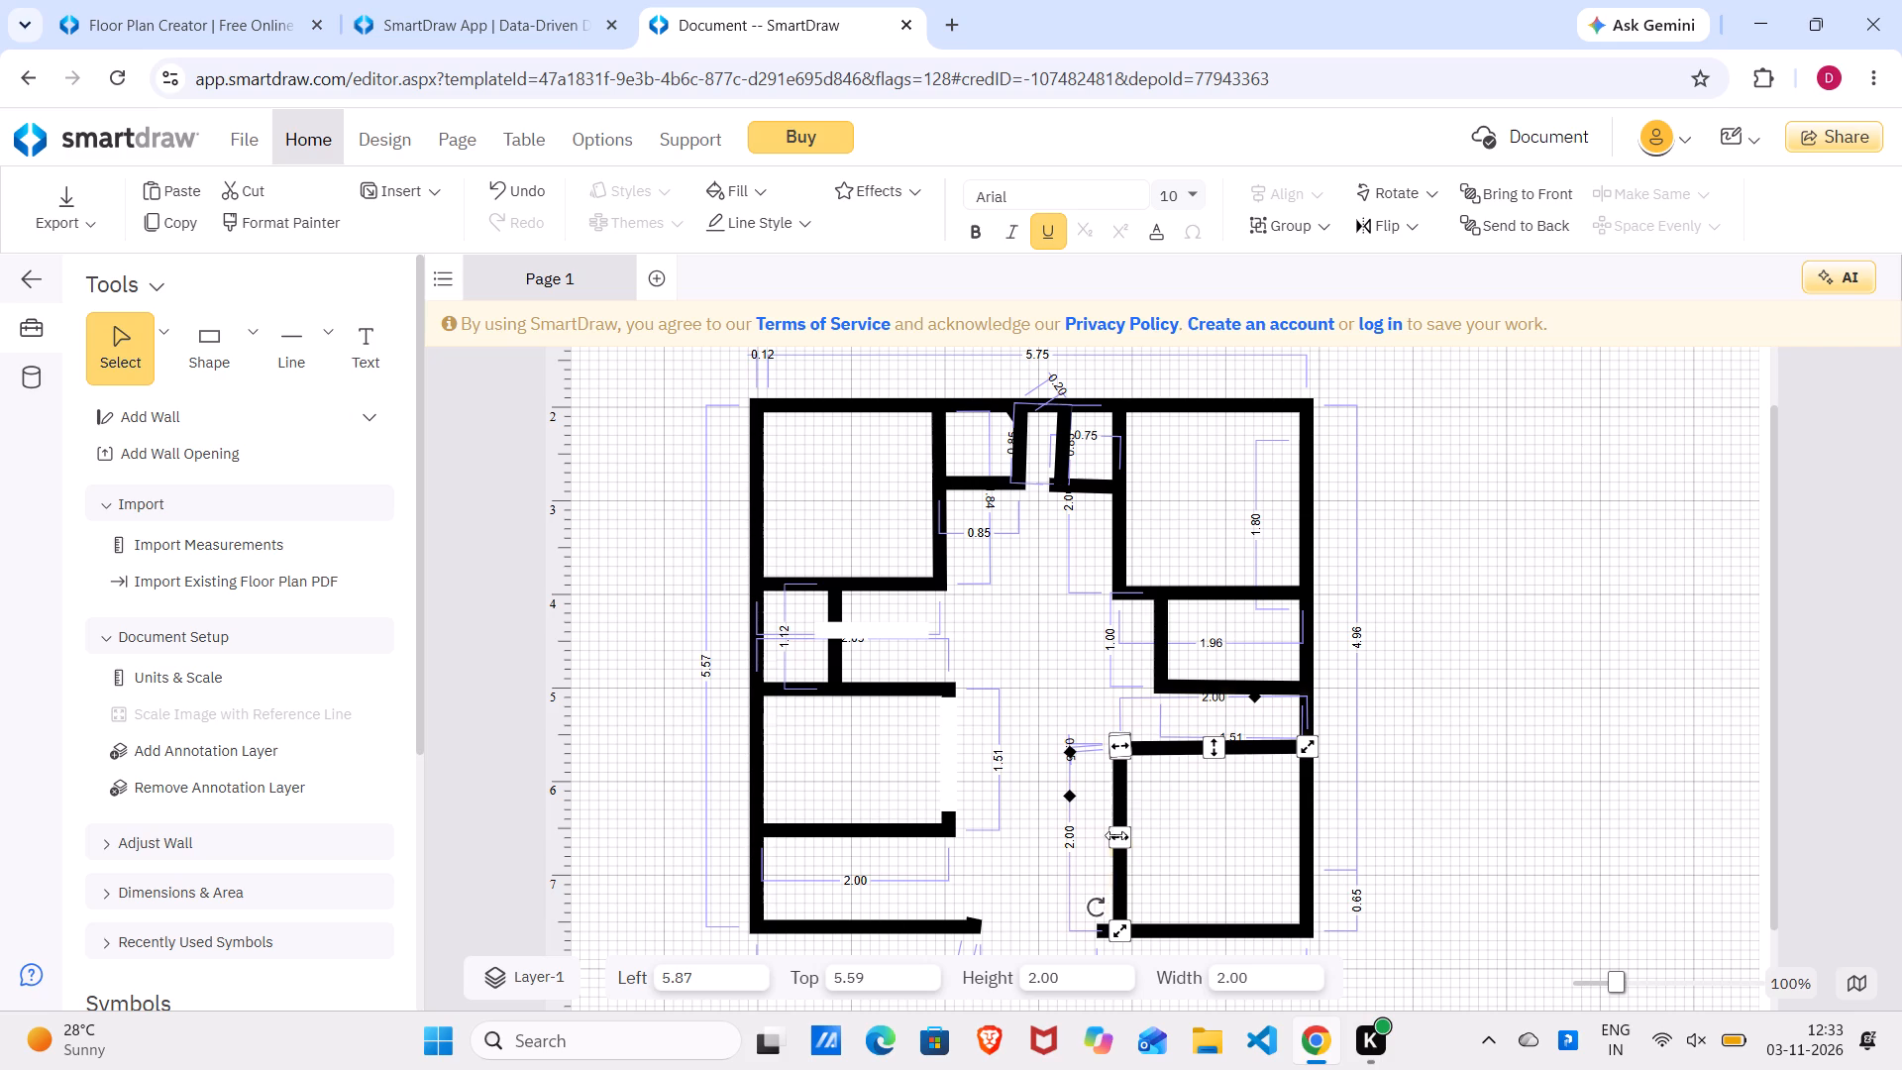
click(1121, 751)
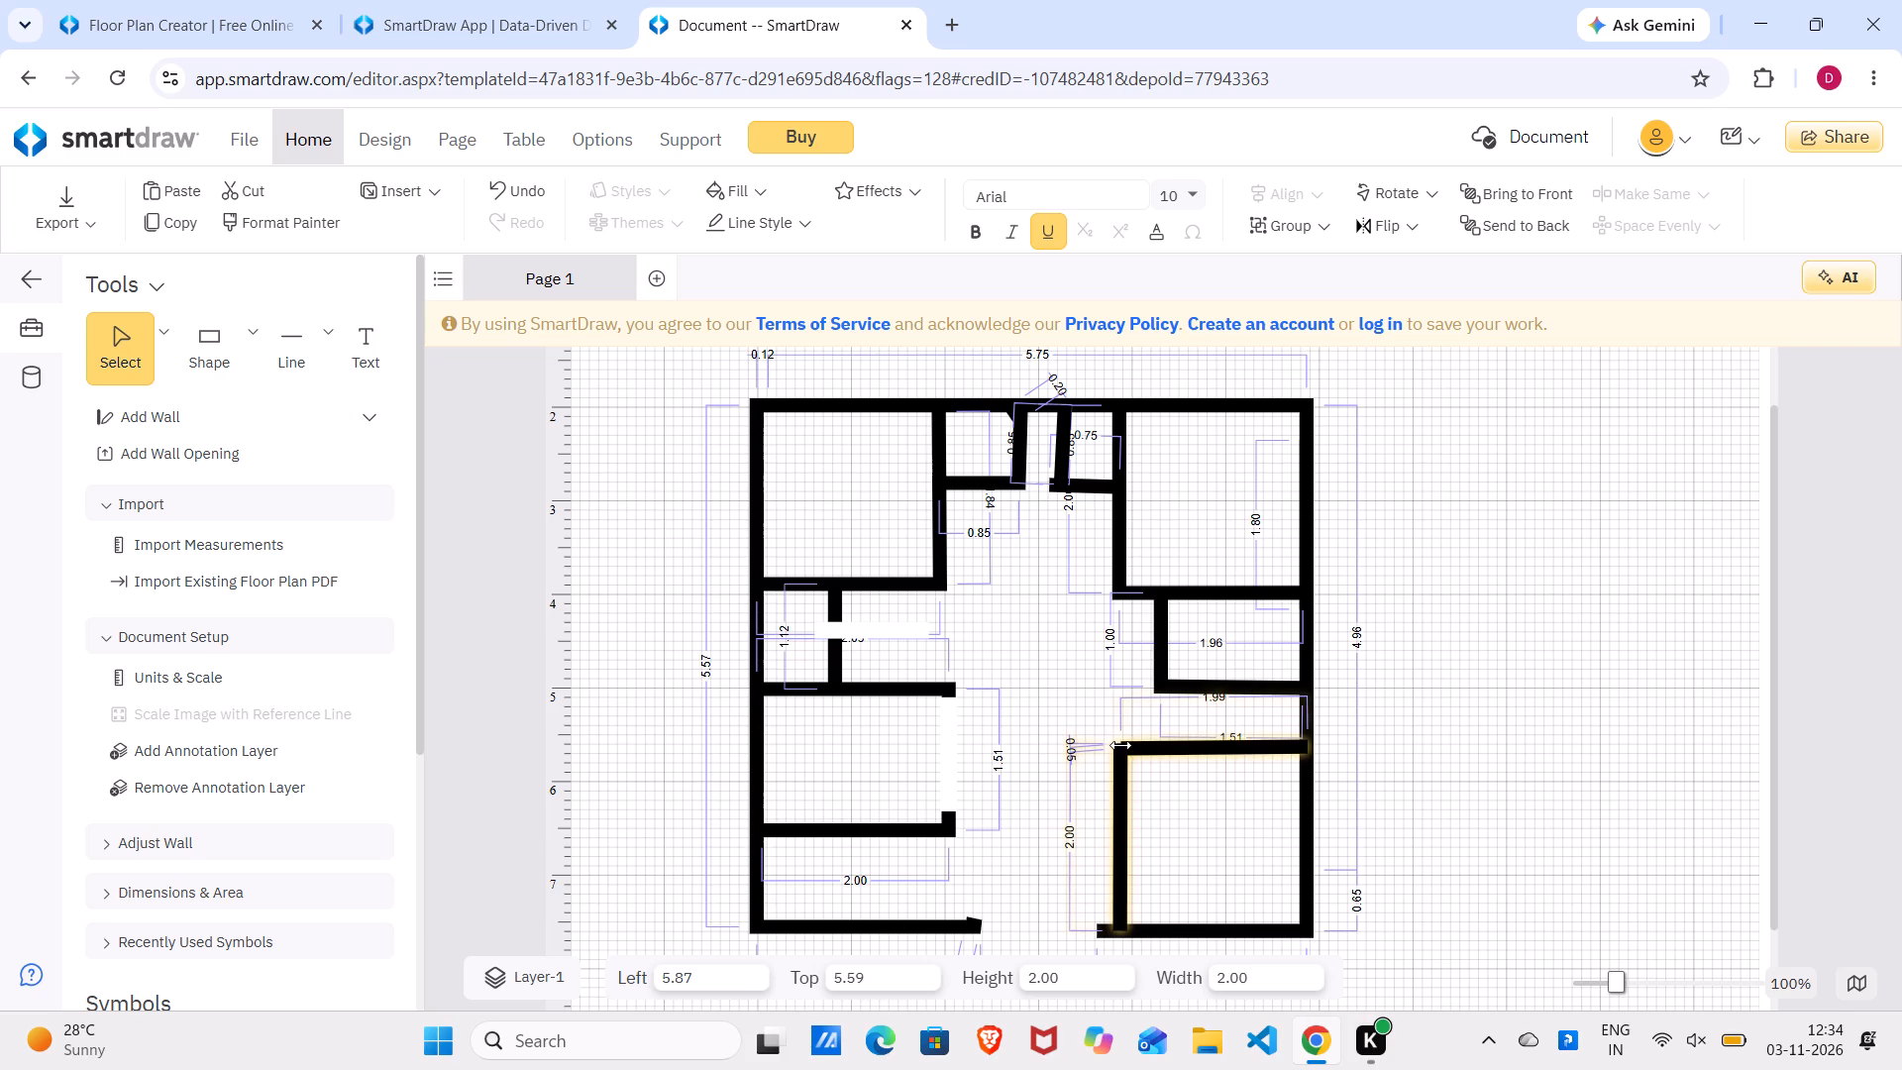
click(1085, 695)
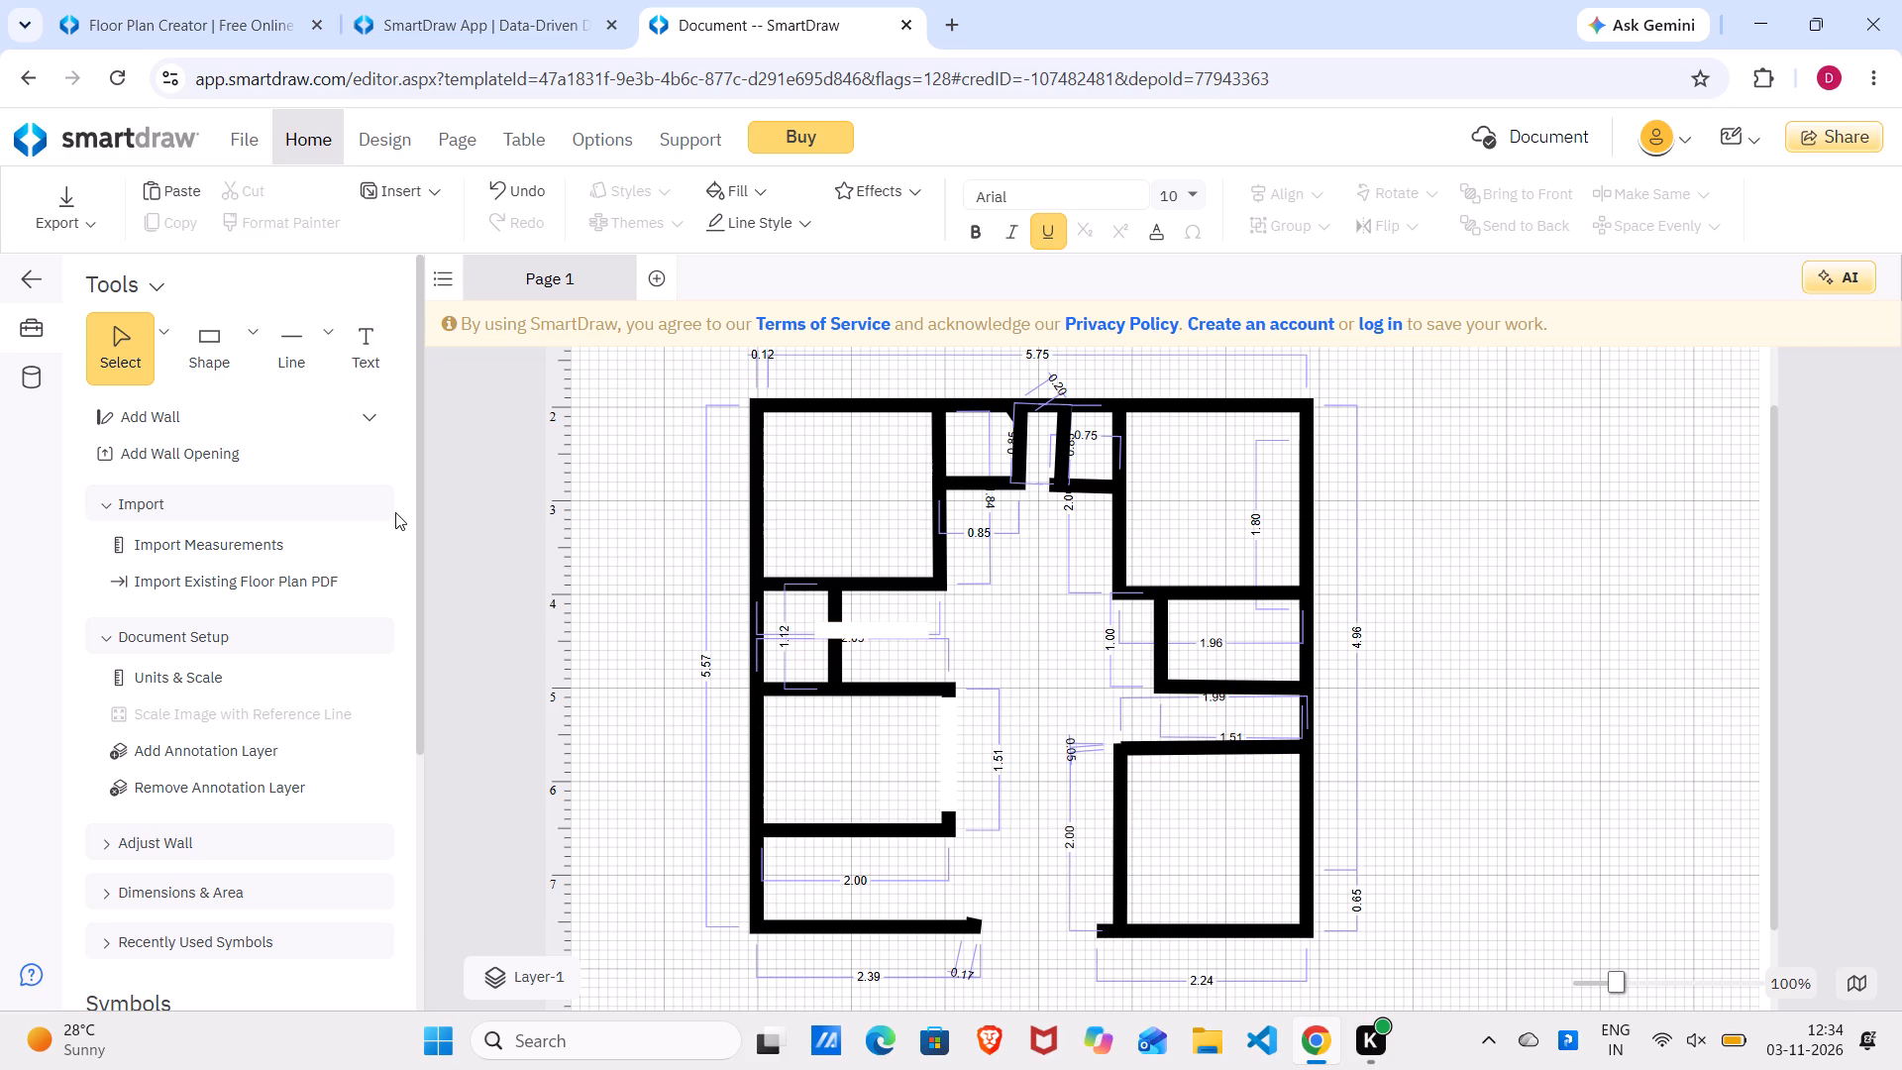
Place a vertical wall opening in the lower right room's left wall and shorten it to about 0.53 wide.
click(316, 456)
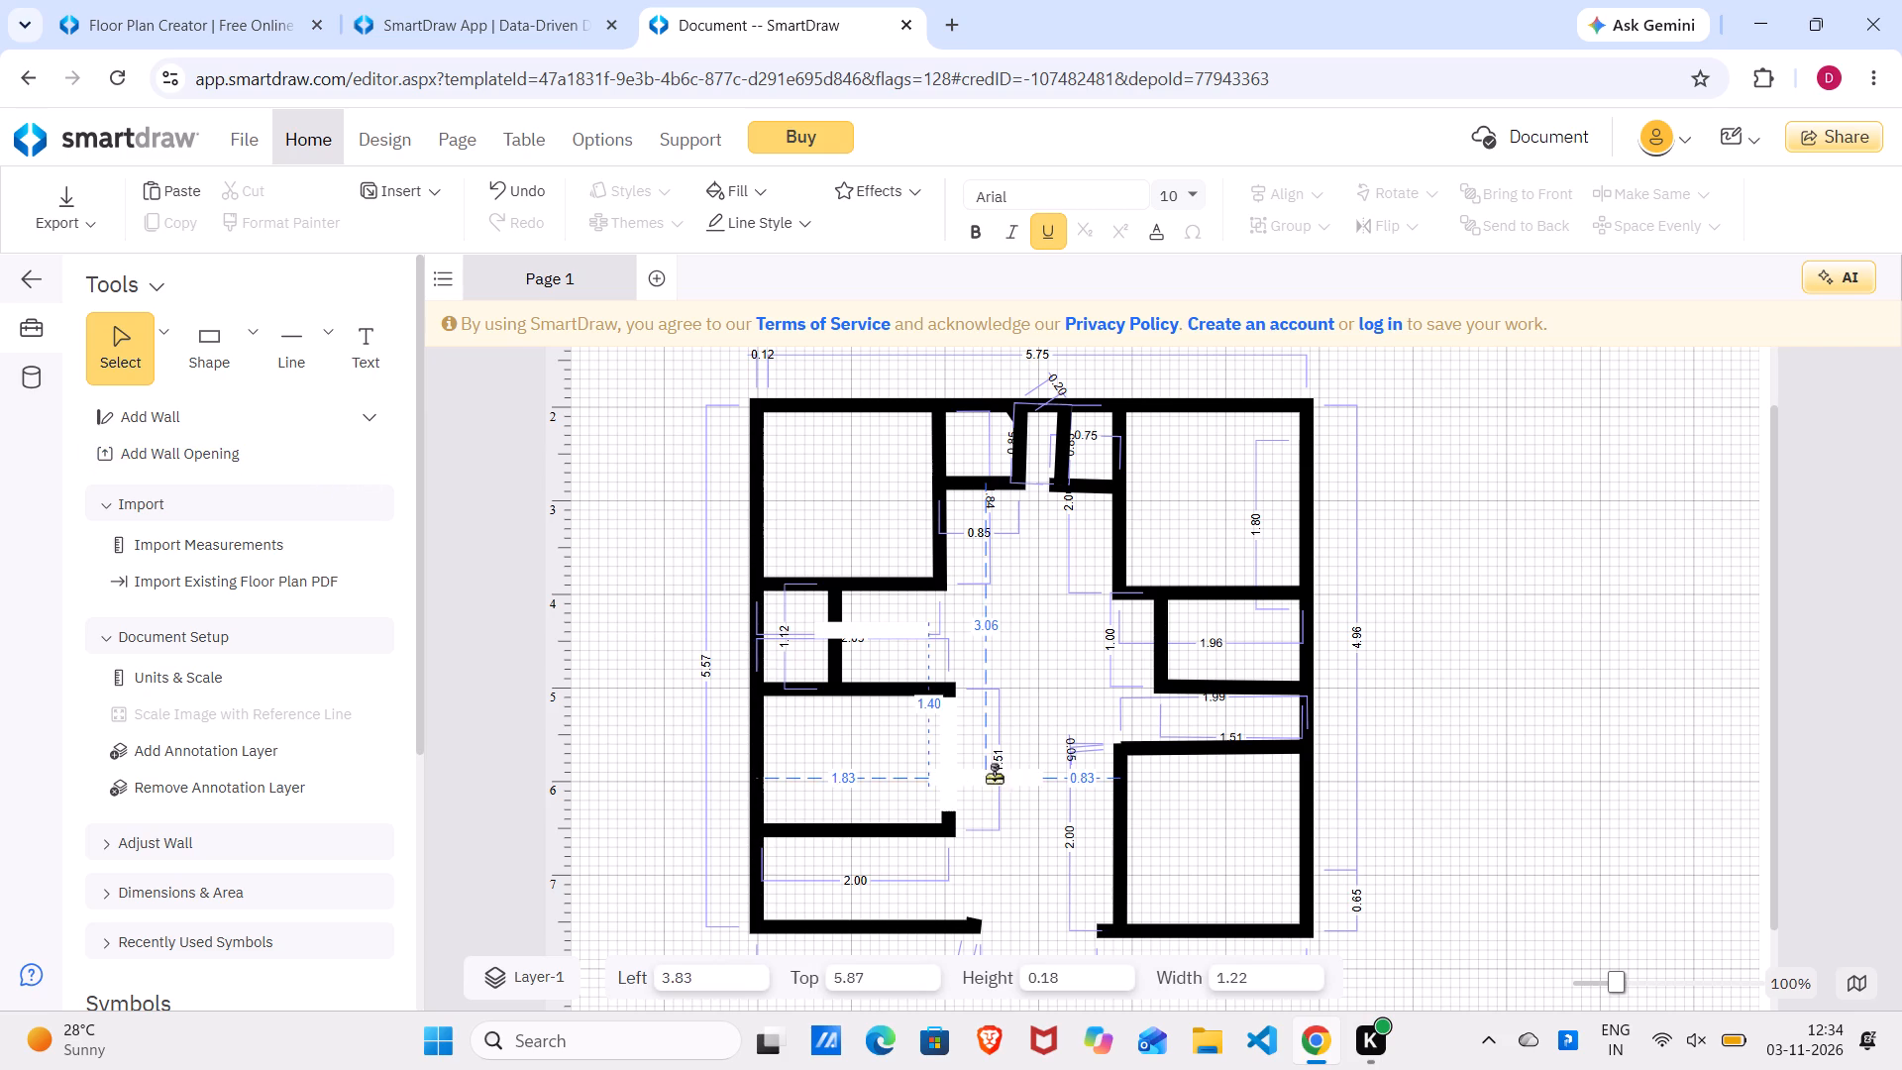
click(1117, 825)
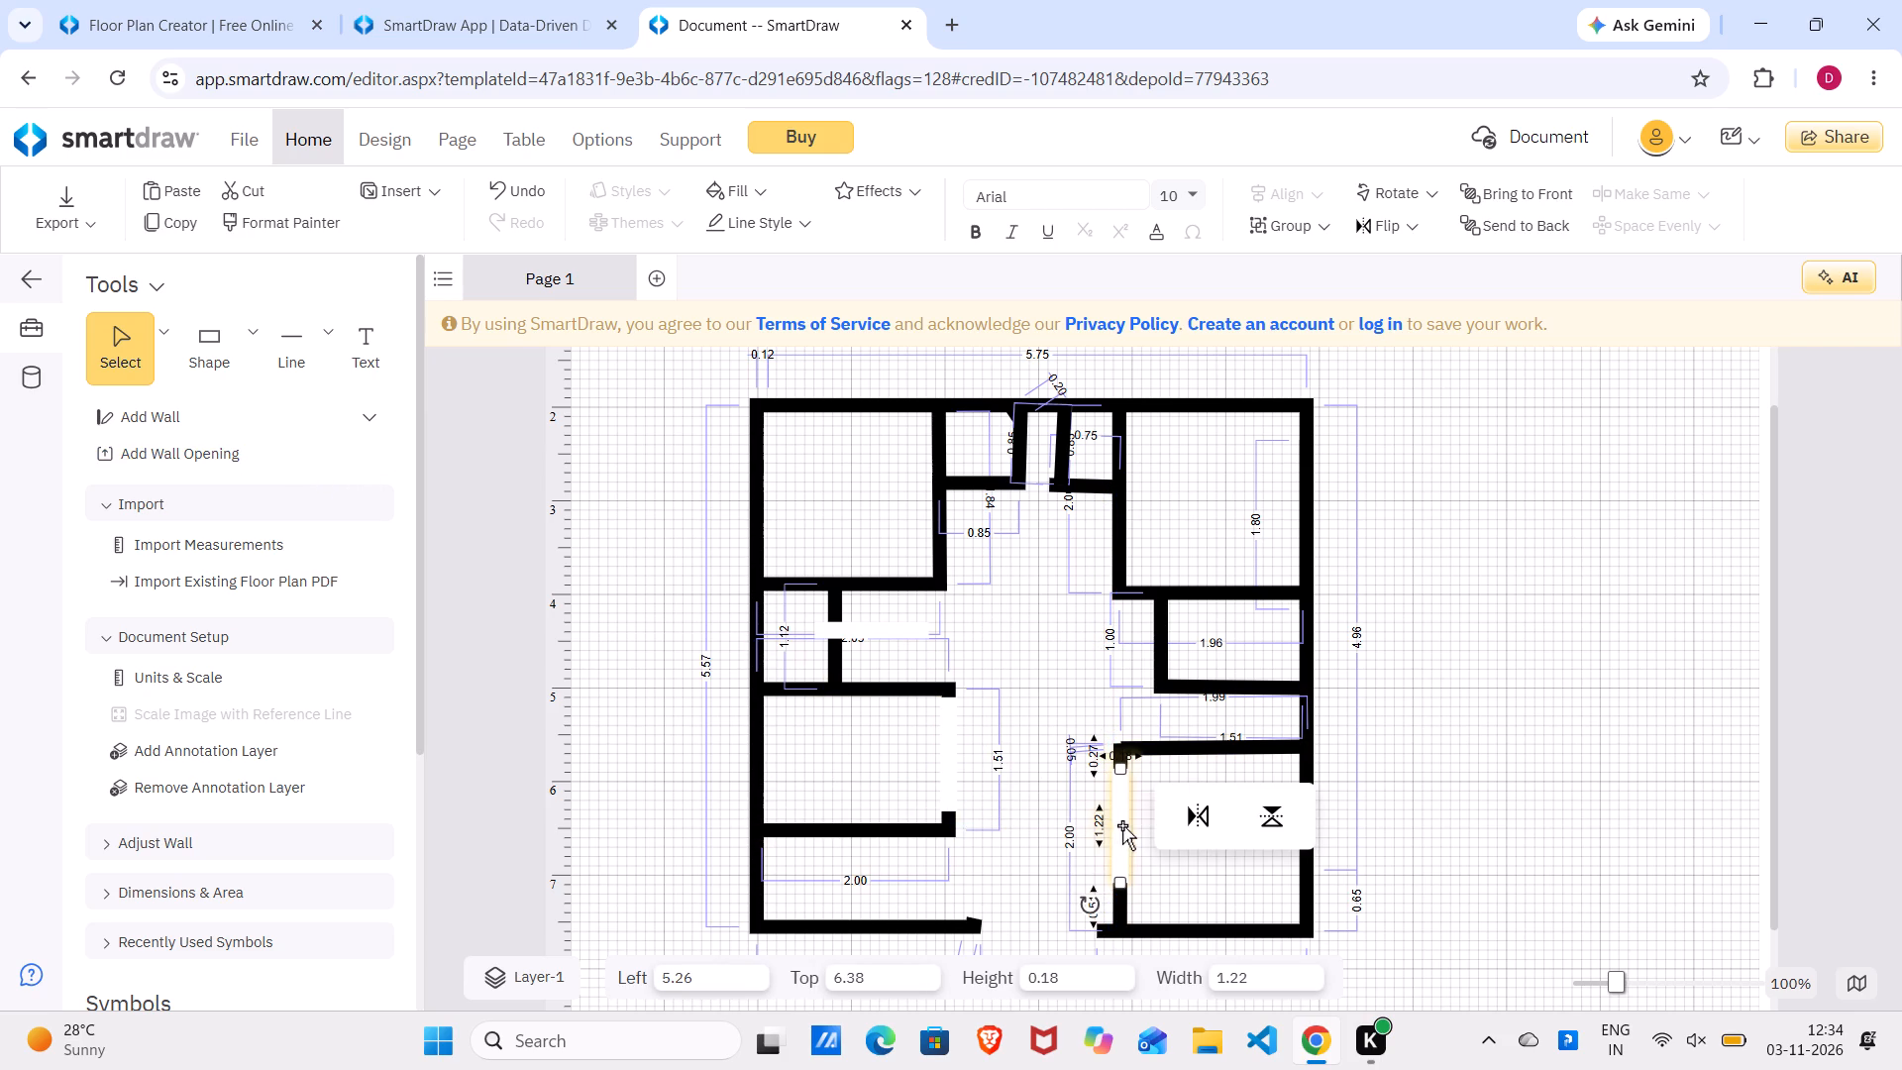
drag(1121, 769, 1121, 788)
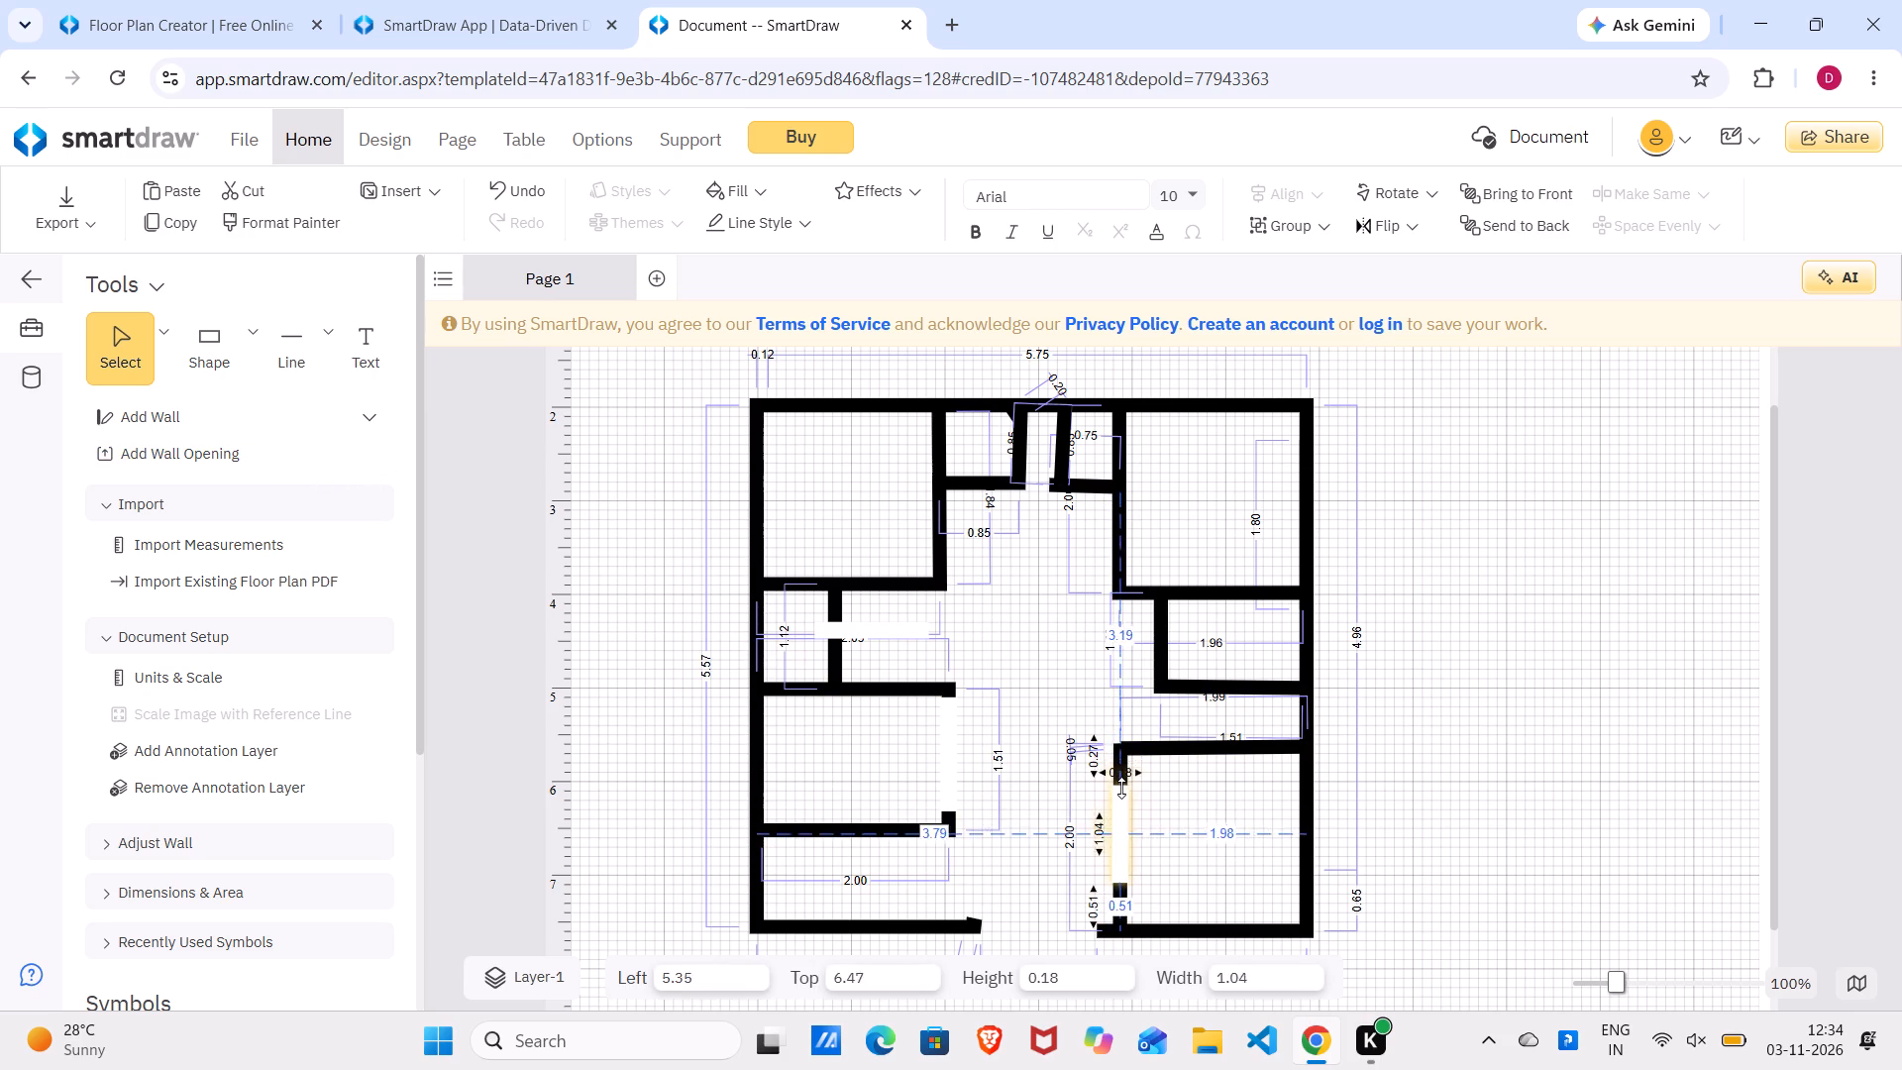
drag(1121, 788, 1124, 831)
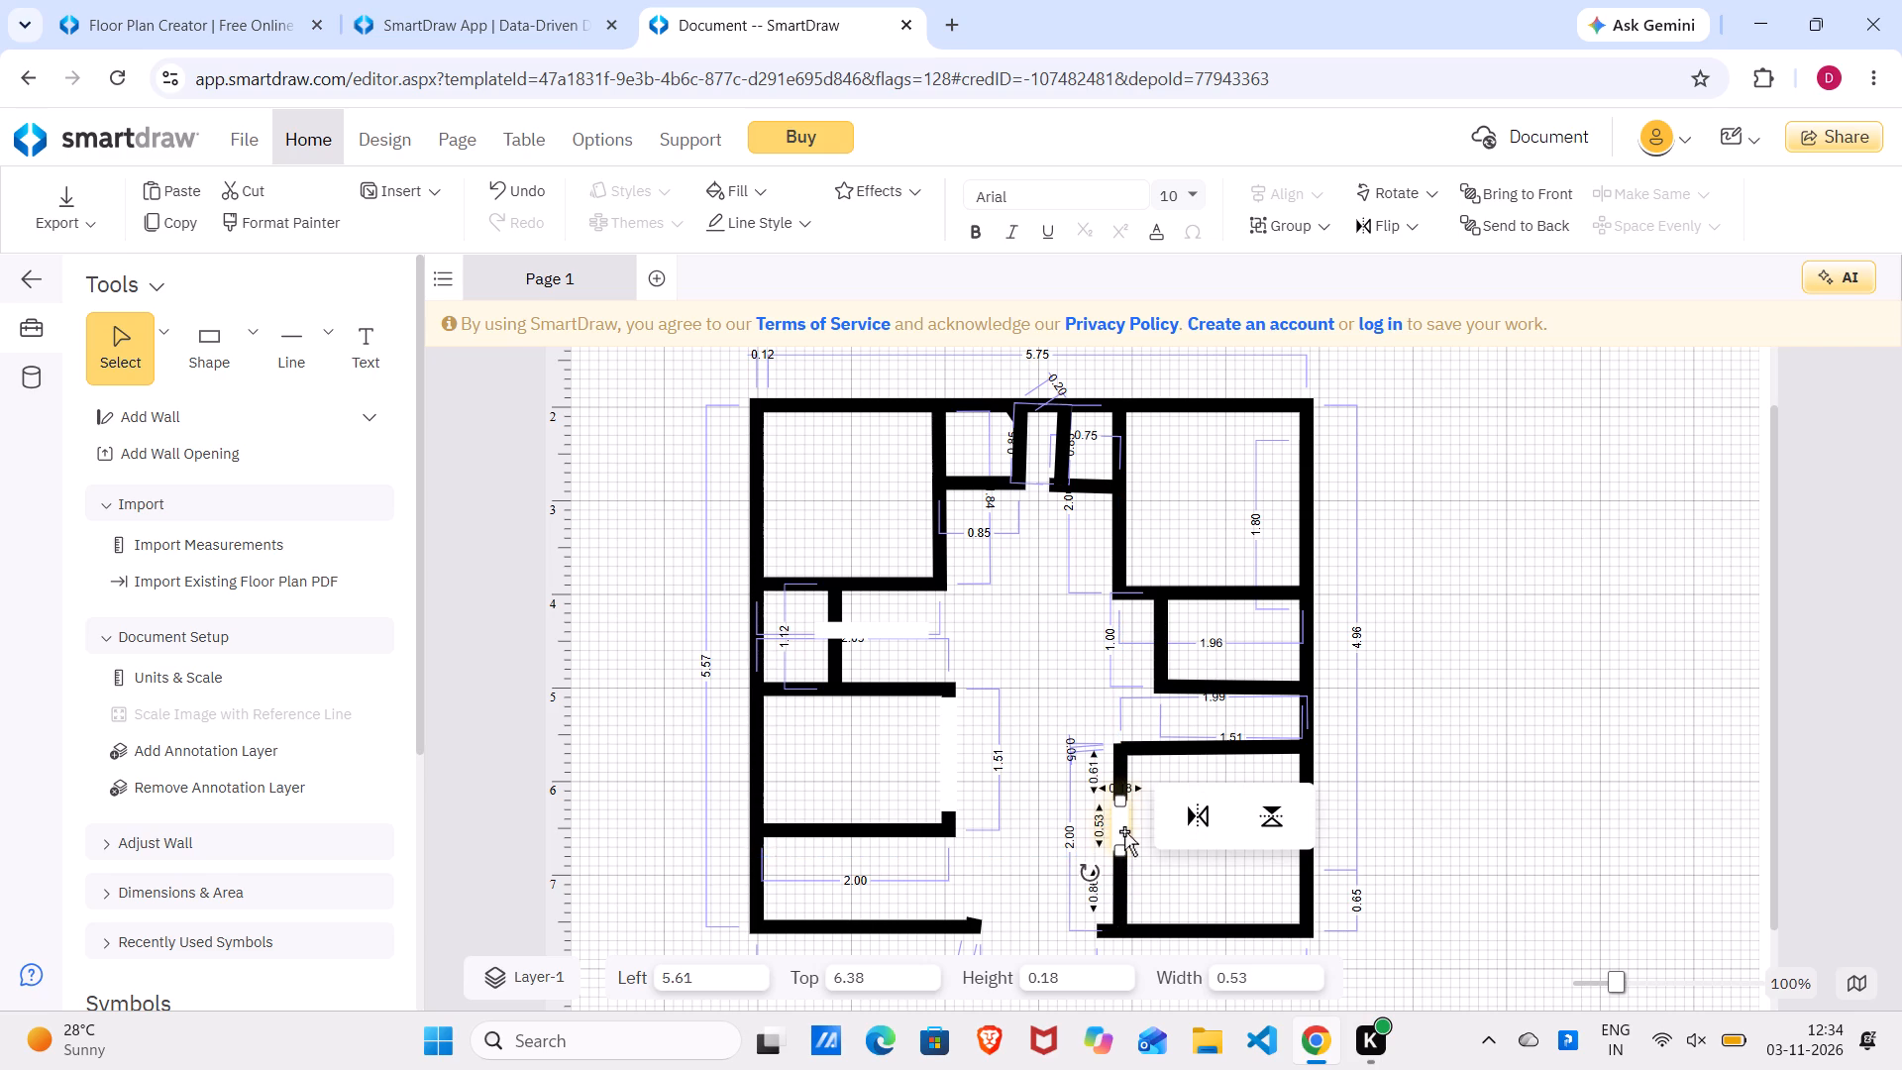
Shorten the opening in the middle left room's 1.51 wall to about 0.54 wide.
click(947, 709)
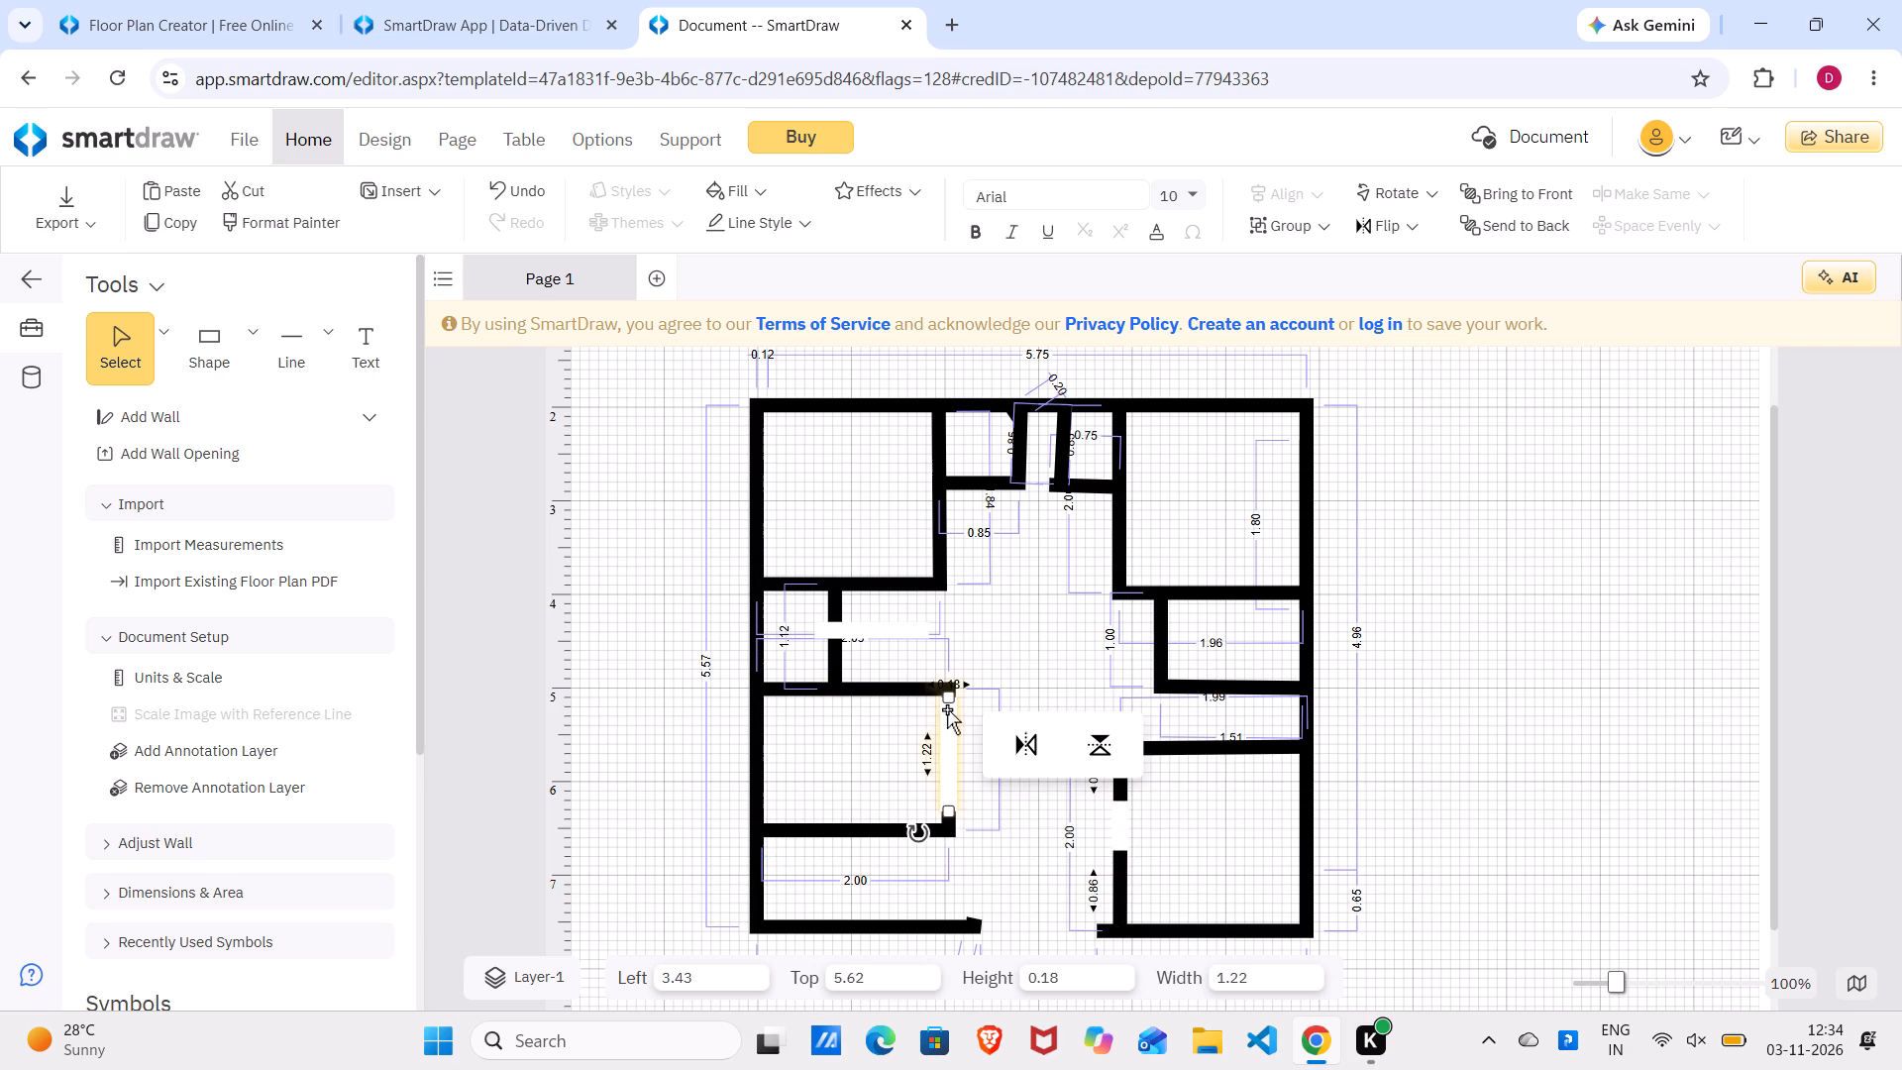
drag(946, 697, 955, 746)
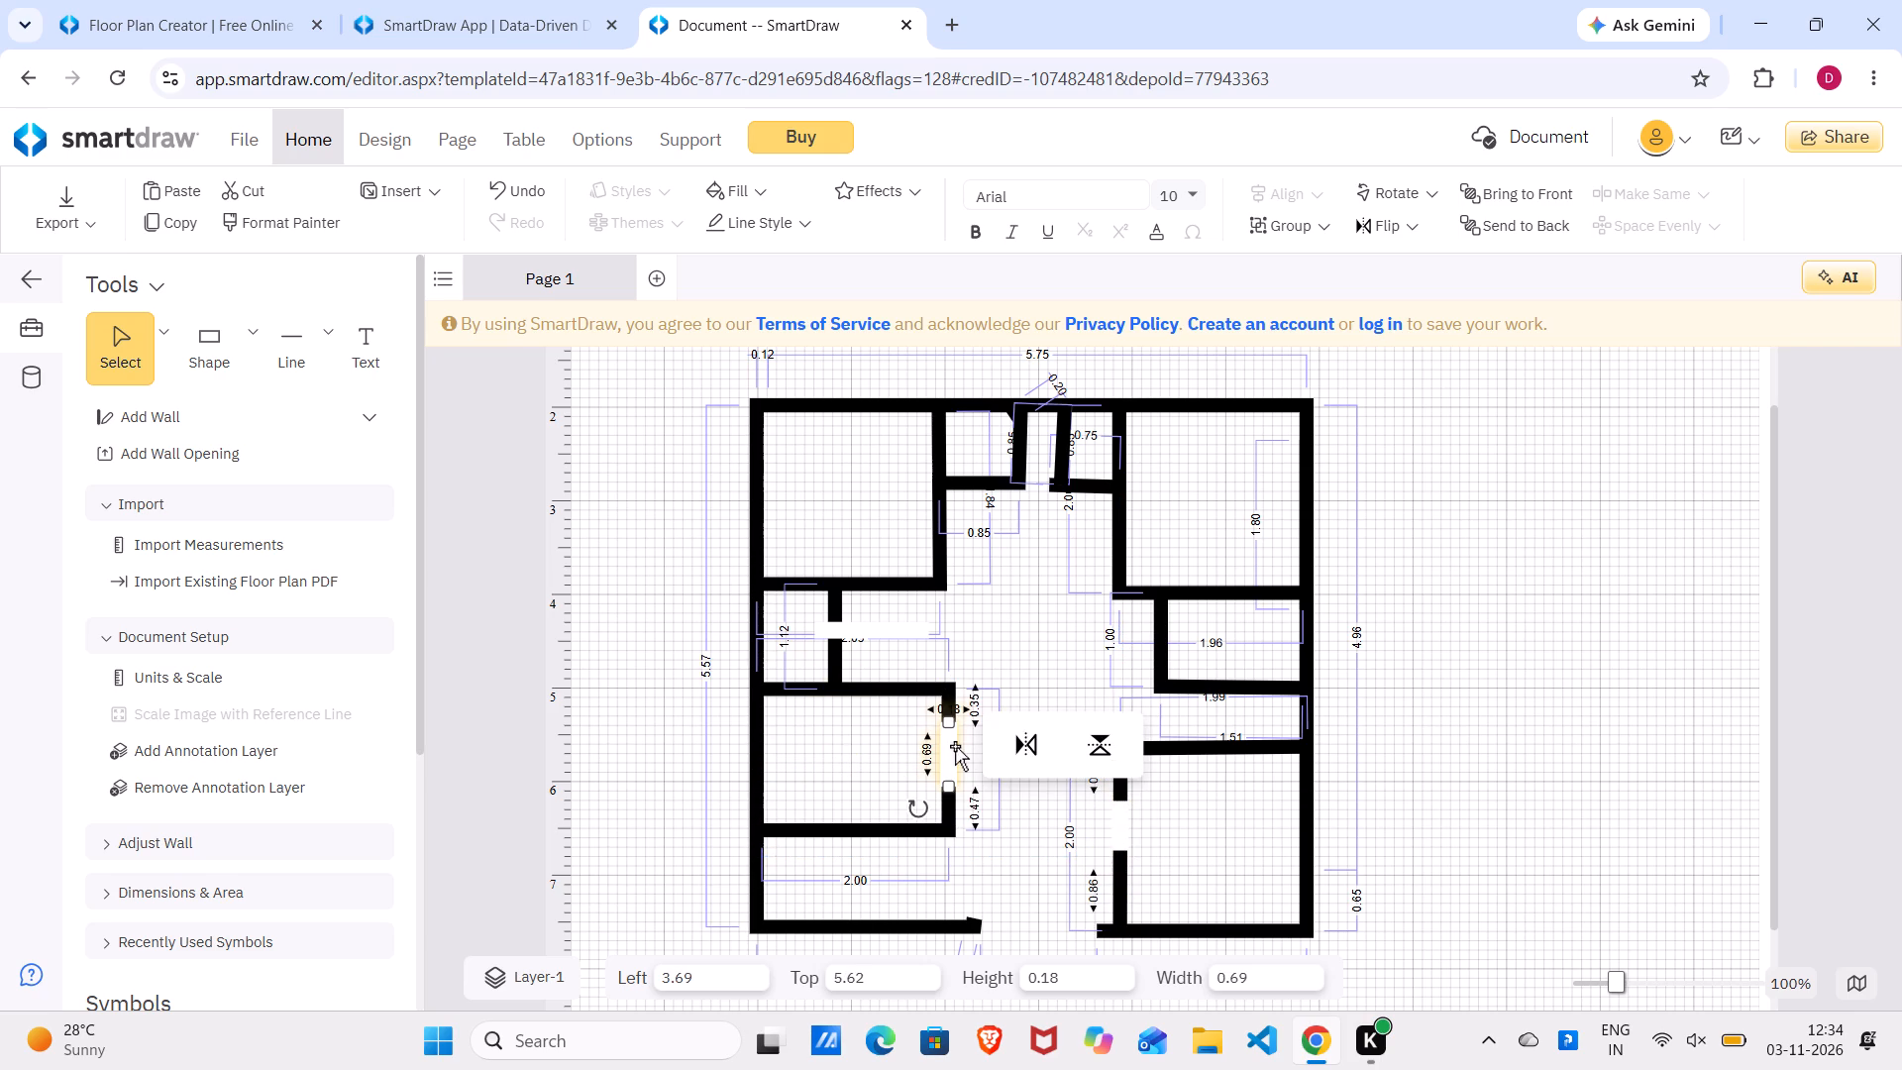
click(949, 780)
click(949, 780)
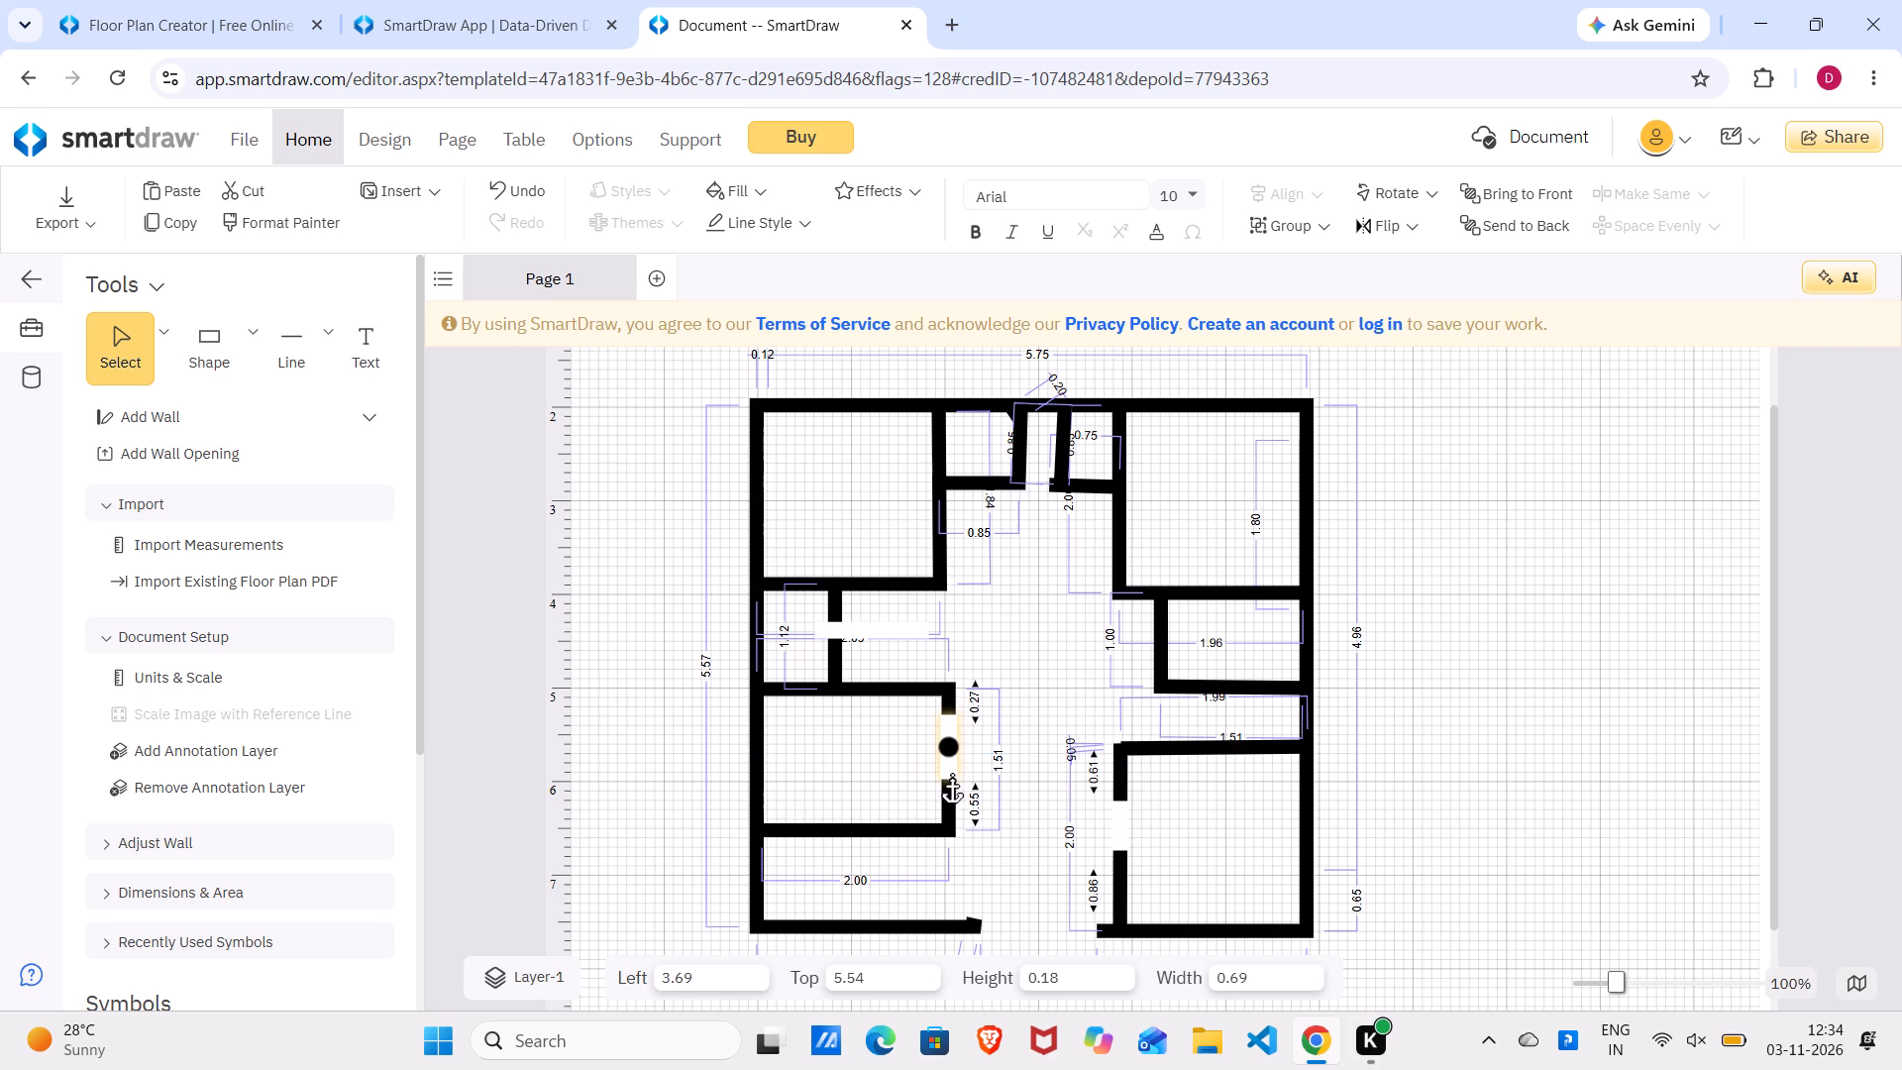
drag(950, 774, 950, 764)
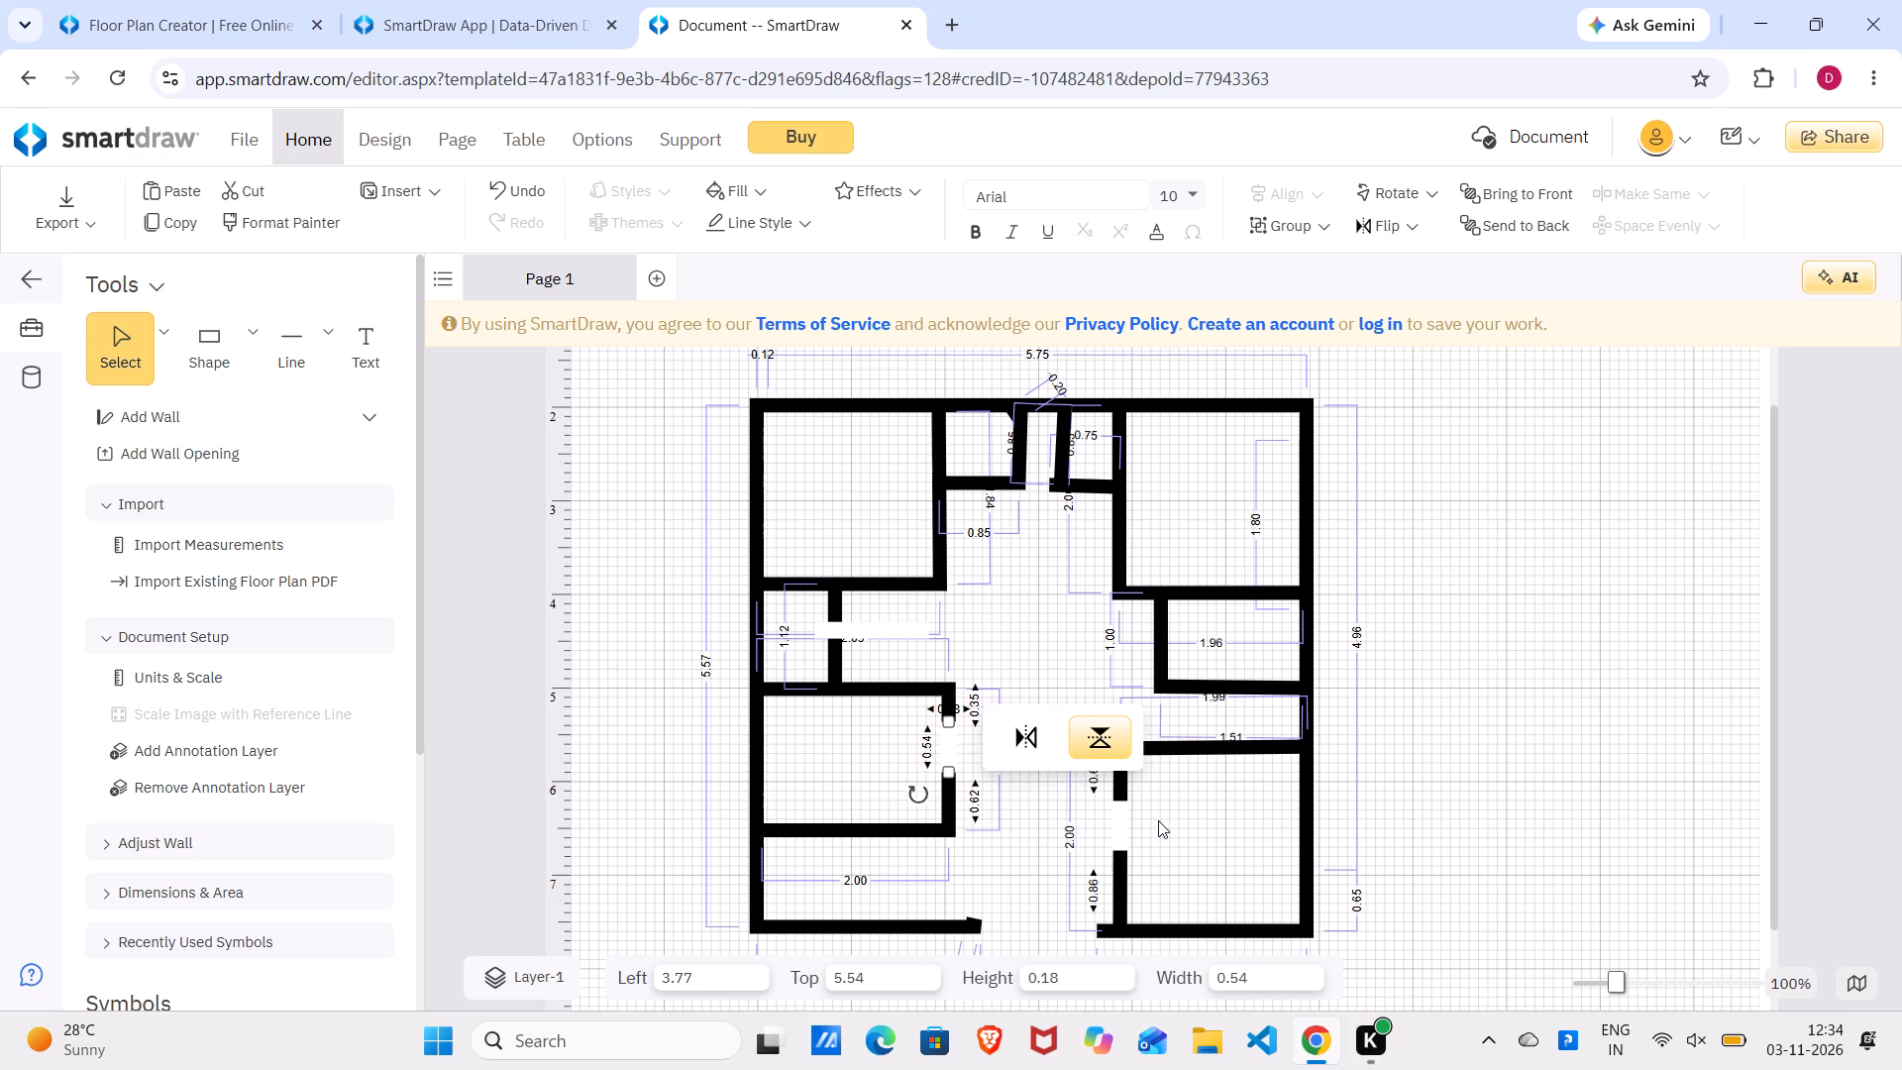
Shorten the opening in the lower right room's left wall to about 0.46 wide.
click(1119, 844)
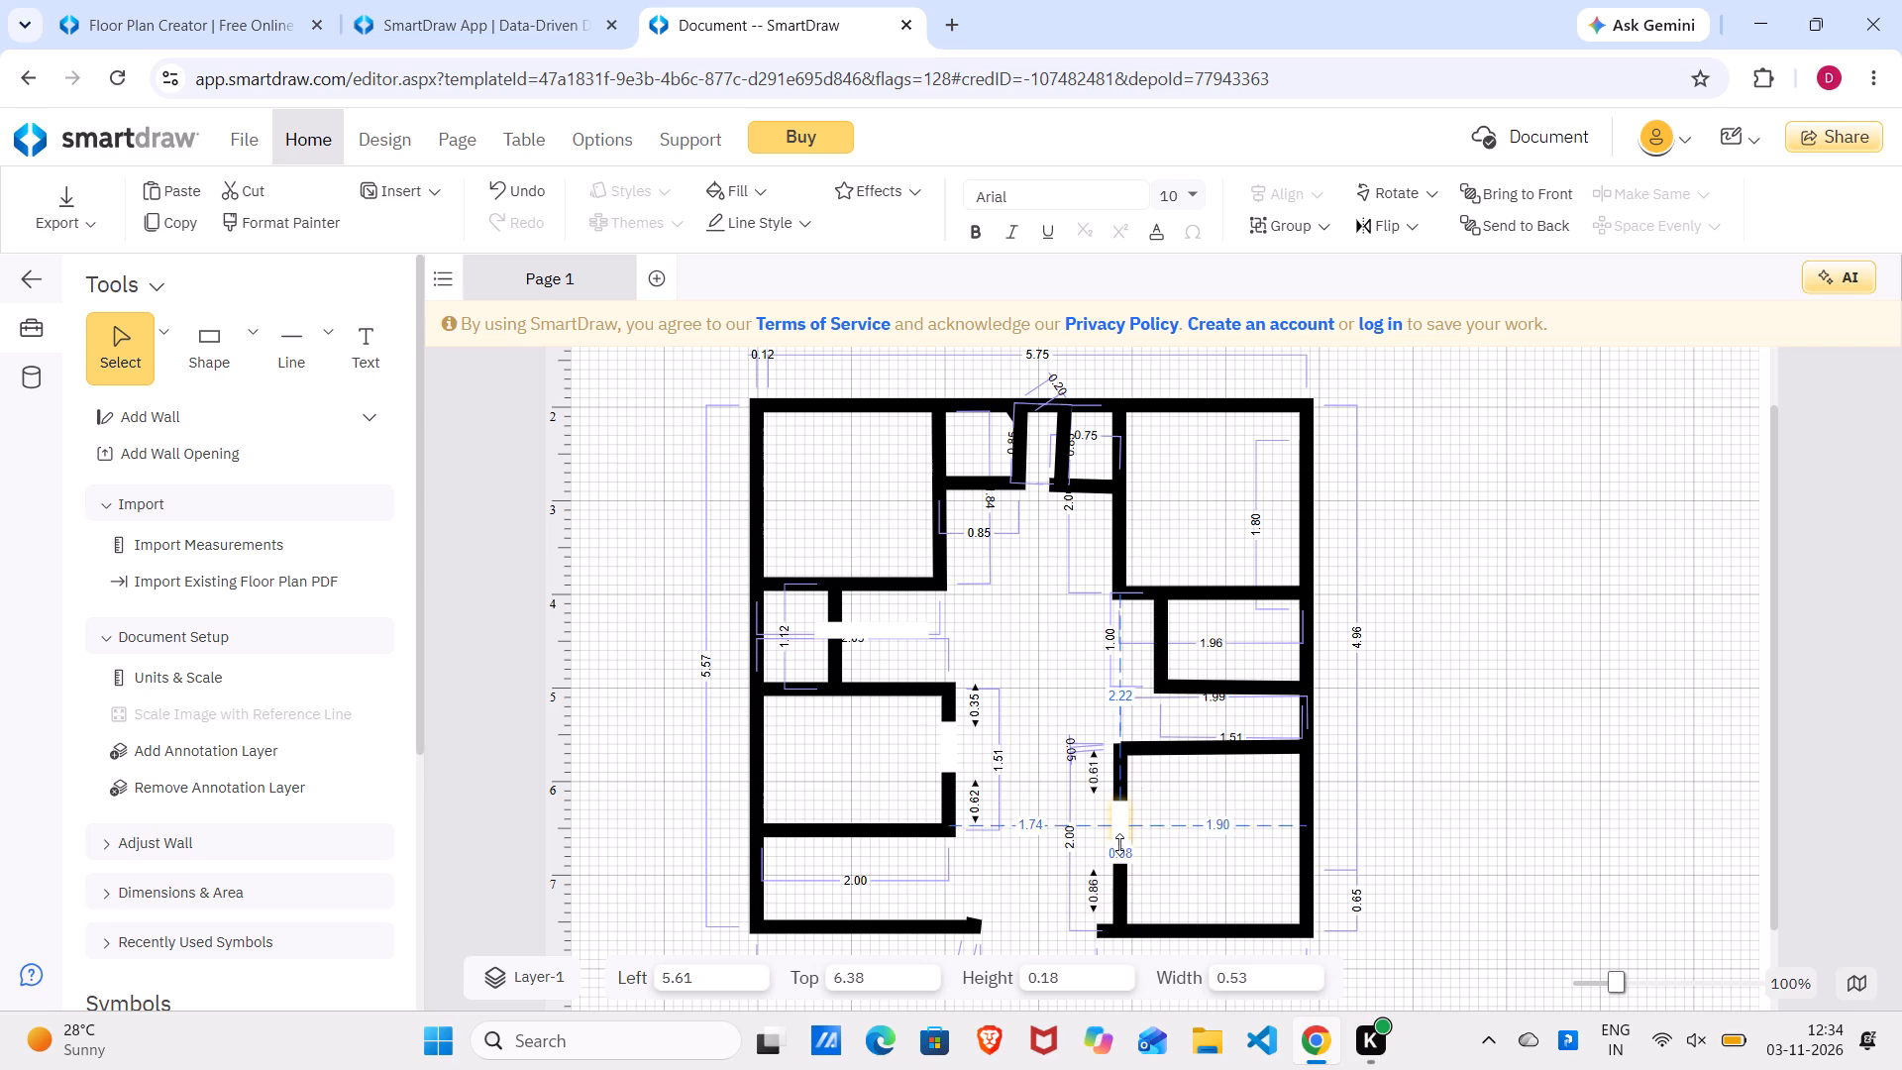
click(1119, 847)
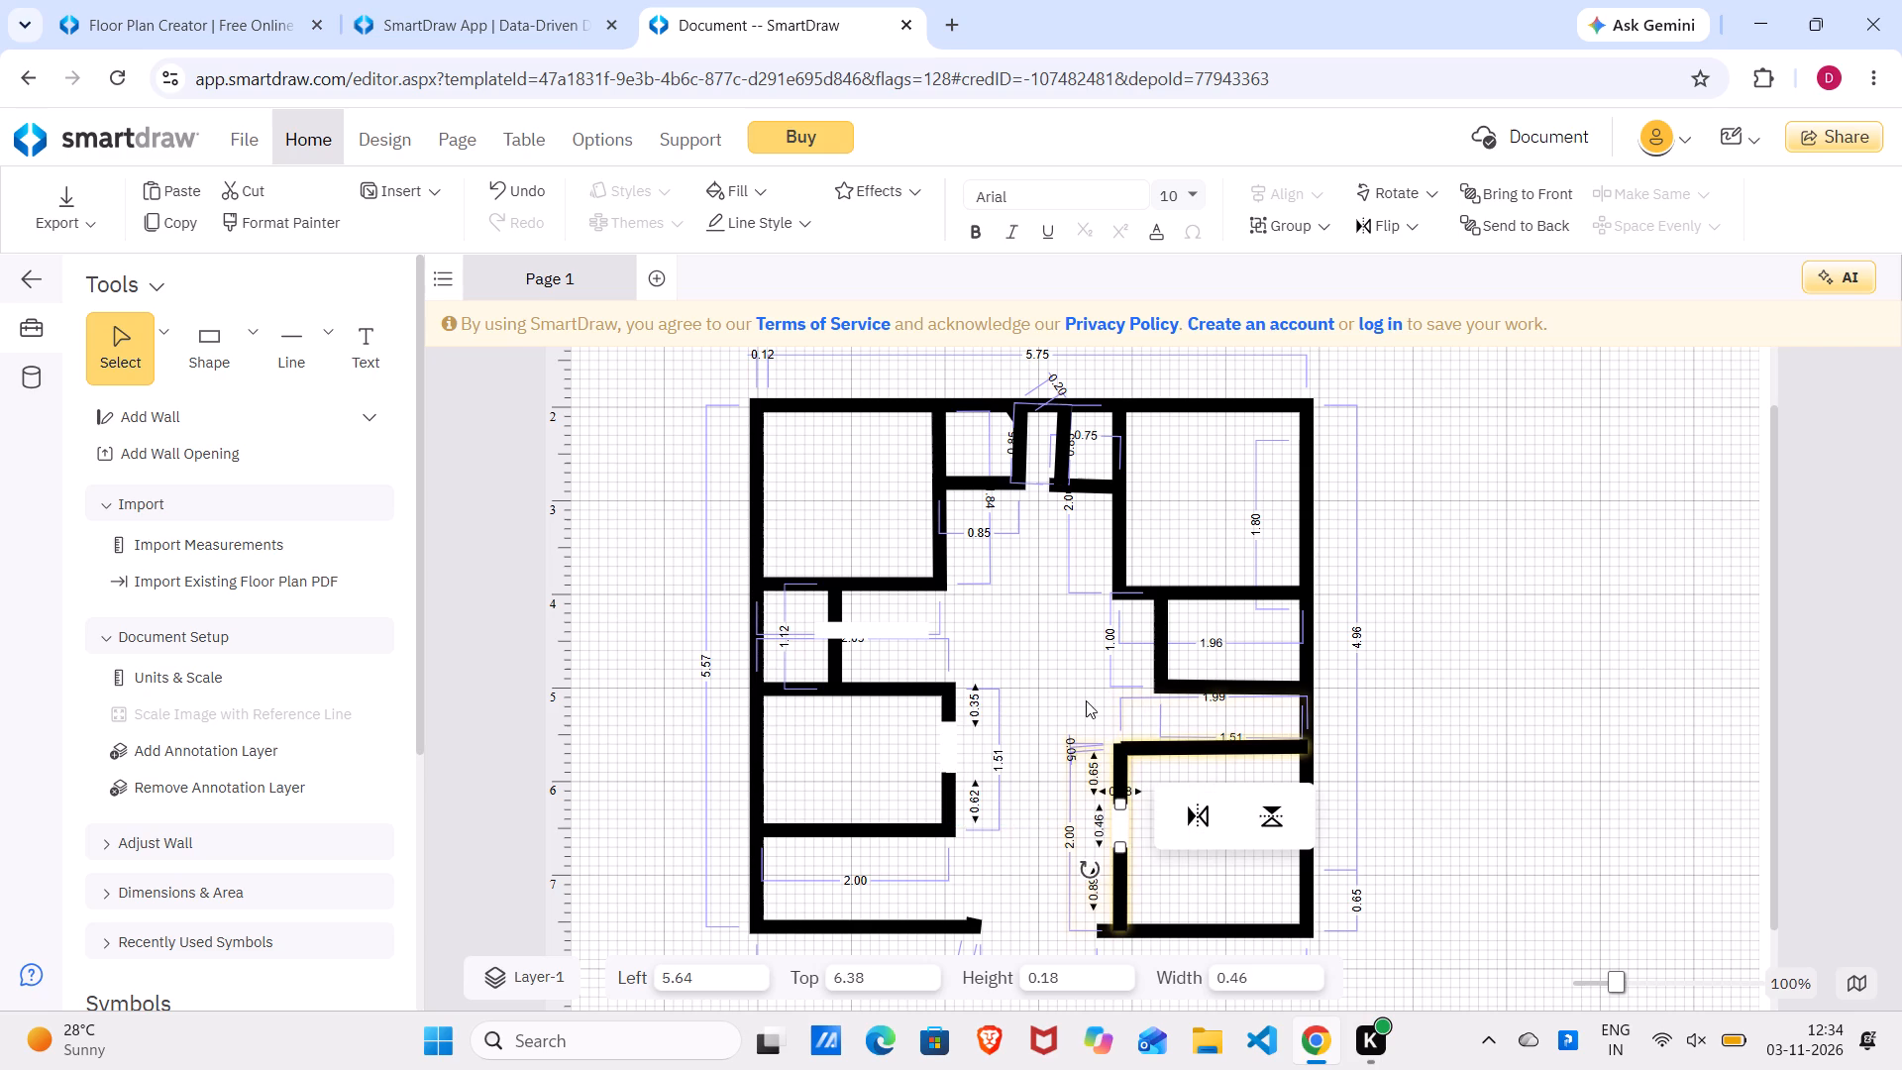
Place a vertical opening in the upper left room's right wall, below the small room, and resize it to about 0.30 wide.
click(940, 528)
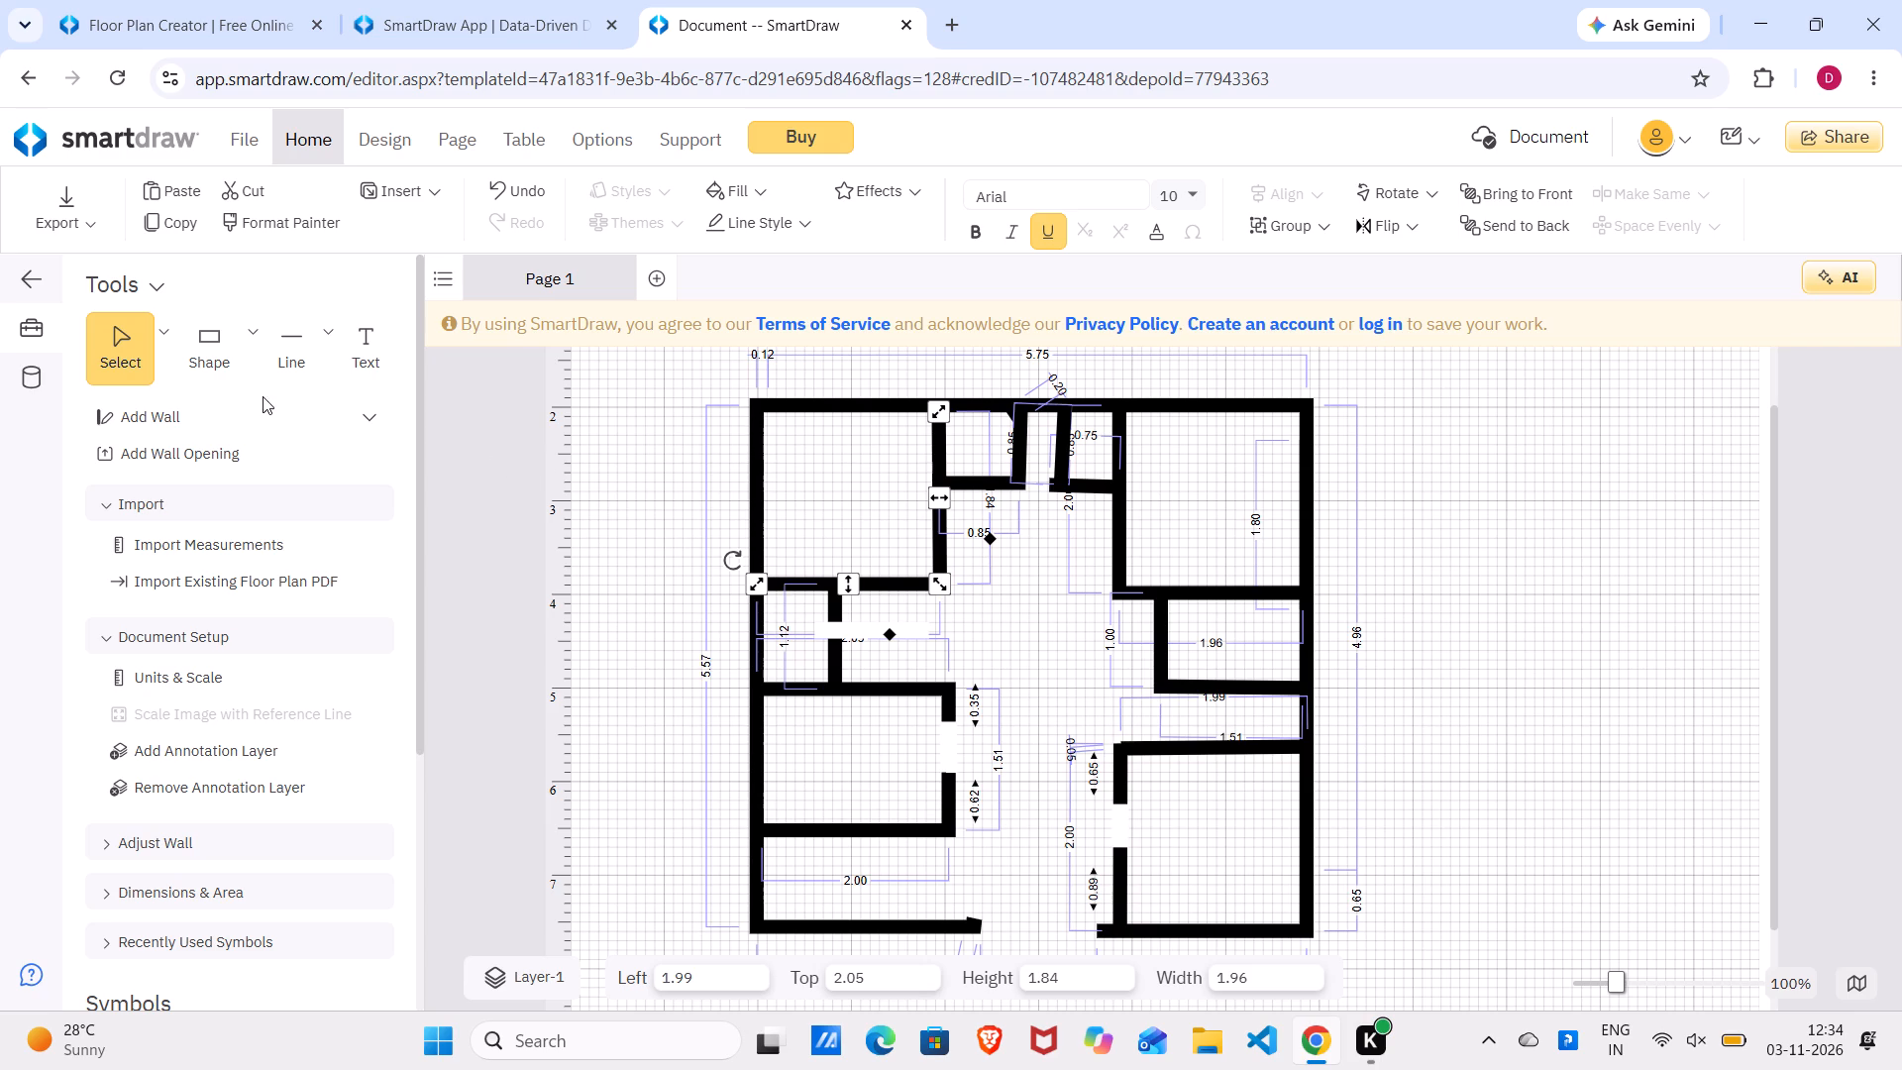
click(266, 440)
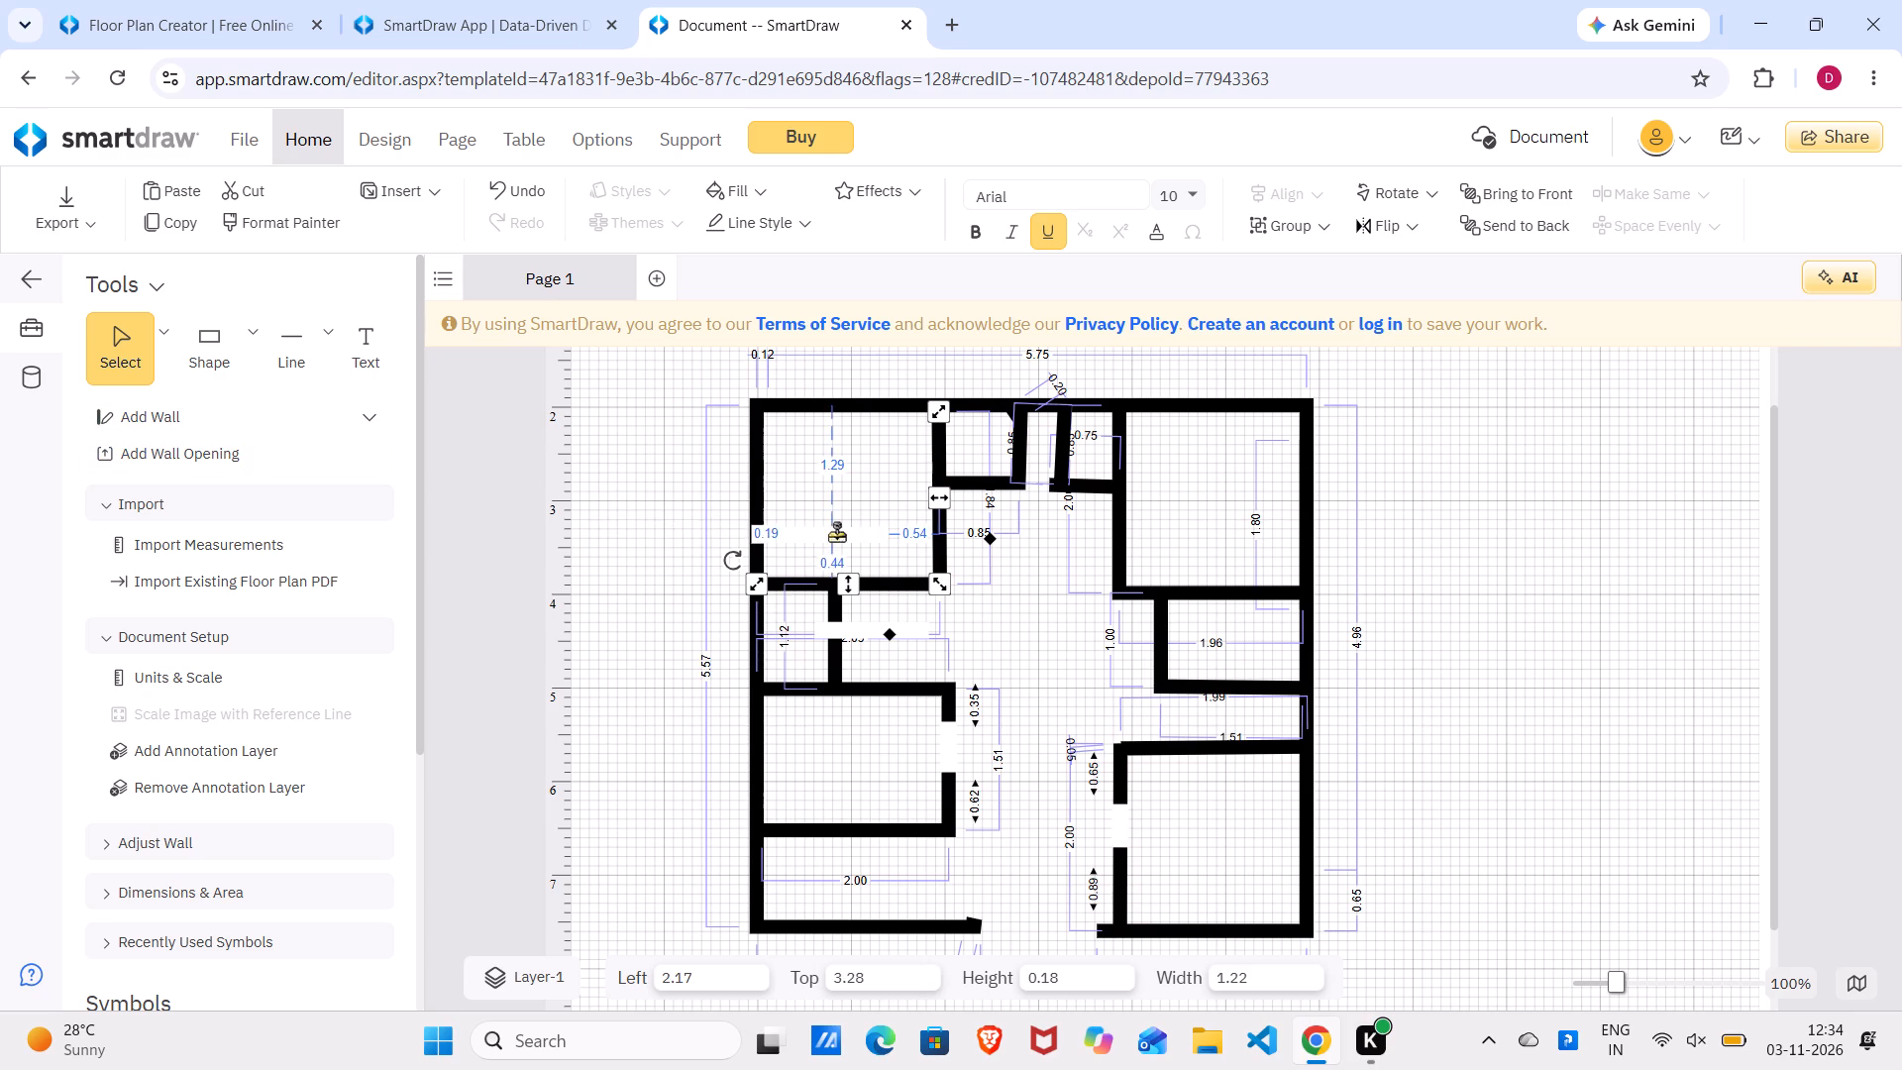
click(941, 527)
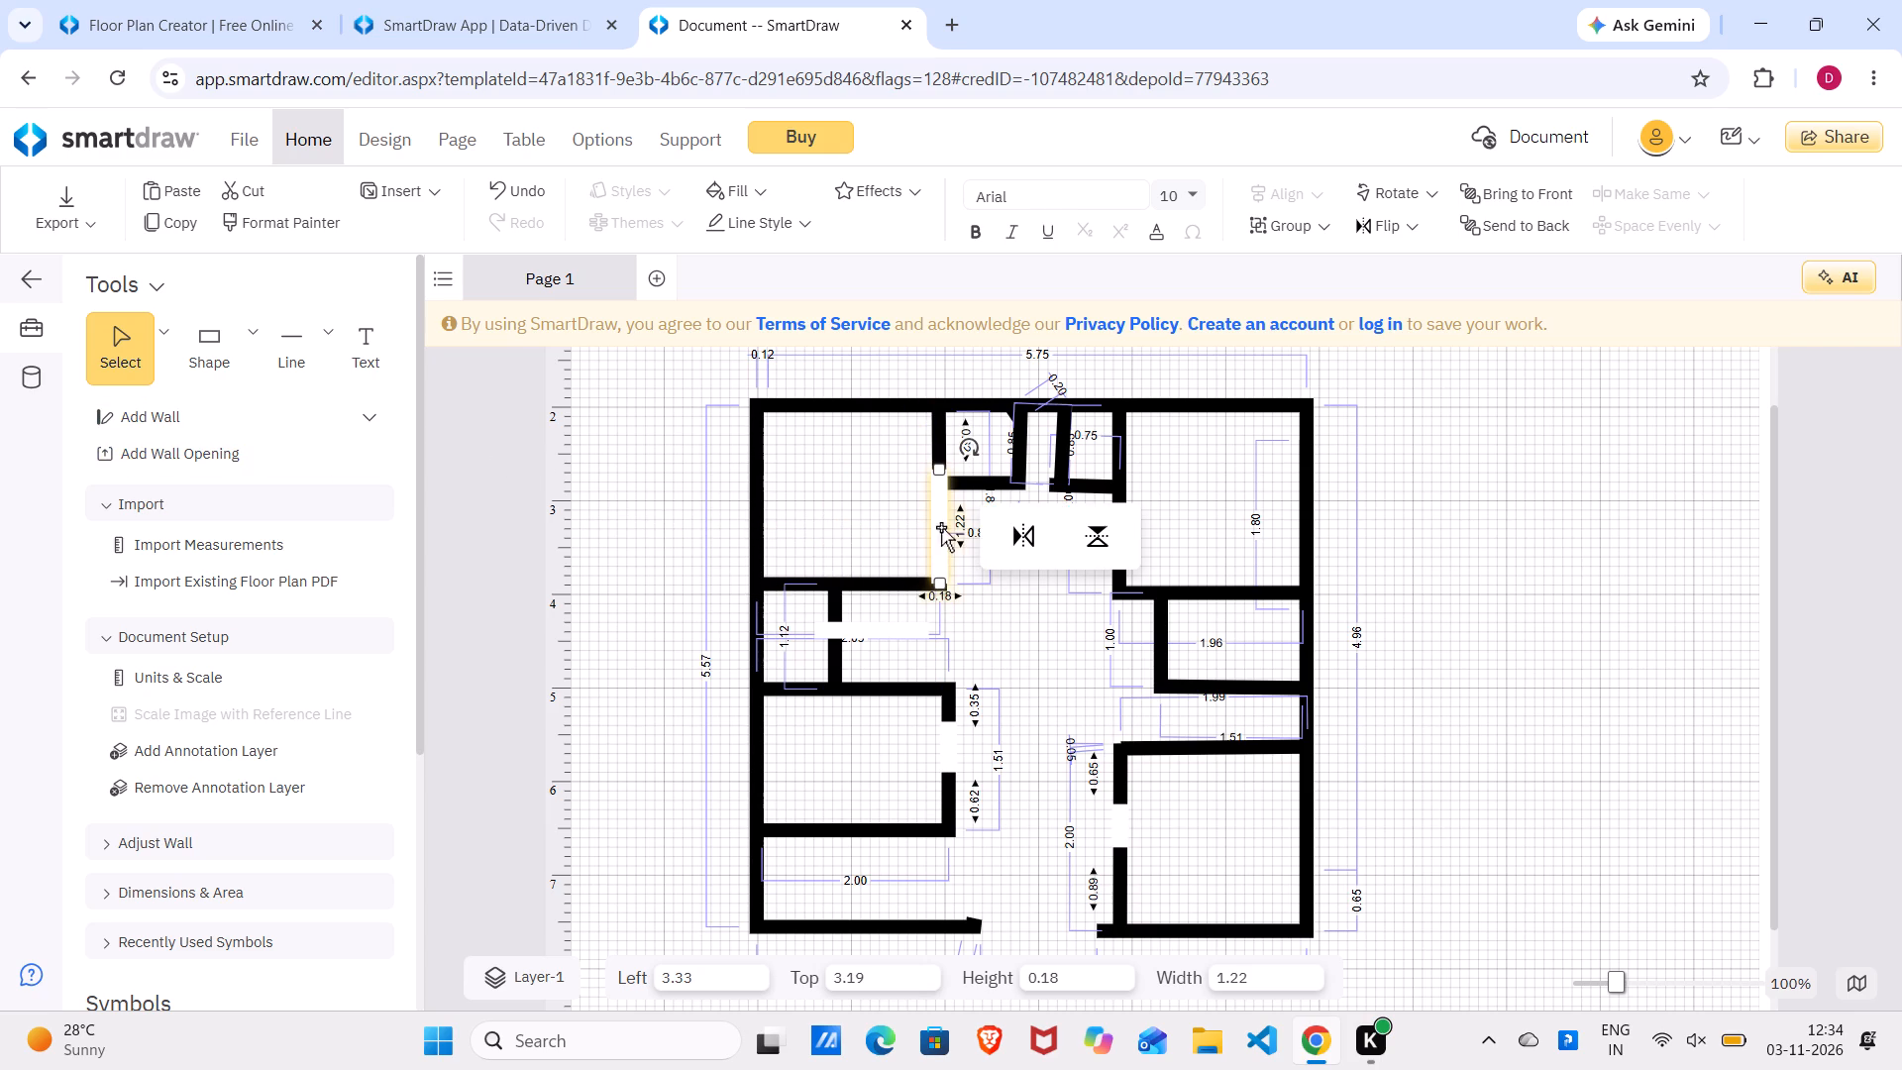
drag(937, 580, 940, 546)
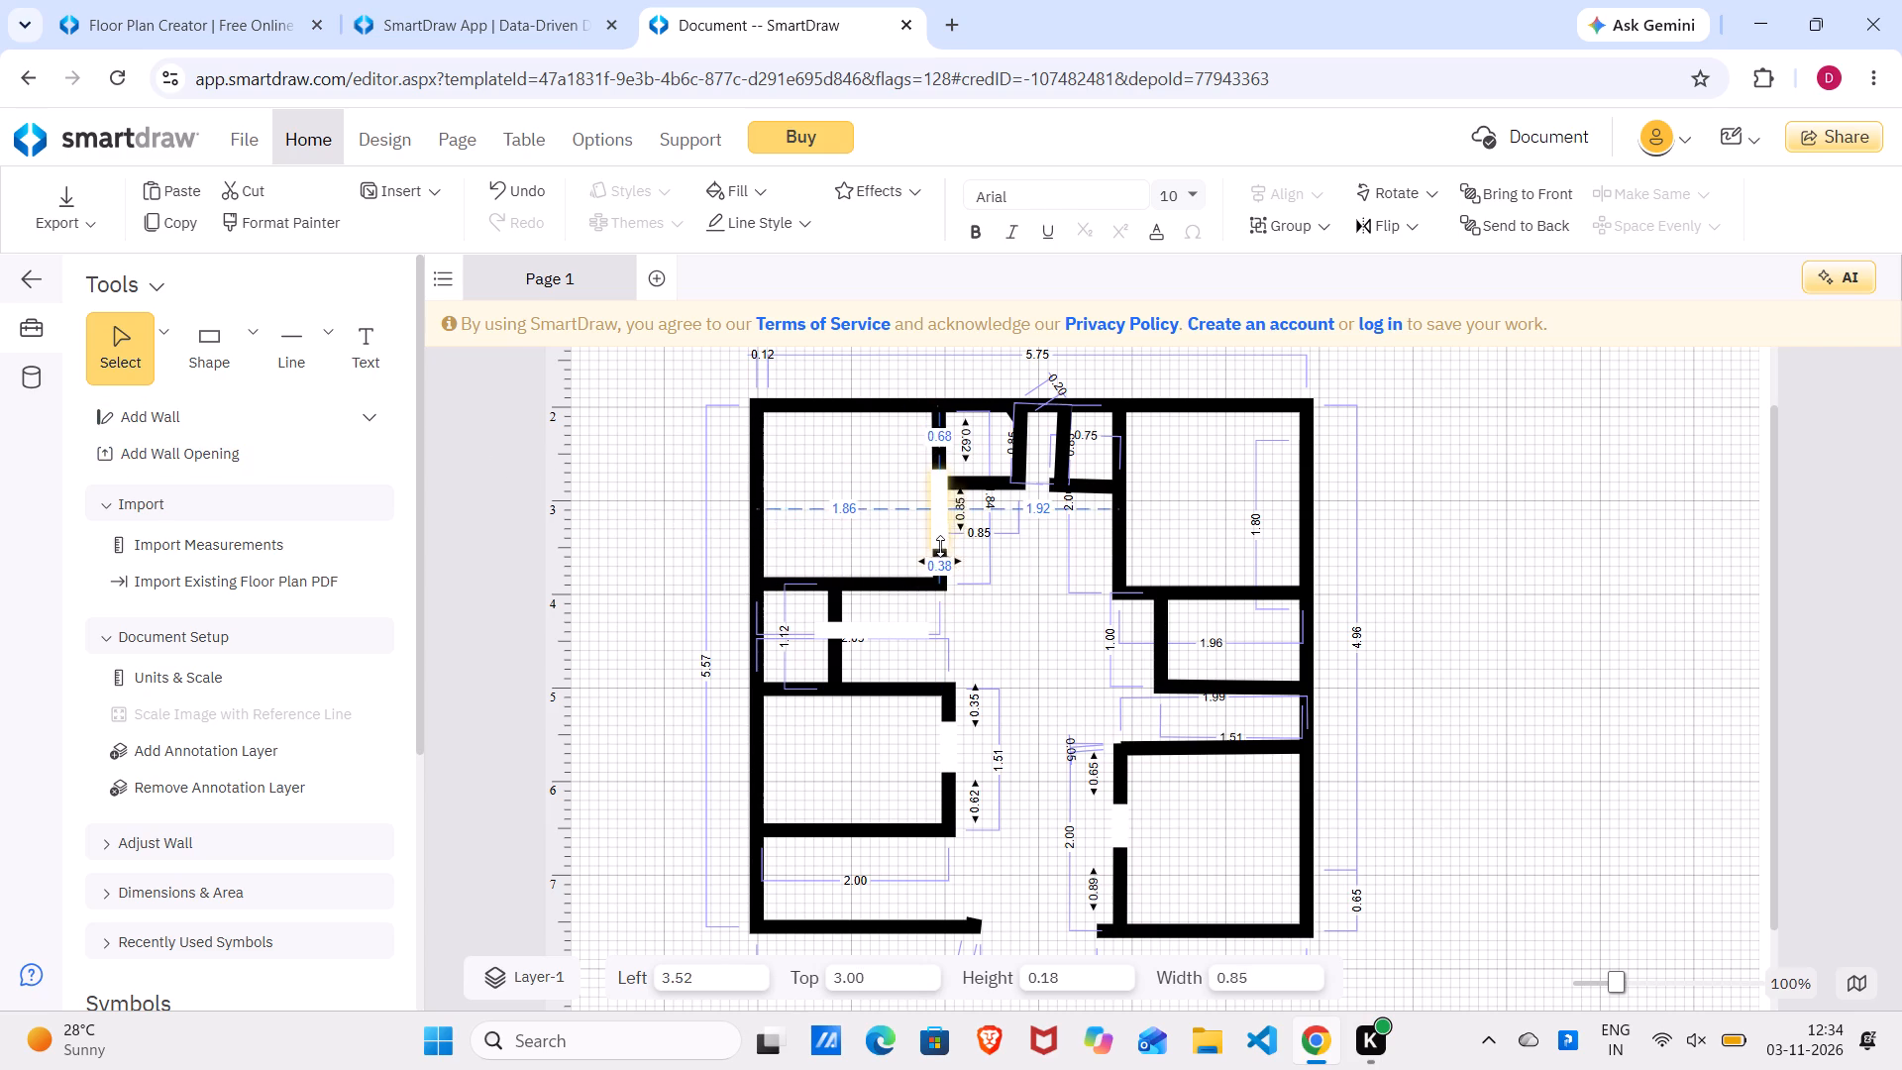
drag(940, 546, 944, 491)
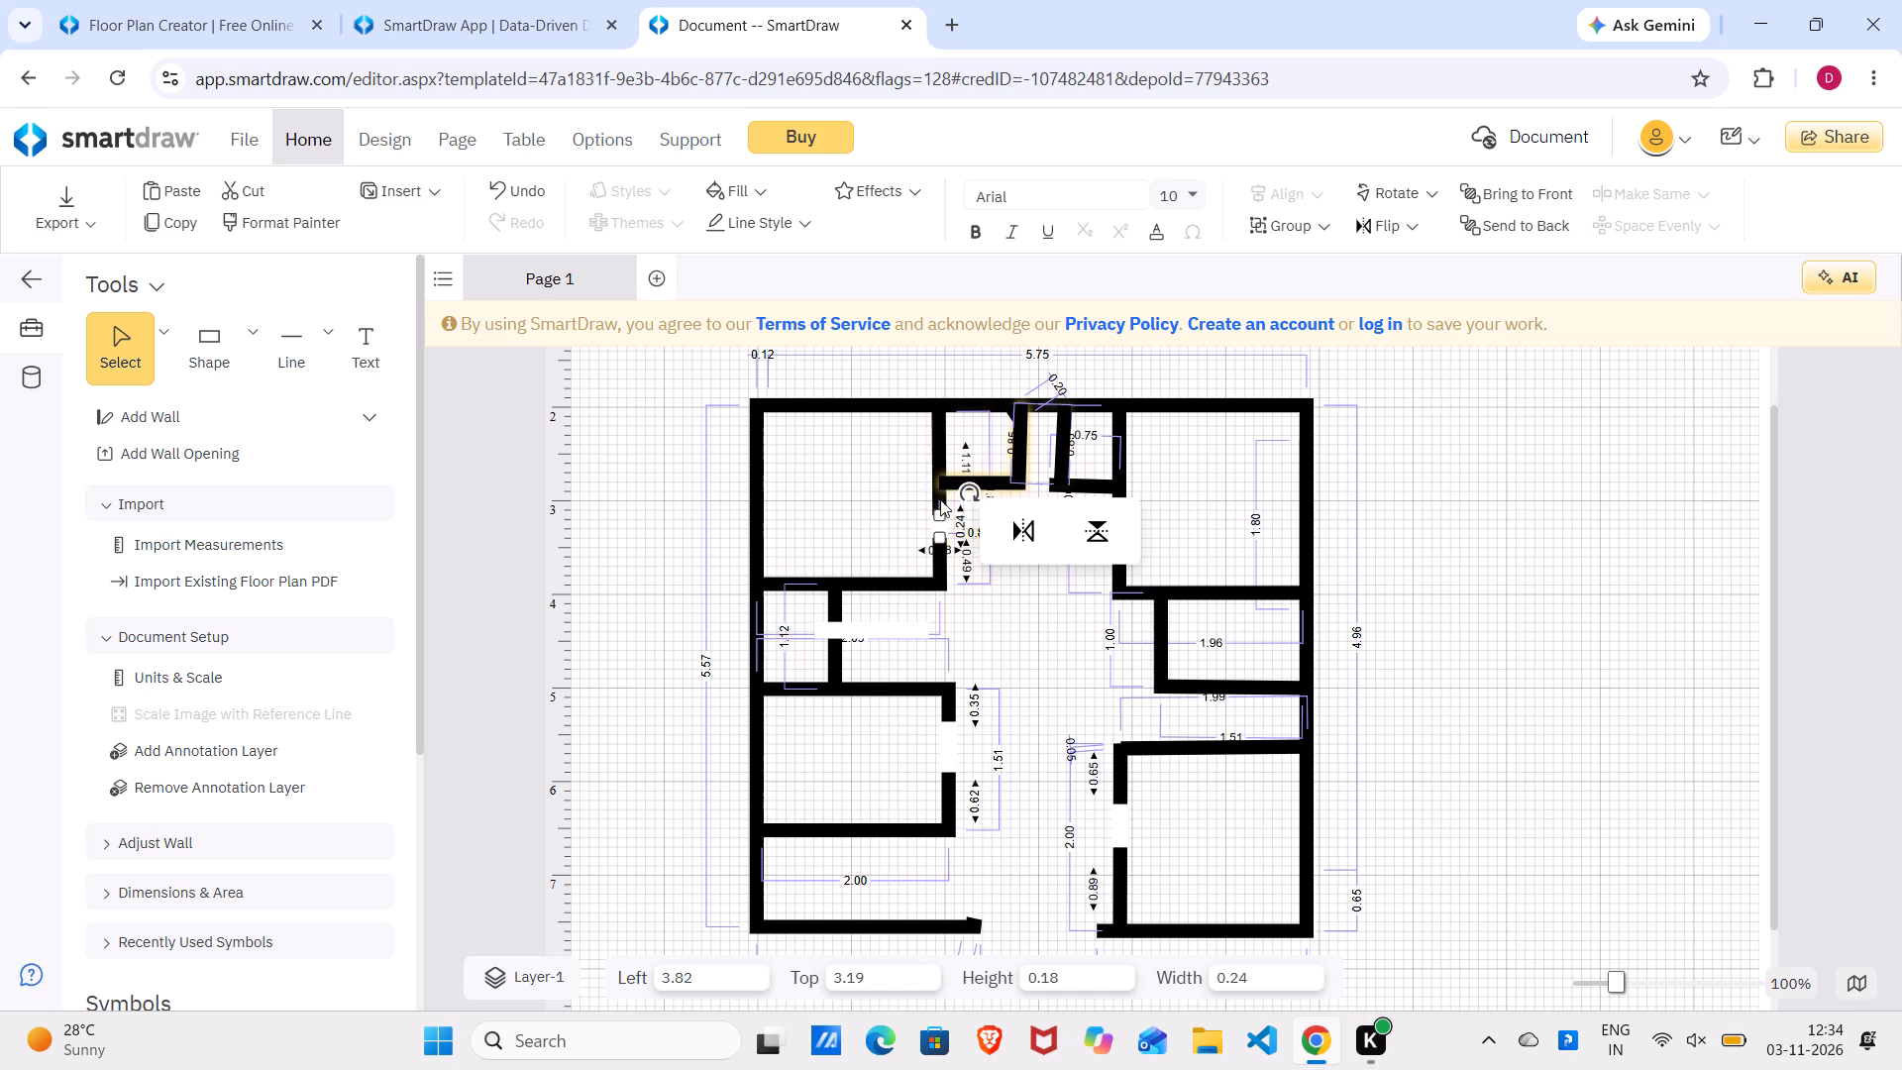
click(937, 505)
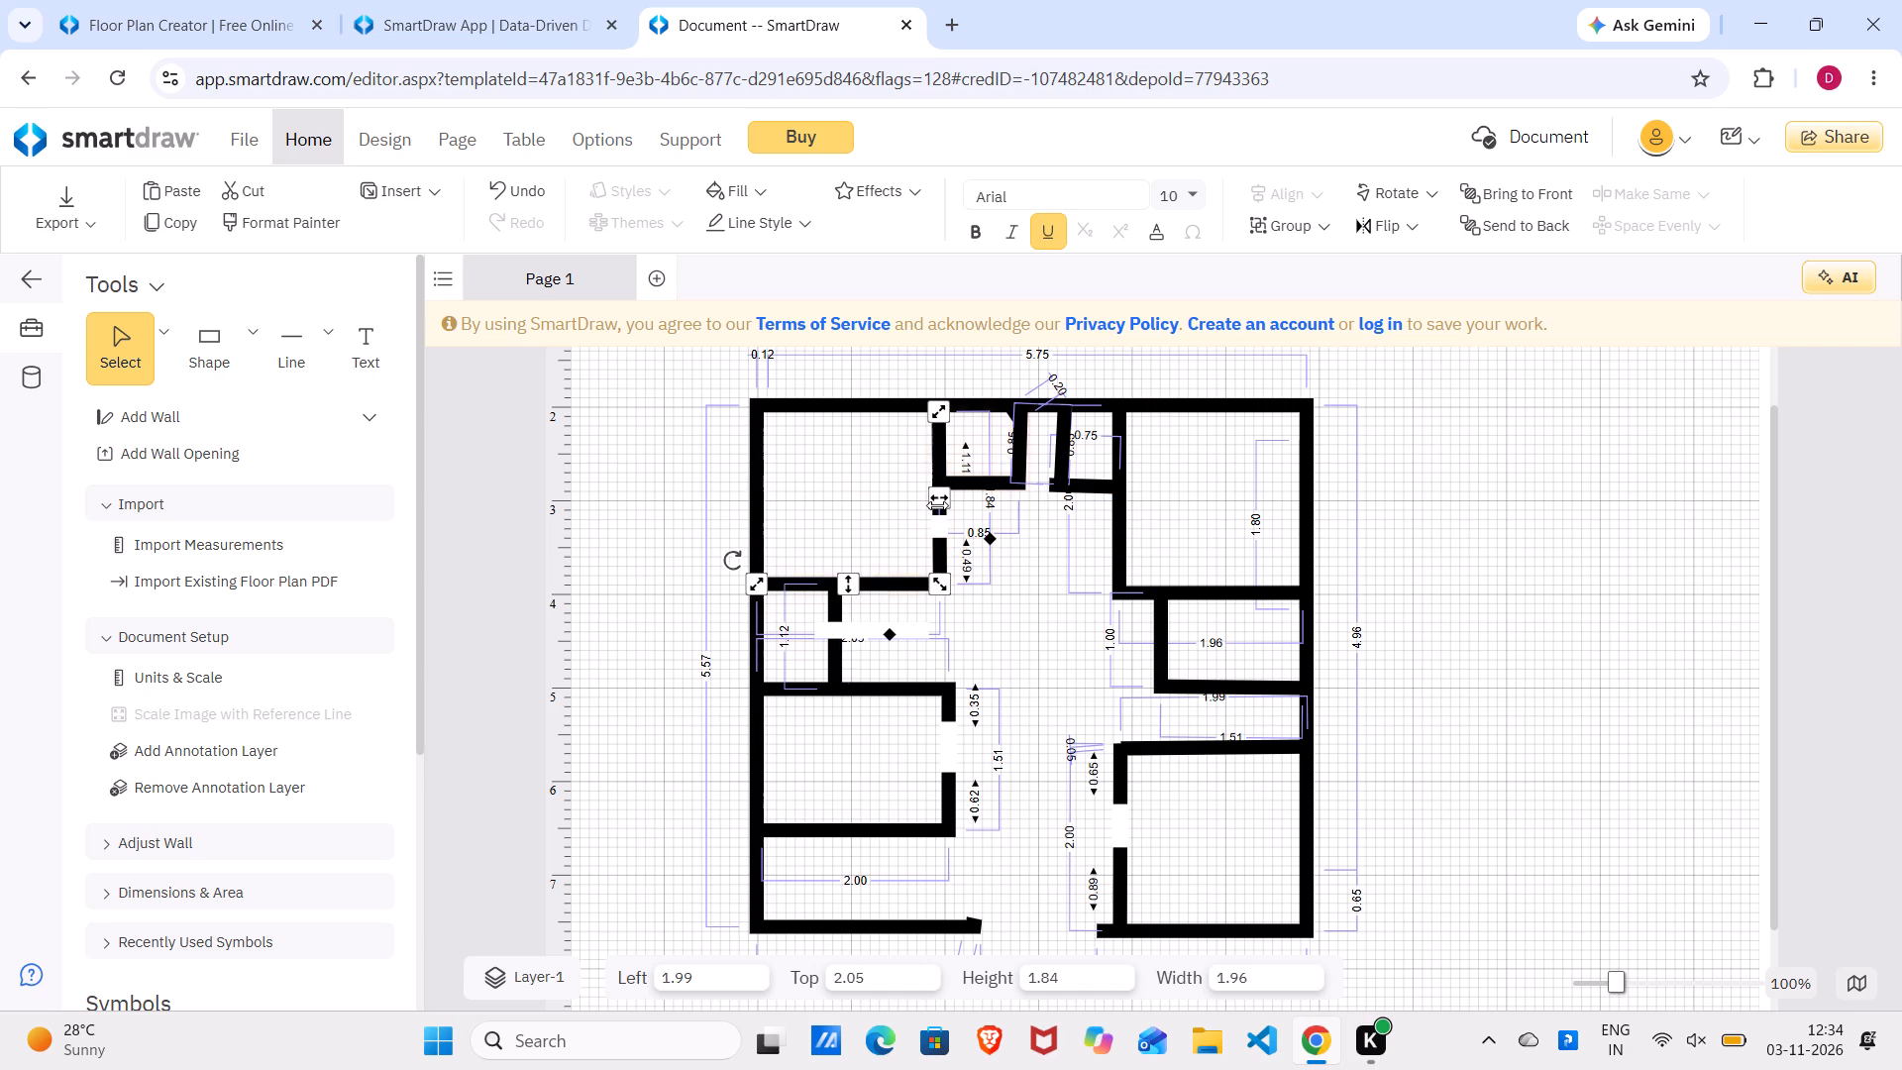
click(939, 535)
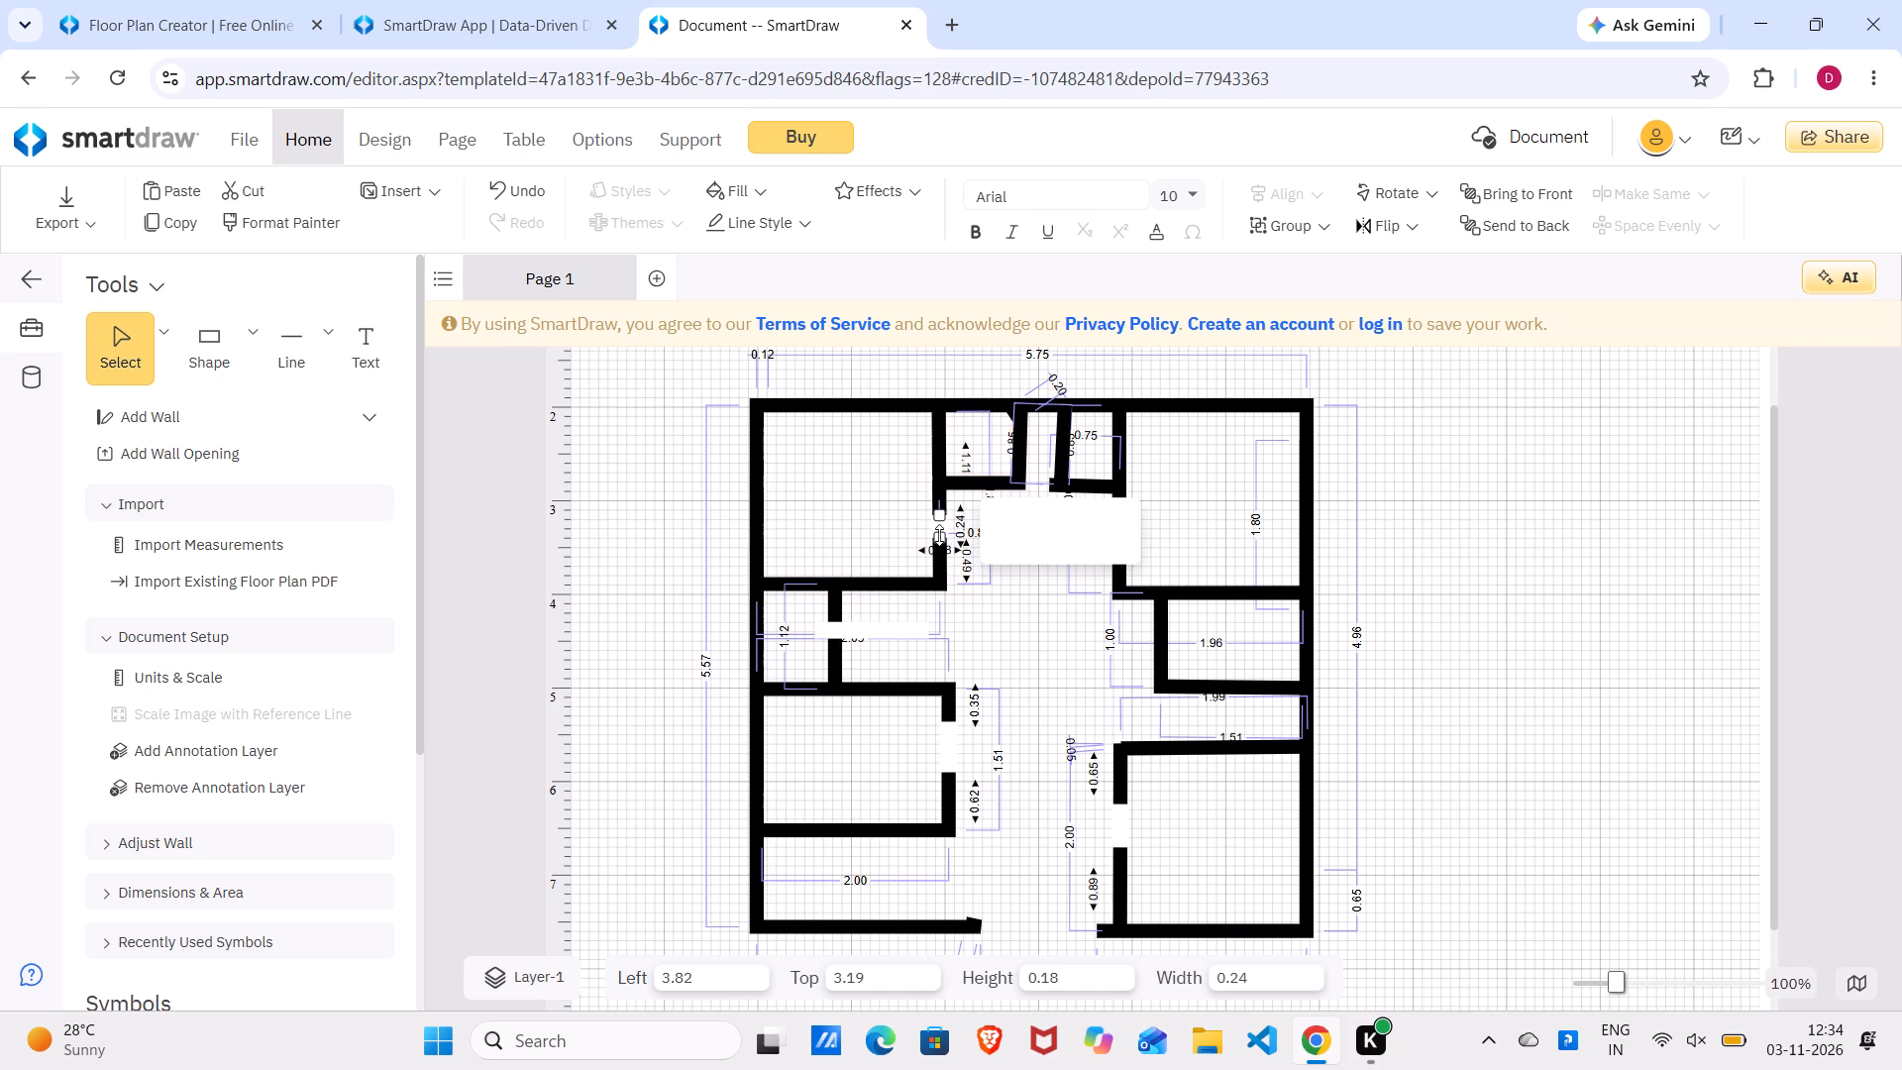
click(939, 542)
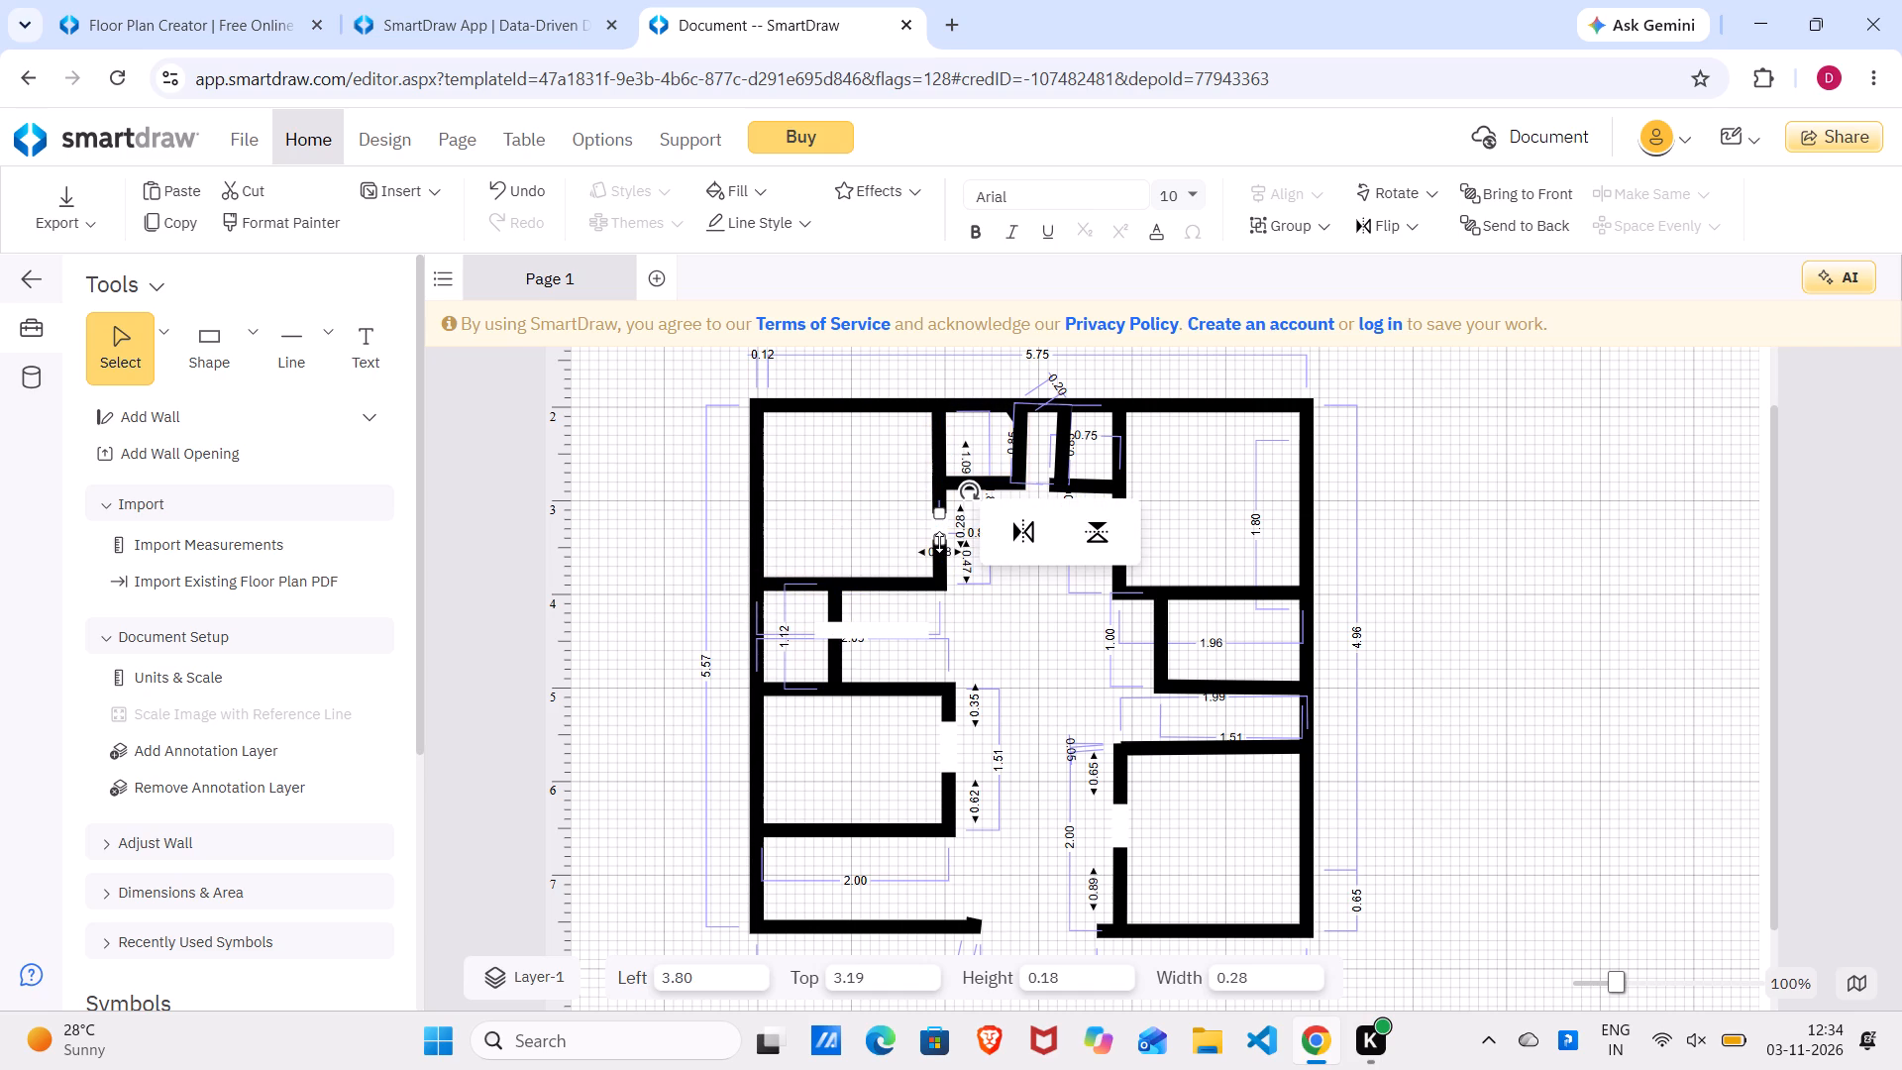
click(939, 542)
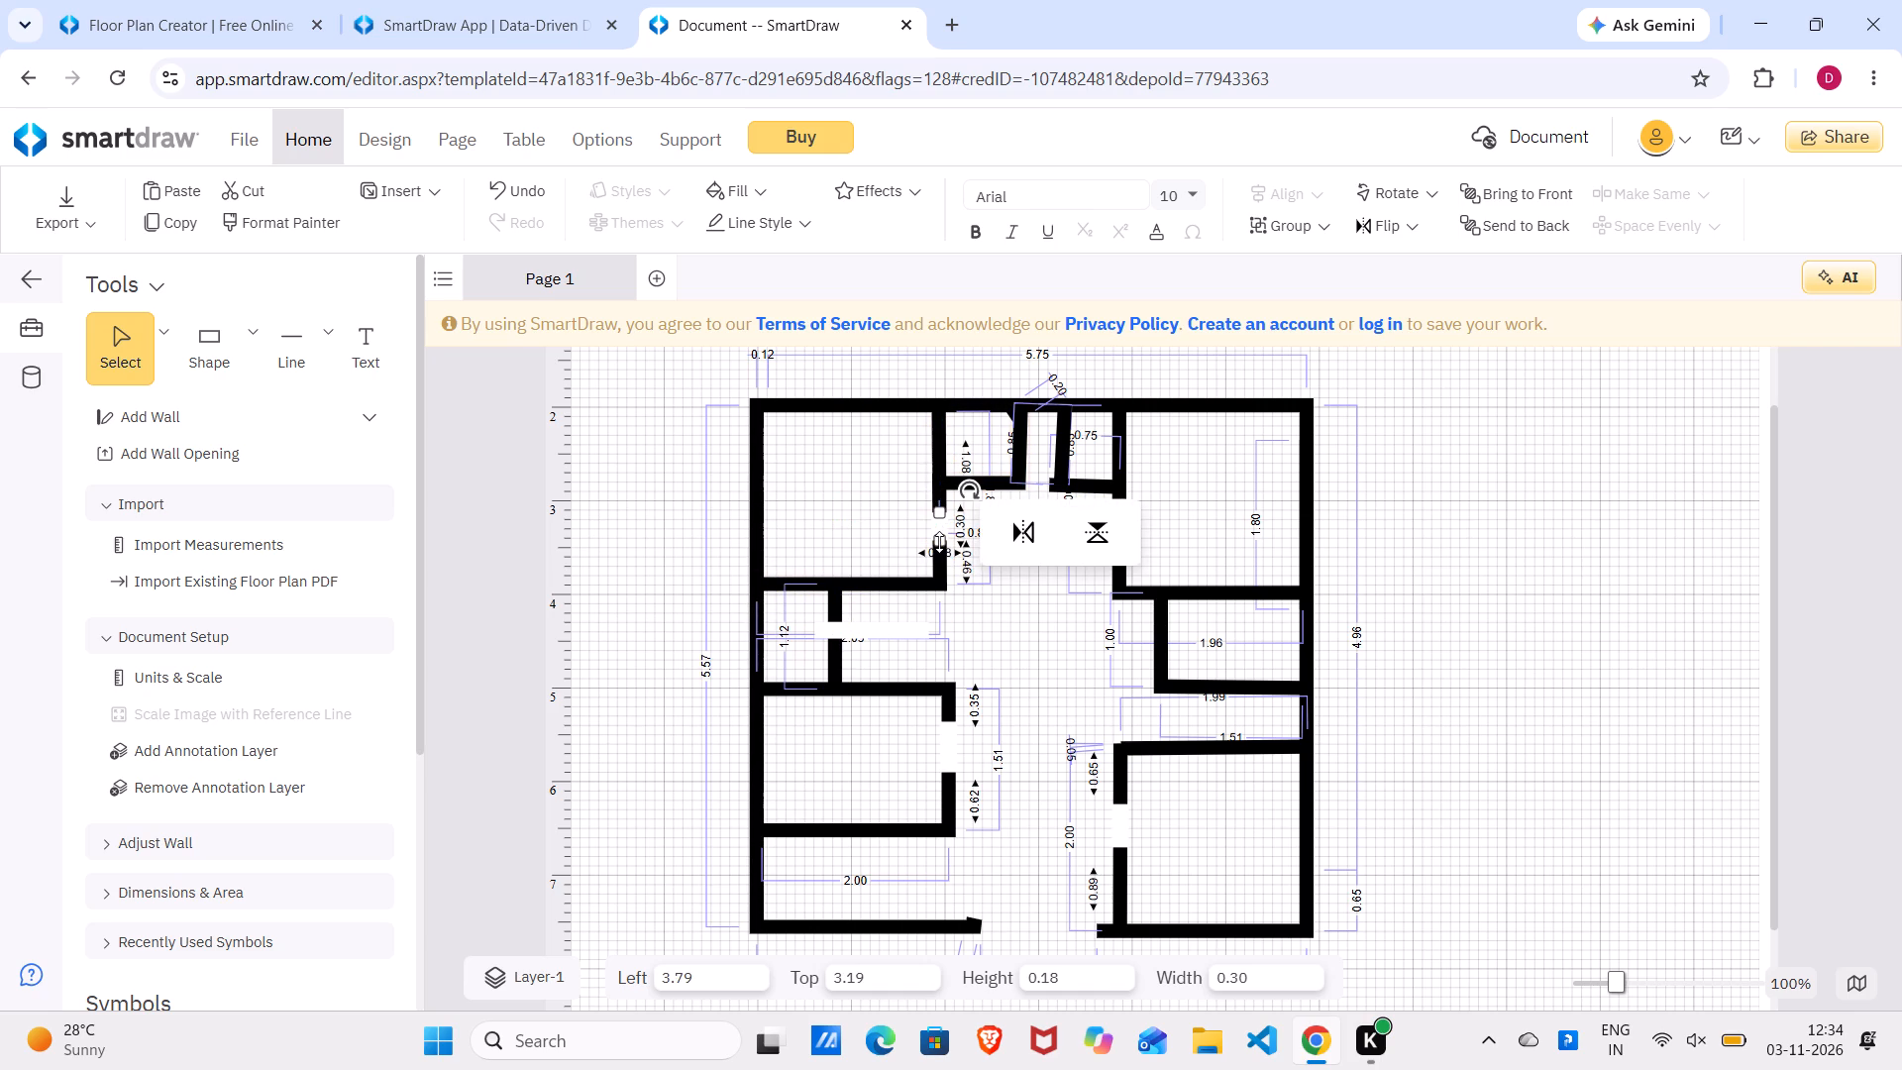
click(1050, 608)
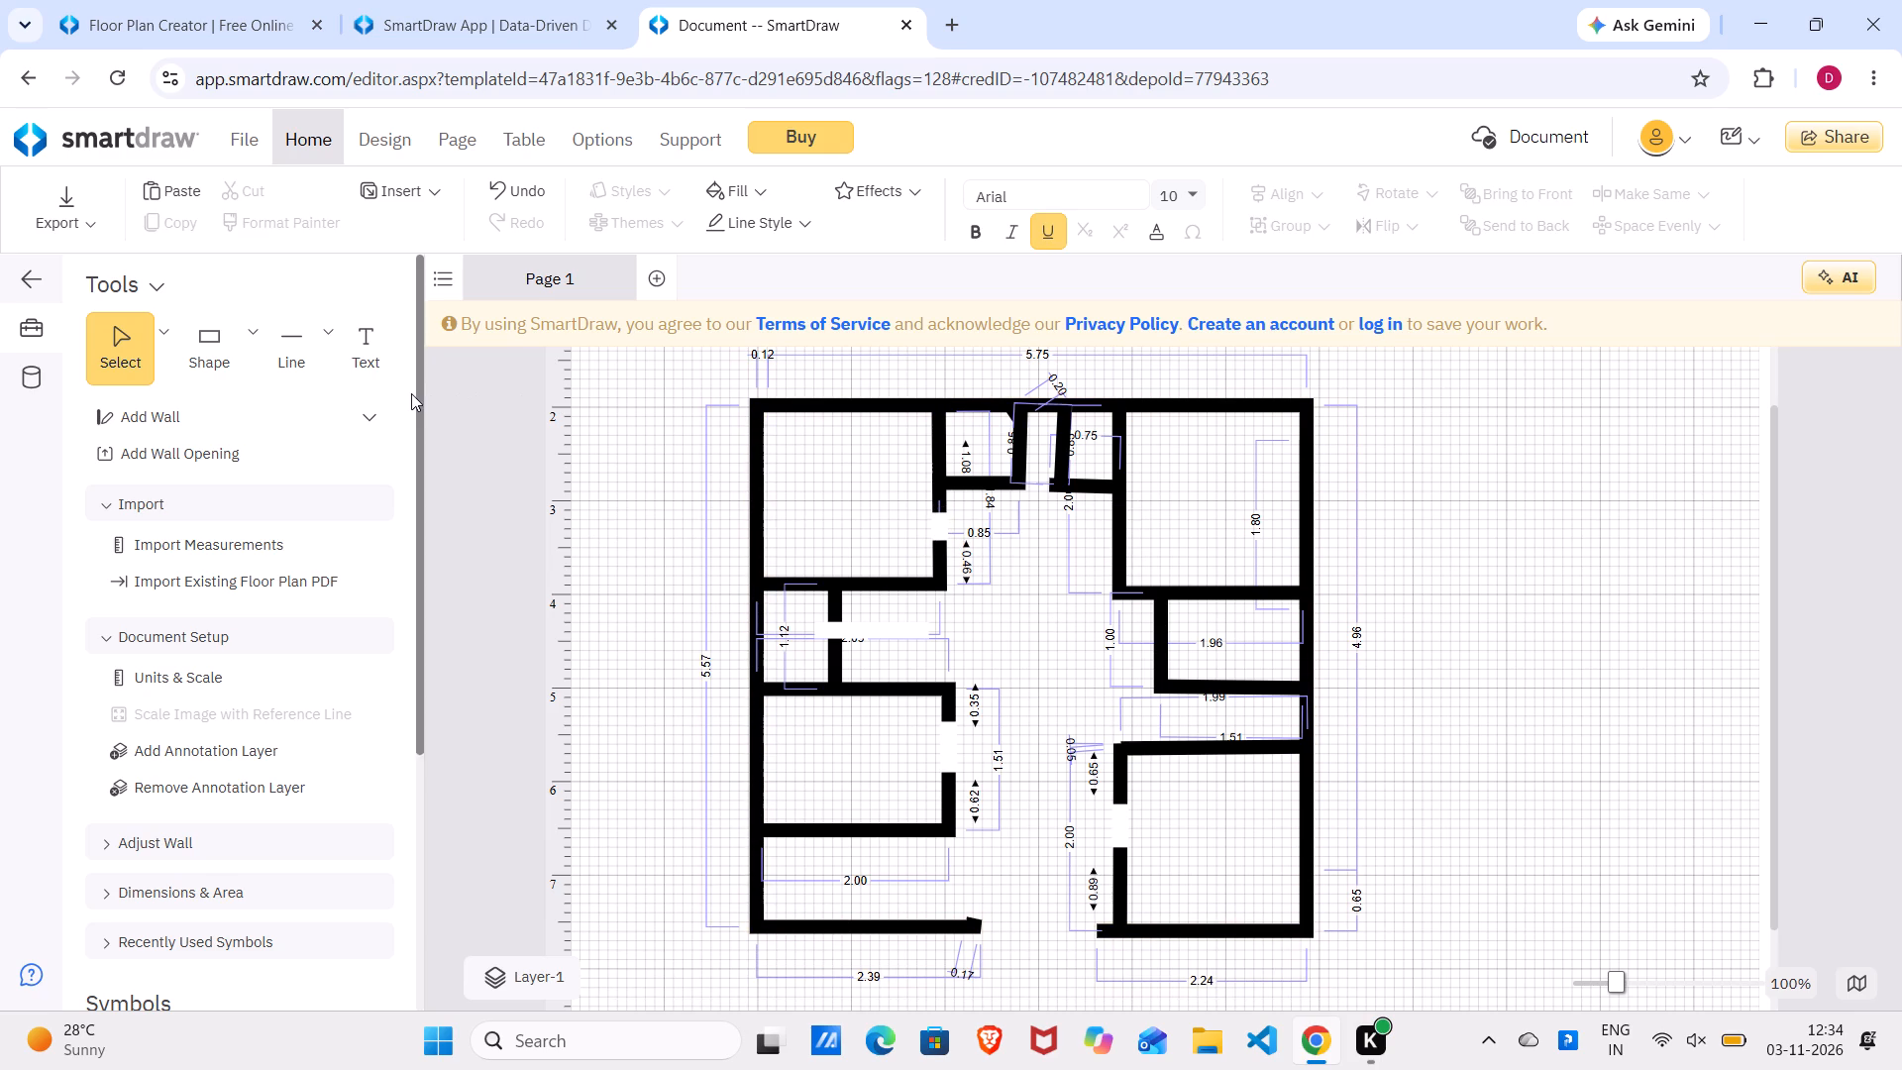
Place a vertical opening in the upper right room's left wall, shorten it to about 0.29 wide and position it below the small room.
click(221, 450)
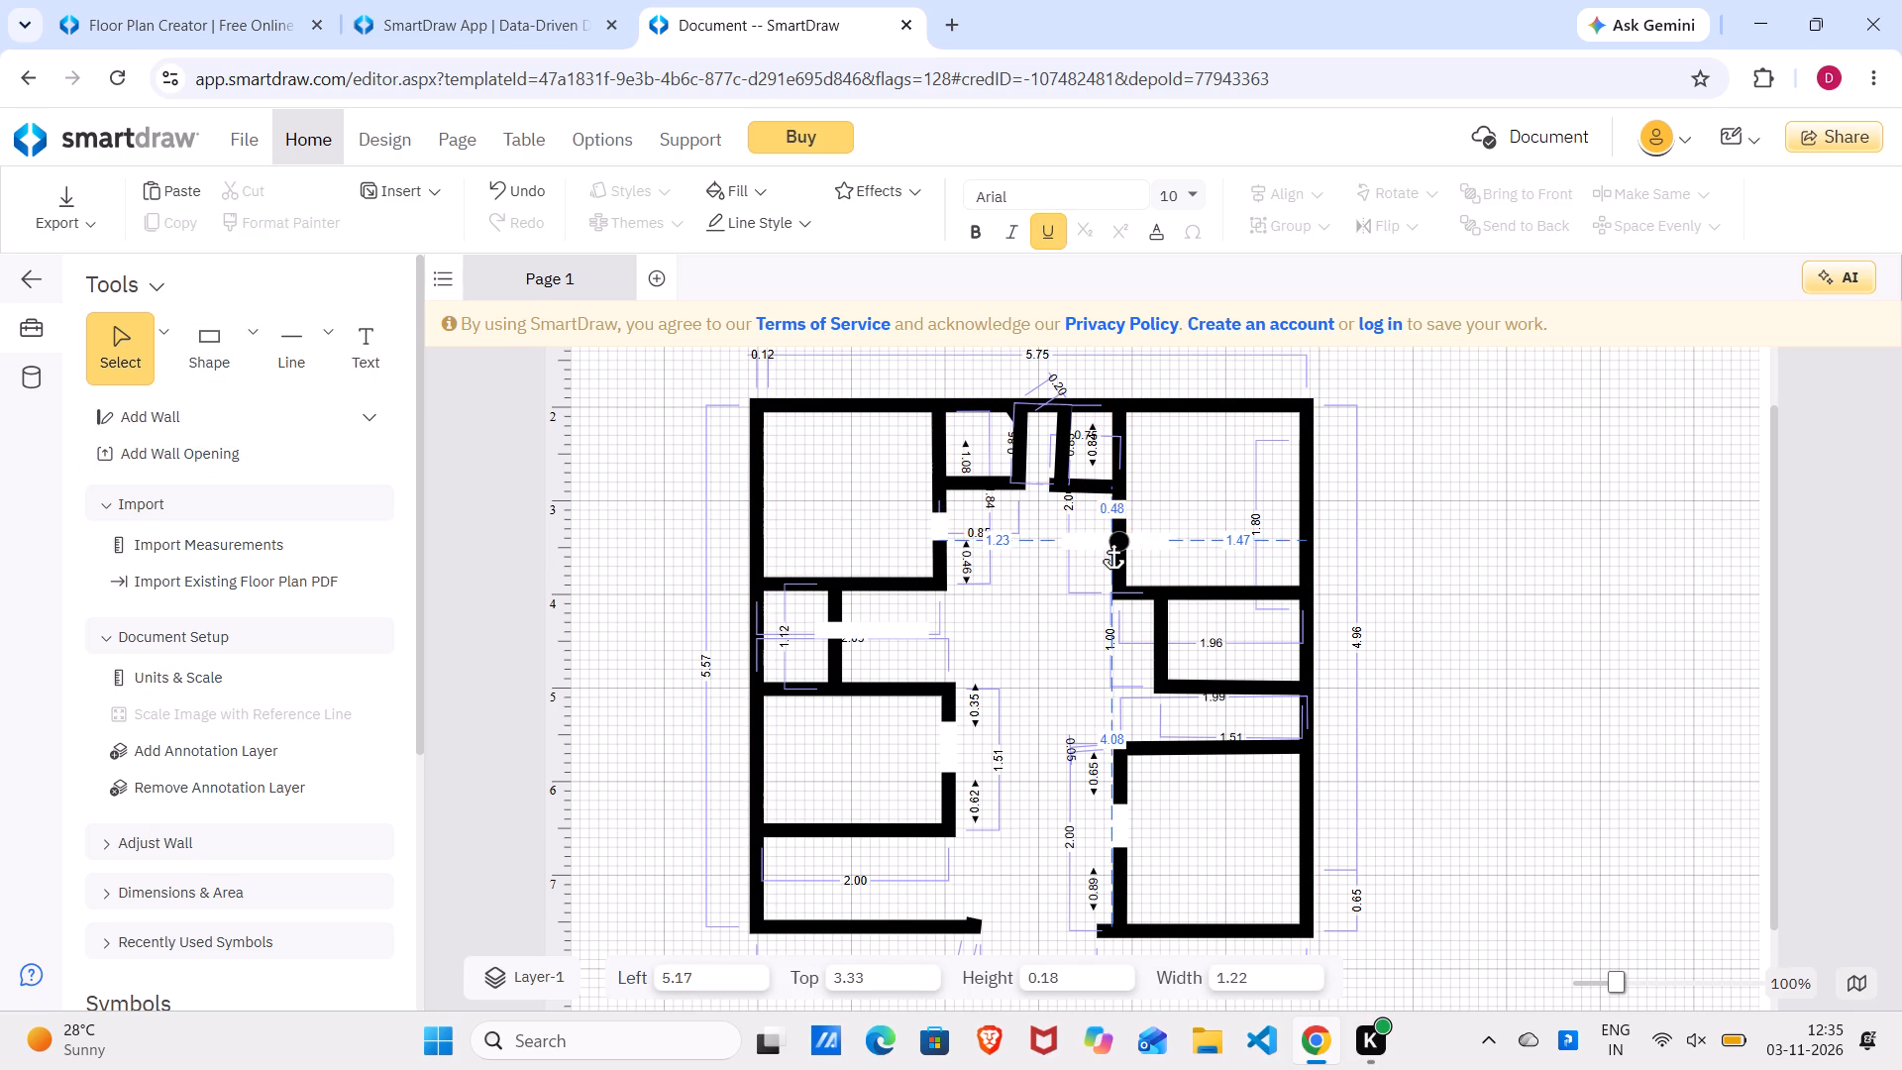
double_click(1112, 540)
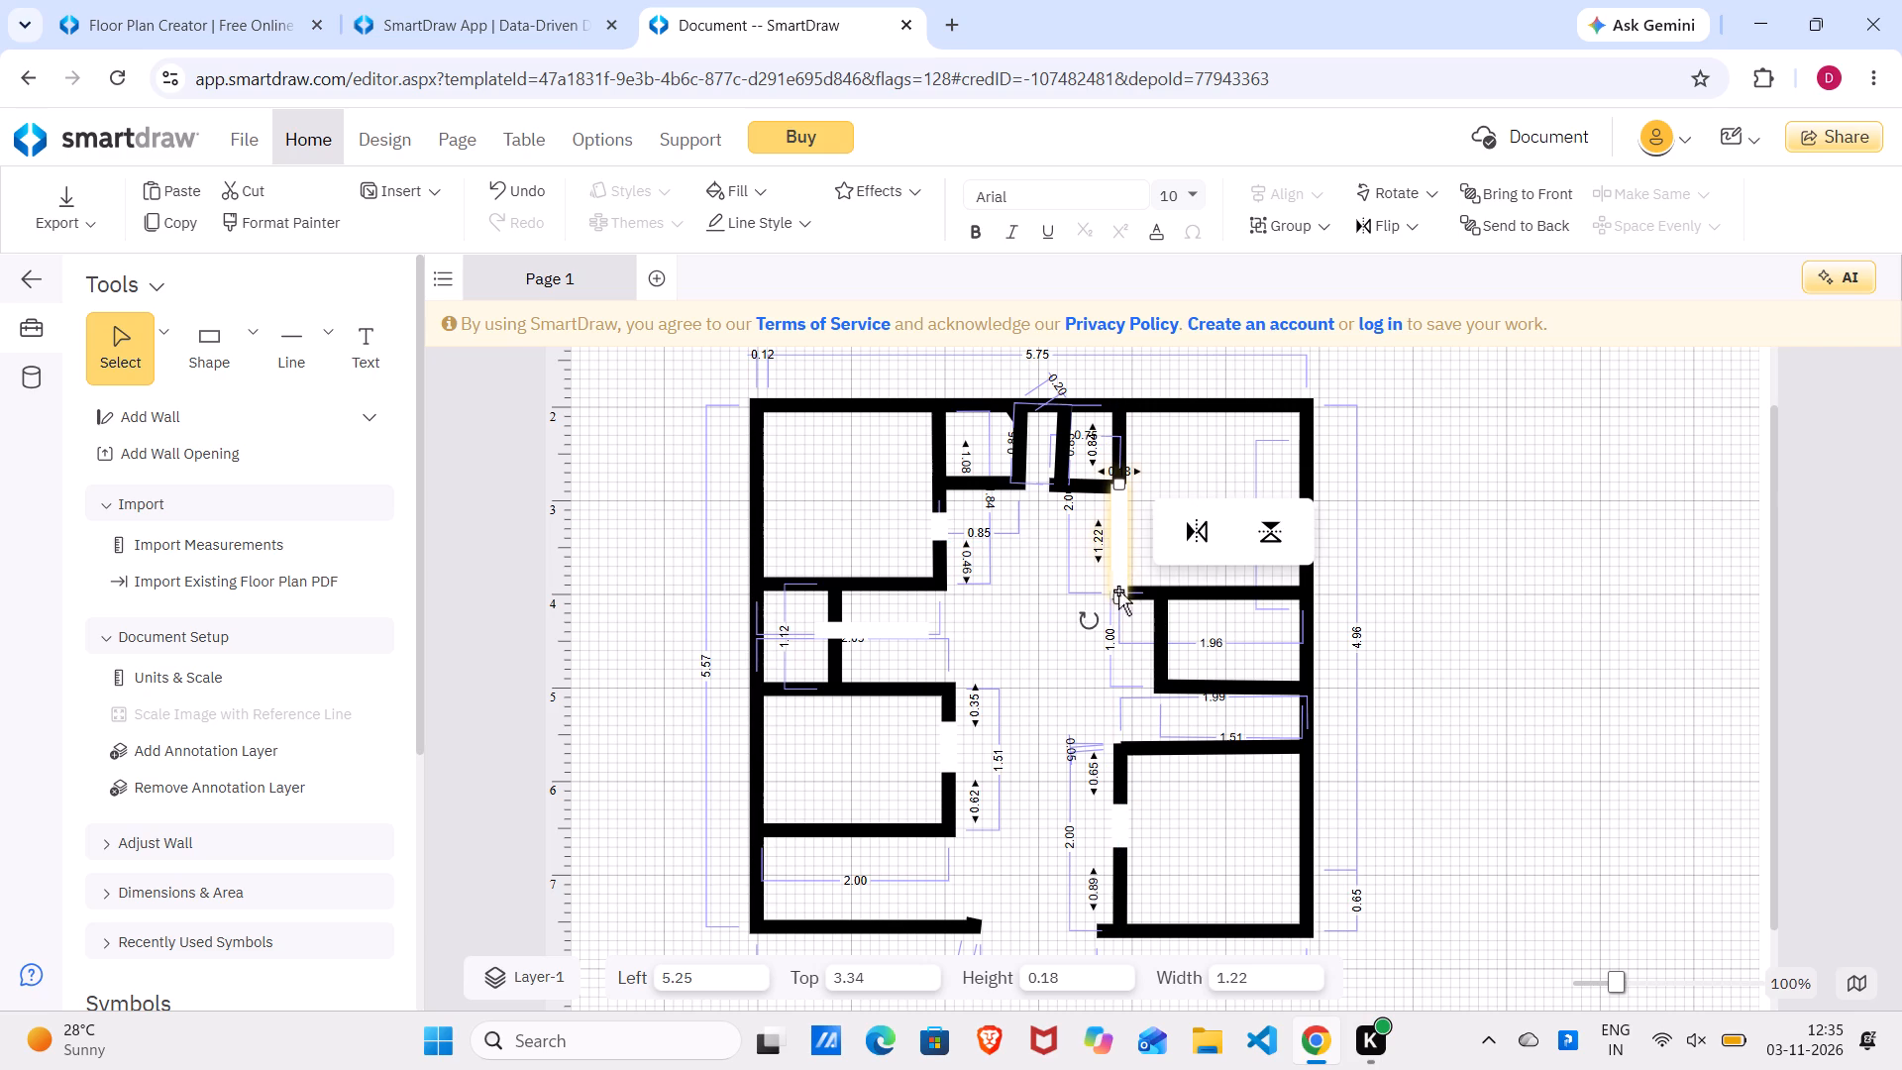
click(1120, 590)
click(1120, 590)
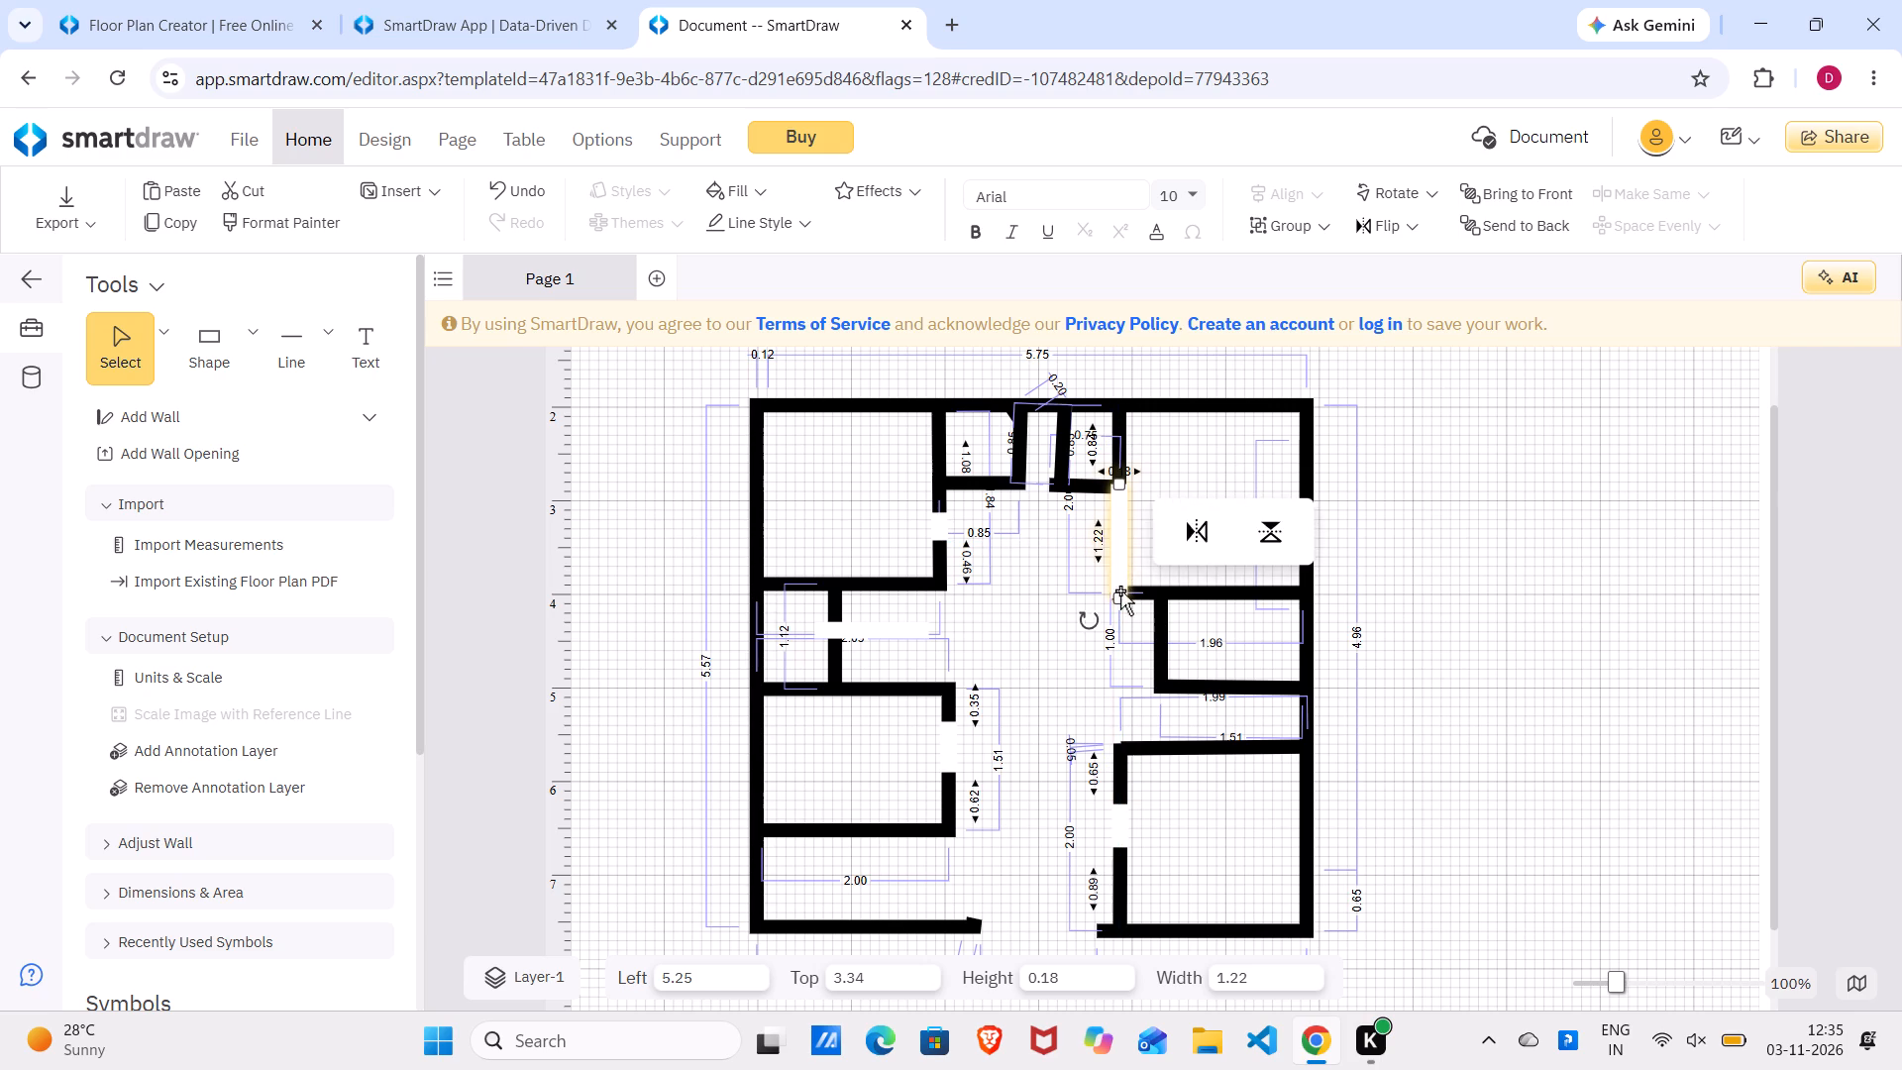
click(1120, 590)
drag(1120, 590, 1118, 553)
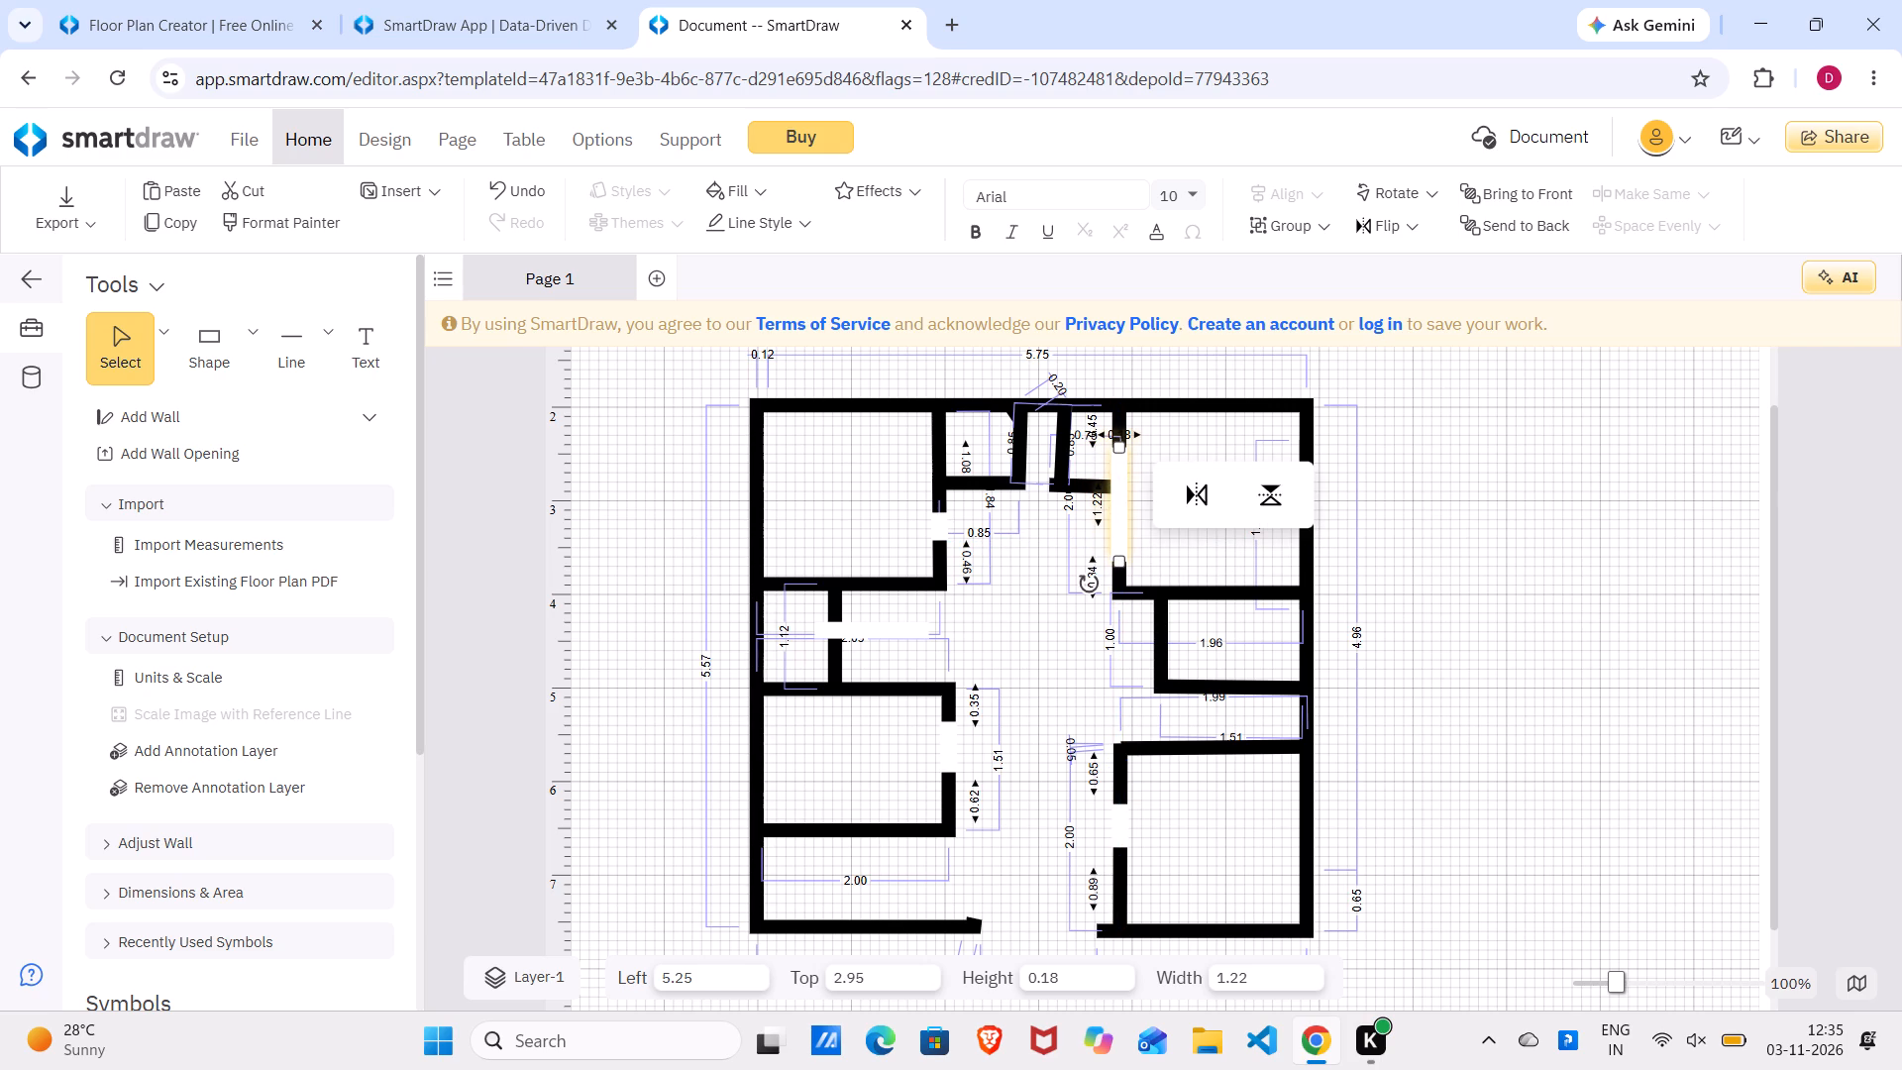
click(1116, 474)
click(1122, 480)
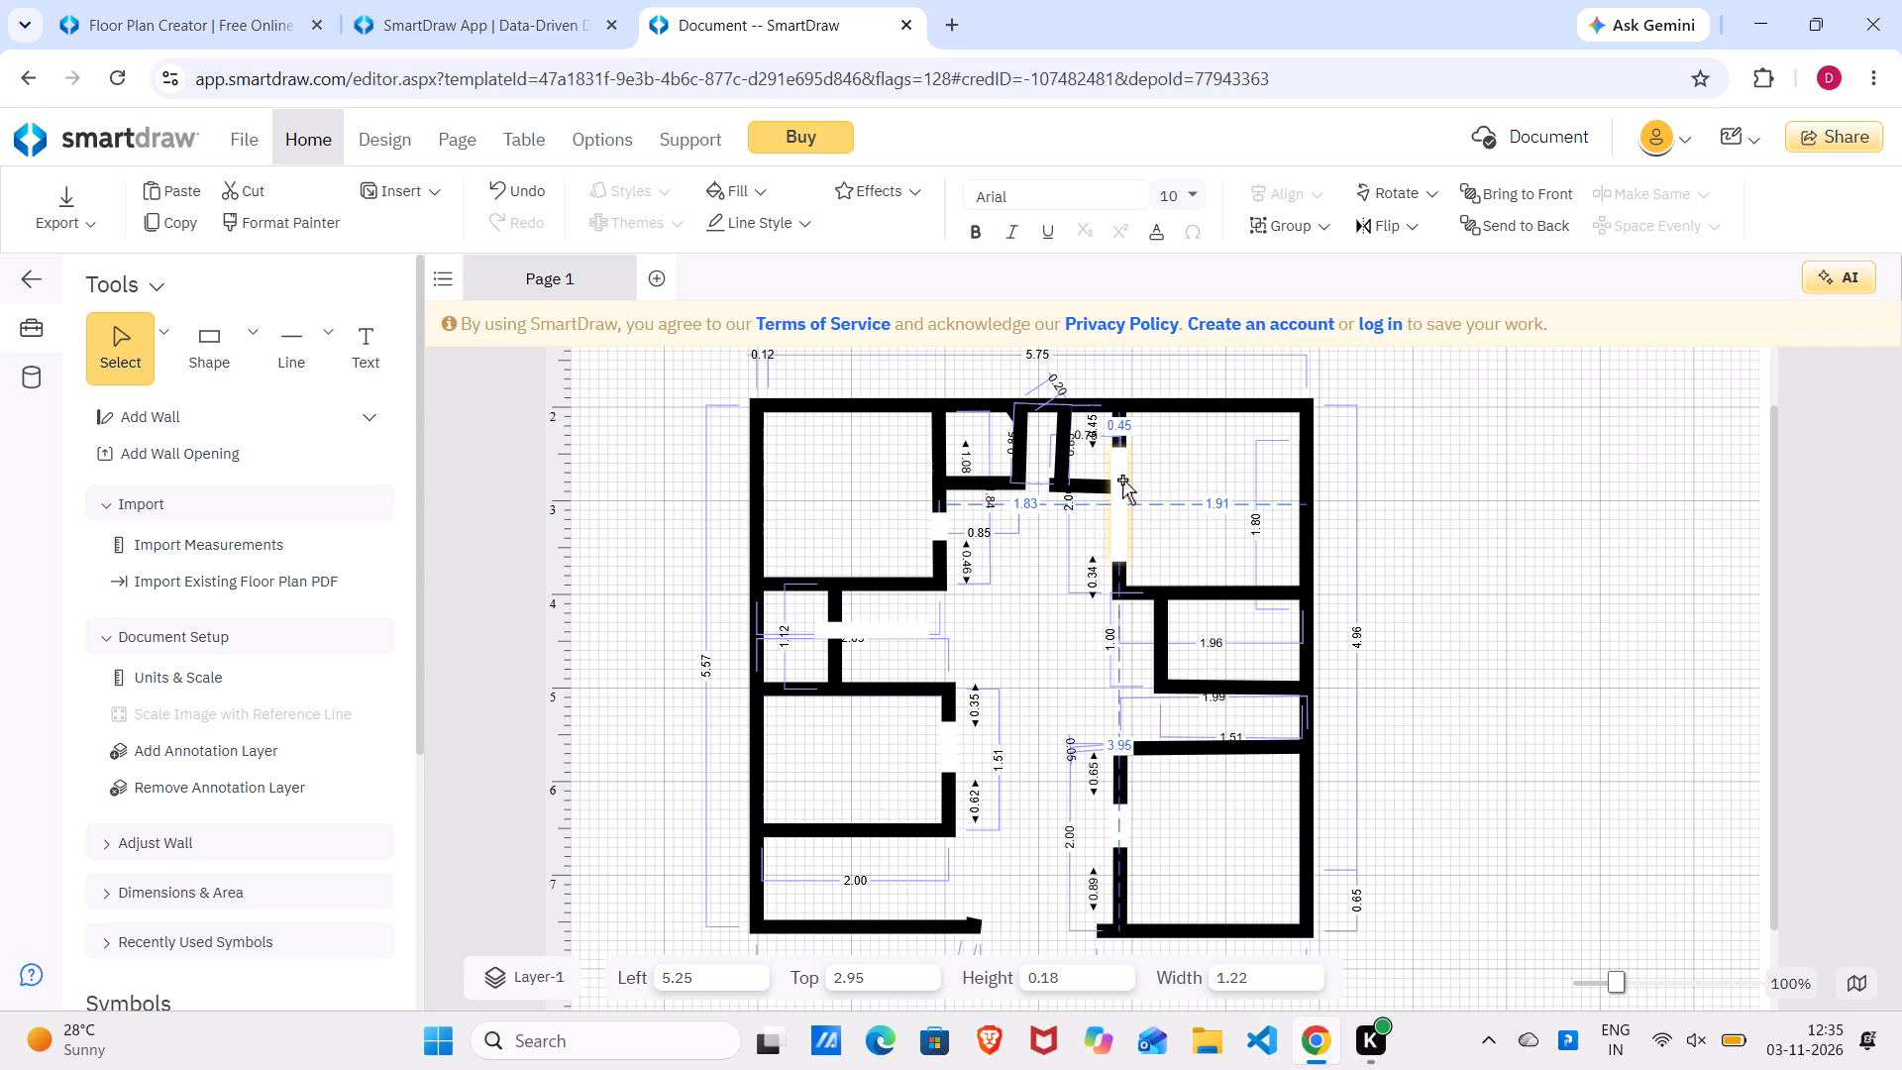
drag(1116, 443, 1121, 501)
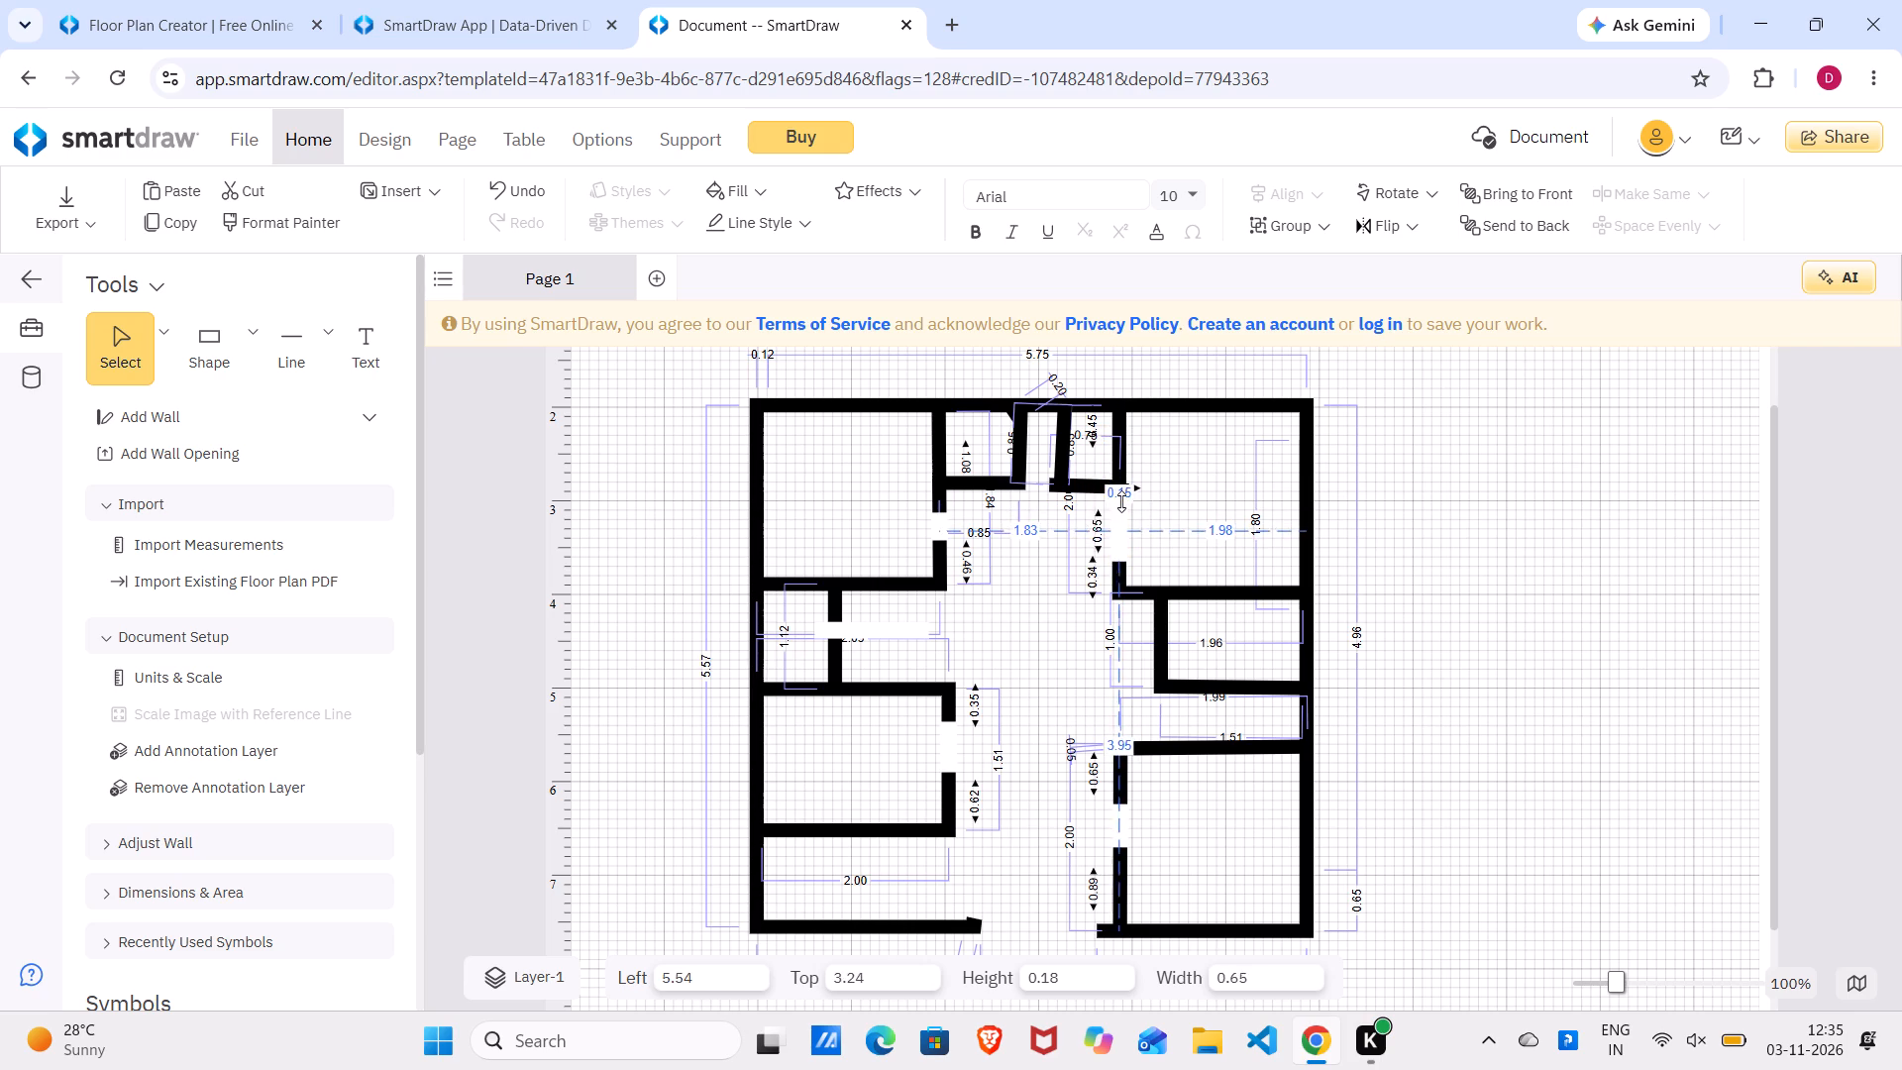
drag(1121, 501, 1123, 536)
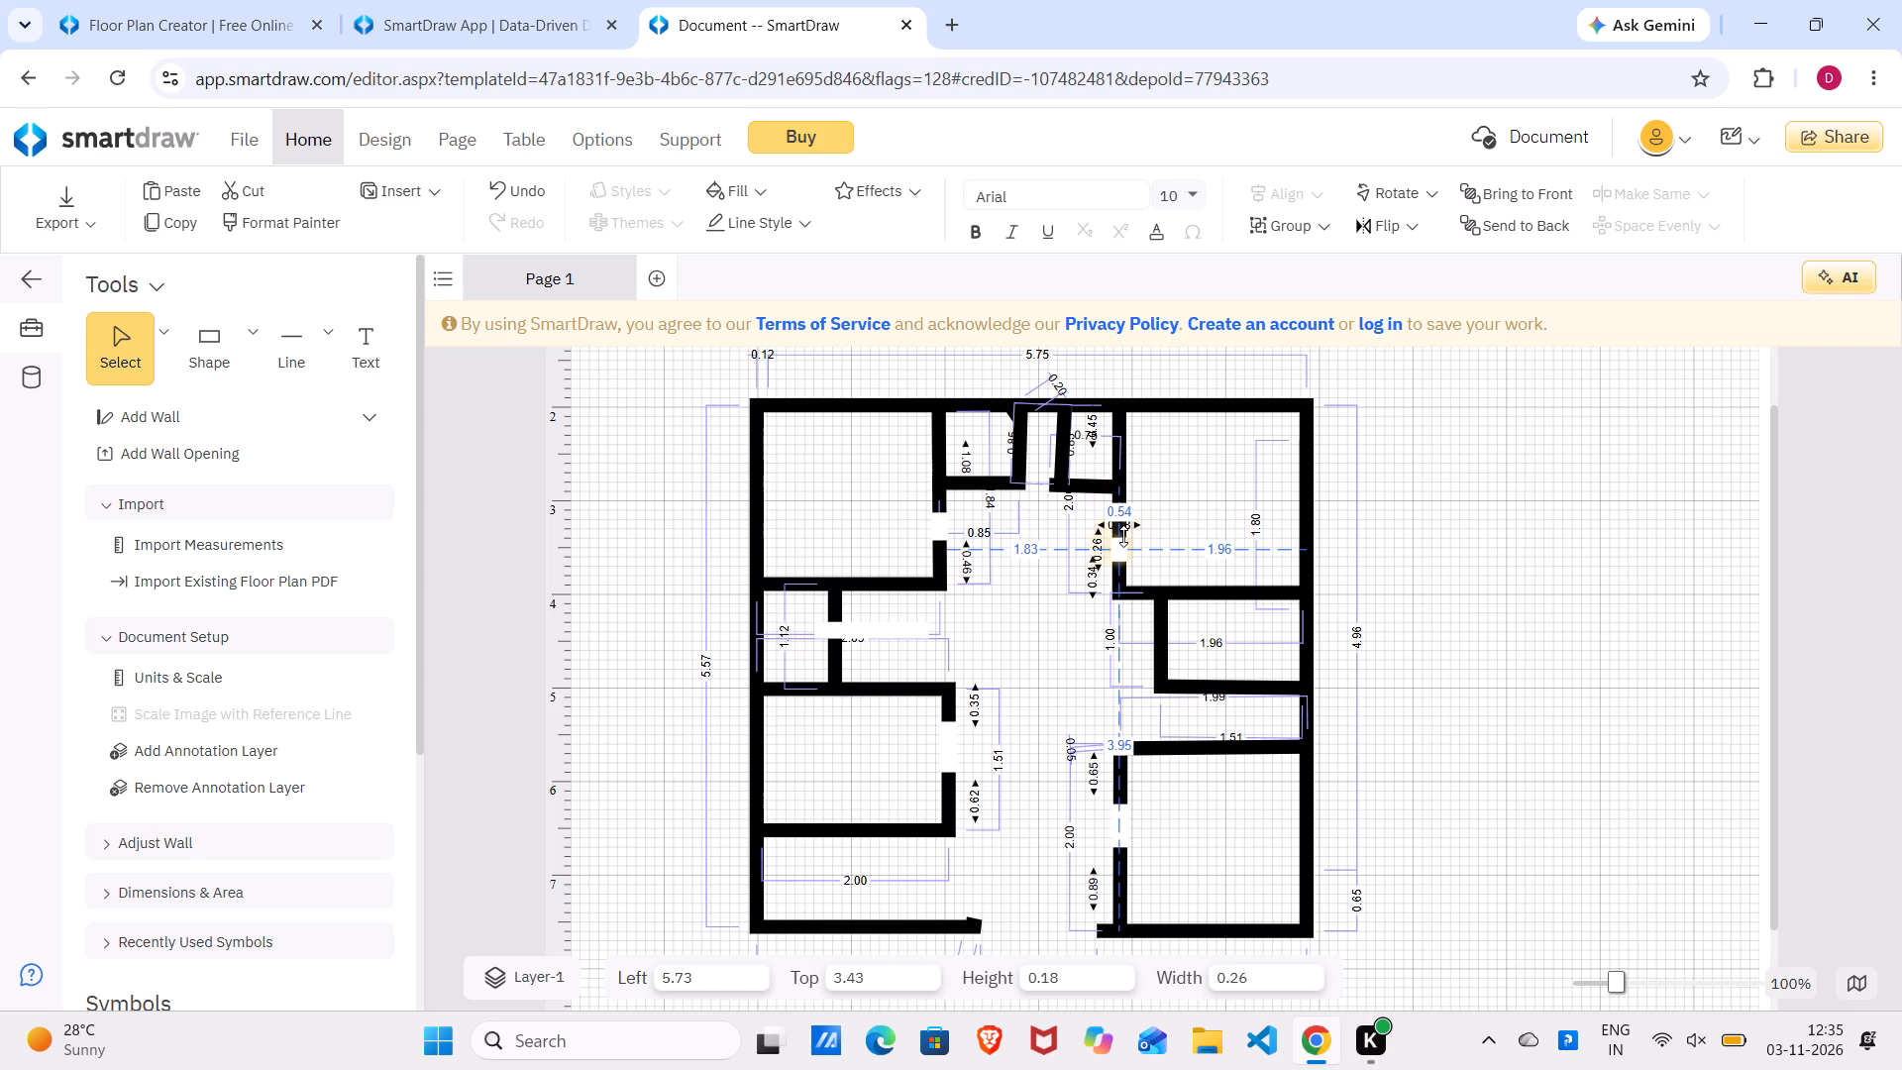
drag(1123, 536, 1123, 535)
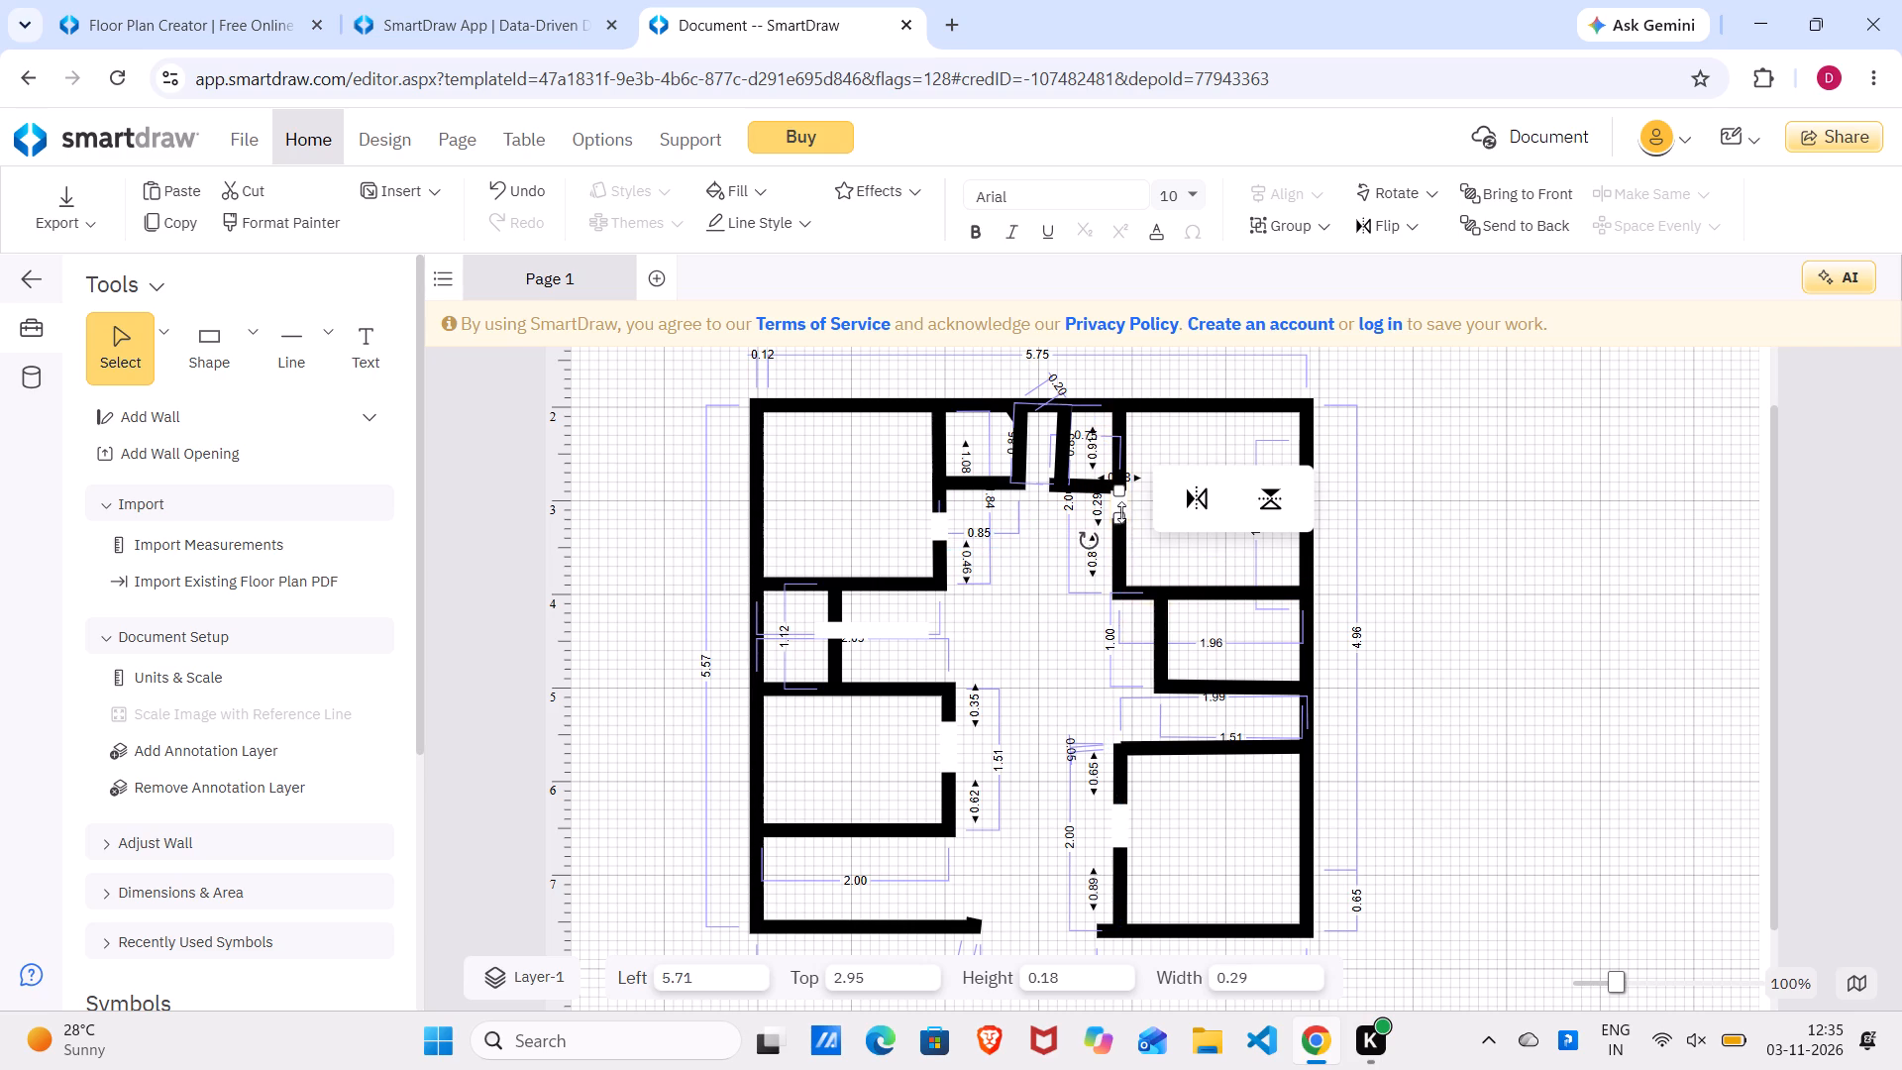
drag(1114, 498, 1117, 509)
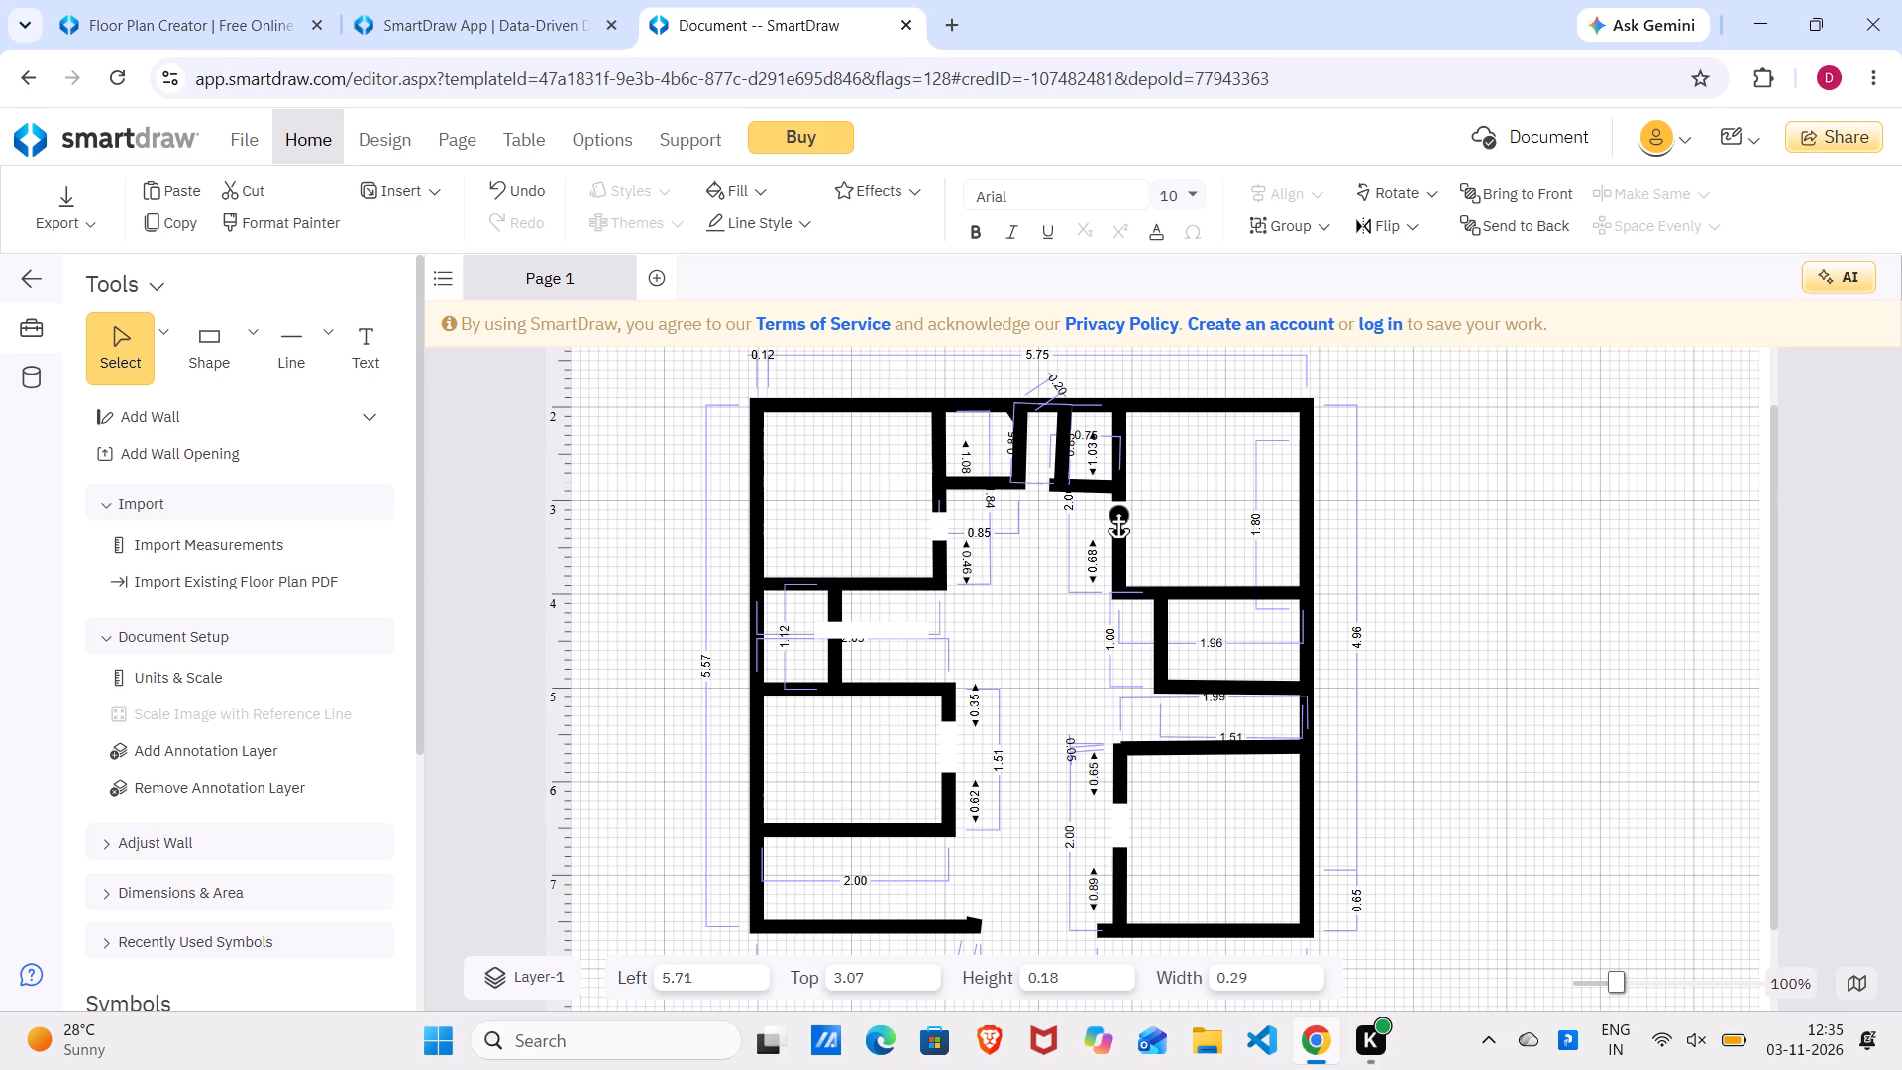
drag(1117, 509, 1119, 515)
click(1073, 591)
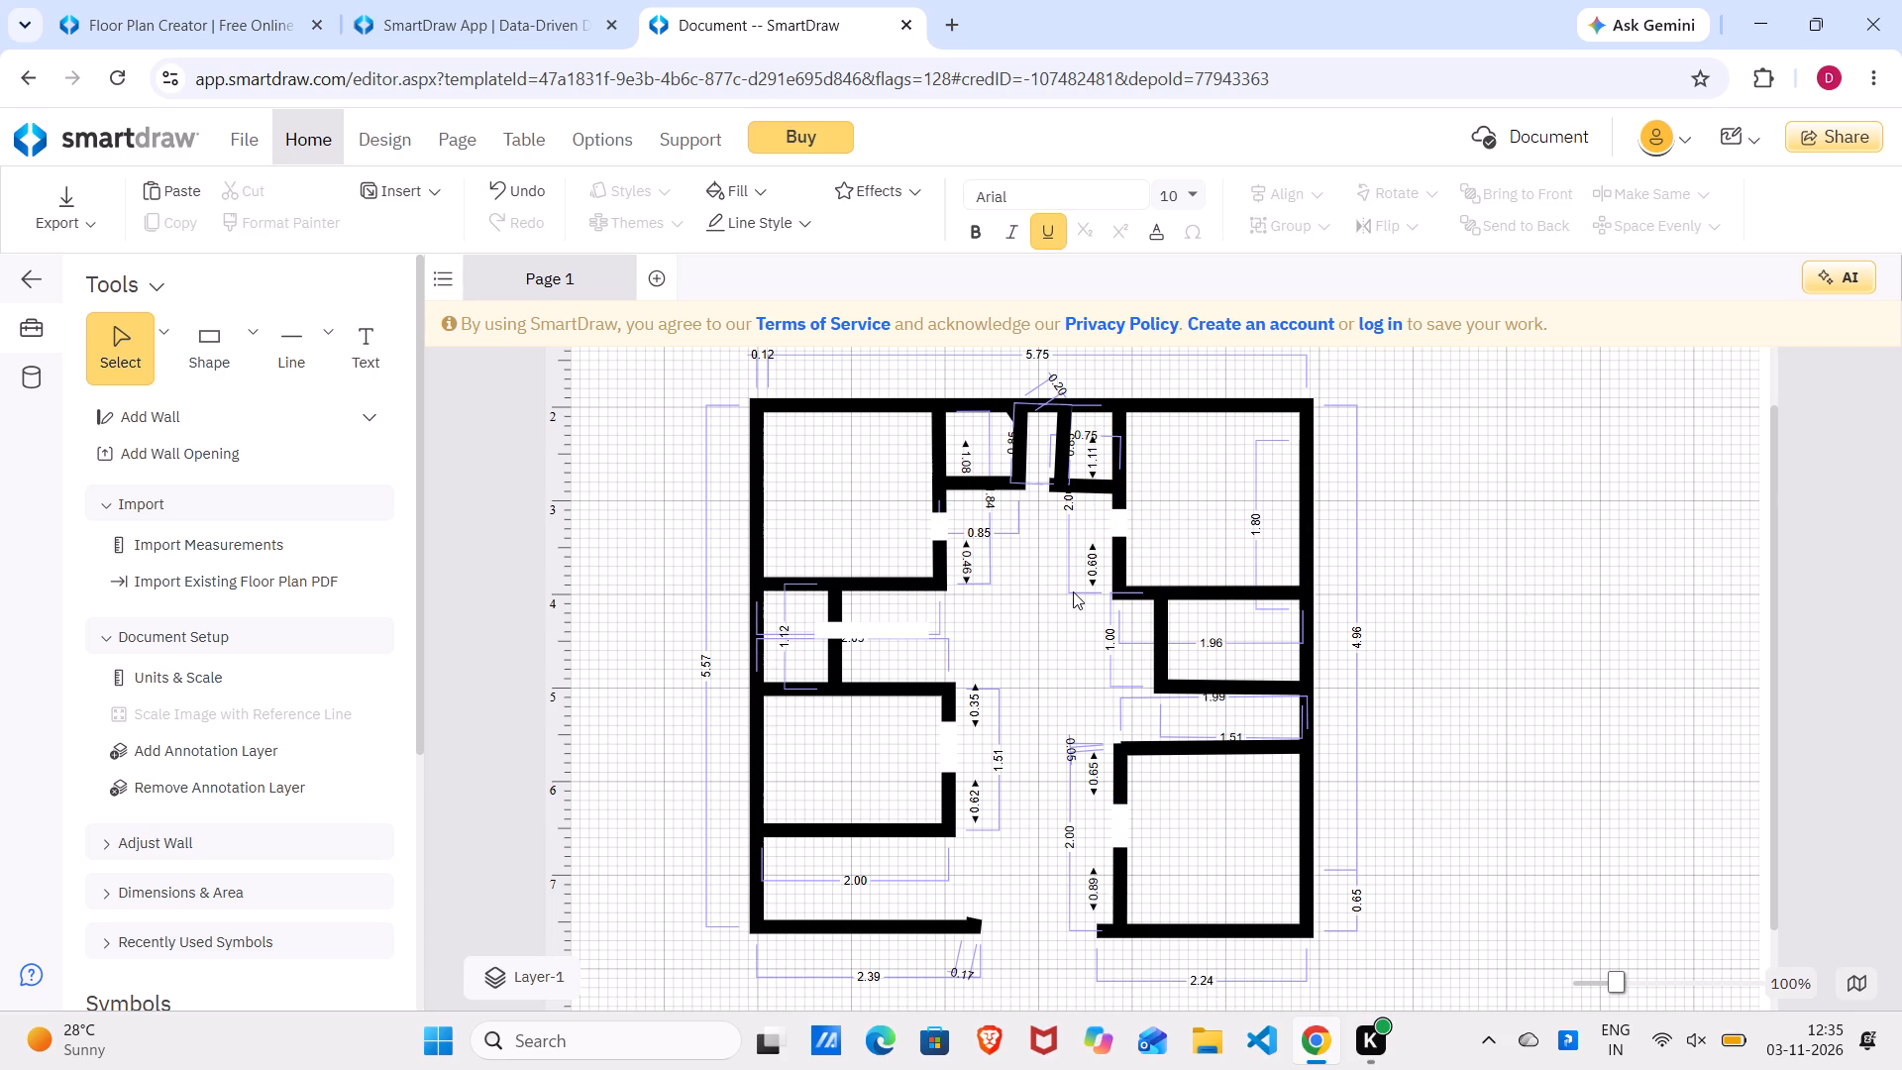
Place a vertical opening in the middle right room's left wall and shorten it to about 0.30 wide near the wall's lower end.
click(1160, 641)
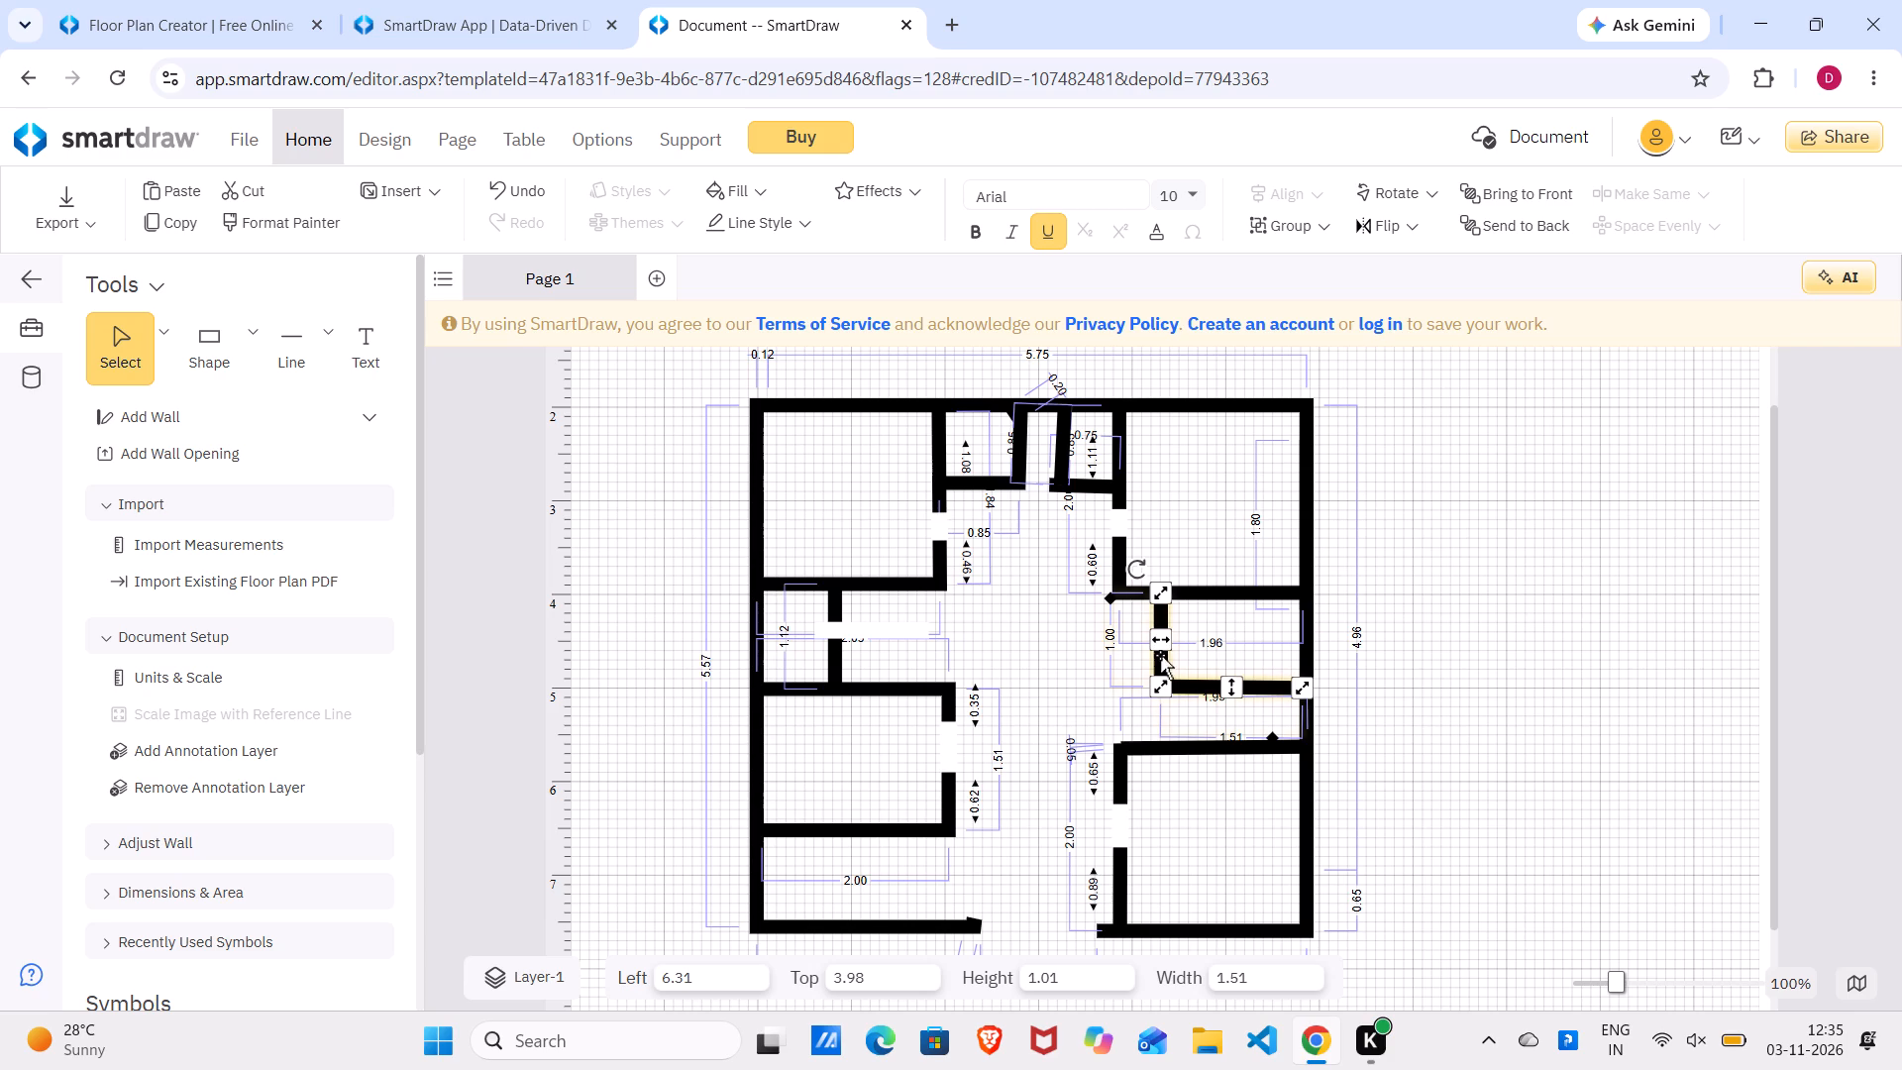
click(285, 447)
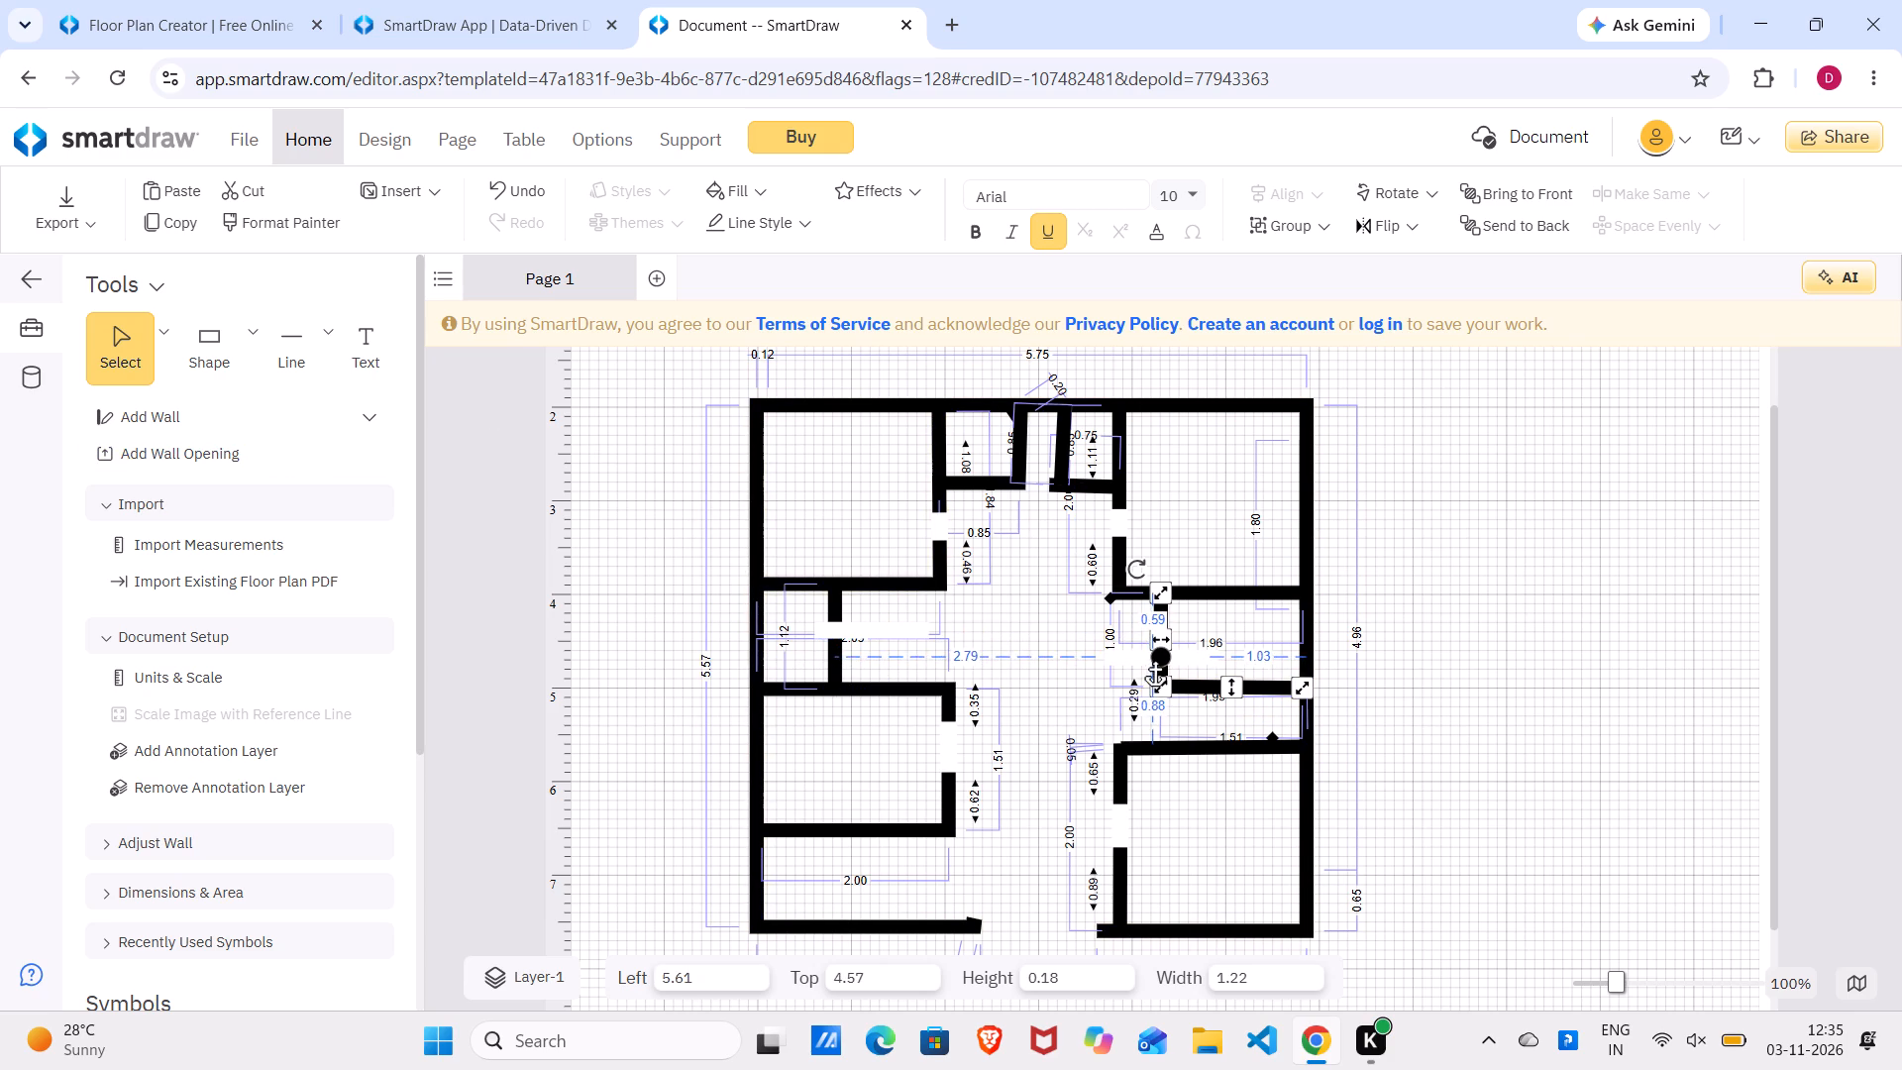
click(1154, 657)
drag(1158, 715, 1158, 713)
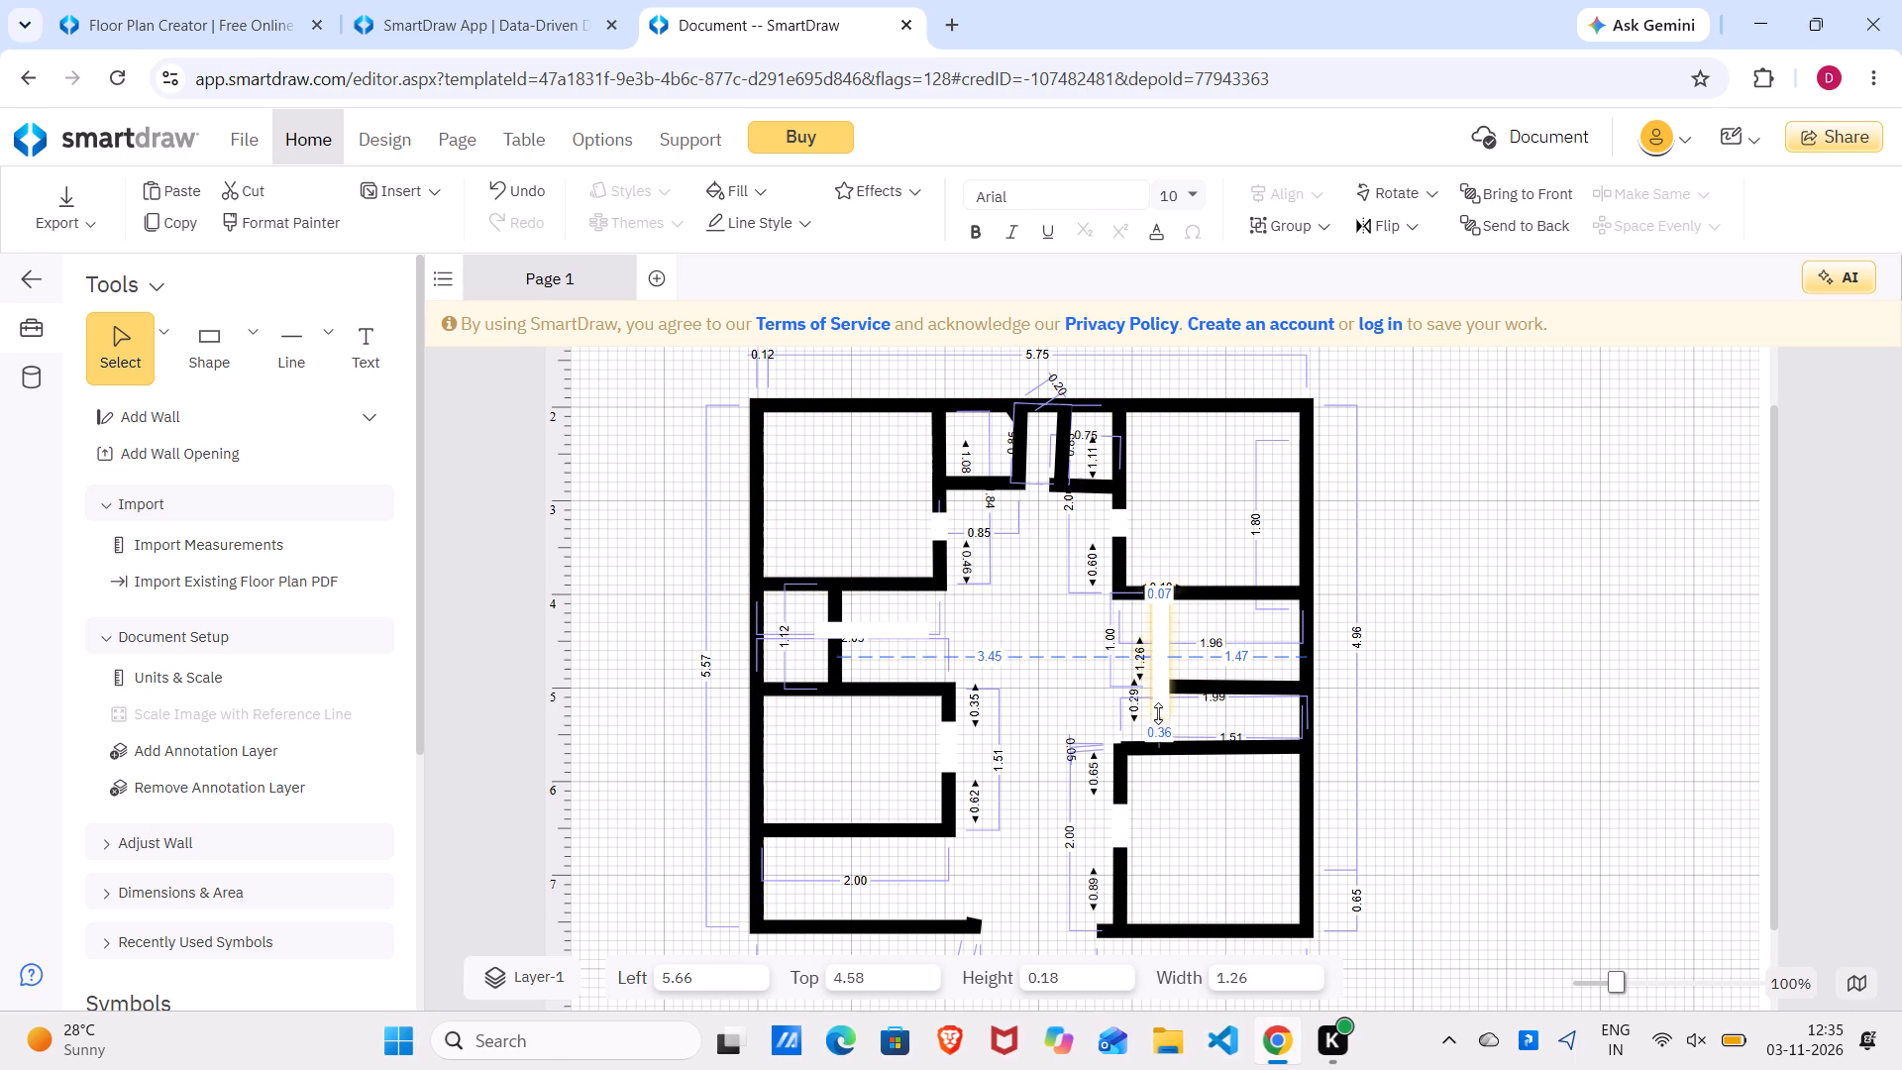
drag(1158, 713, 1161, 627)
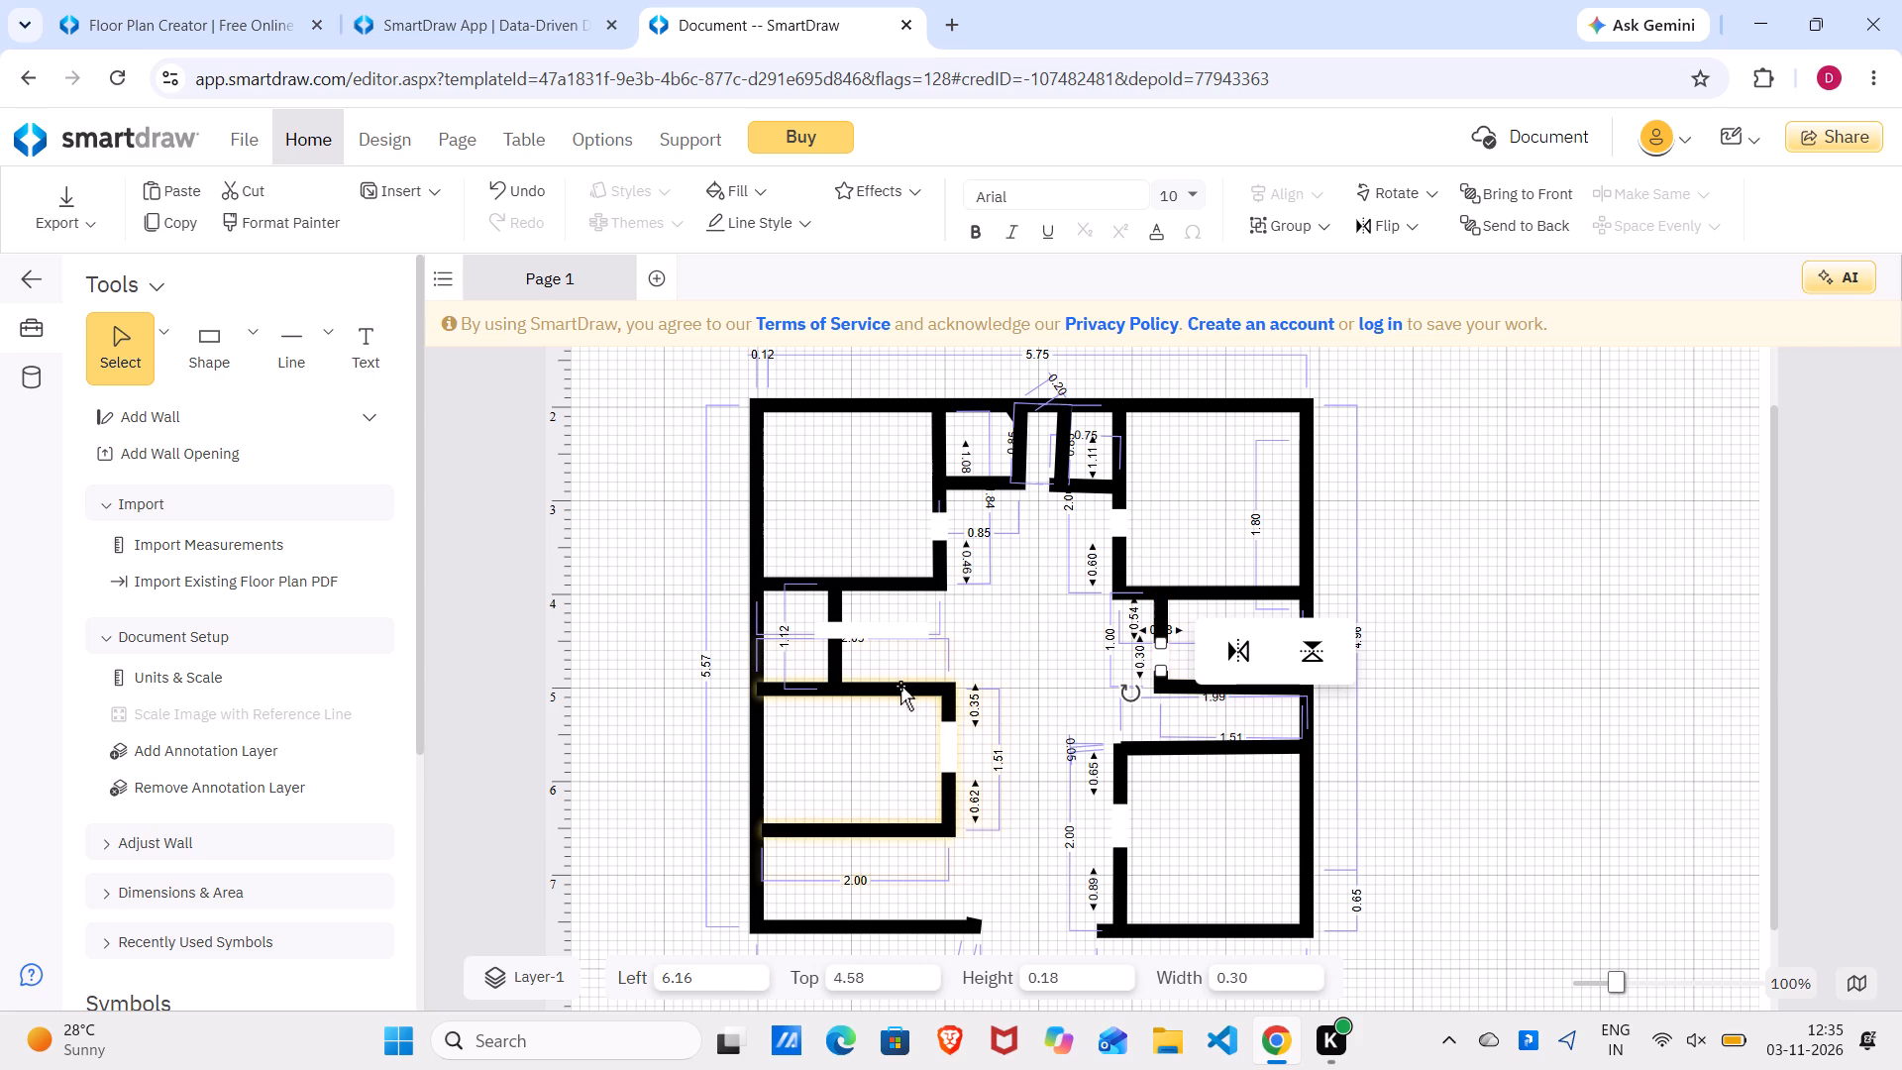
Place a vertical wall opening in the bottom wall of the small room beside the upper left room and shift it slightly left.
click(994, 483)
drag(232, 483, 242, 457)
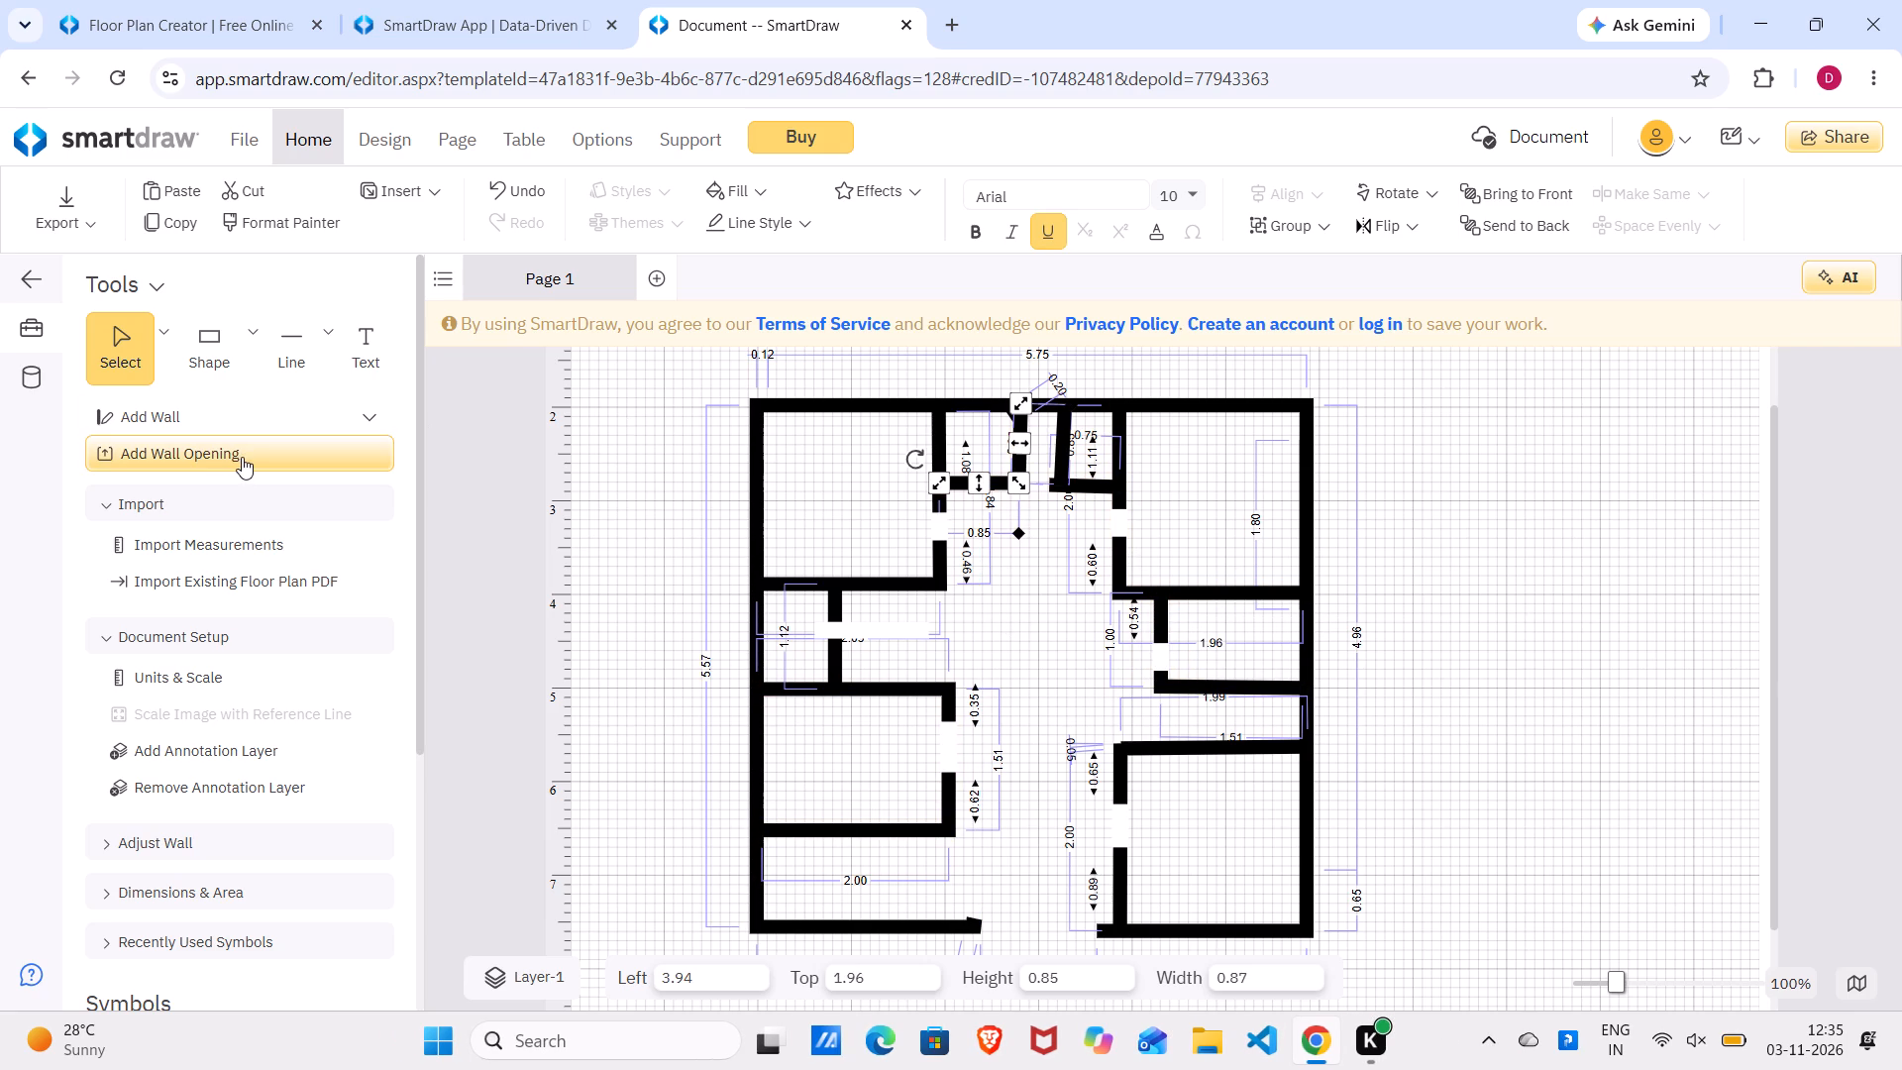
click(242, 457)
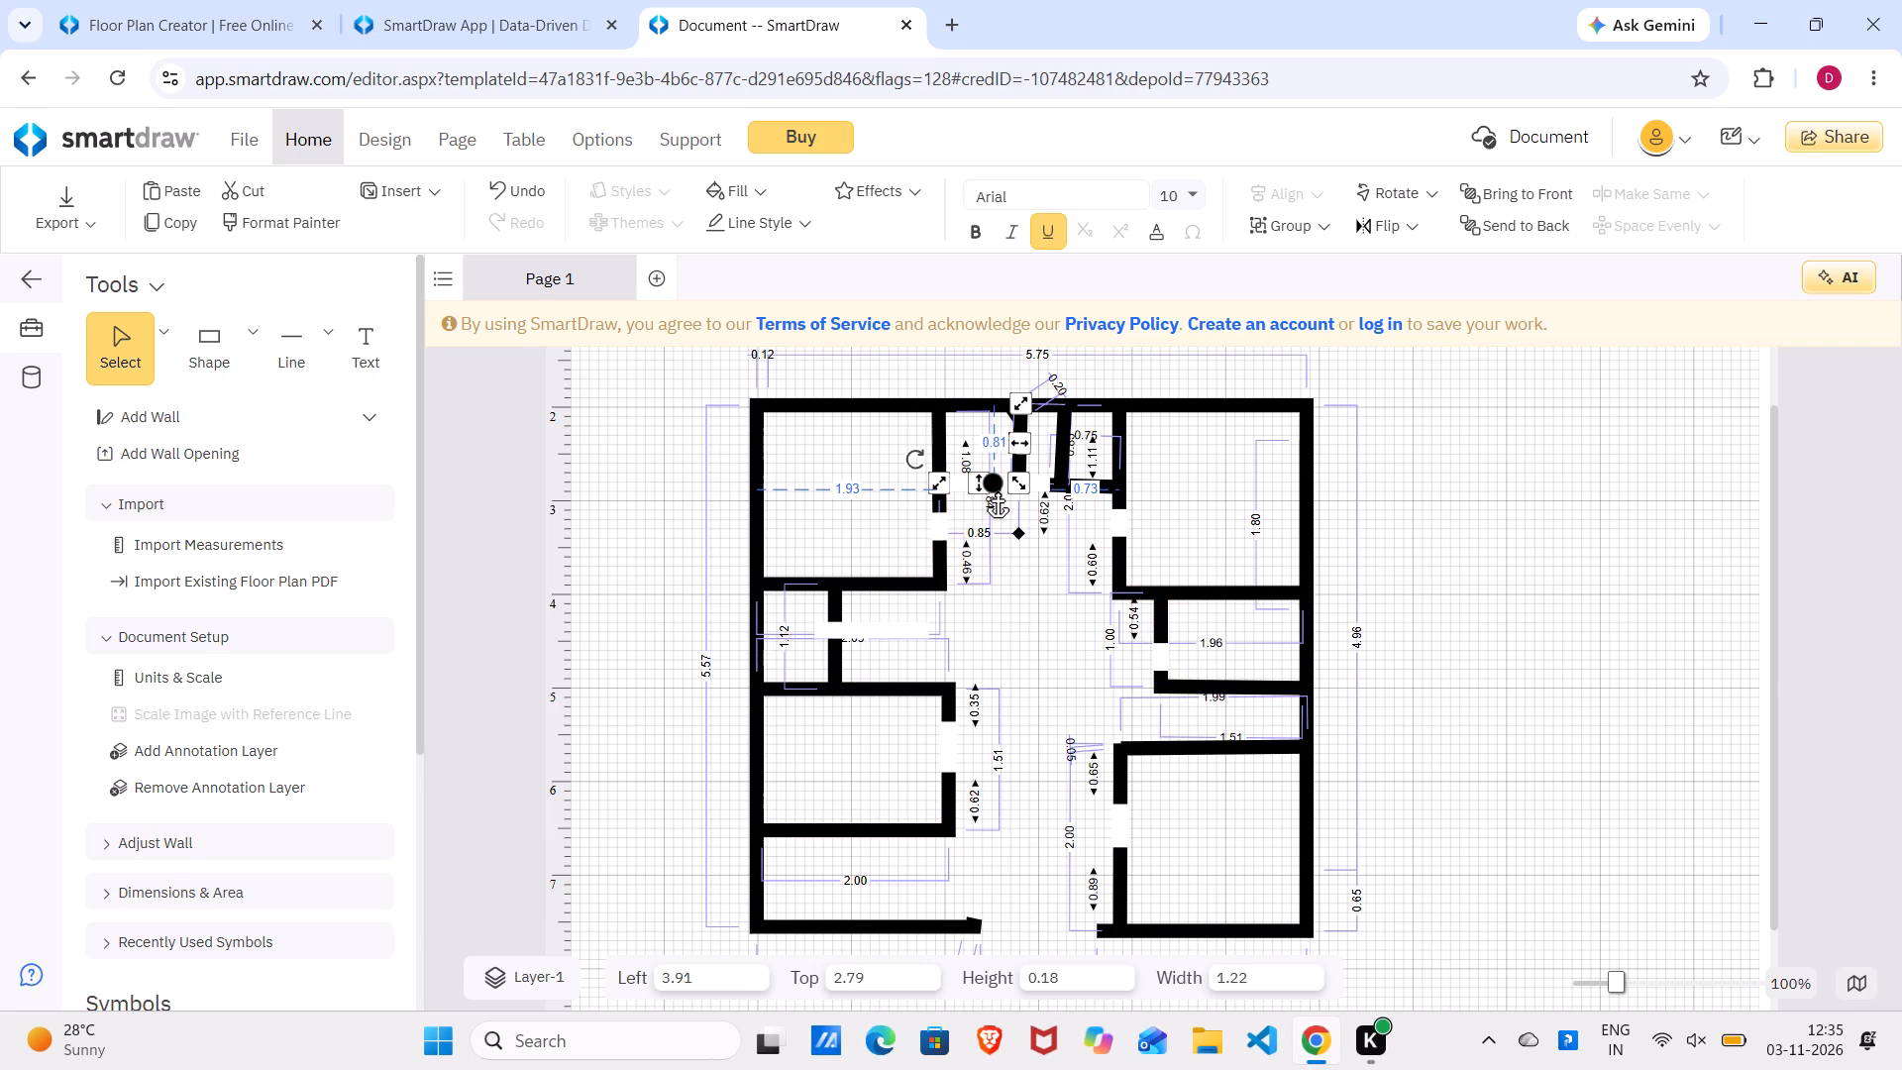
click(998, 472)
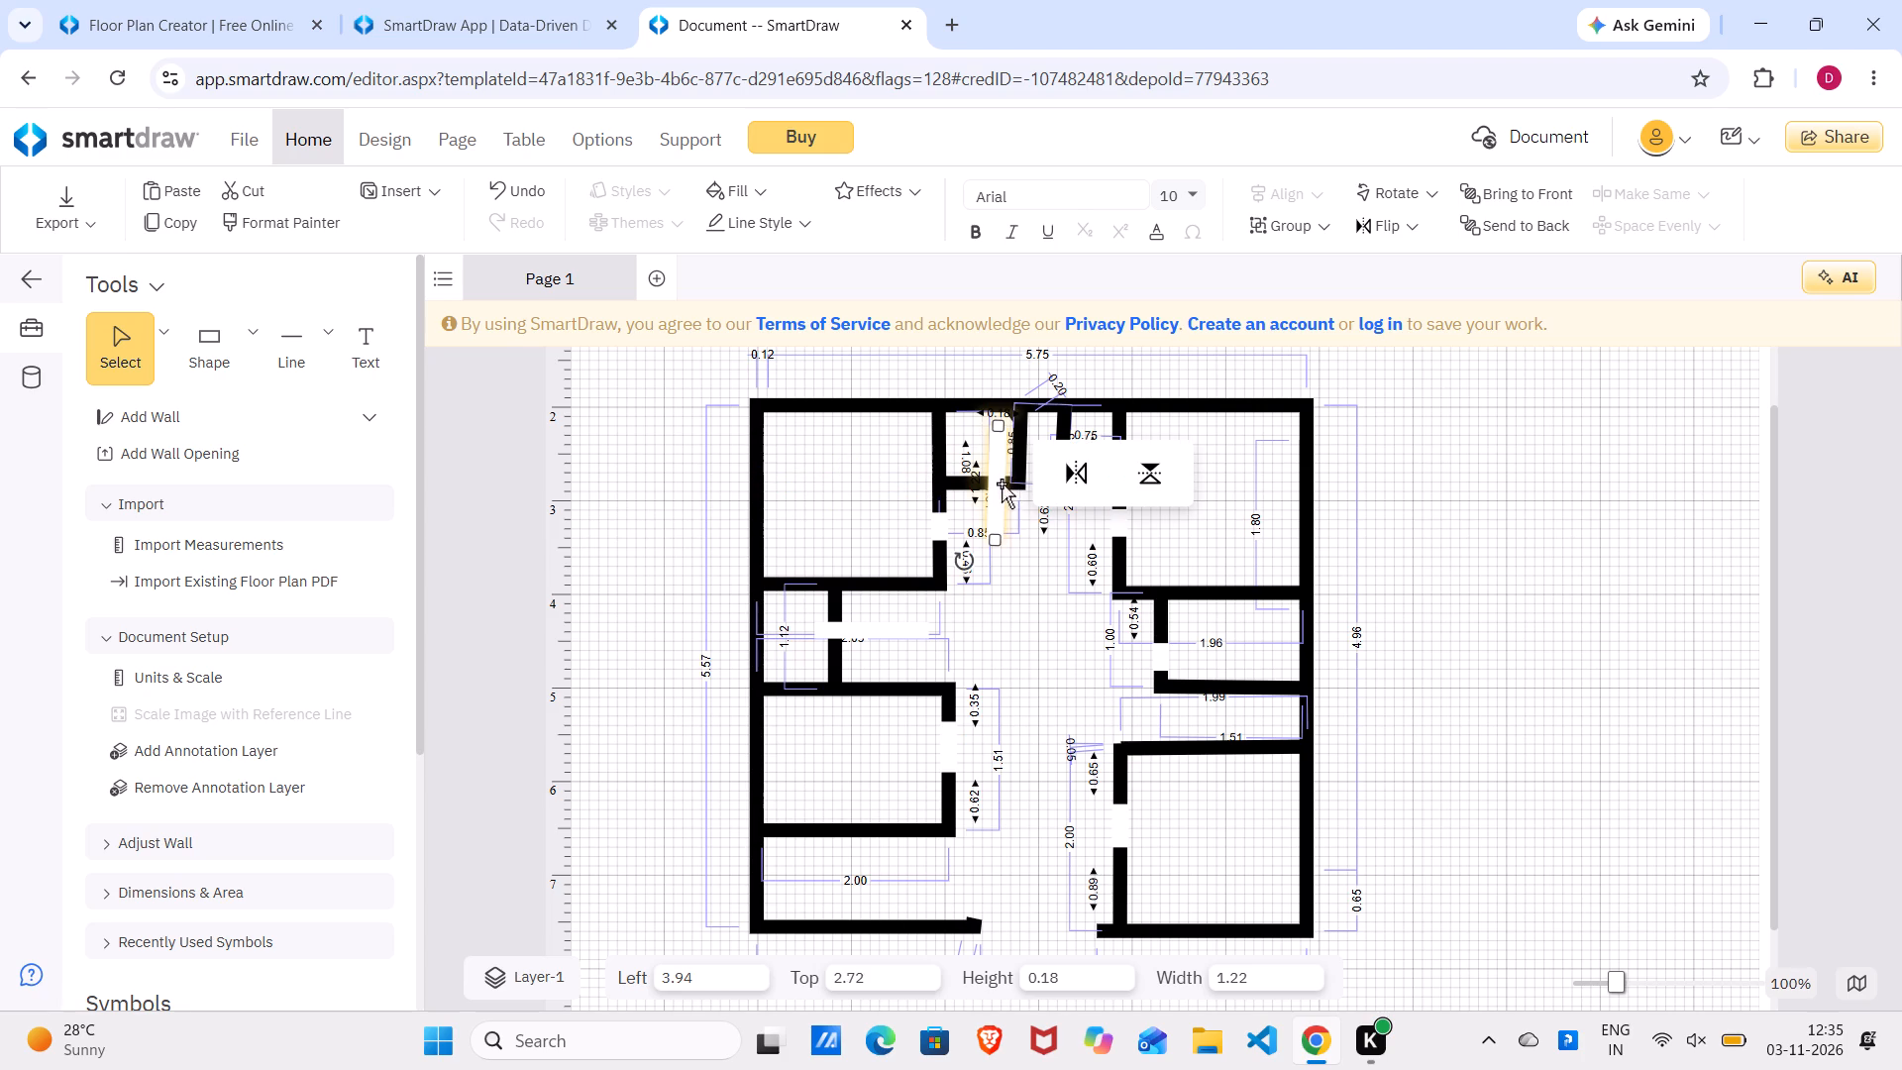
click(995, 485)
click(995, 485)
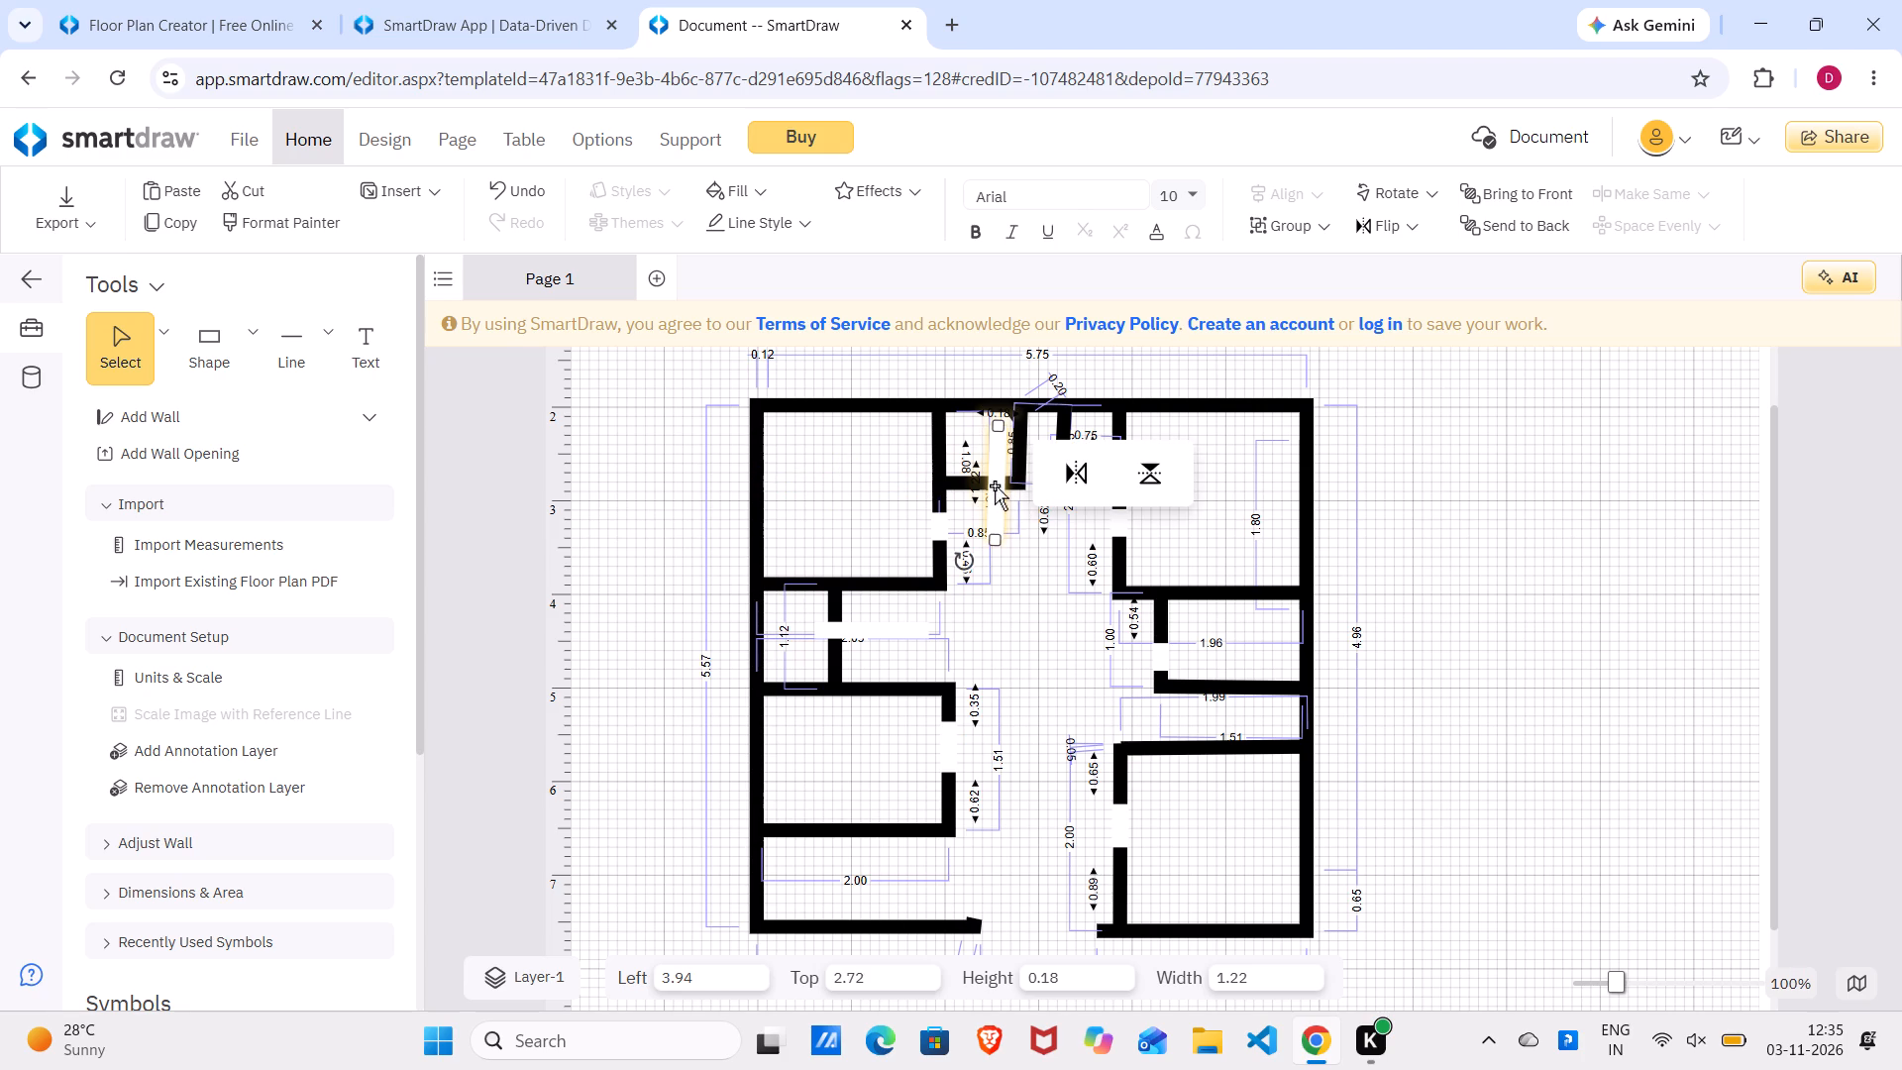
click(995, 485)
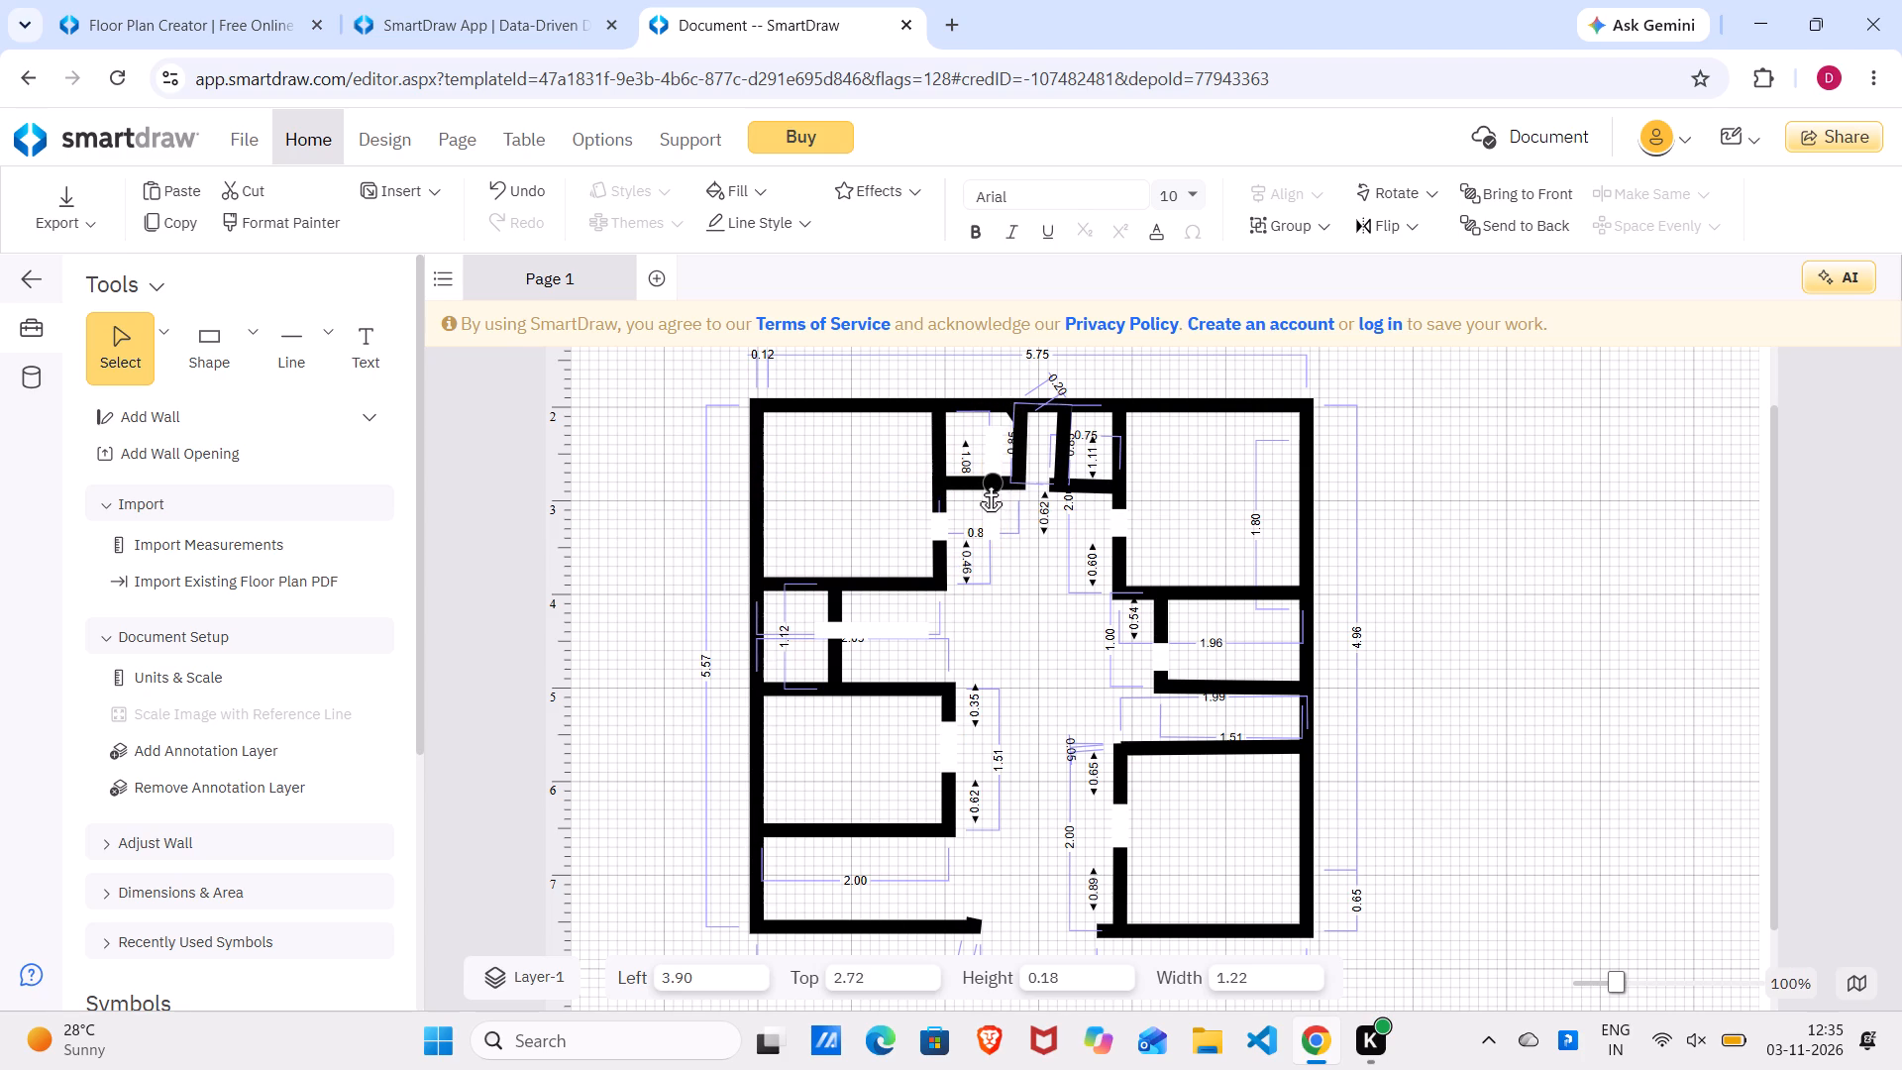
click(992, 481)
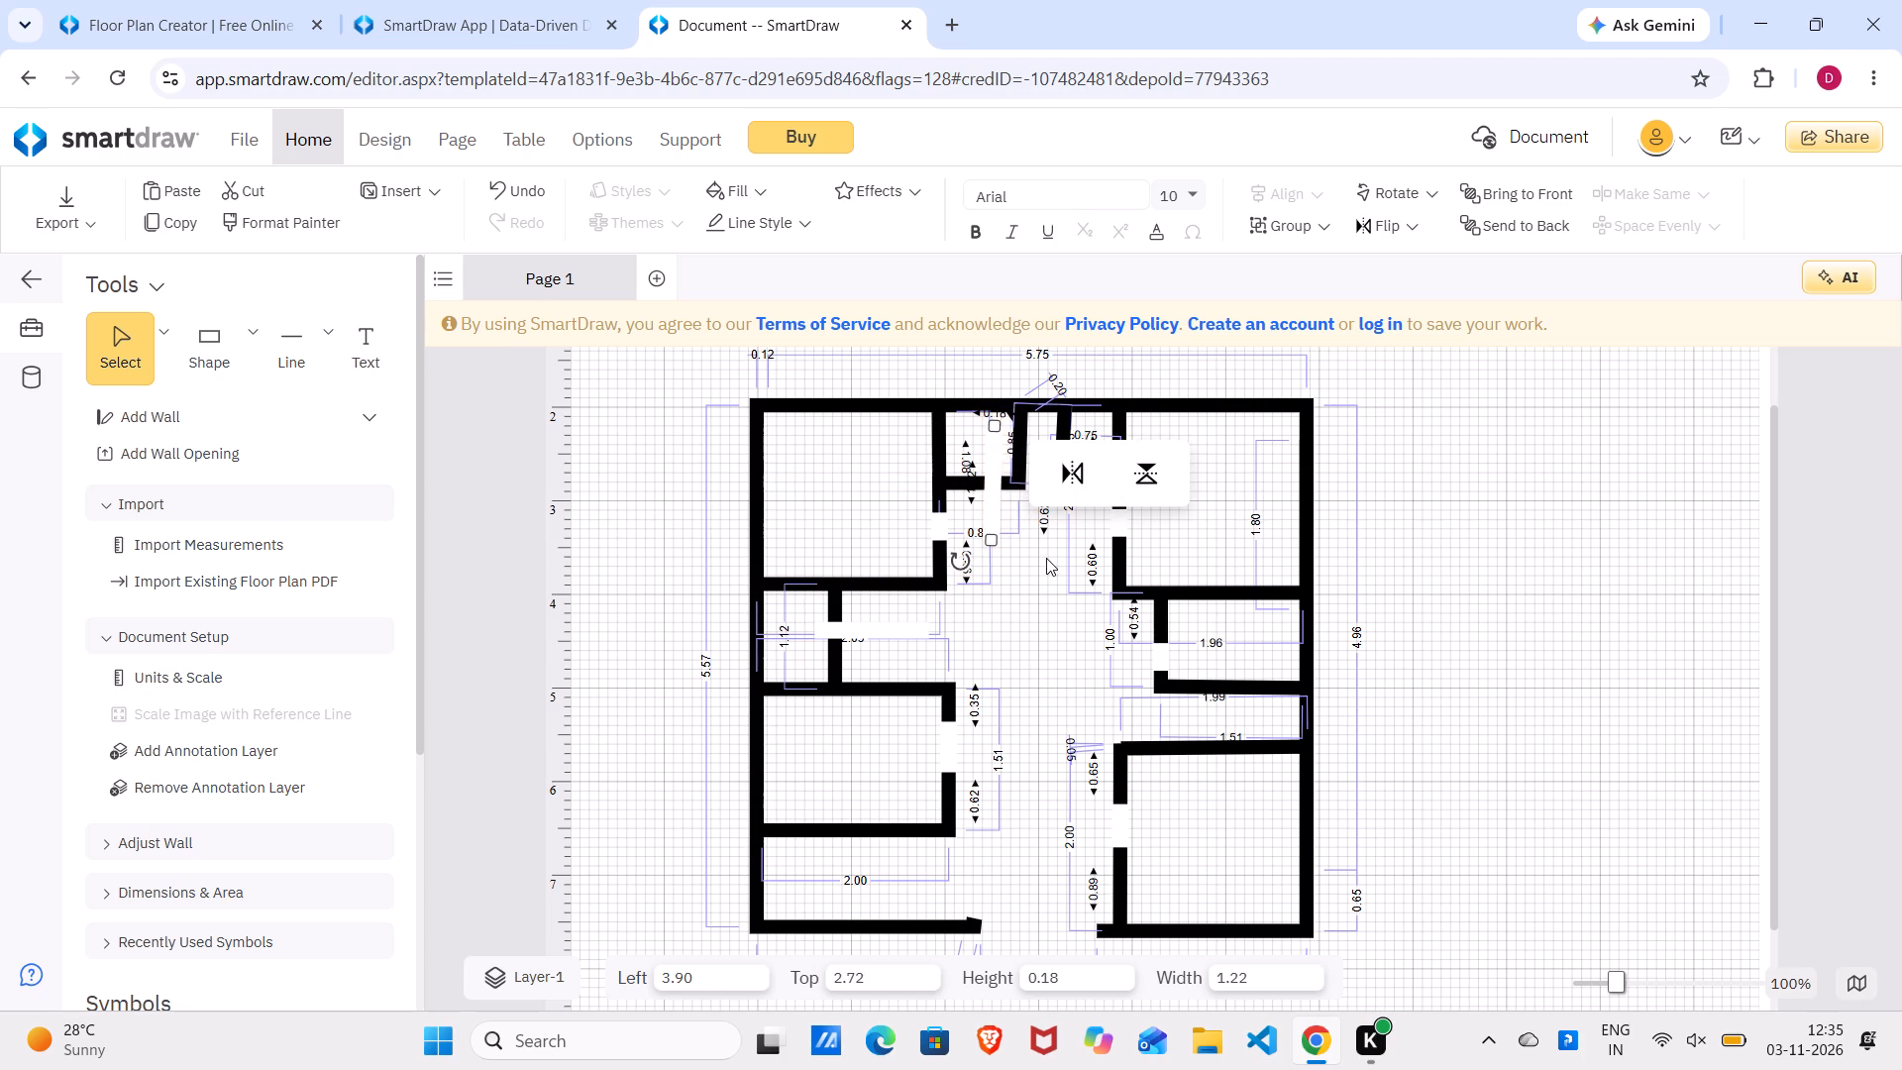
click(1046, 558)
Place a horizontal opening in the bottom wall of the small room beside the upper right room, narrowed to about 0.05 and centred.
click(1087, 483)
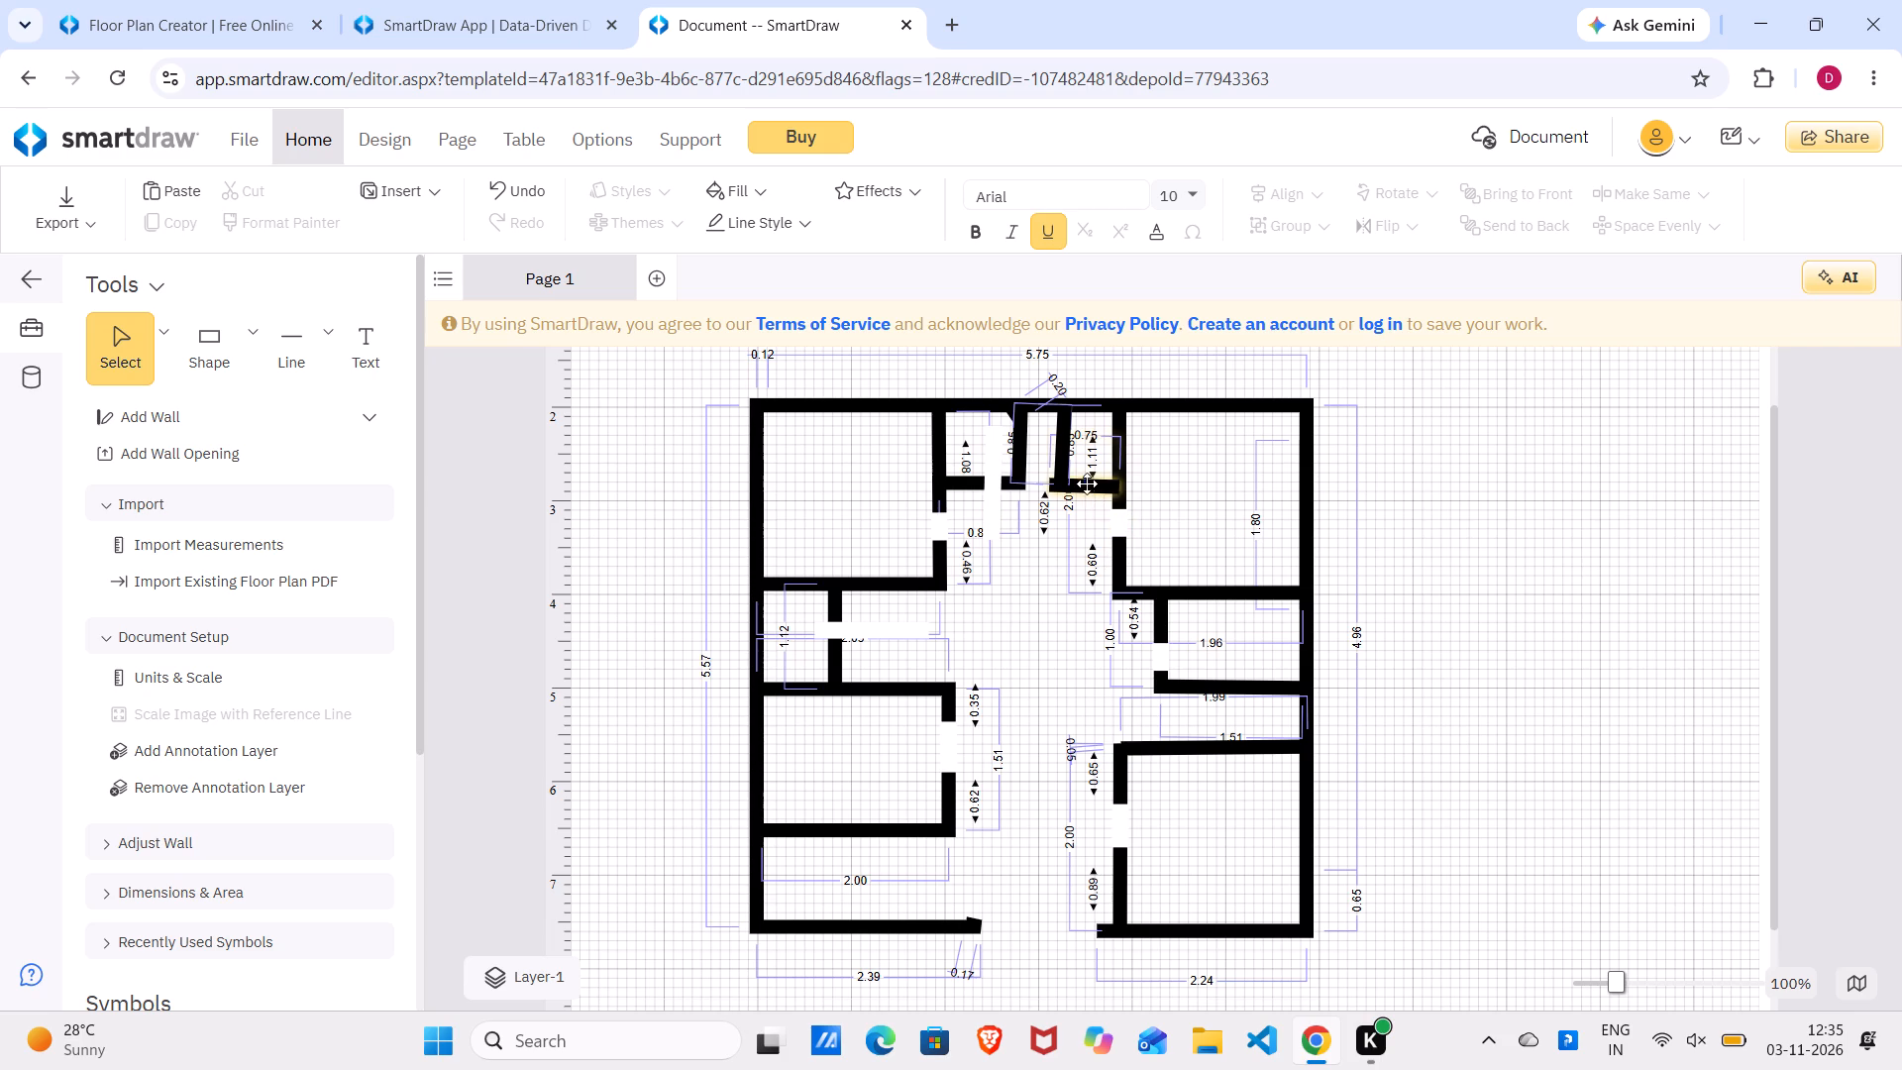
click(313, 463)
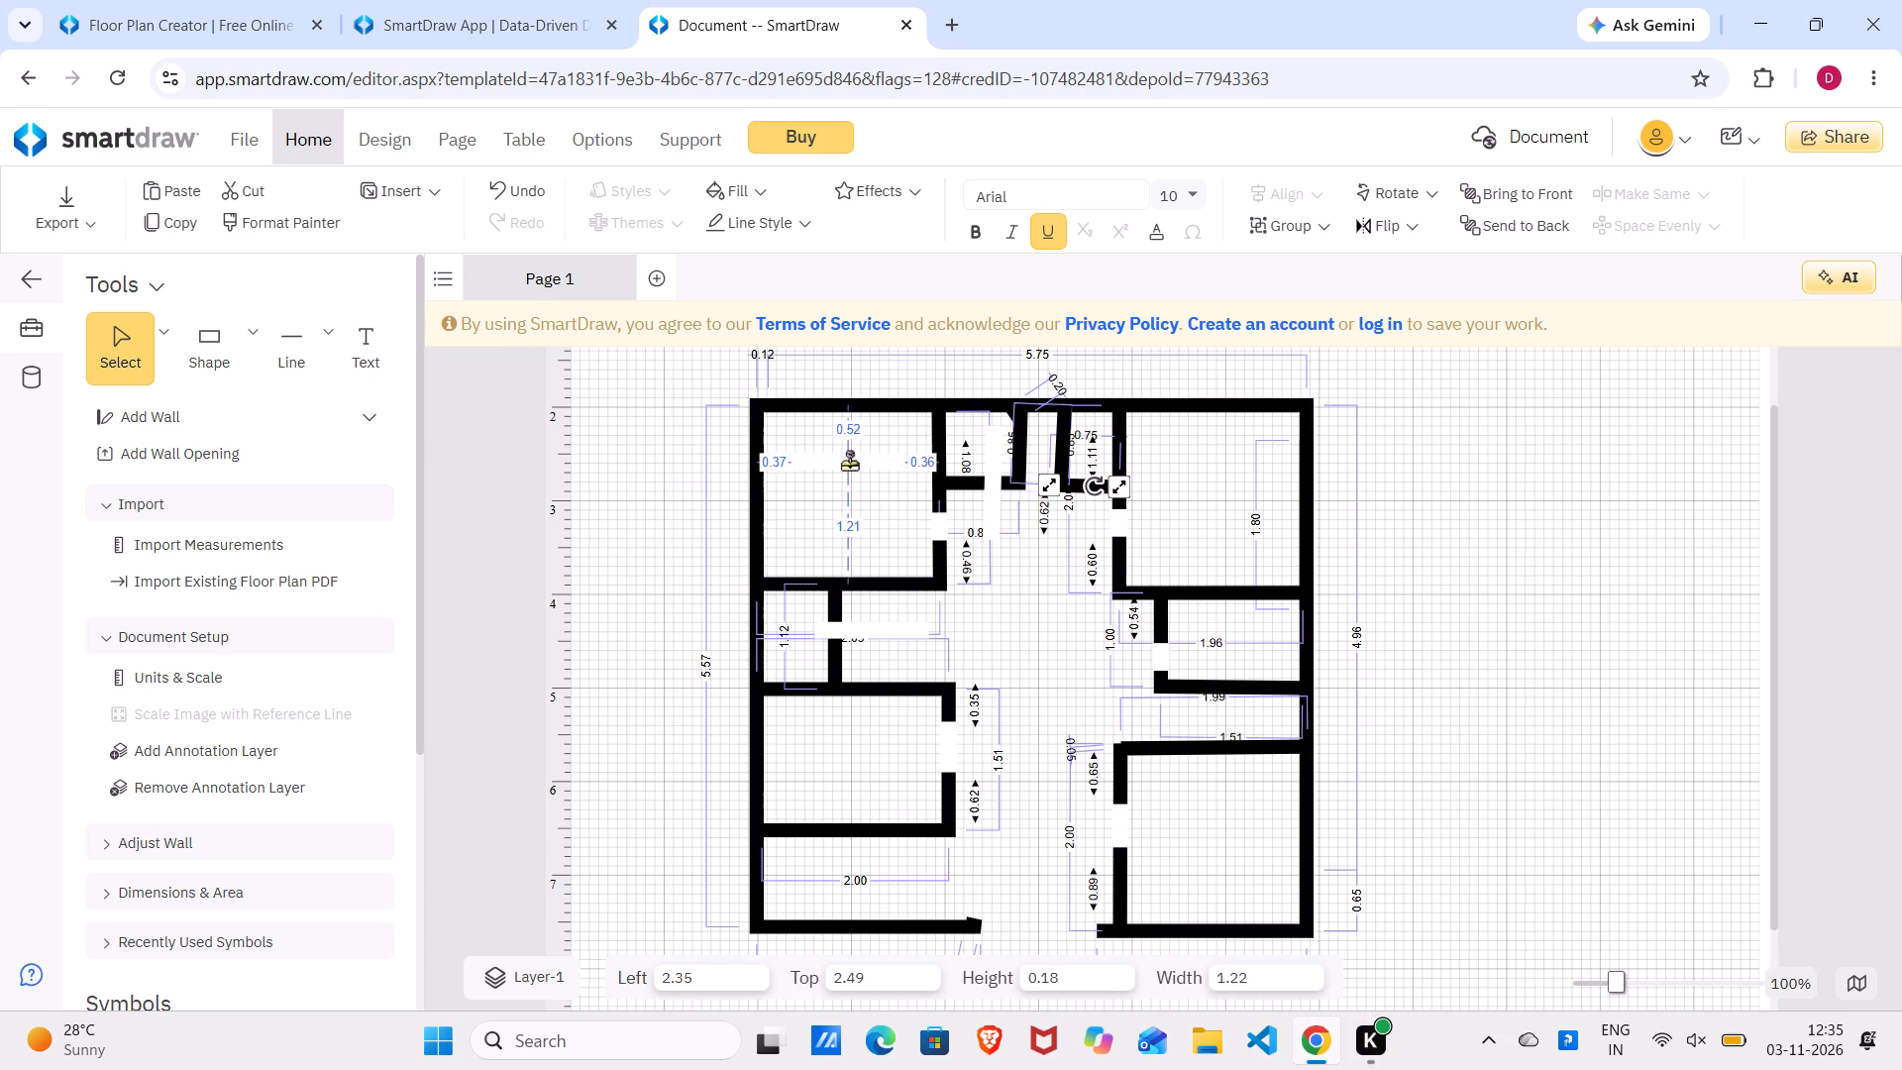
click(1090, 478)
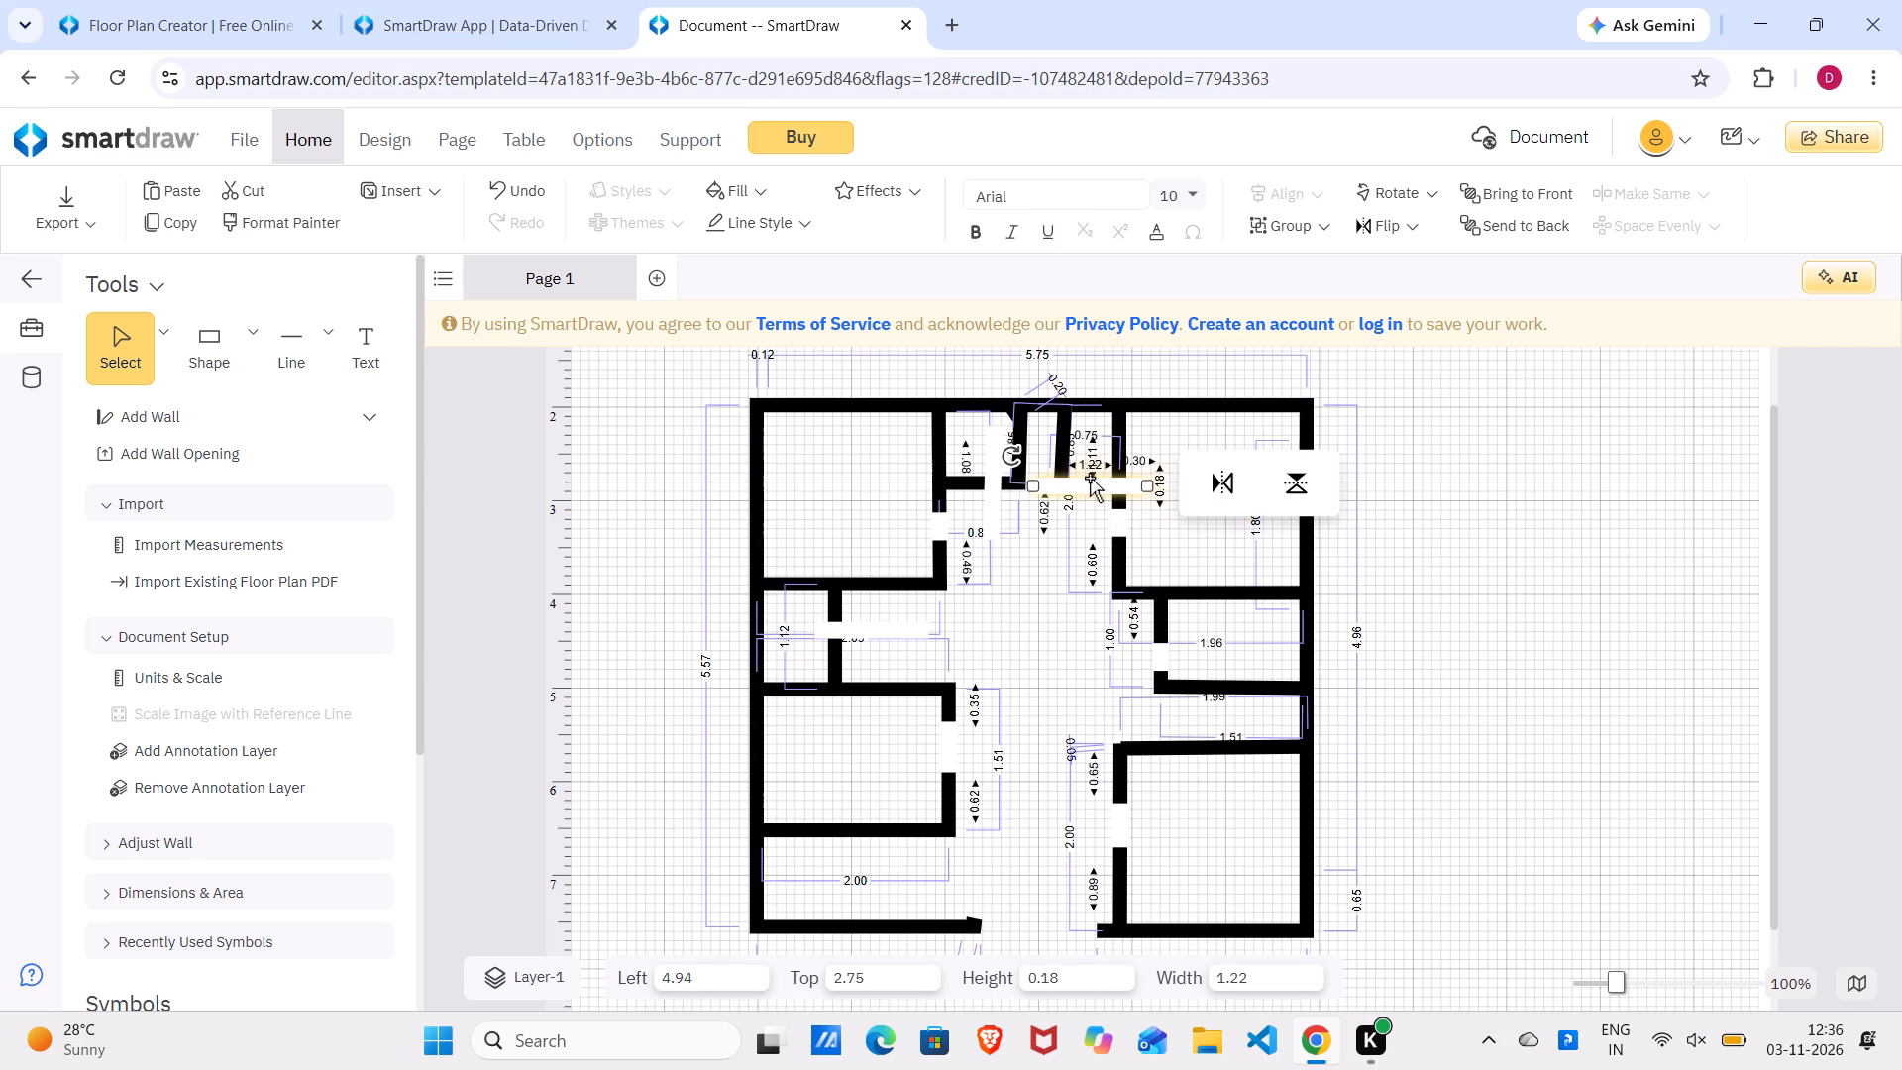
click(1086, 465)
click(1087, 476)
drag(1150, 487, 1116, 449)
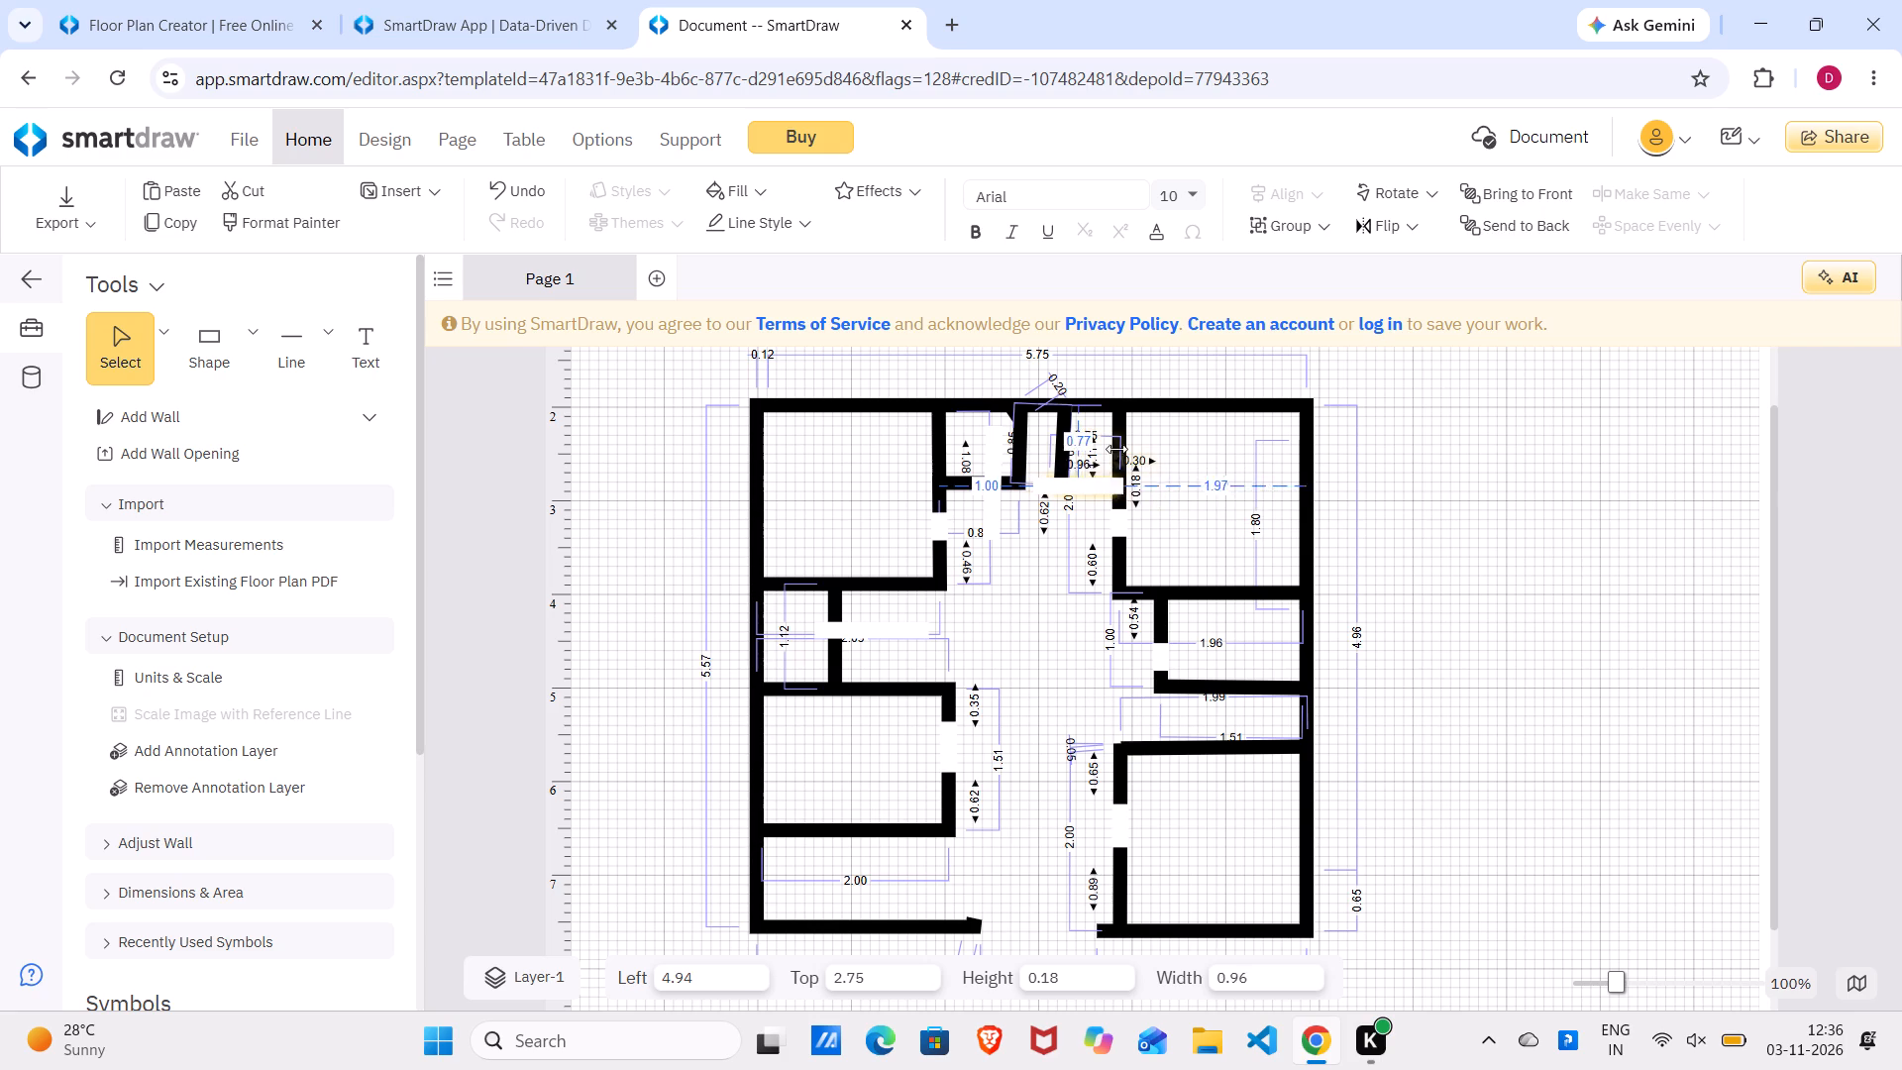
drag(1116, 449, 1038, 594)
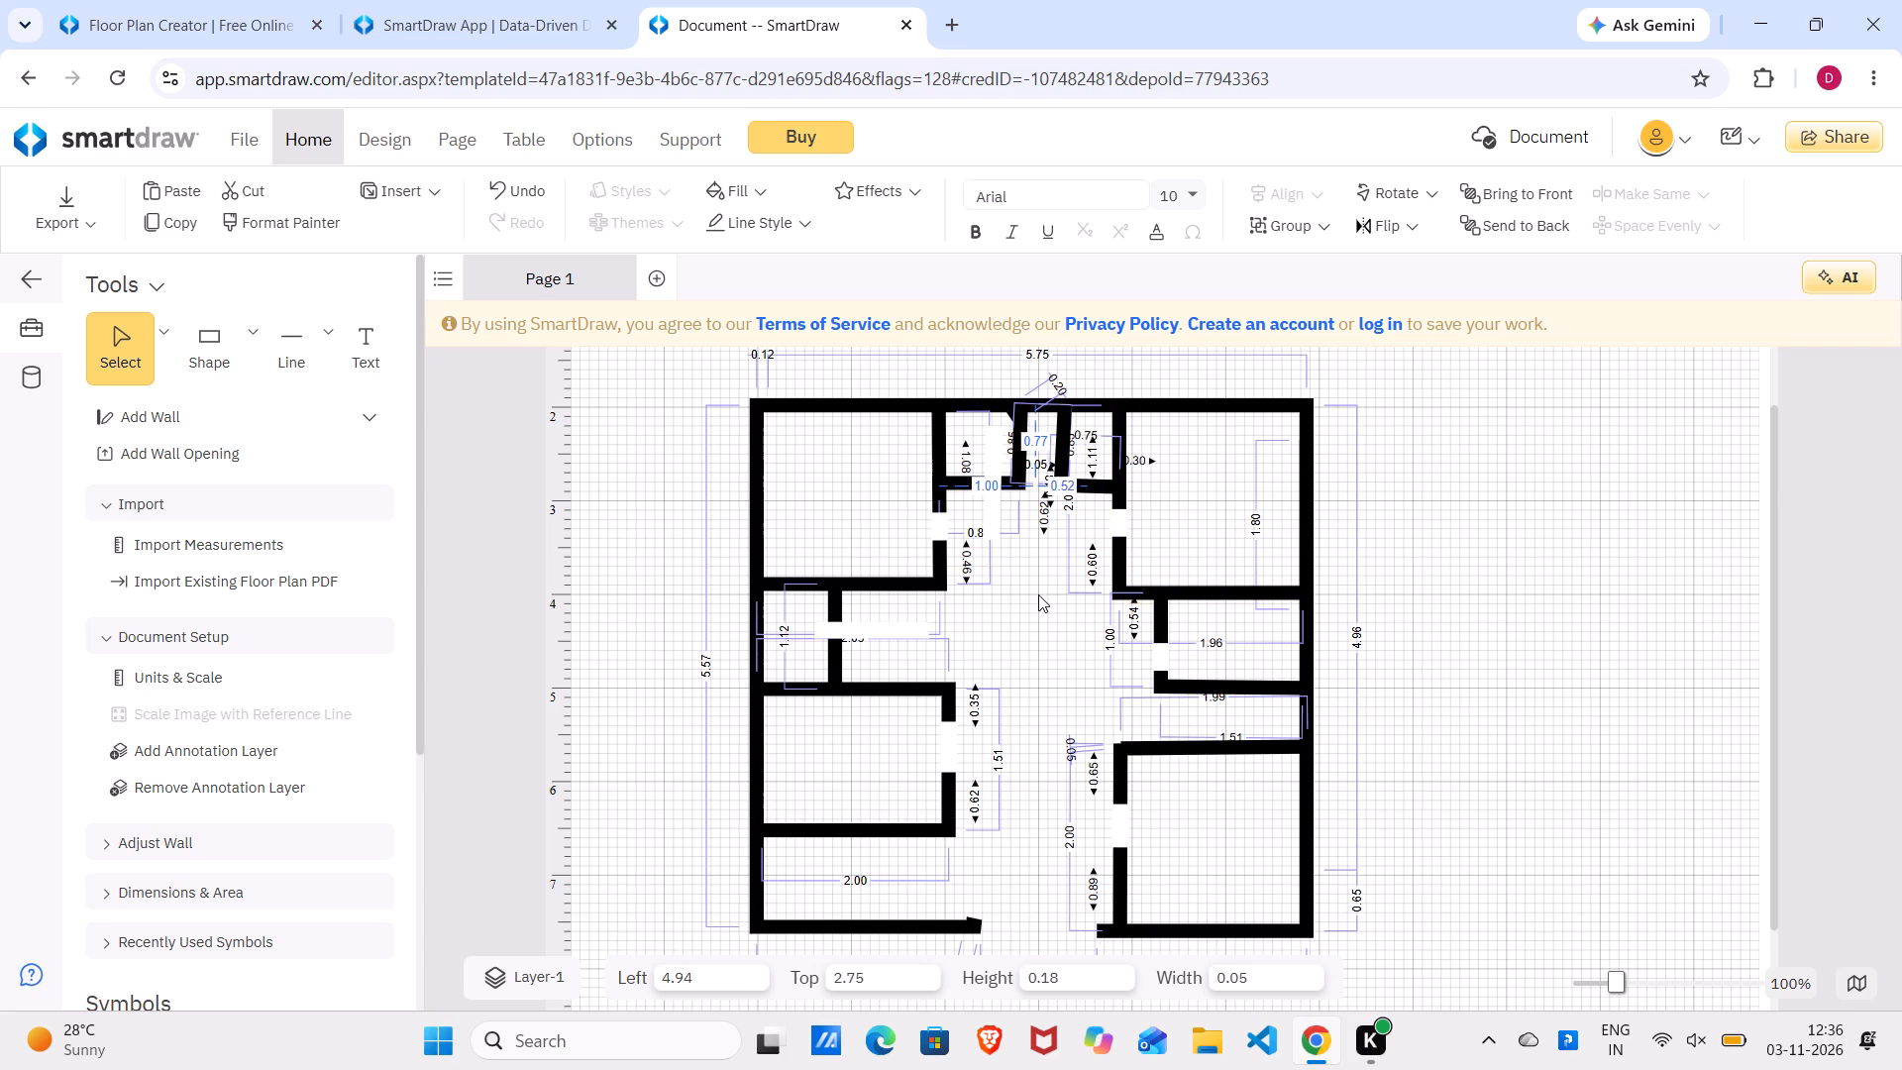
click(1089, 478)
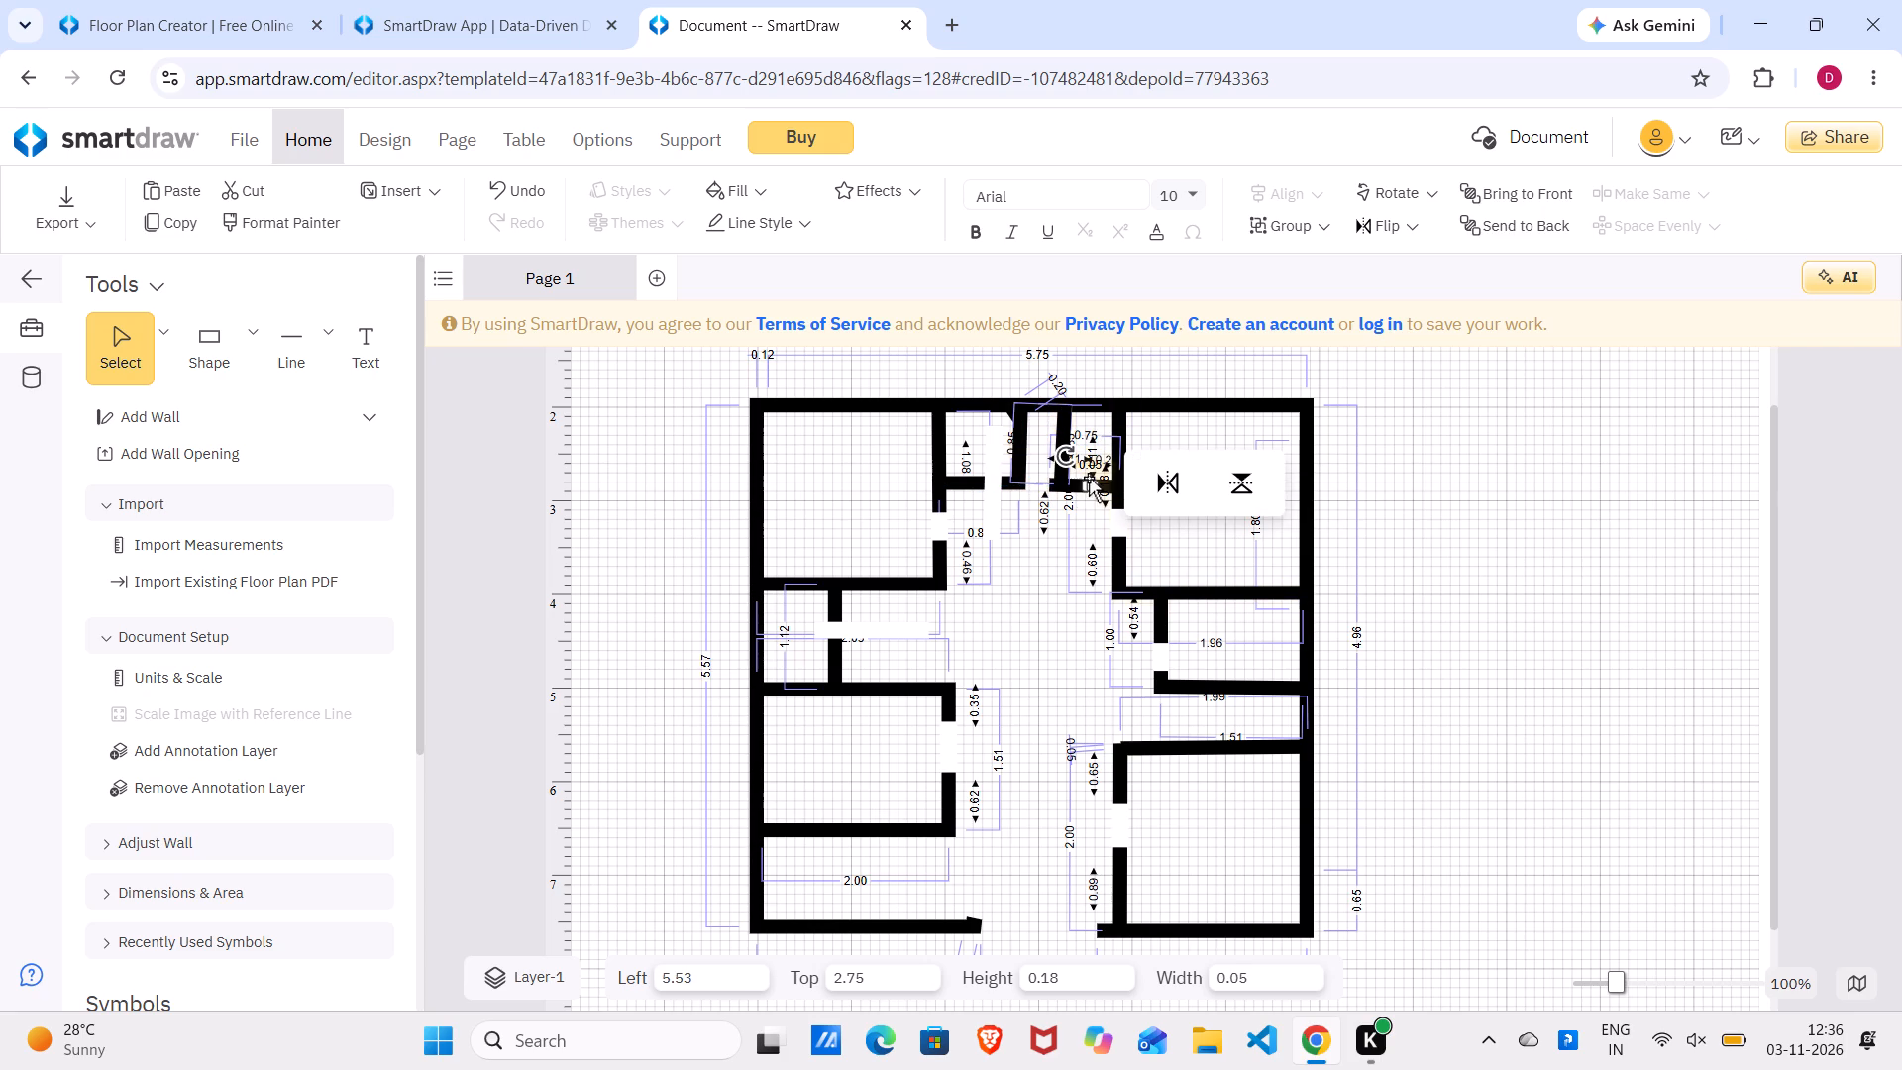
click(1083, 615)
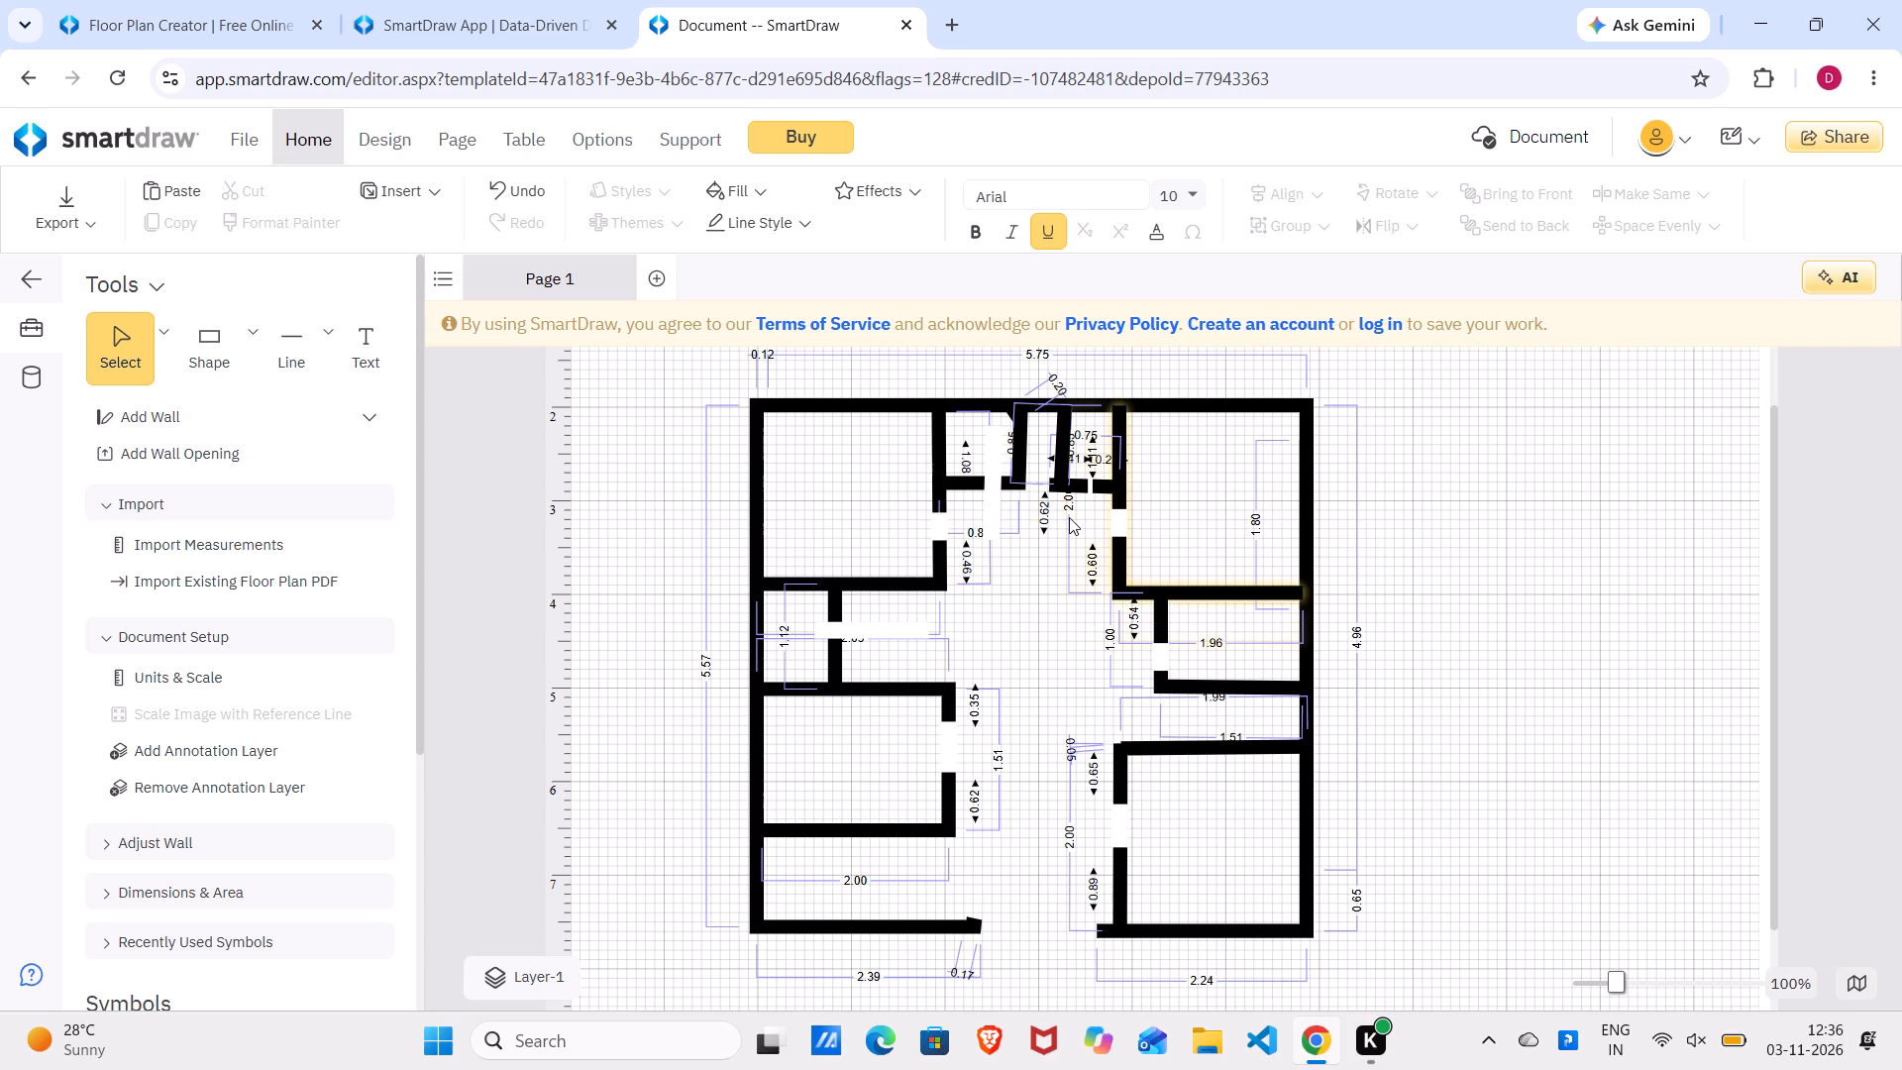
Look over the whole floor plan and the available export formats.
scroll(1069, 517, down, 3)
scroll(1069, 517, up, 1)
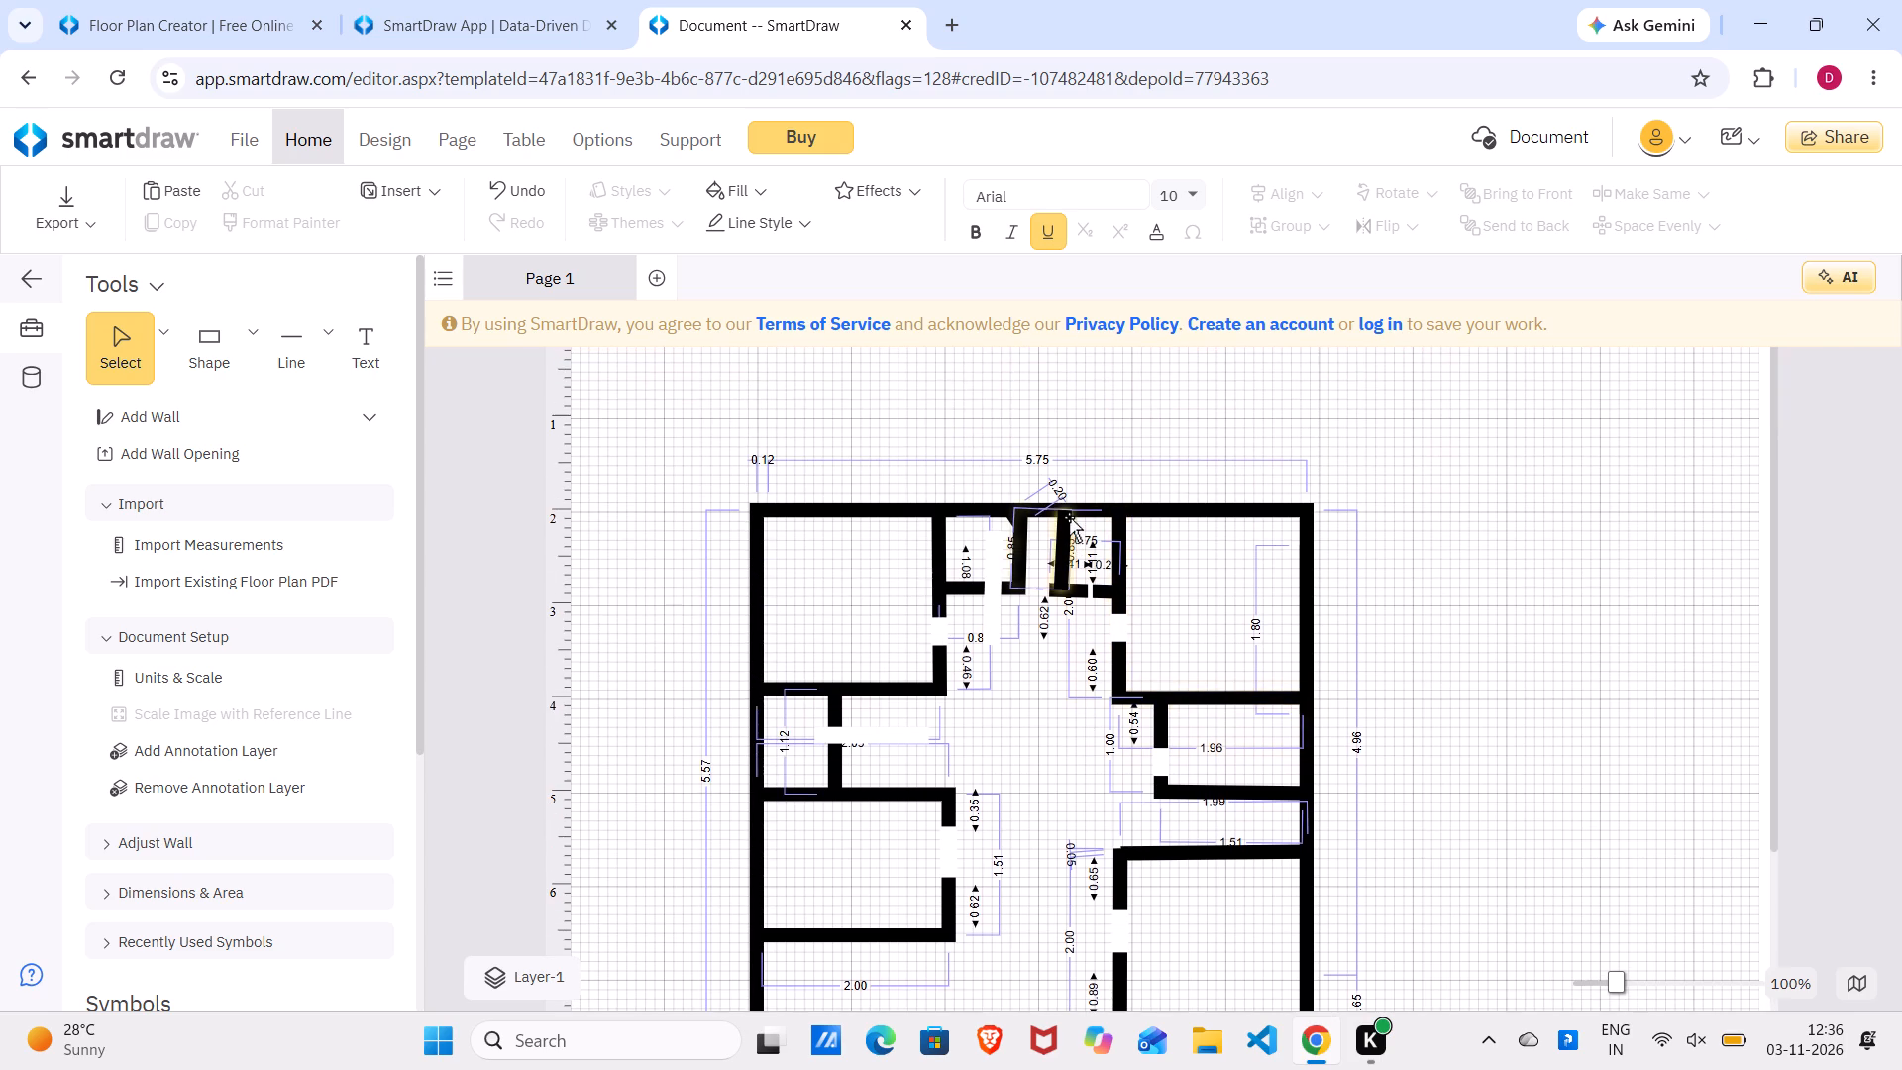
scroll(1069, 517, up, 1)
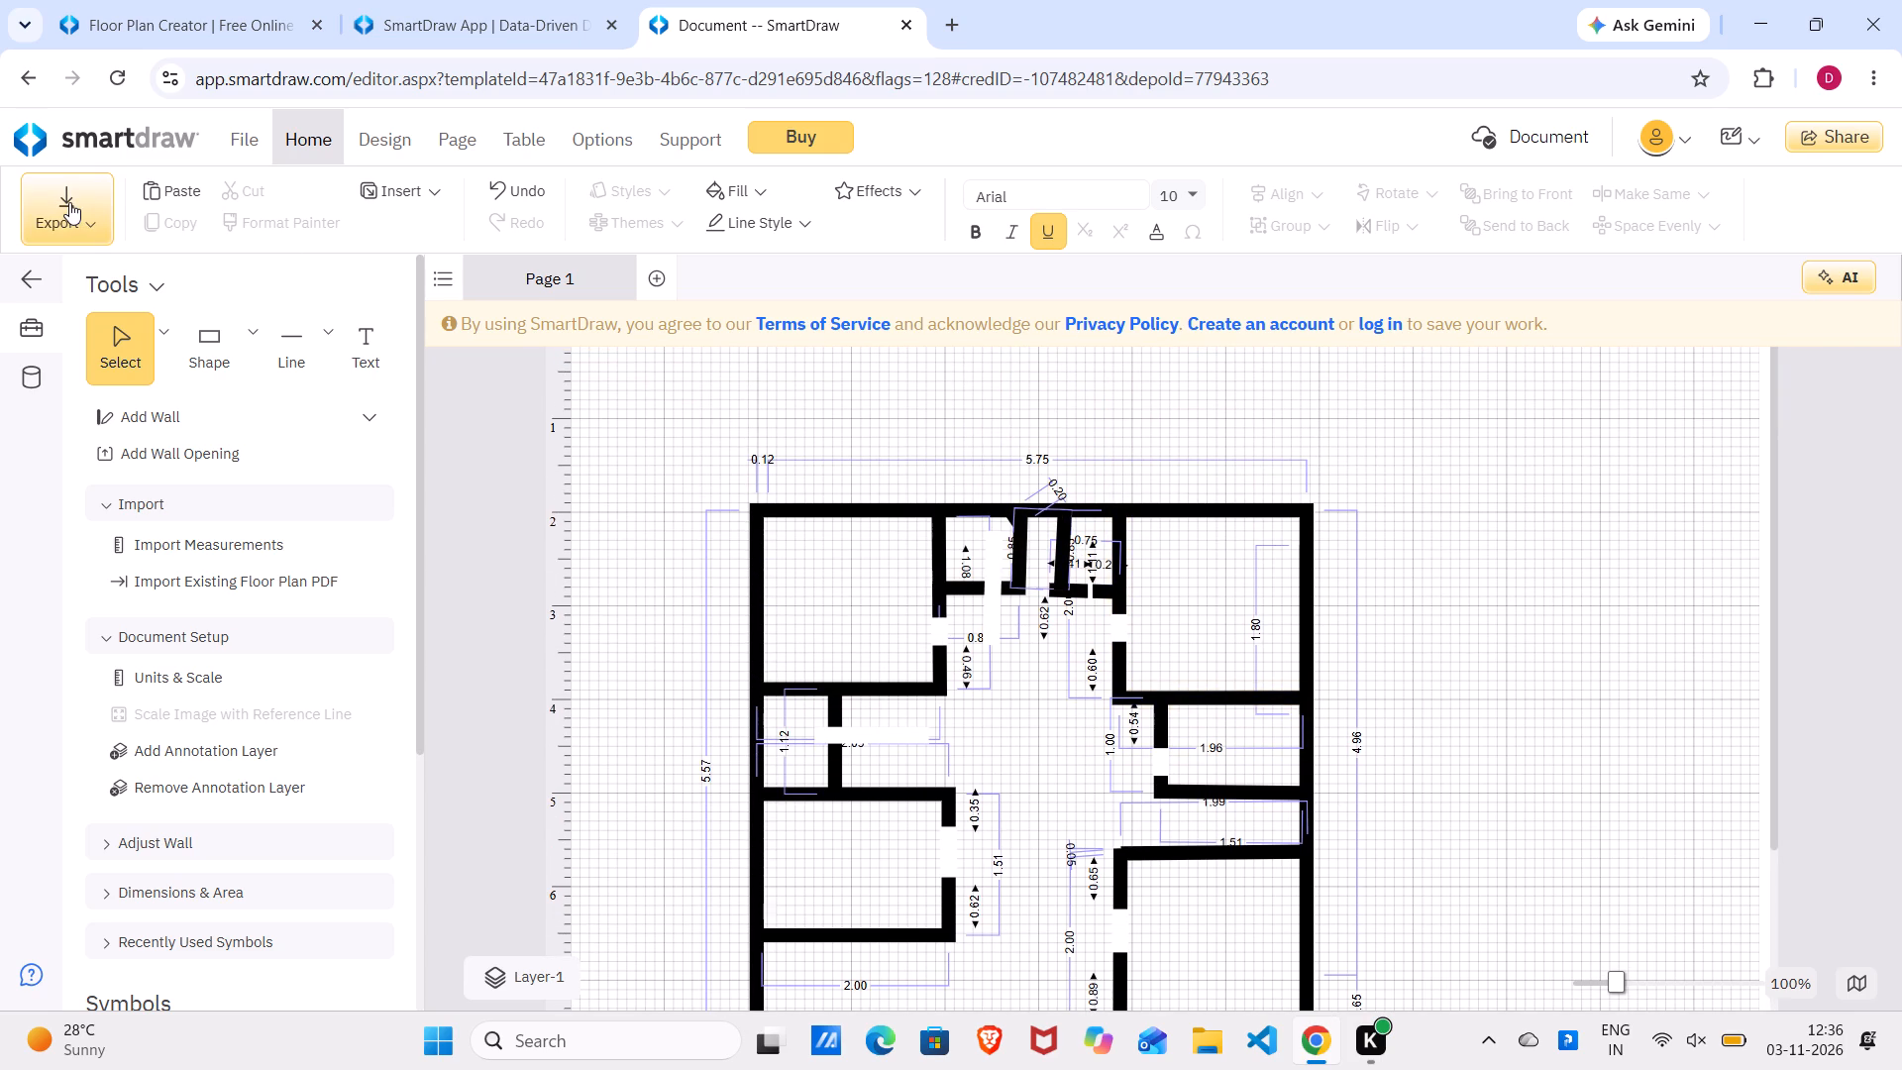
click(69, 202)
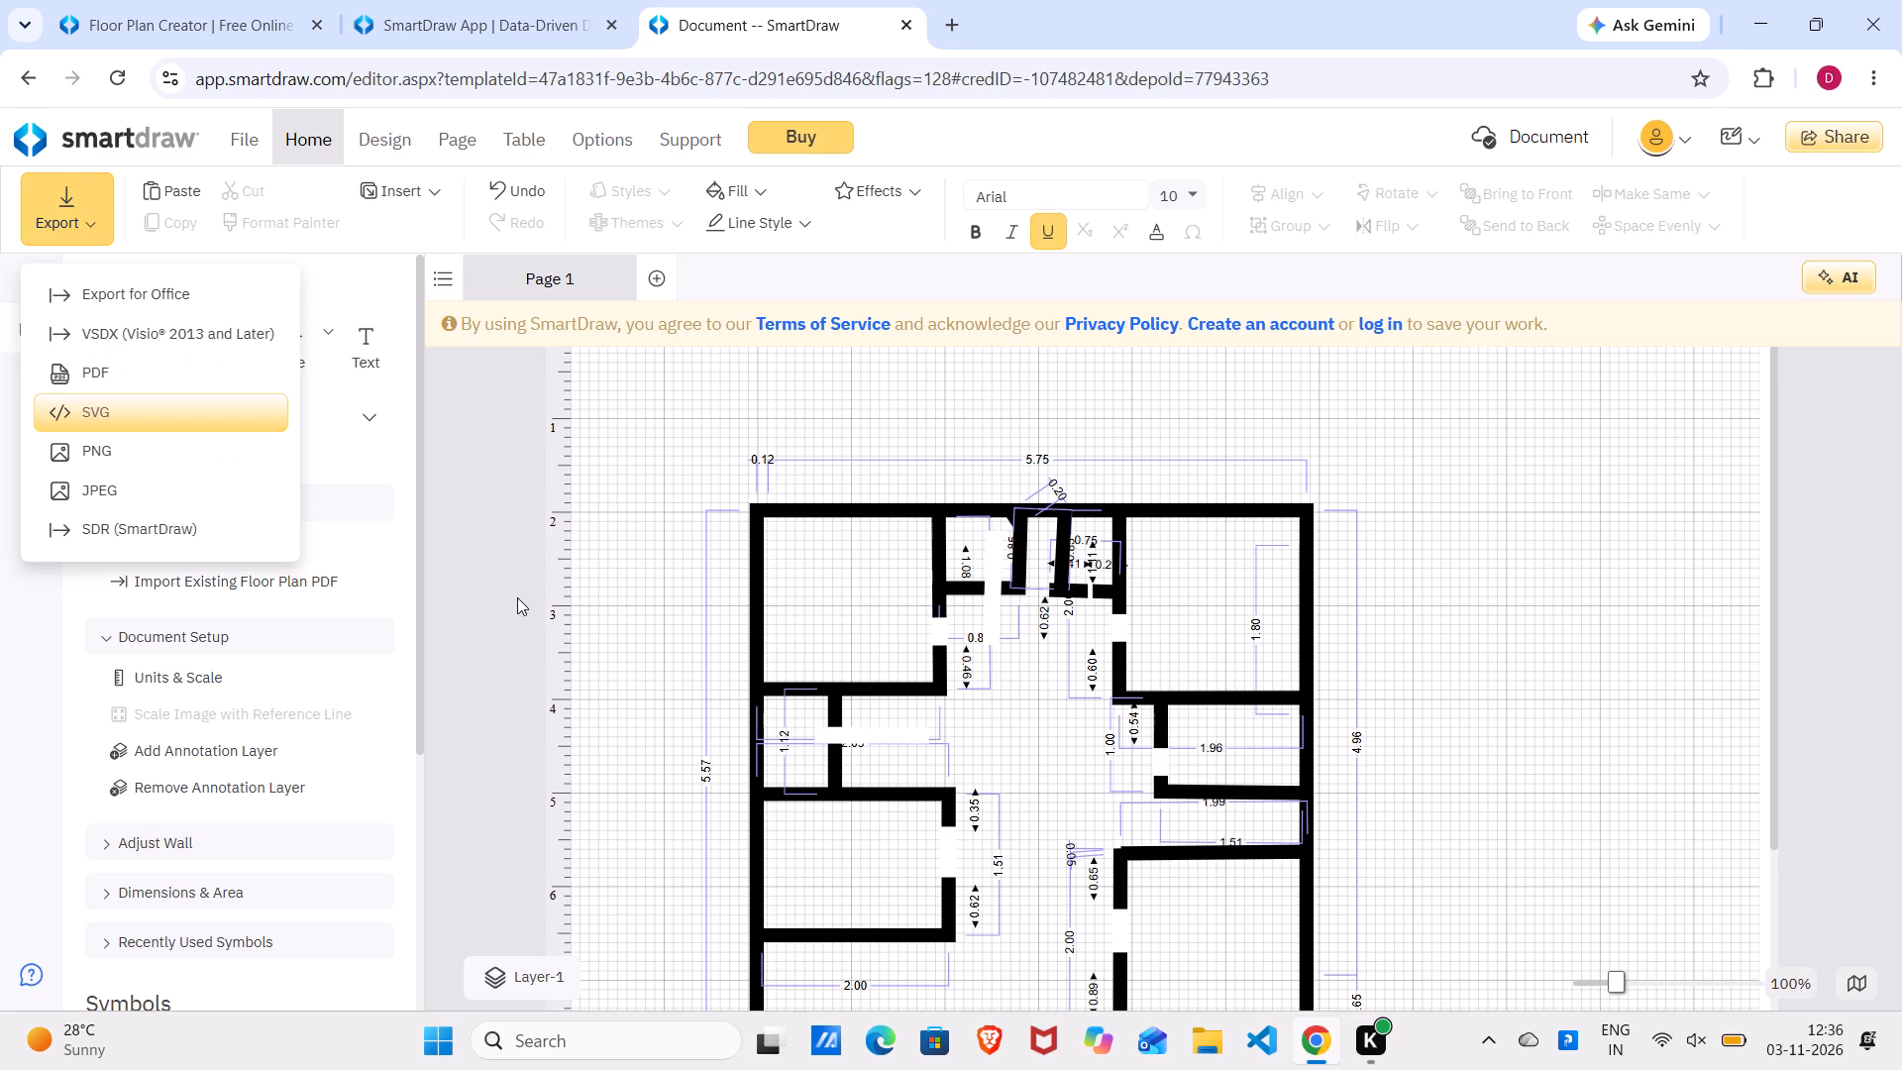
click(504, 590)
scroll(973, 643, down, 1)
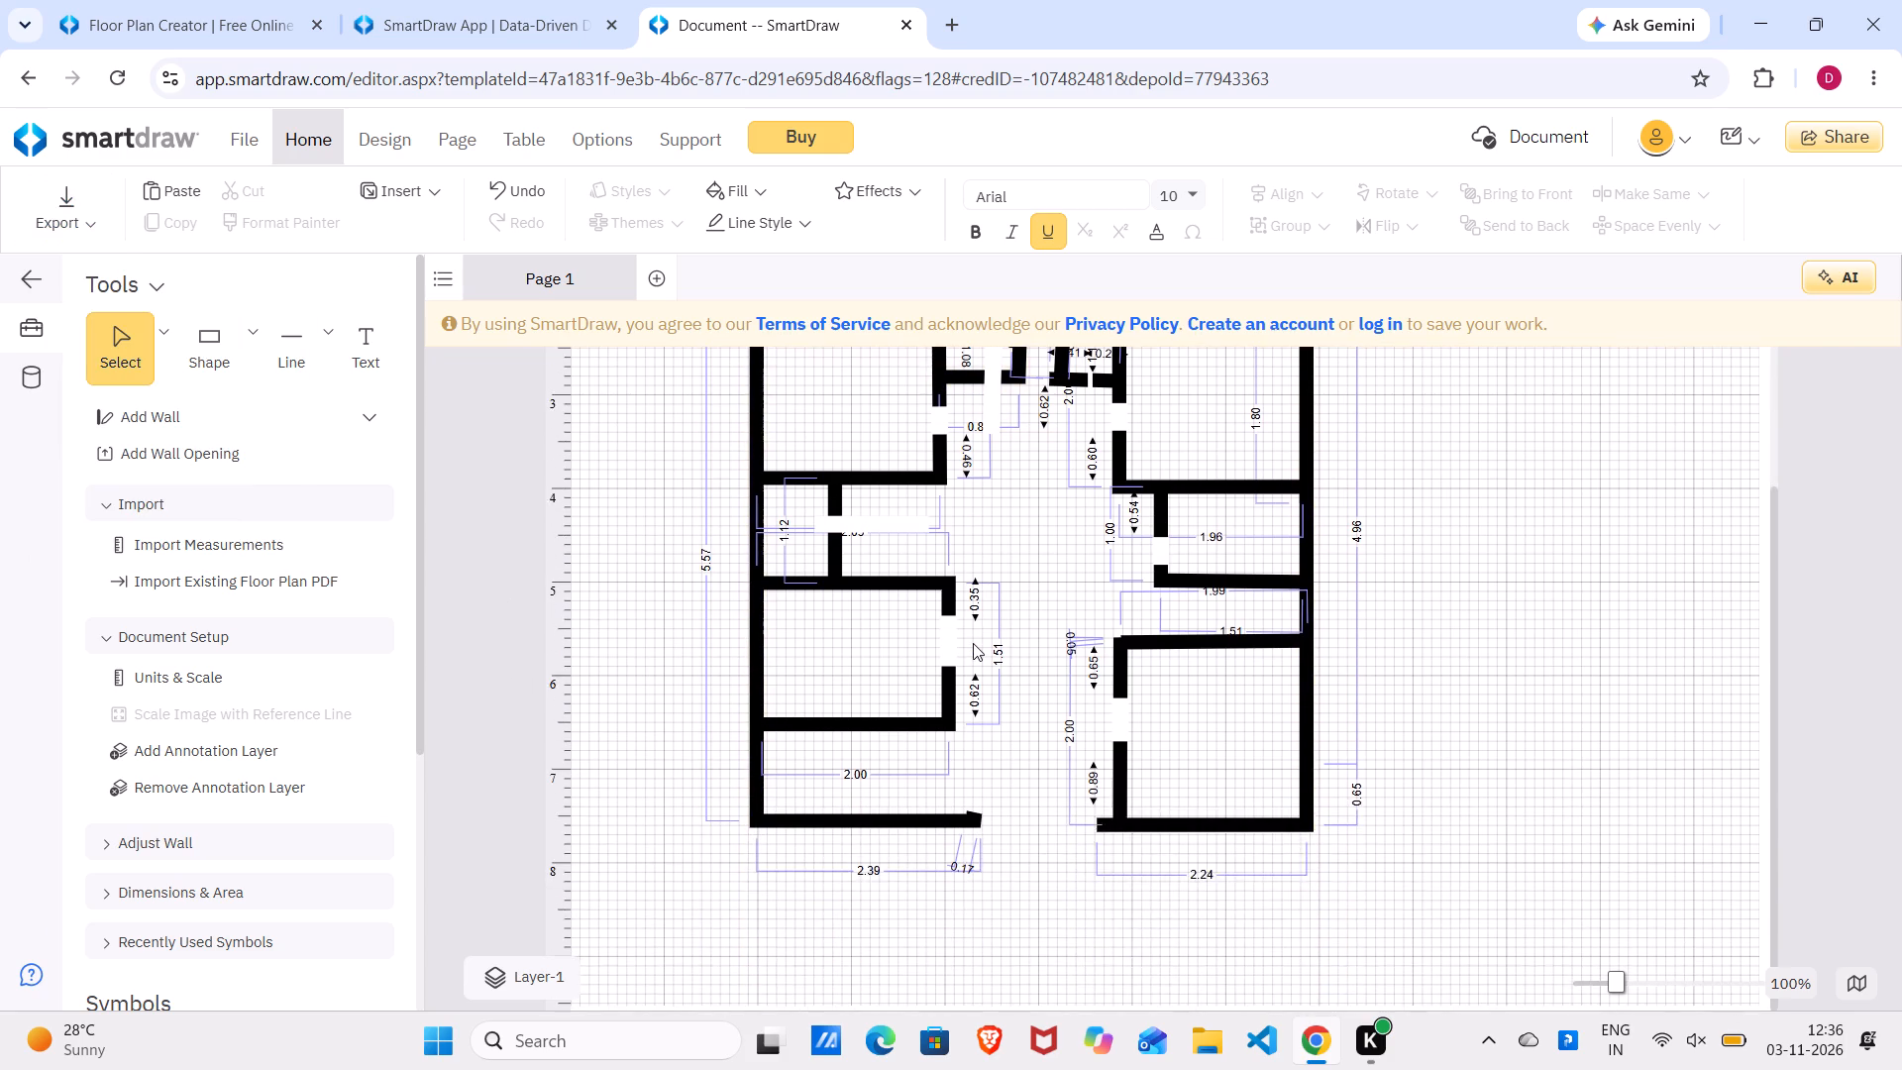
scroll(973, 643, down, 1)
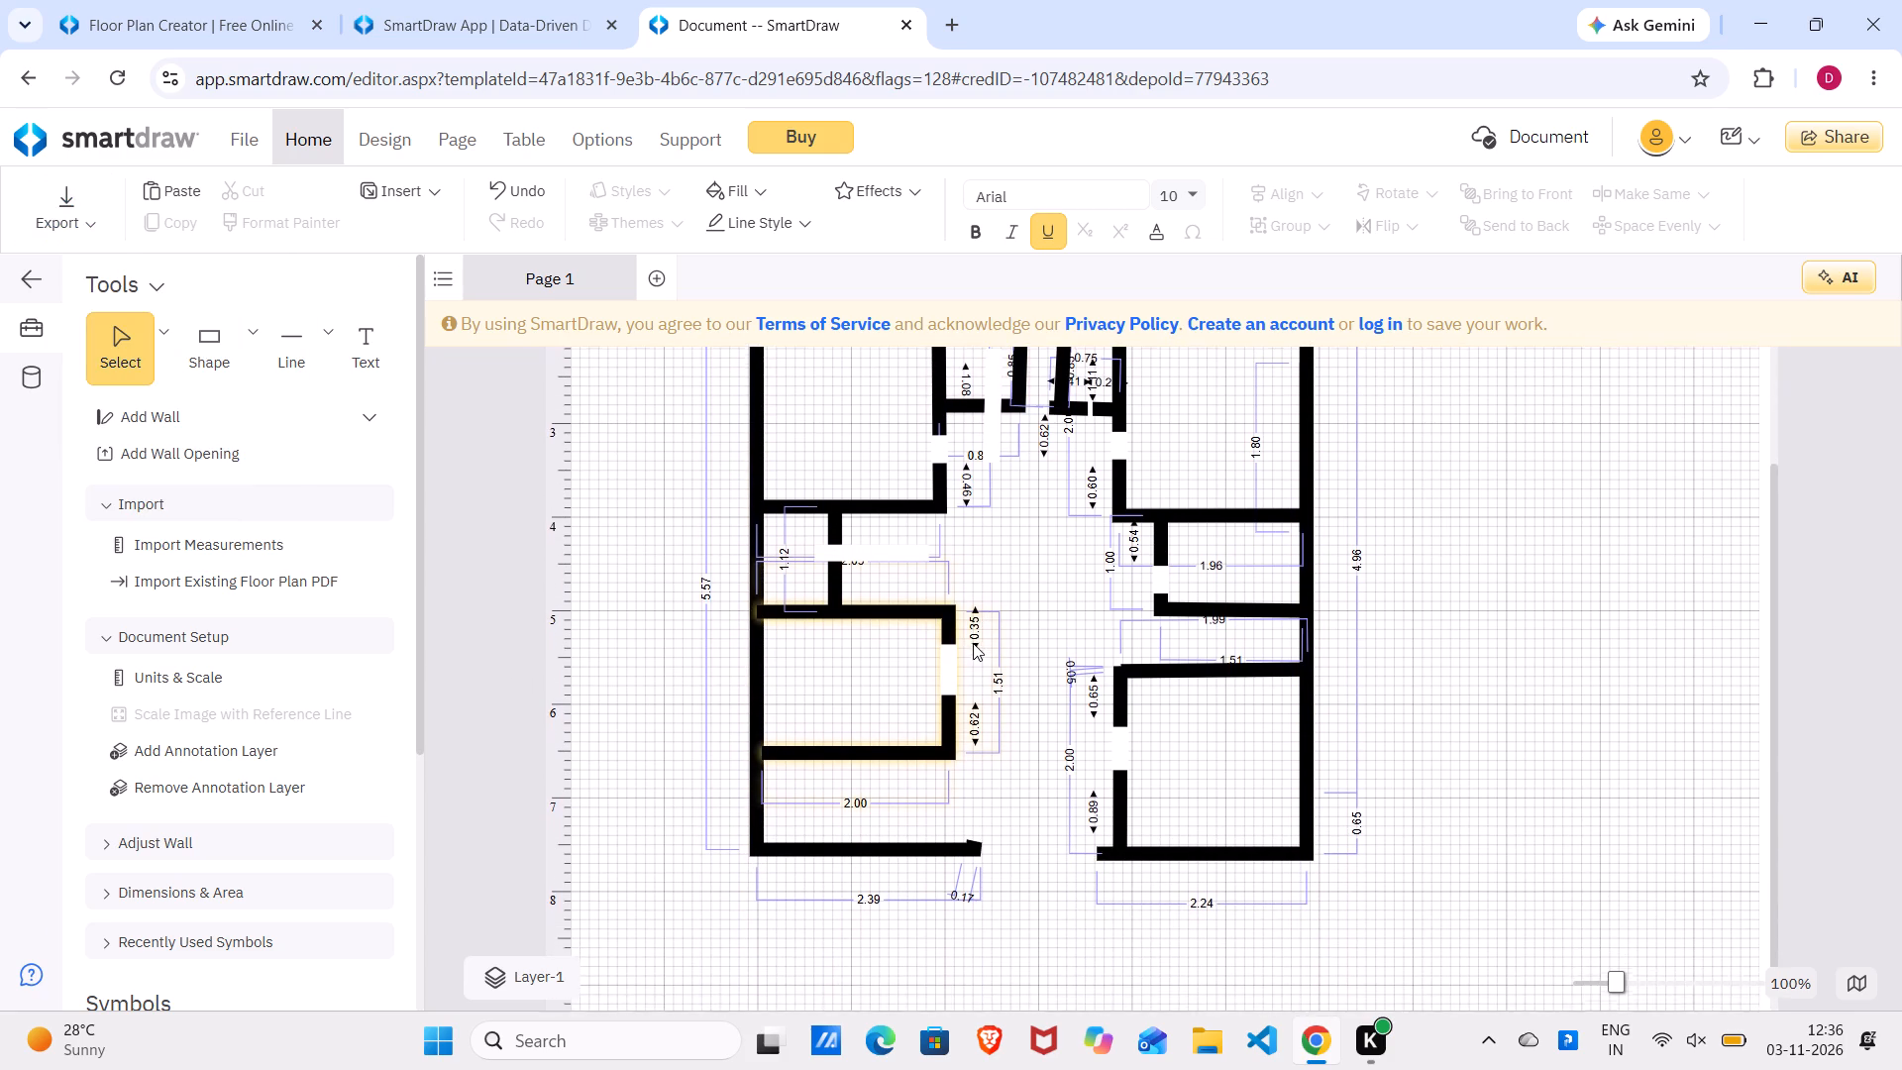
scroll(973, 643, down, 1)
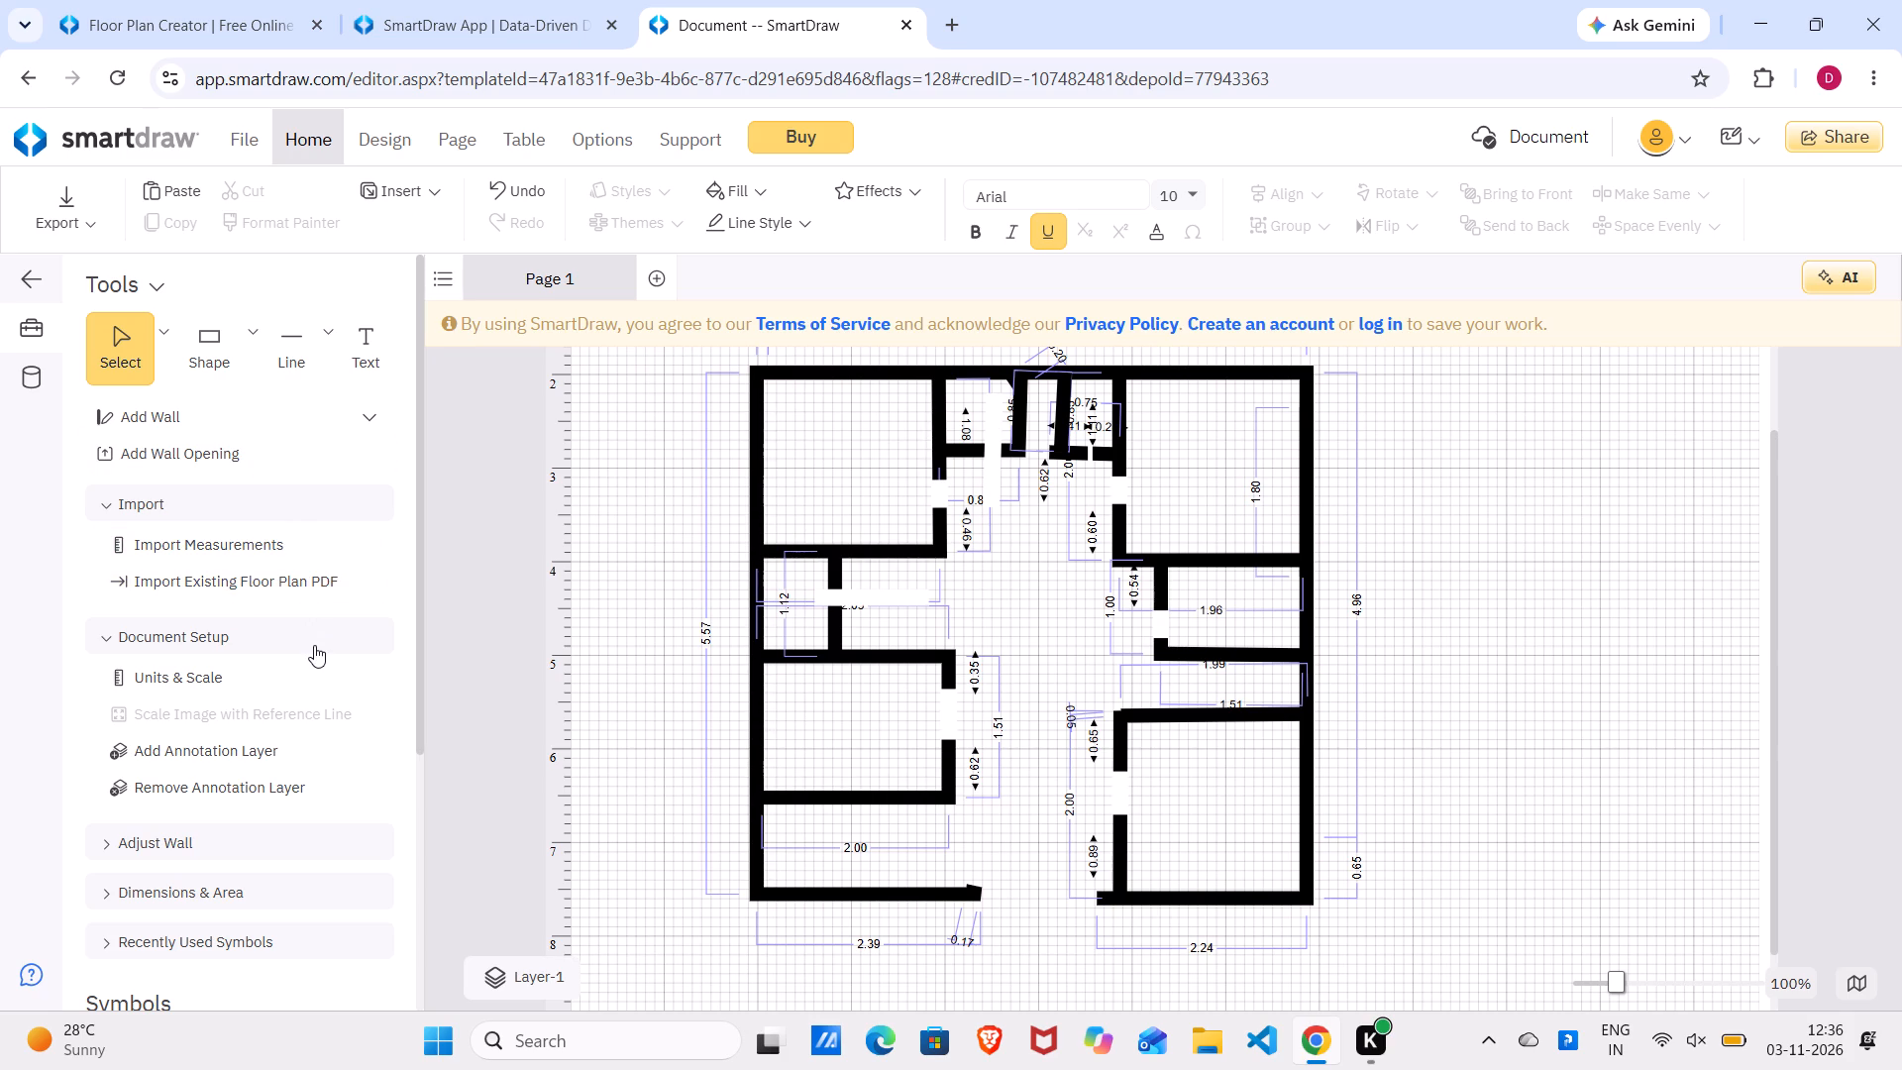
Search the symbol library for "room".
scroll(314, 645, down, 5)
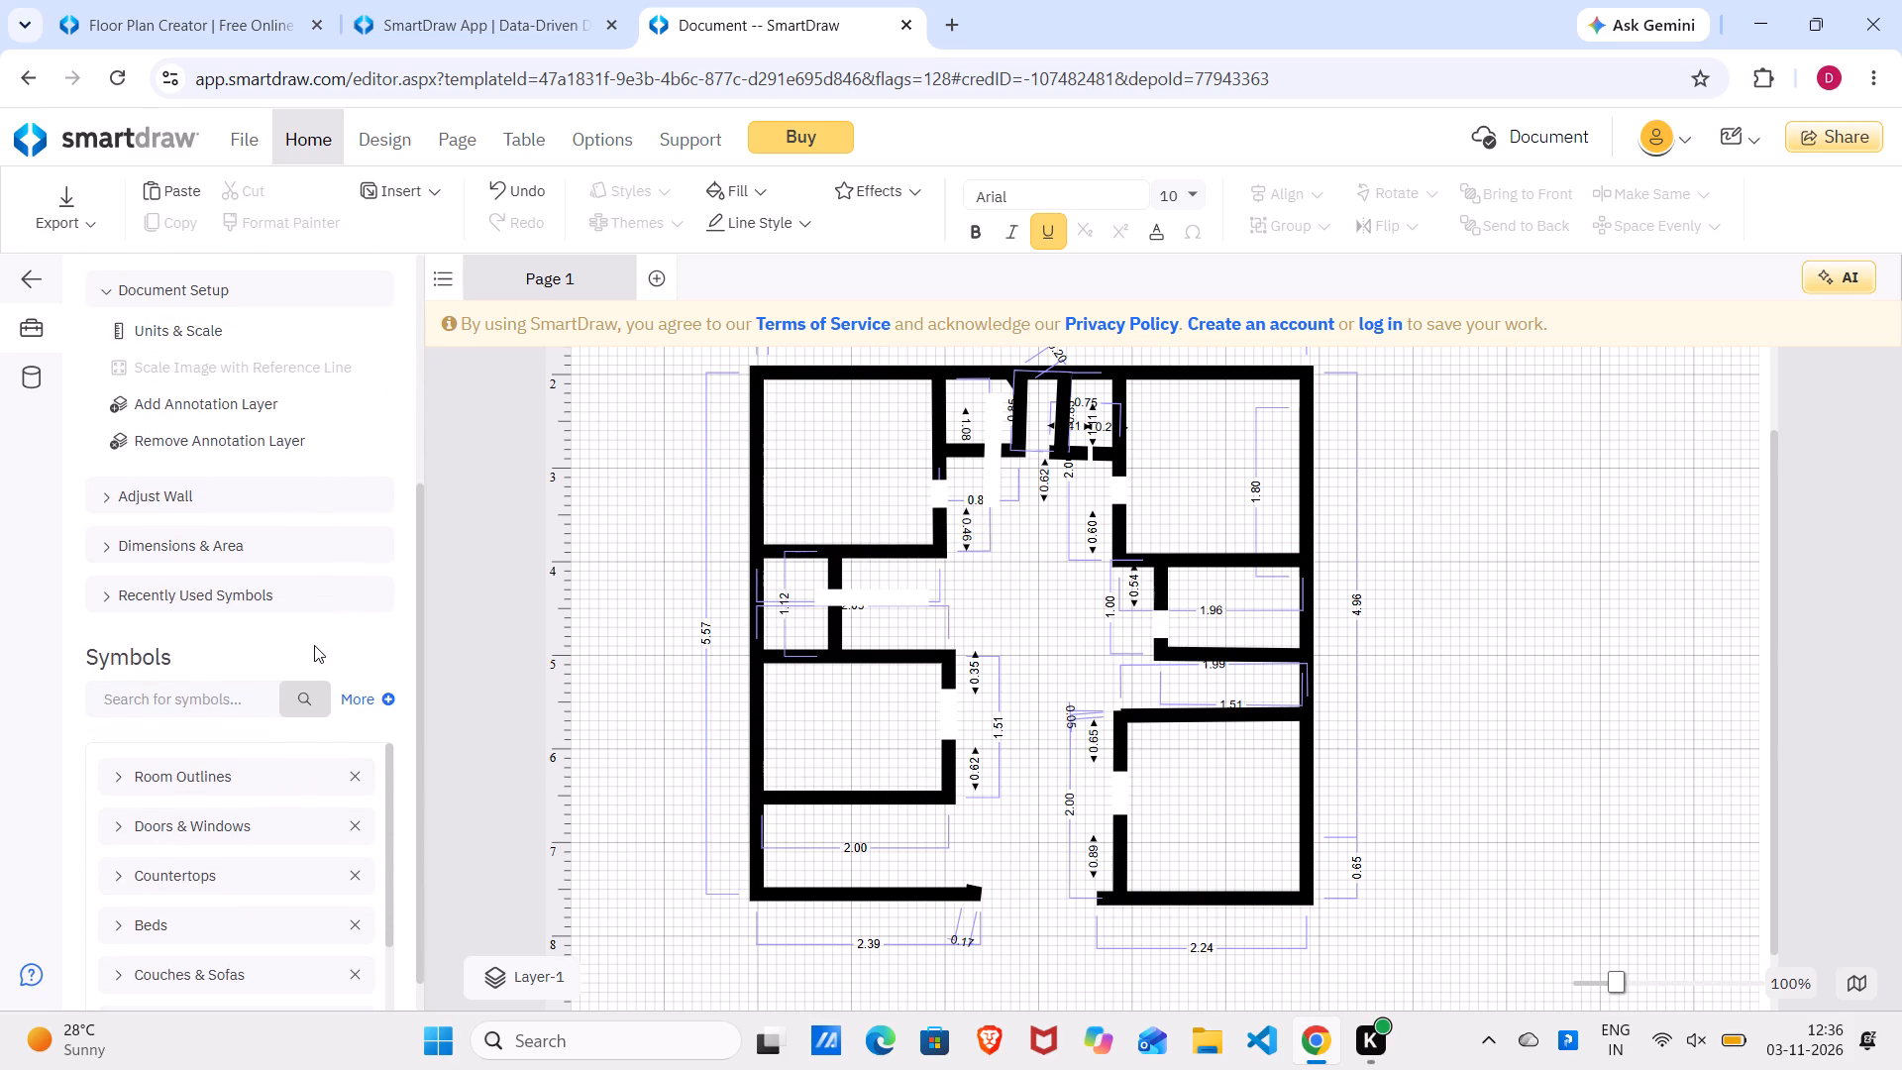
scroll(314, 645, down, 1)
click(278, 741)
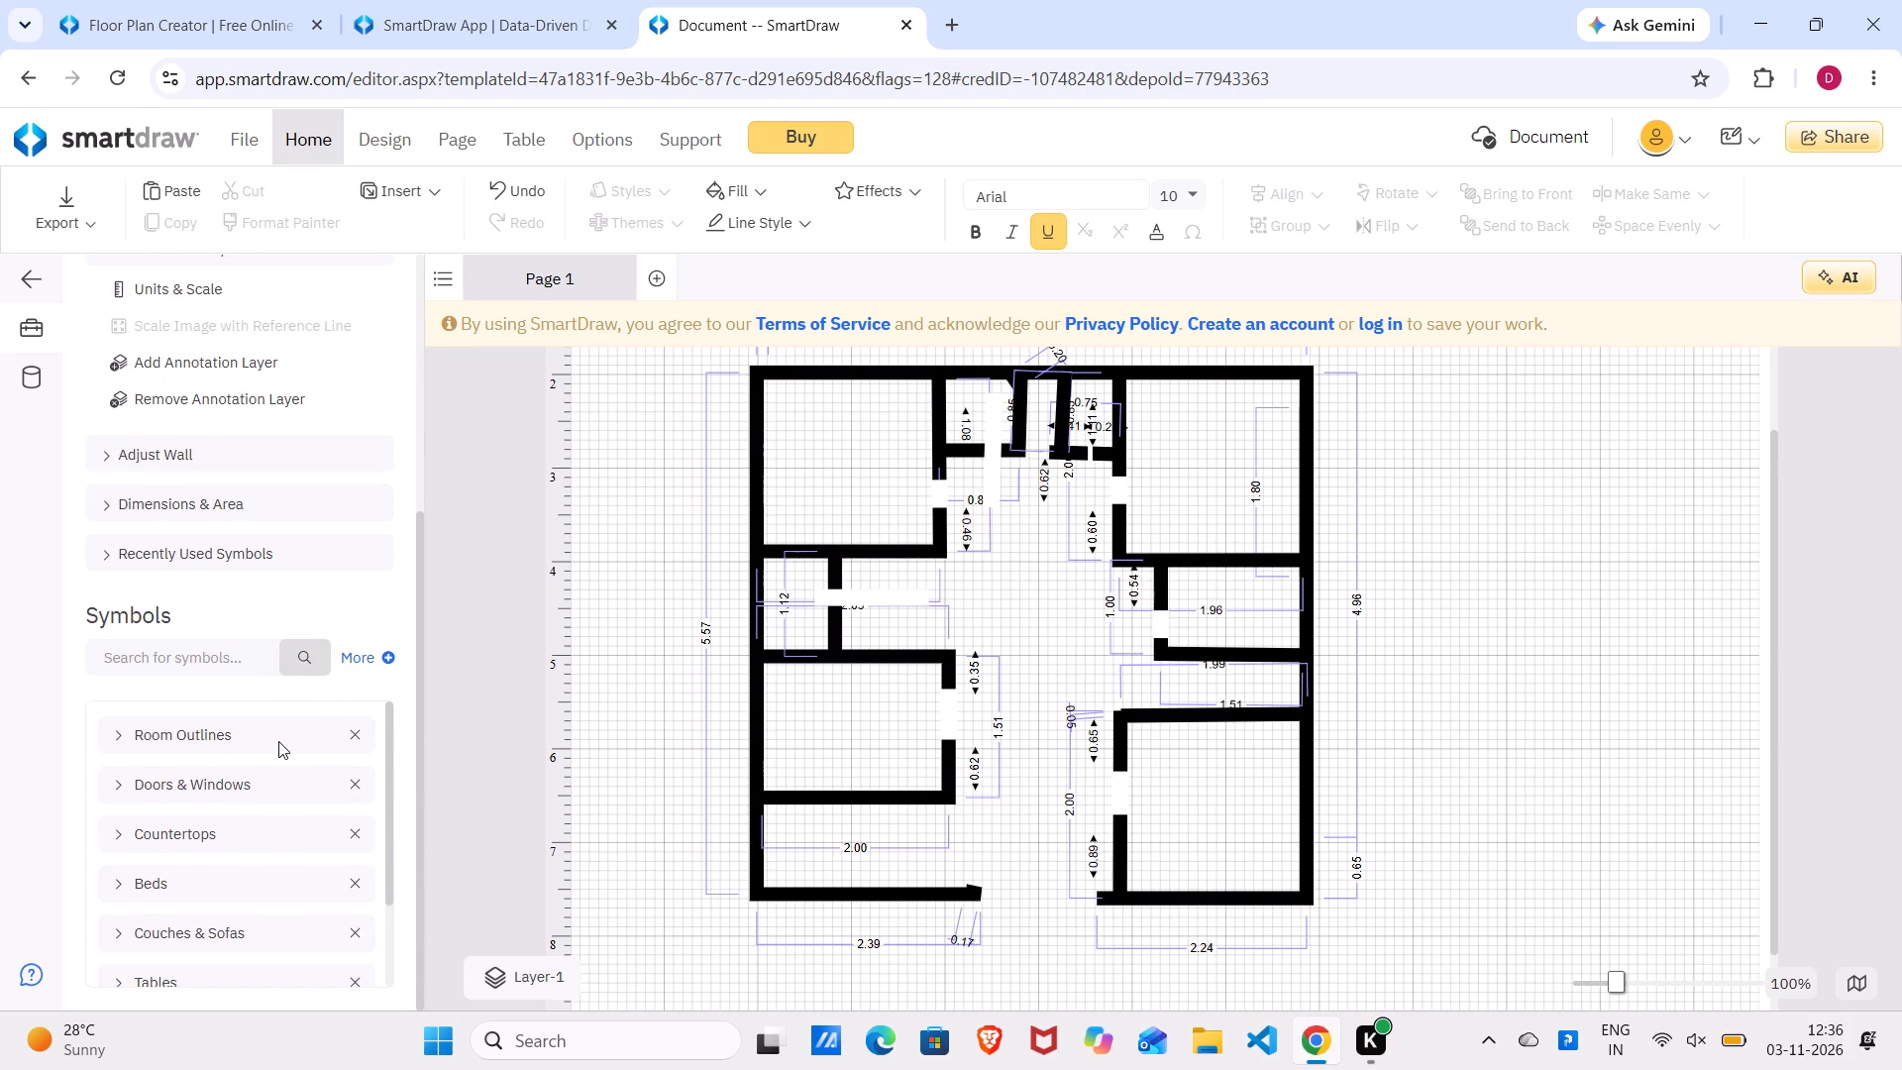
click(249, 735)
click(229, 652)
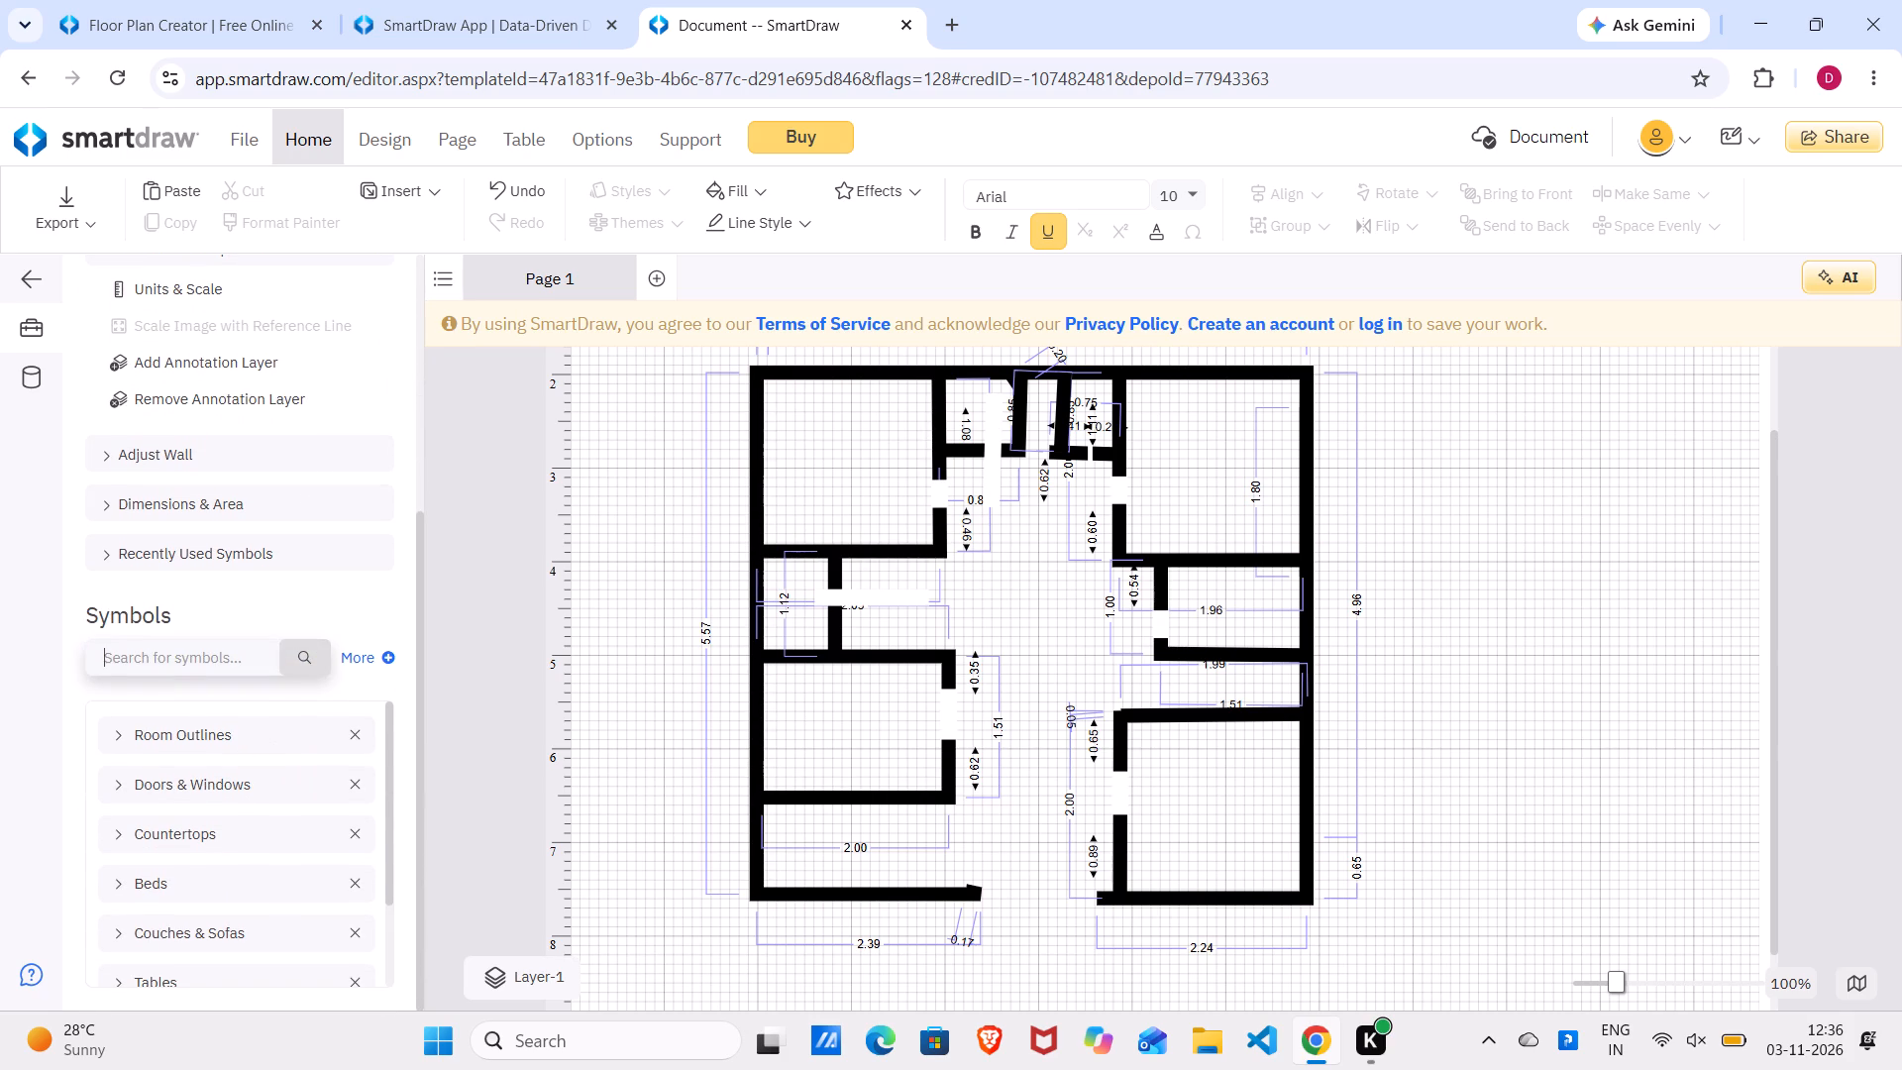
text(room)
key(space)
key(Return)
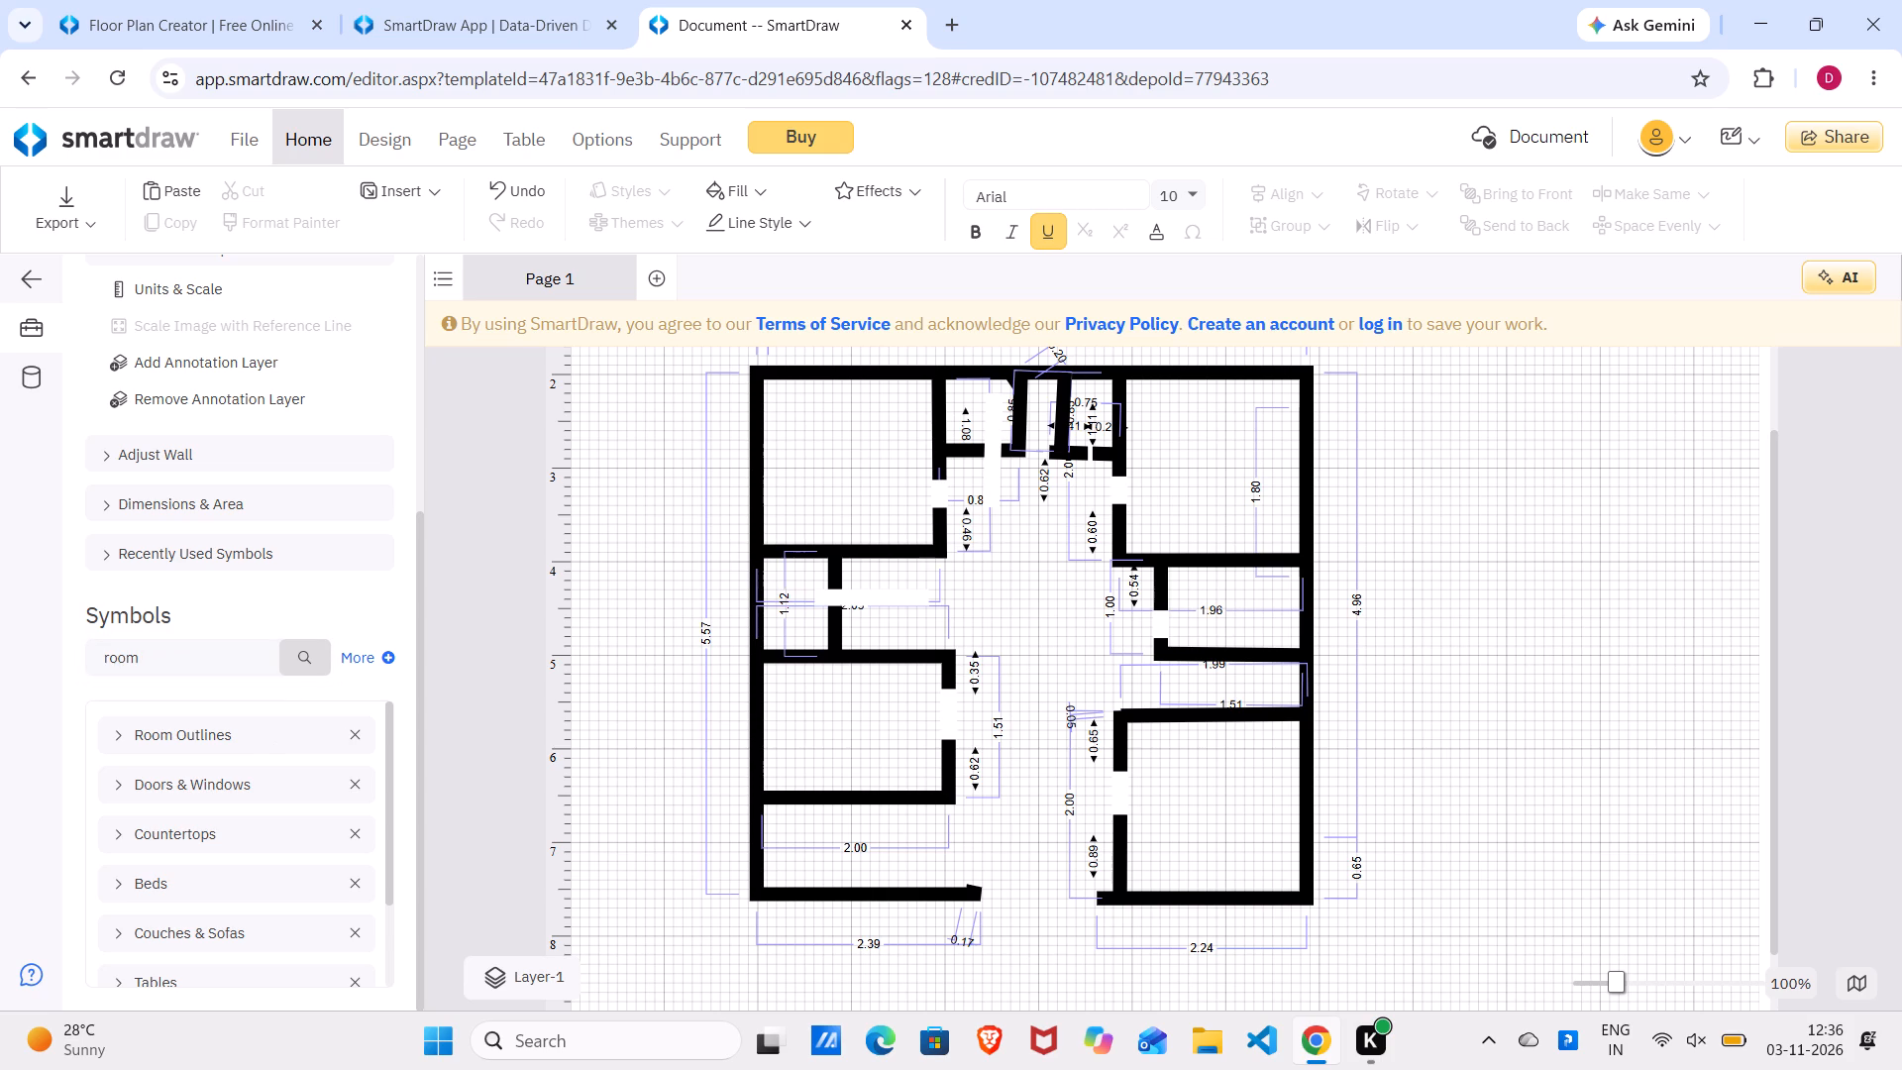
click(295, 662)
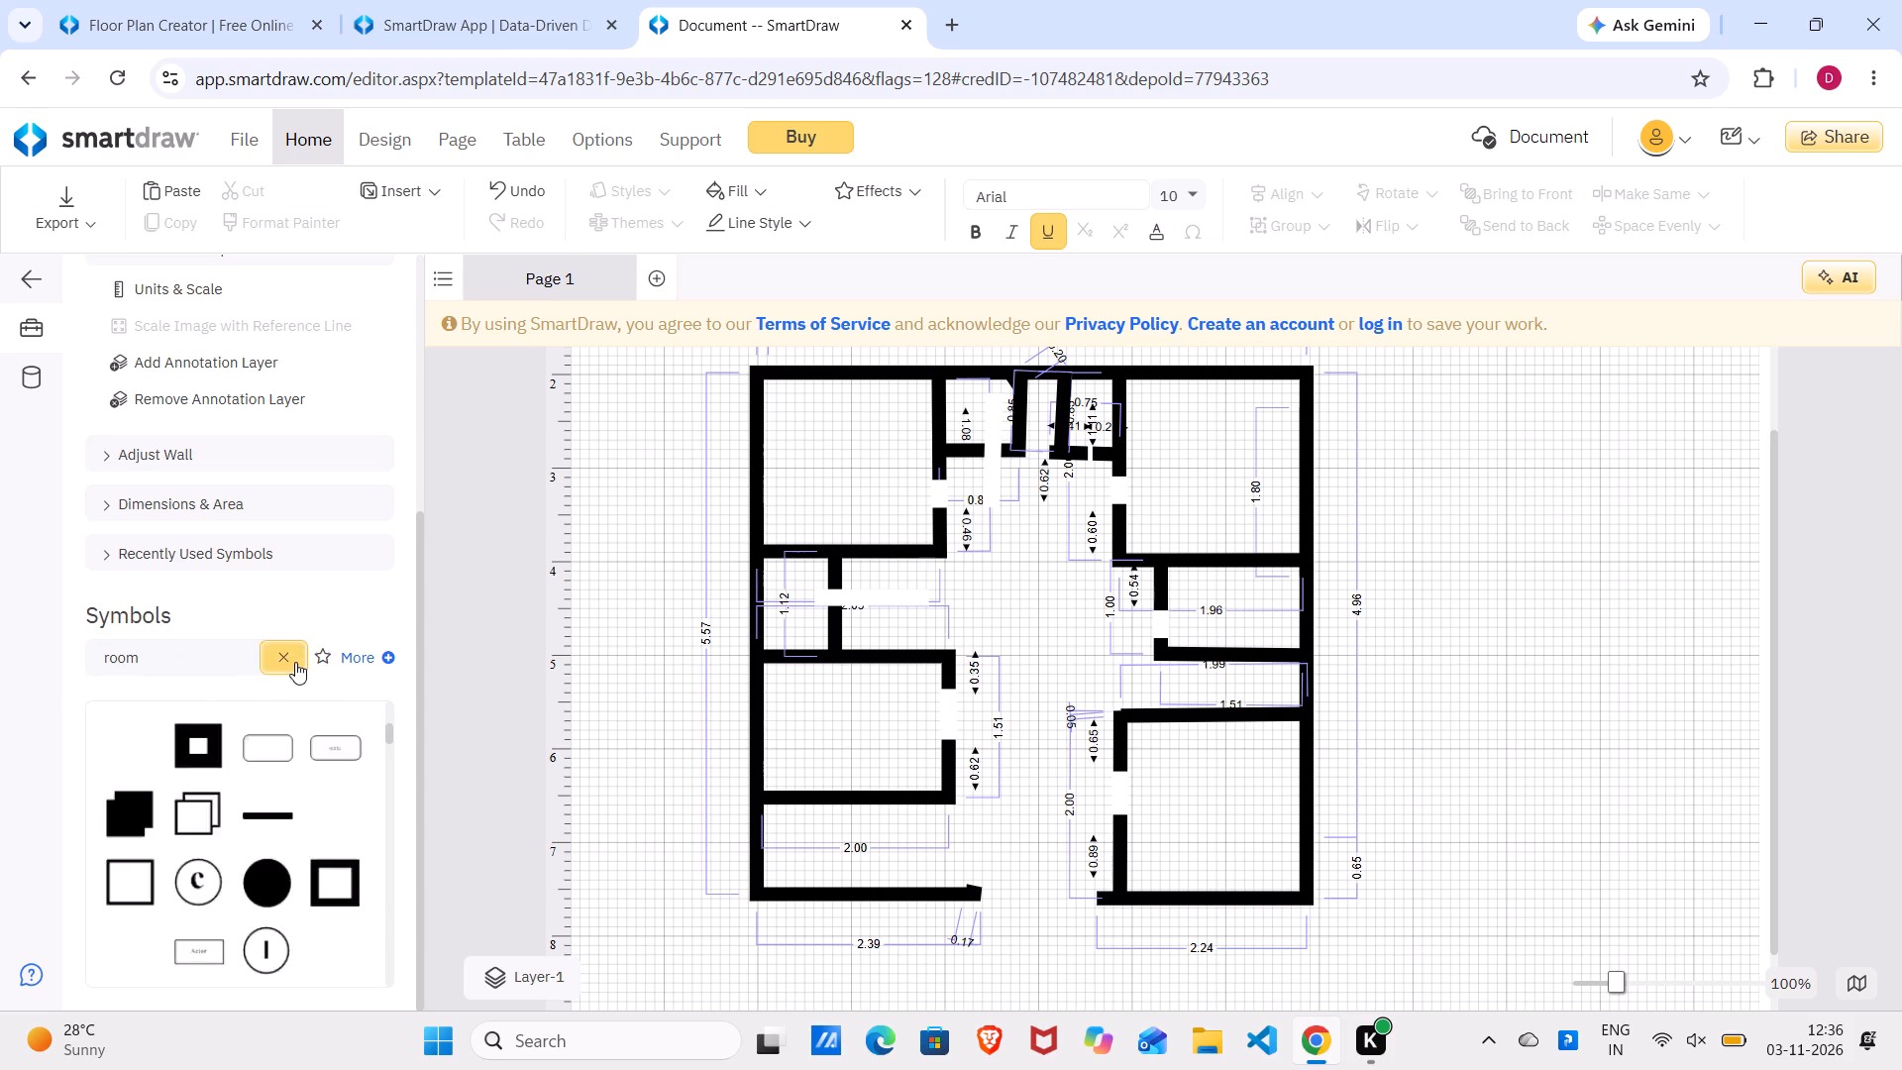
click(295, 662)
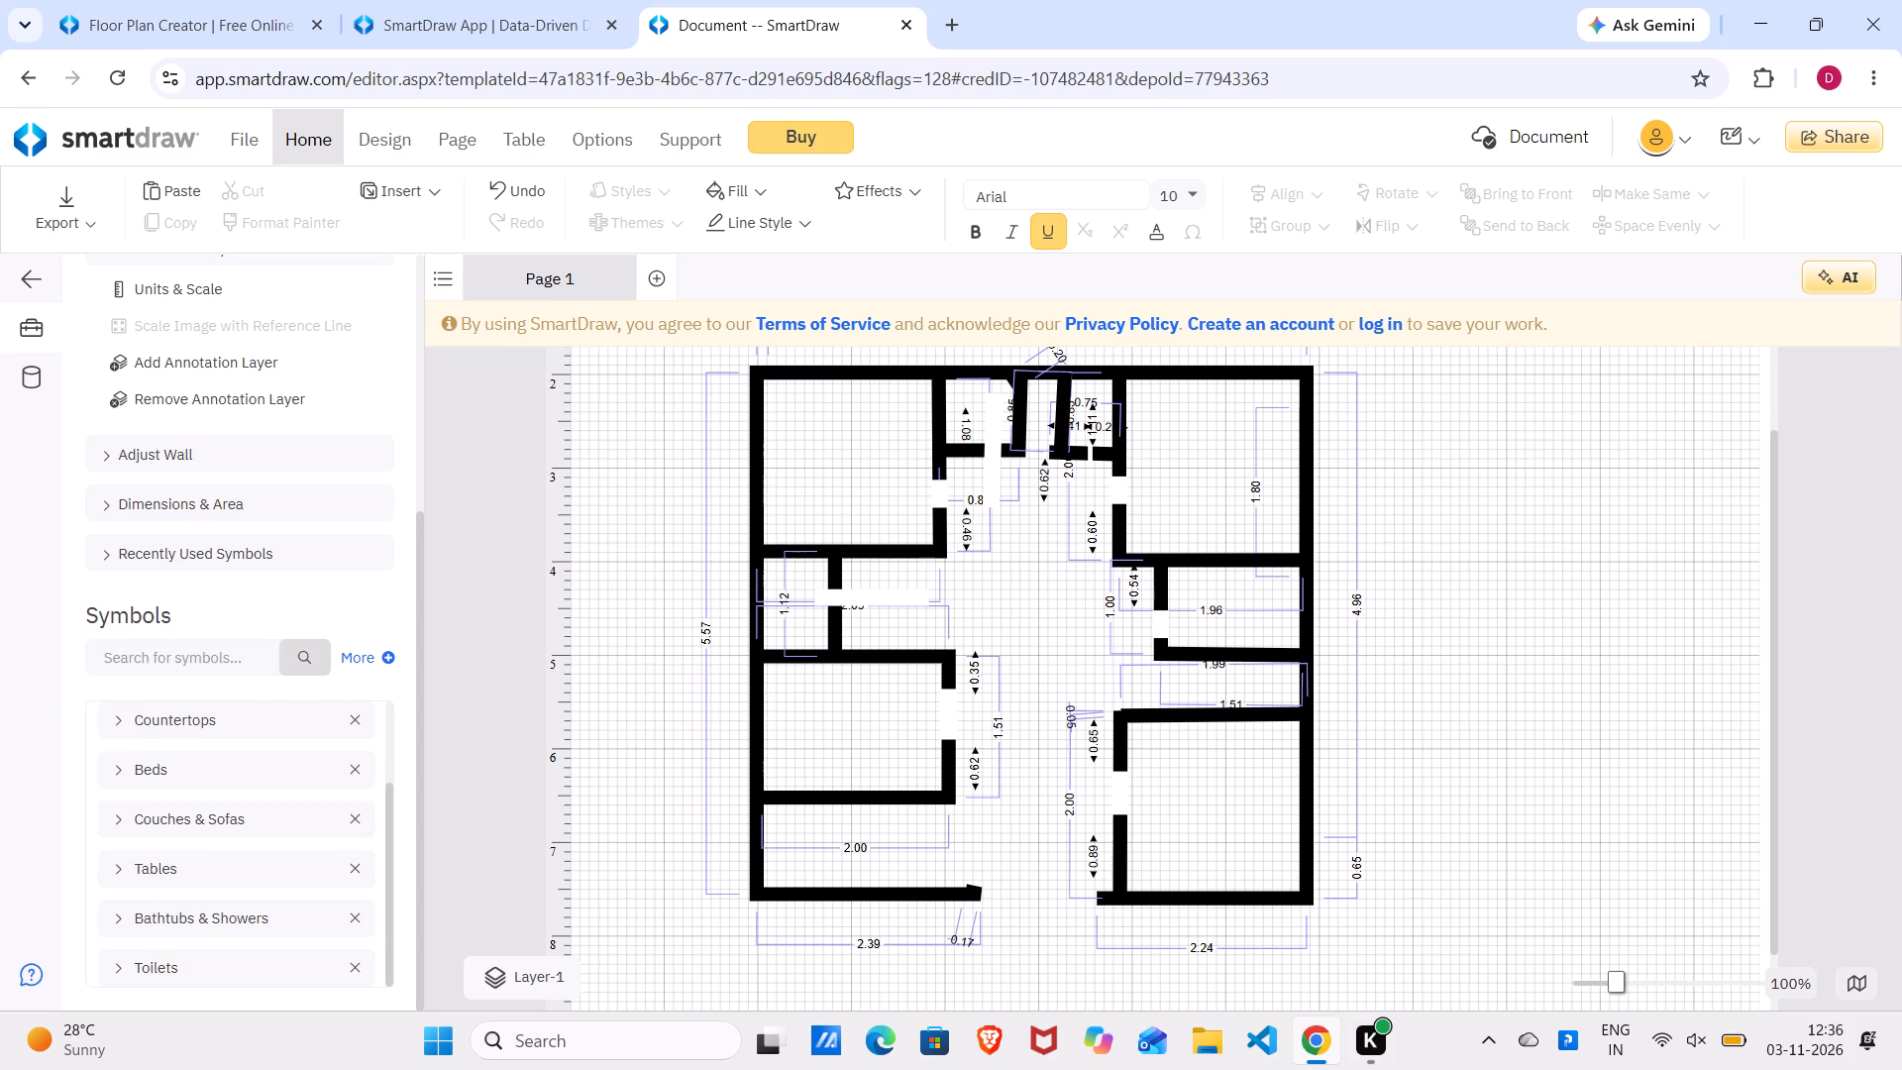
click(231, 658)
text(room)
key(Return)
click(192, 779)
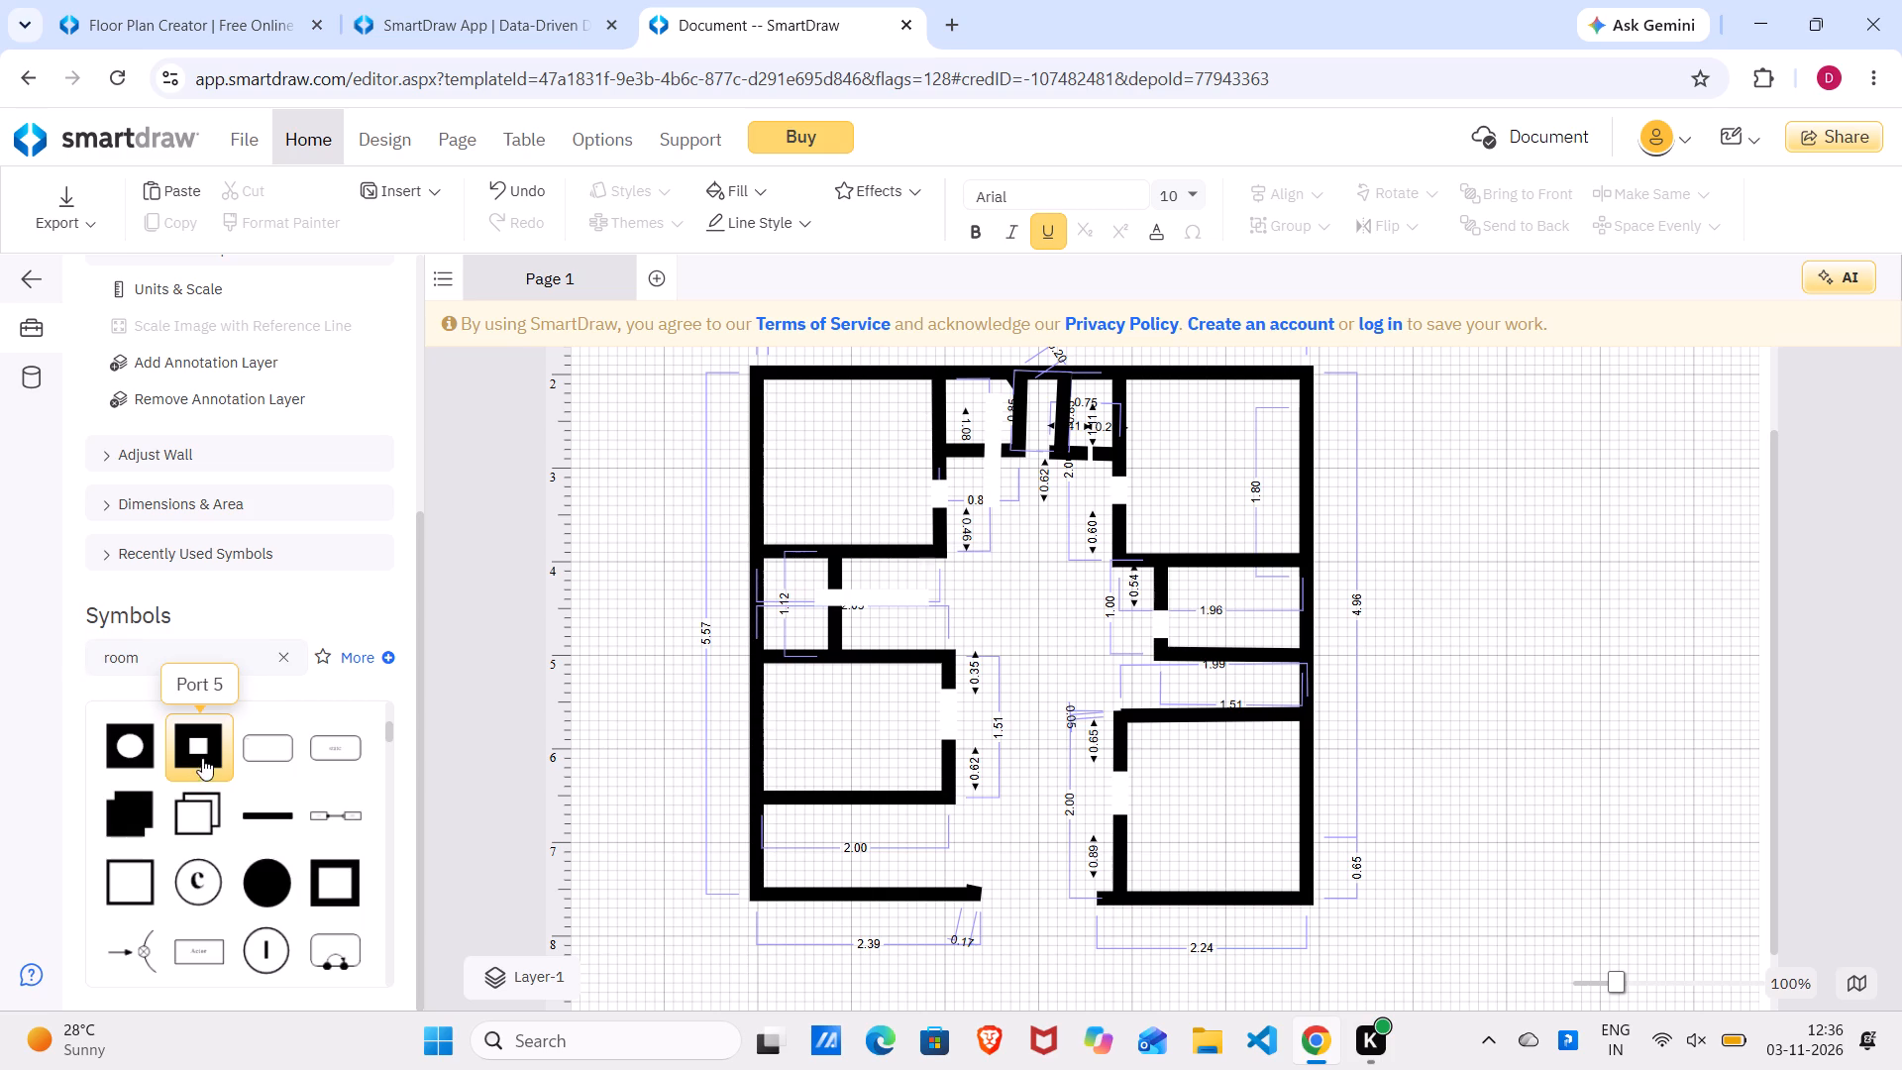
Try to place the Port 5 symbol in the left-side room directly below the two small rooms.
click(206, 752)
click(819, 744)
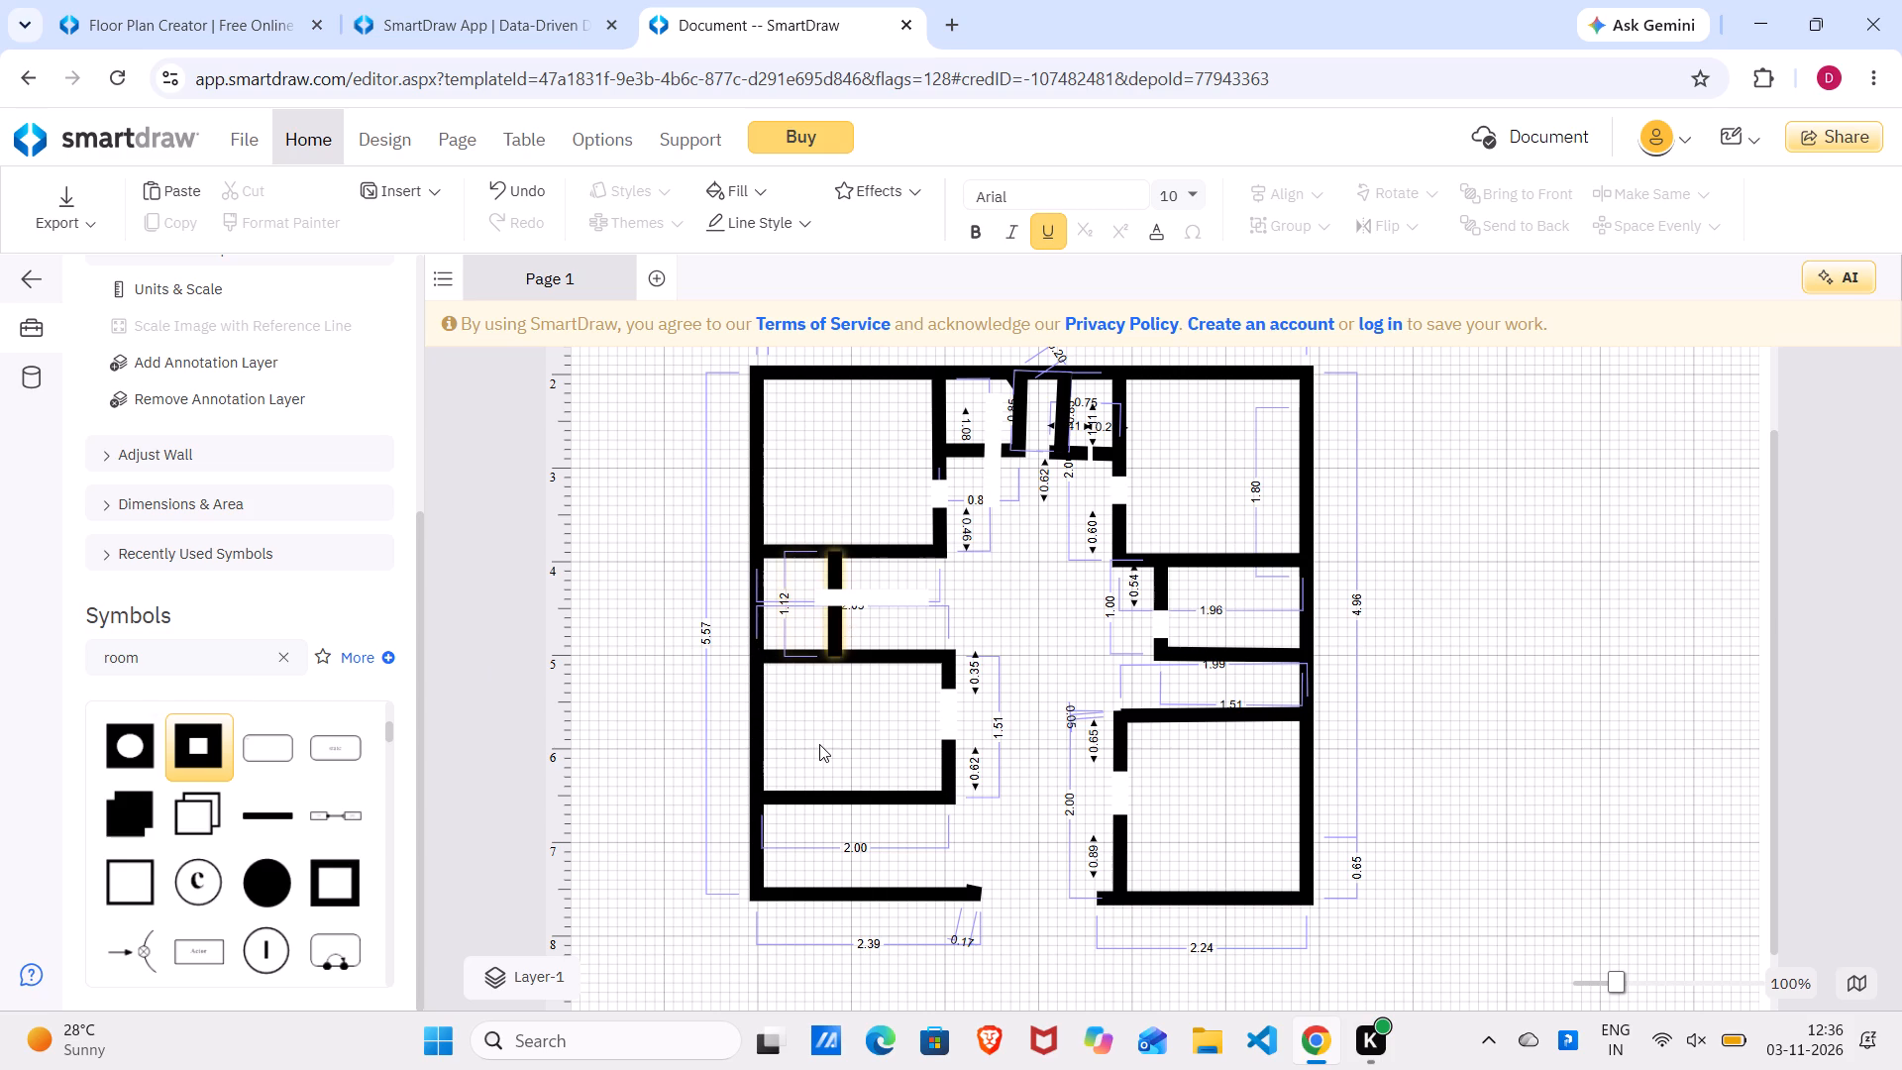
Expand the Beds category in the symbol library.
scroll(199, 798, down, 1)
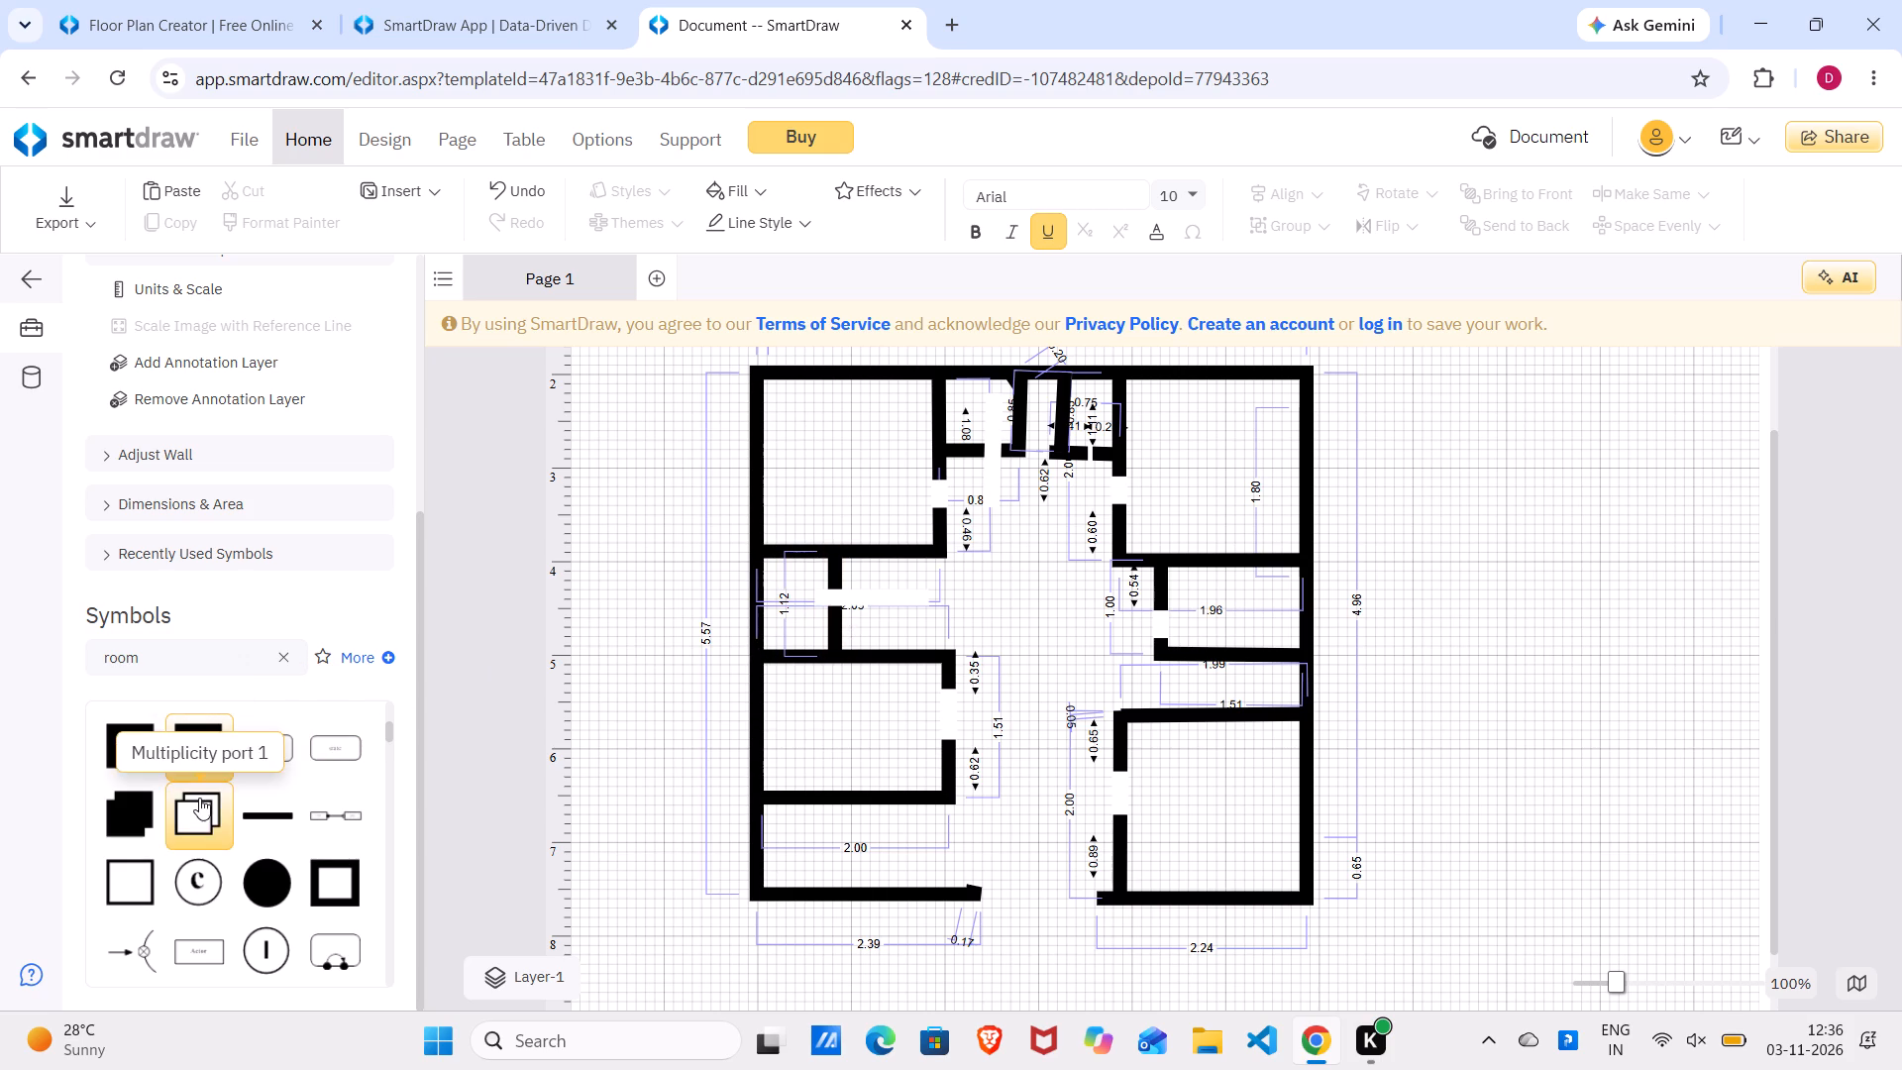
scroll(199, 798, down, 2)
scroll(199, 798, up, 2)
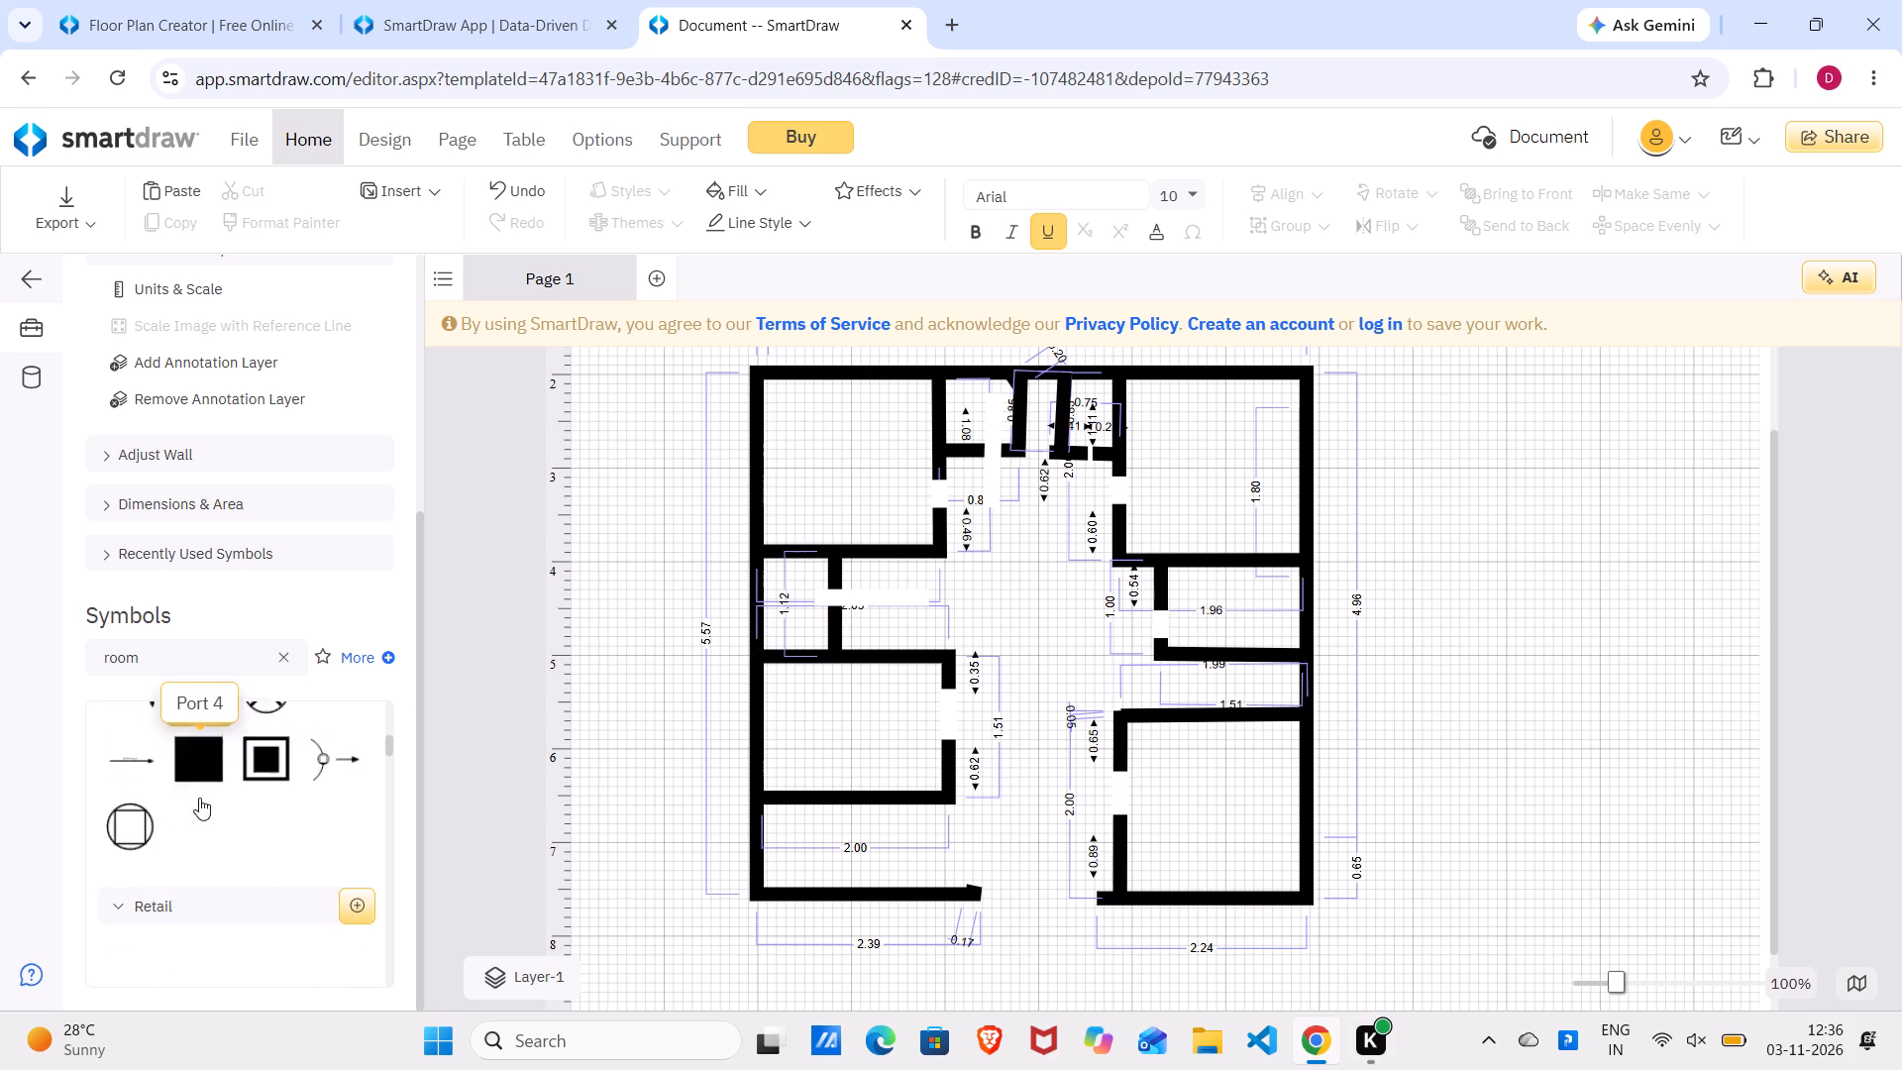
scroll(199, 798, up, 3)
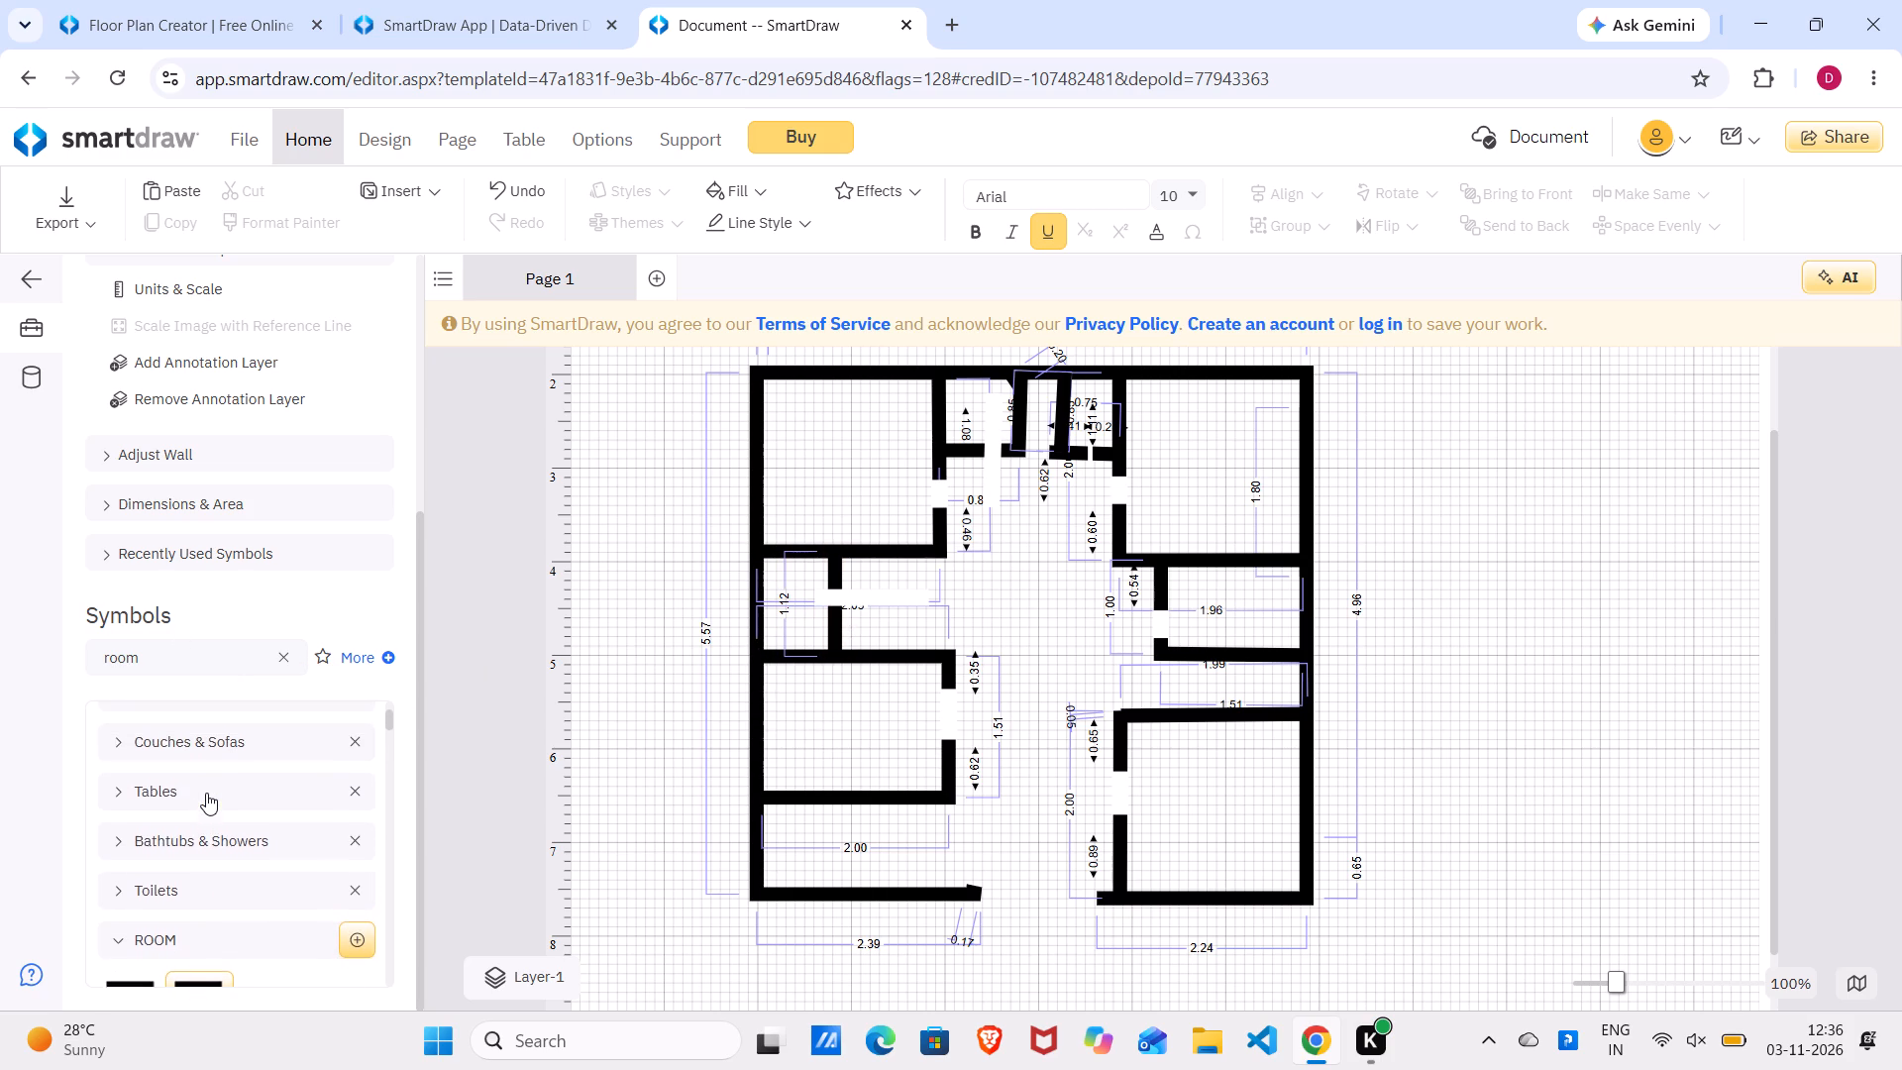
scroll(206, 793, up, 1)
double_click(231, 737)
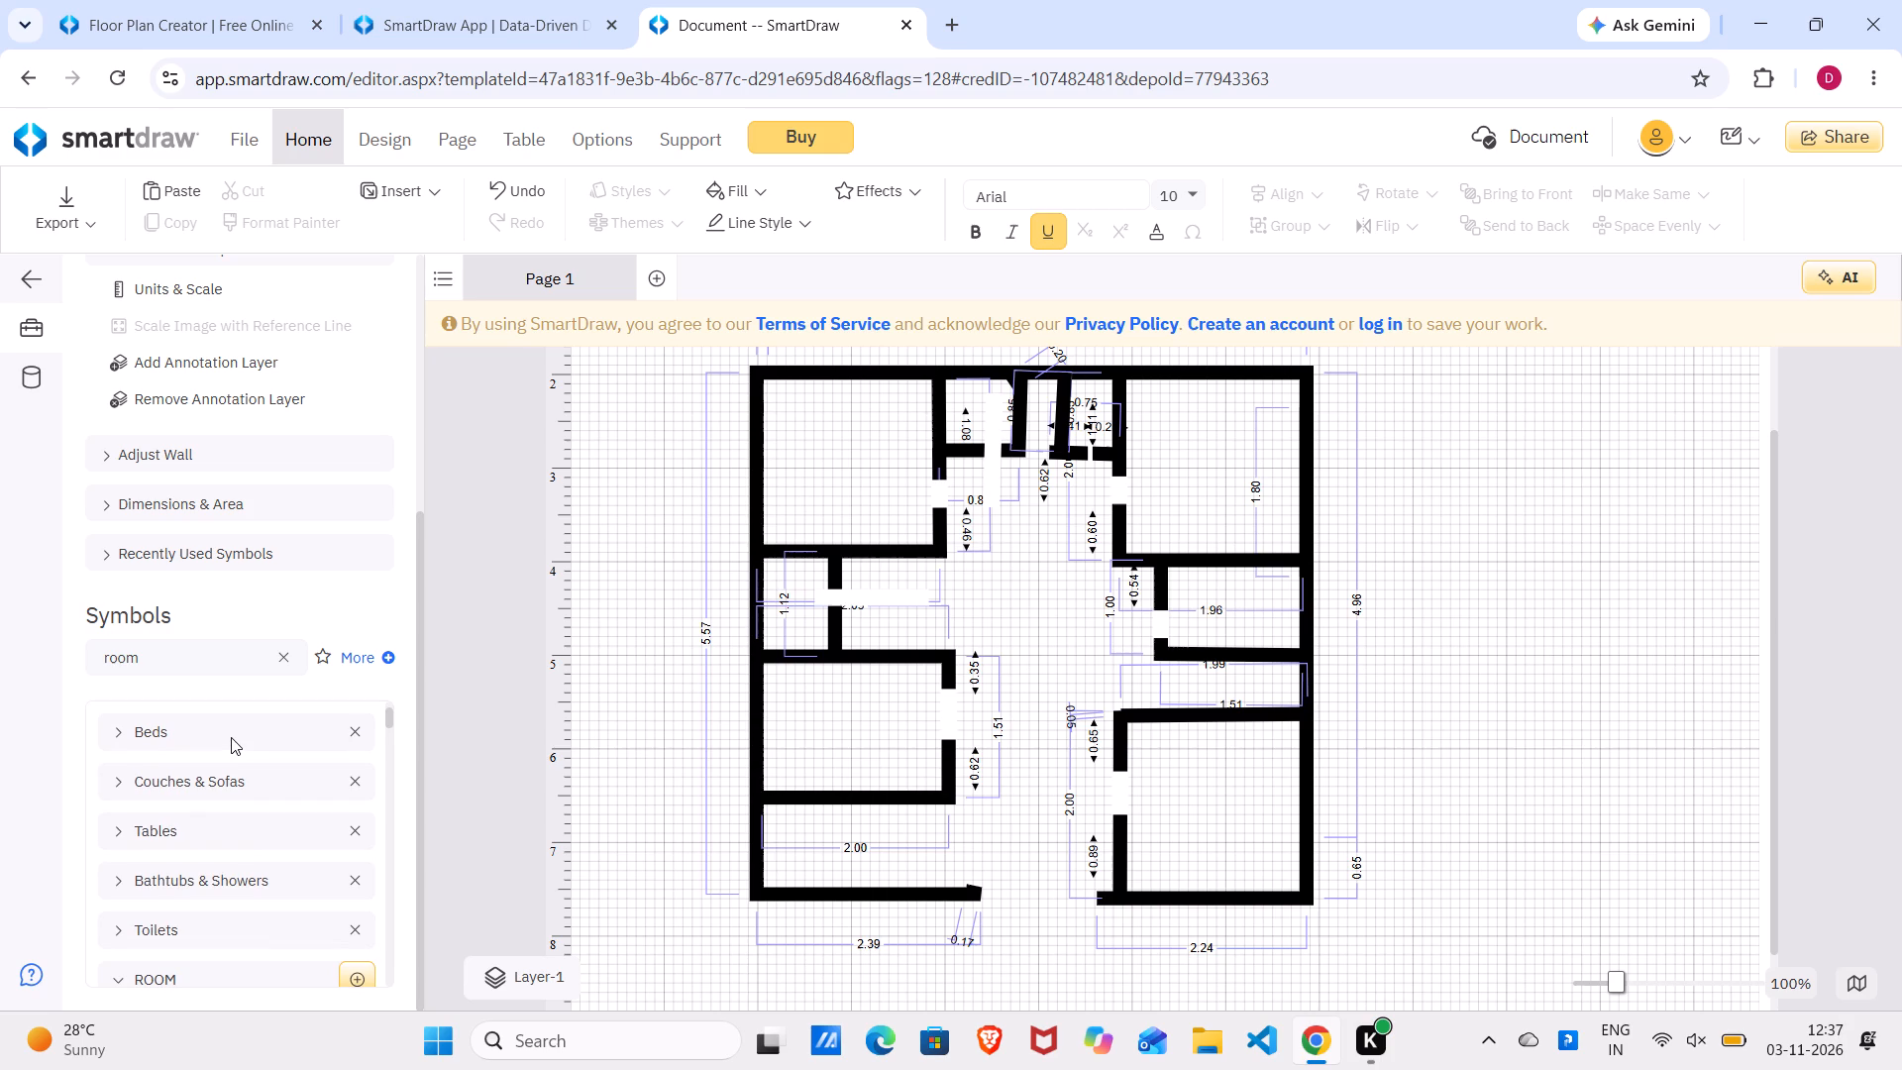
double_click(119, 725)
click(119, 725)
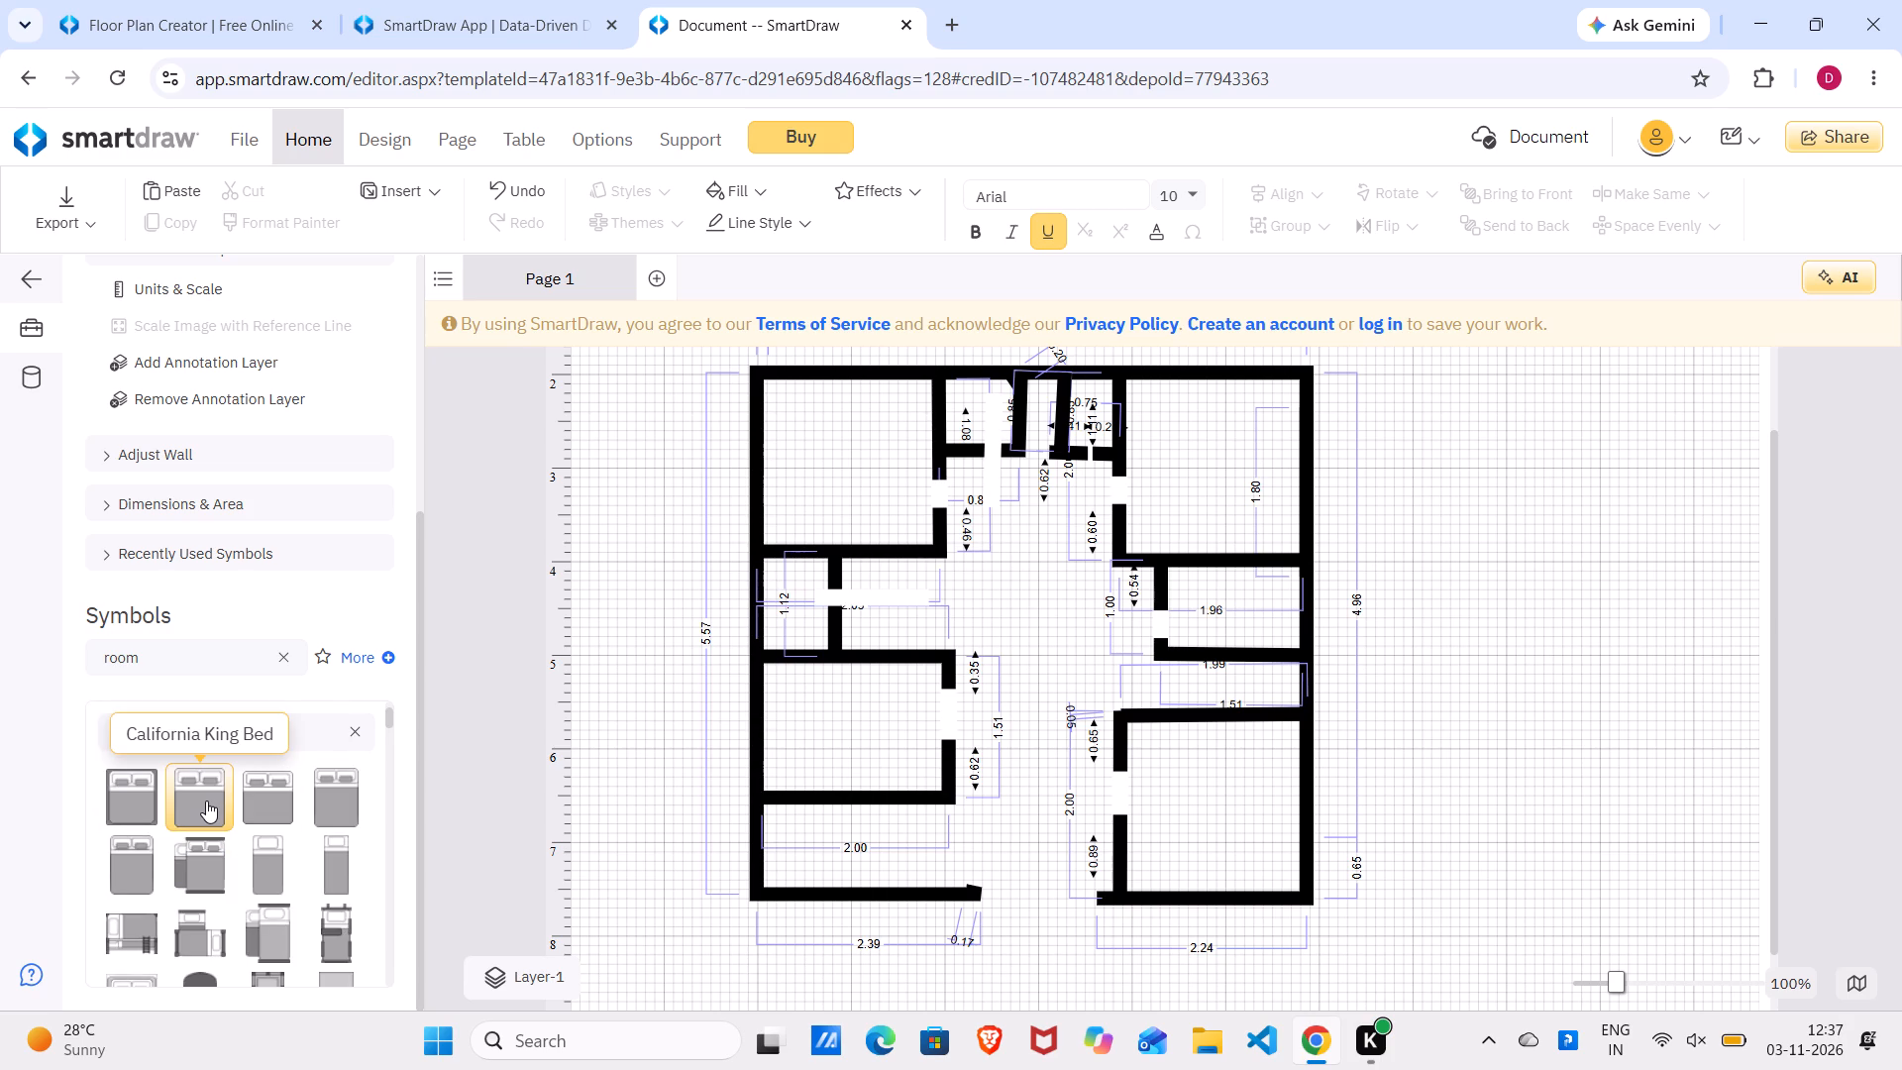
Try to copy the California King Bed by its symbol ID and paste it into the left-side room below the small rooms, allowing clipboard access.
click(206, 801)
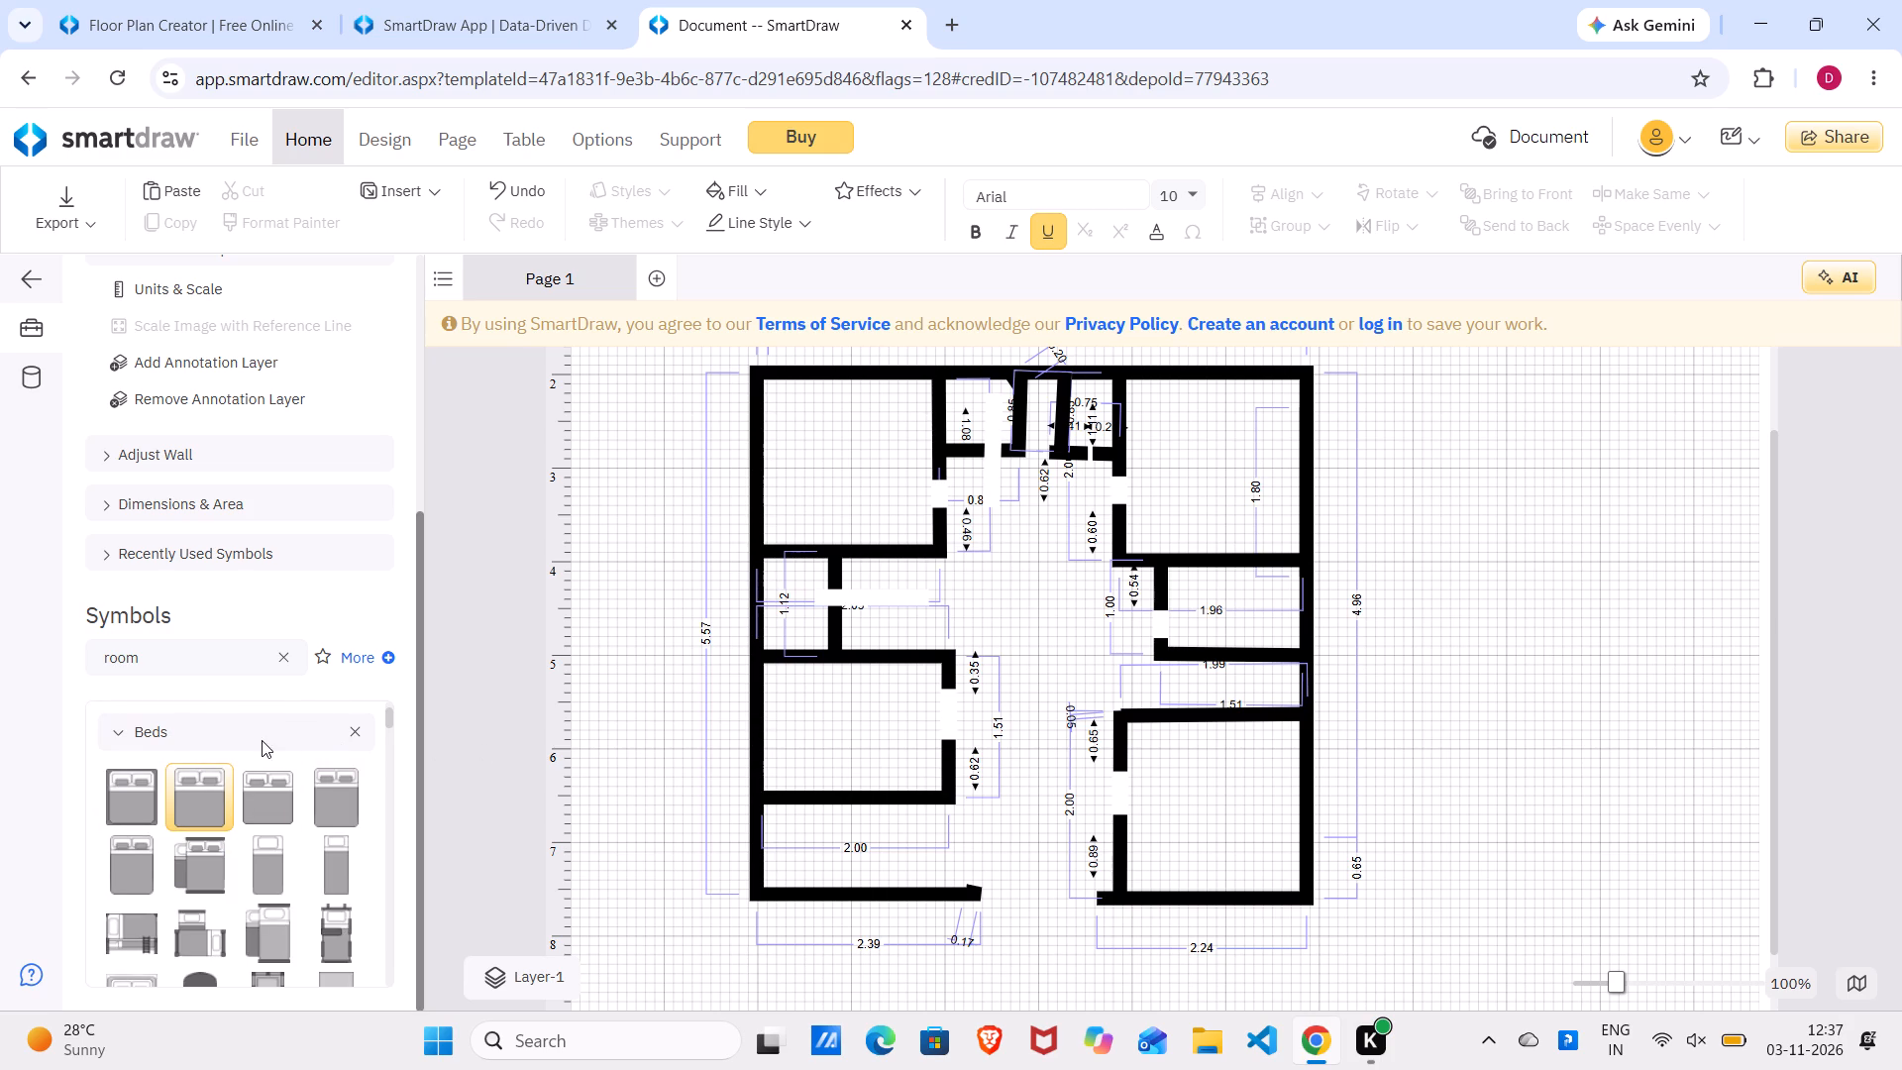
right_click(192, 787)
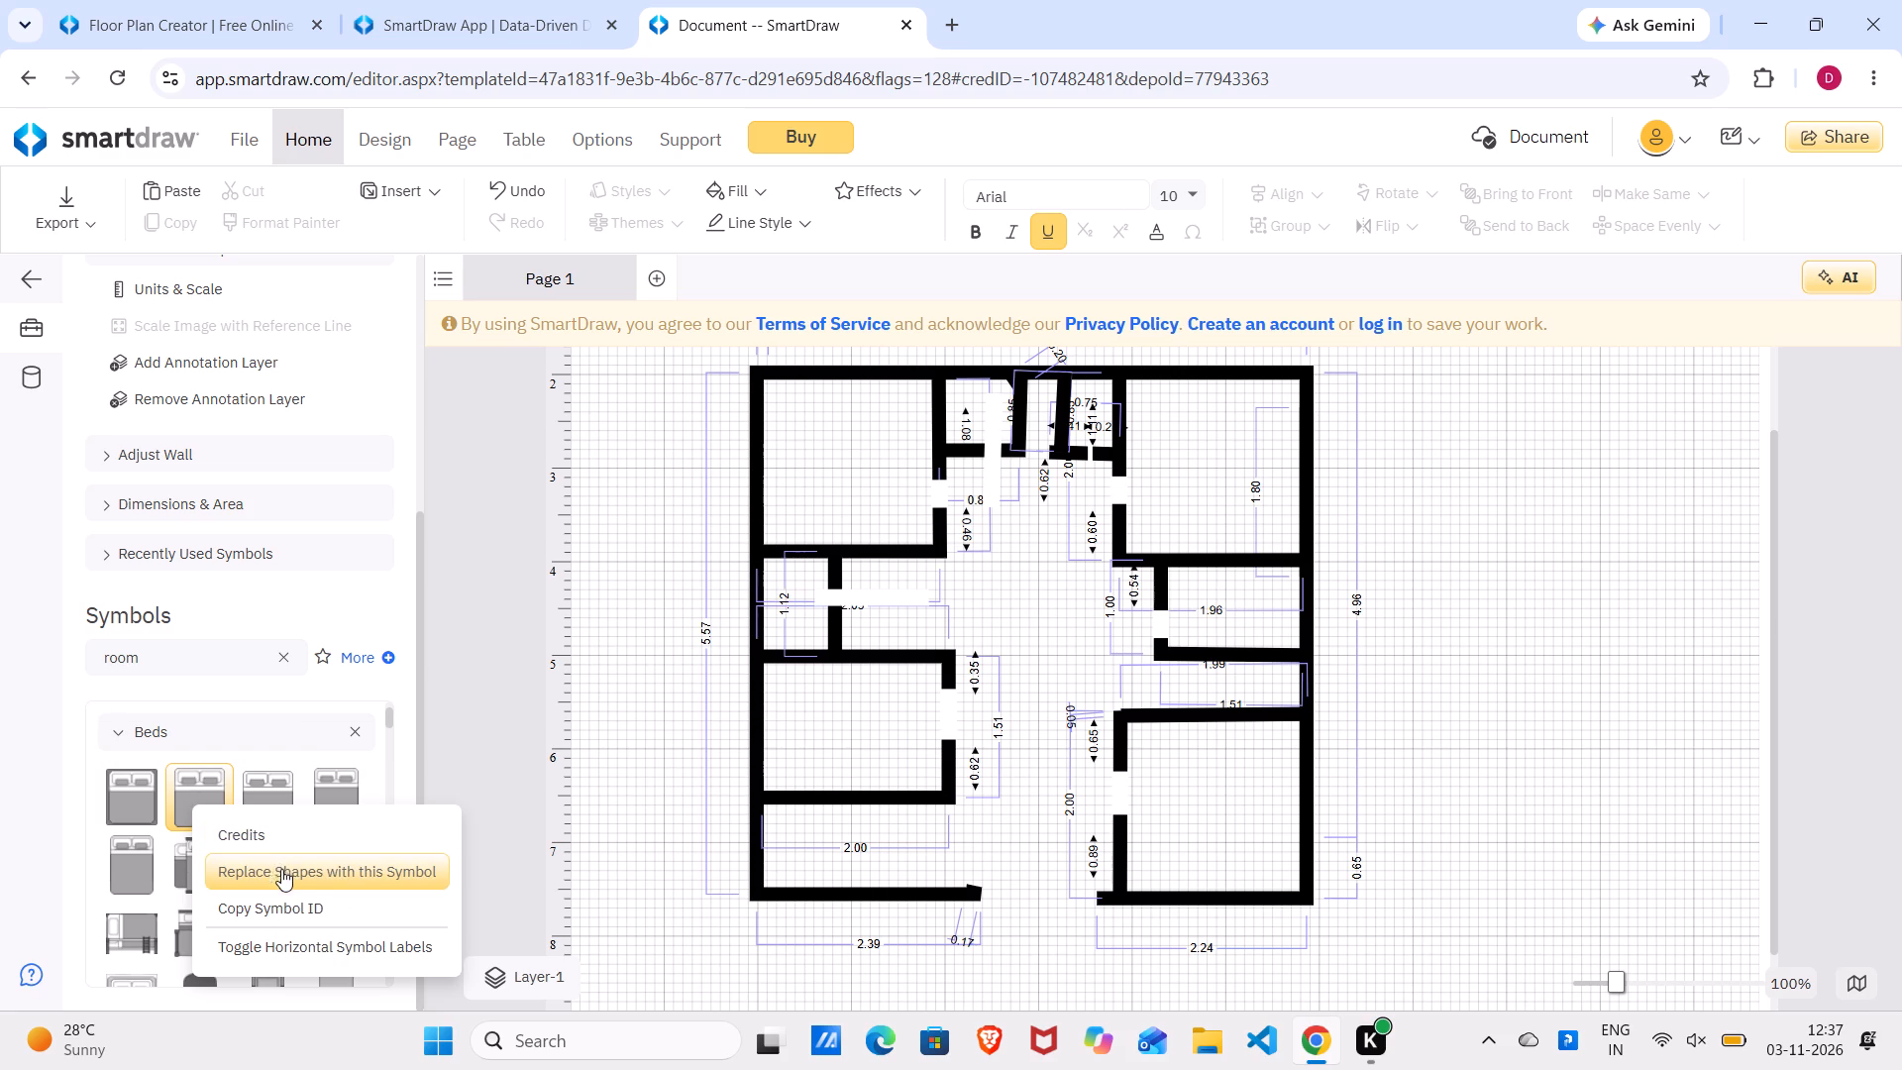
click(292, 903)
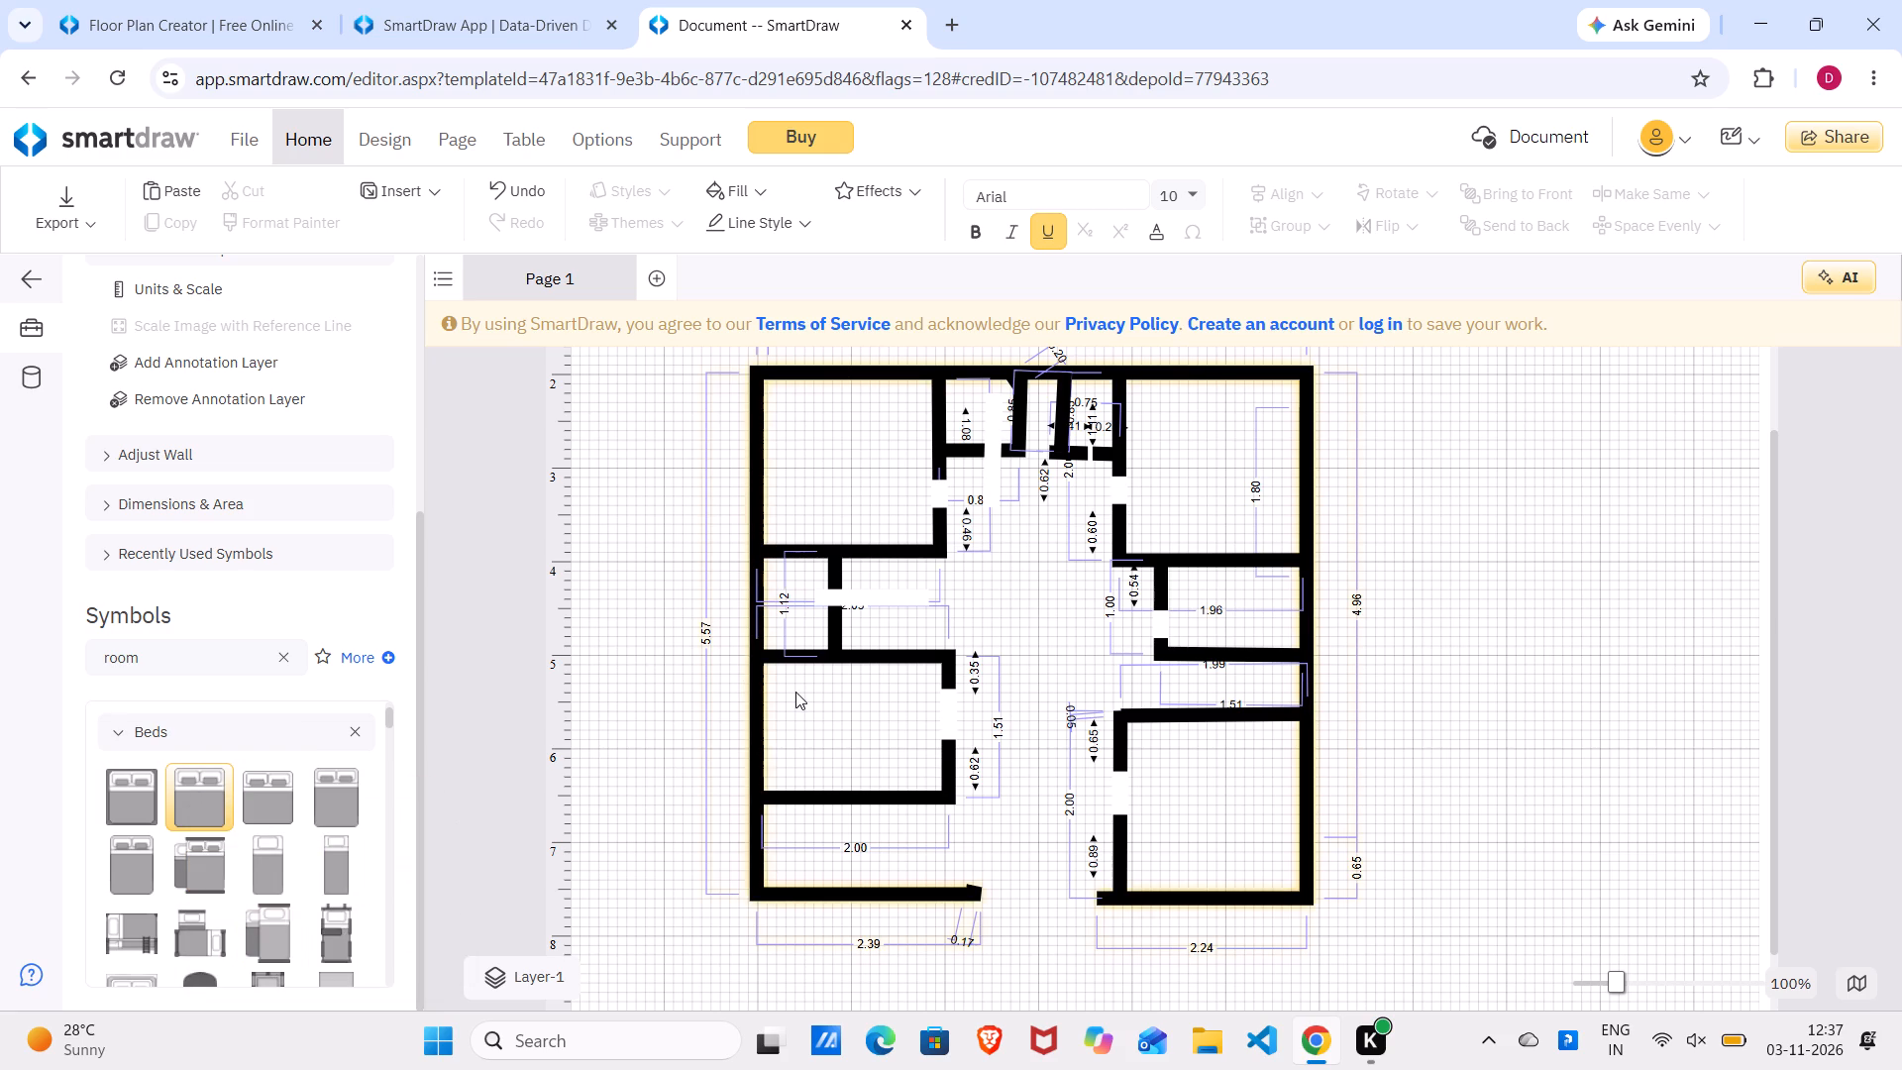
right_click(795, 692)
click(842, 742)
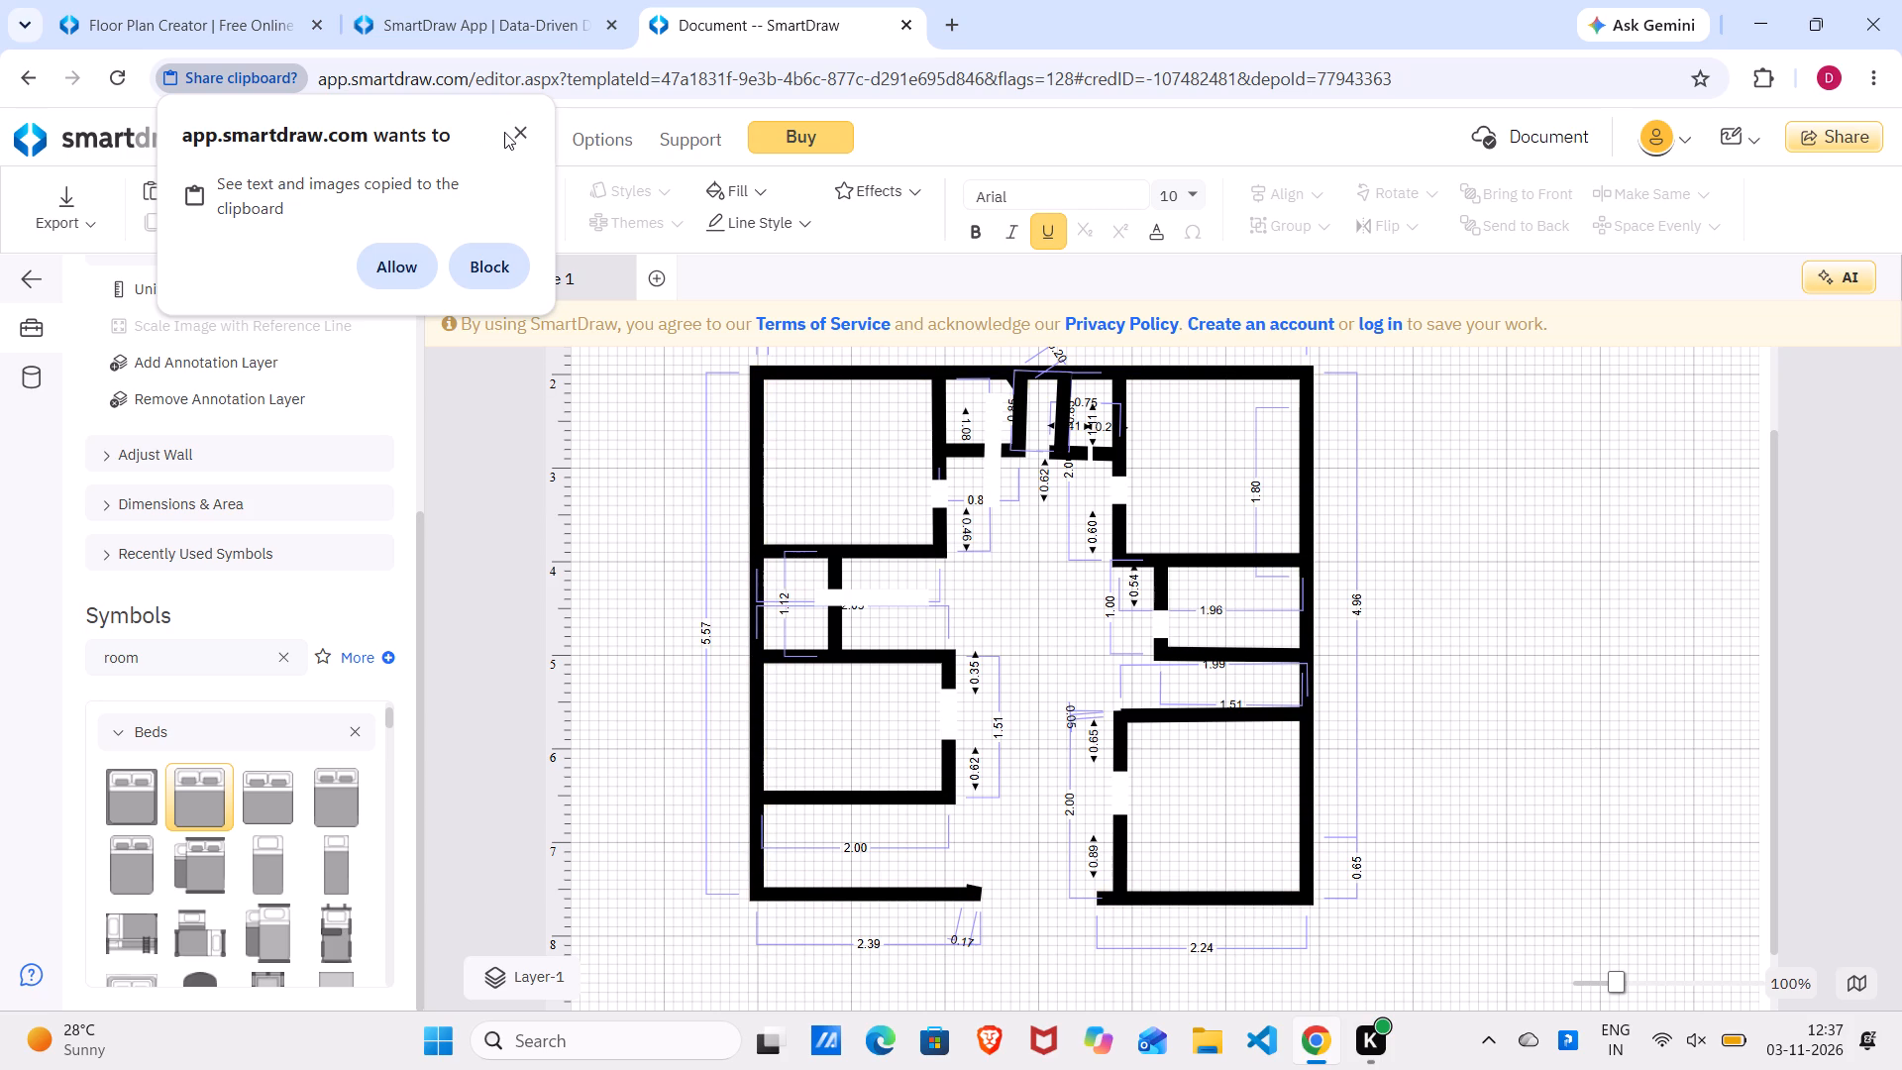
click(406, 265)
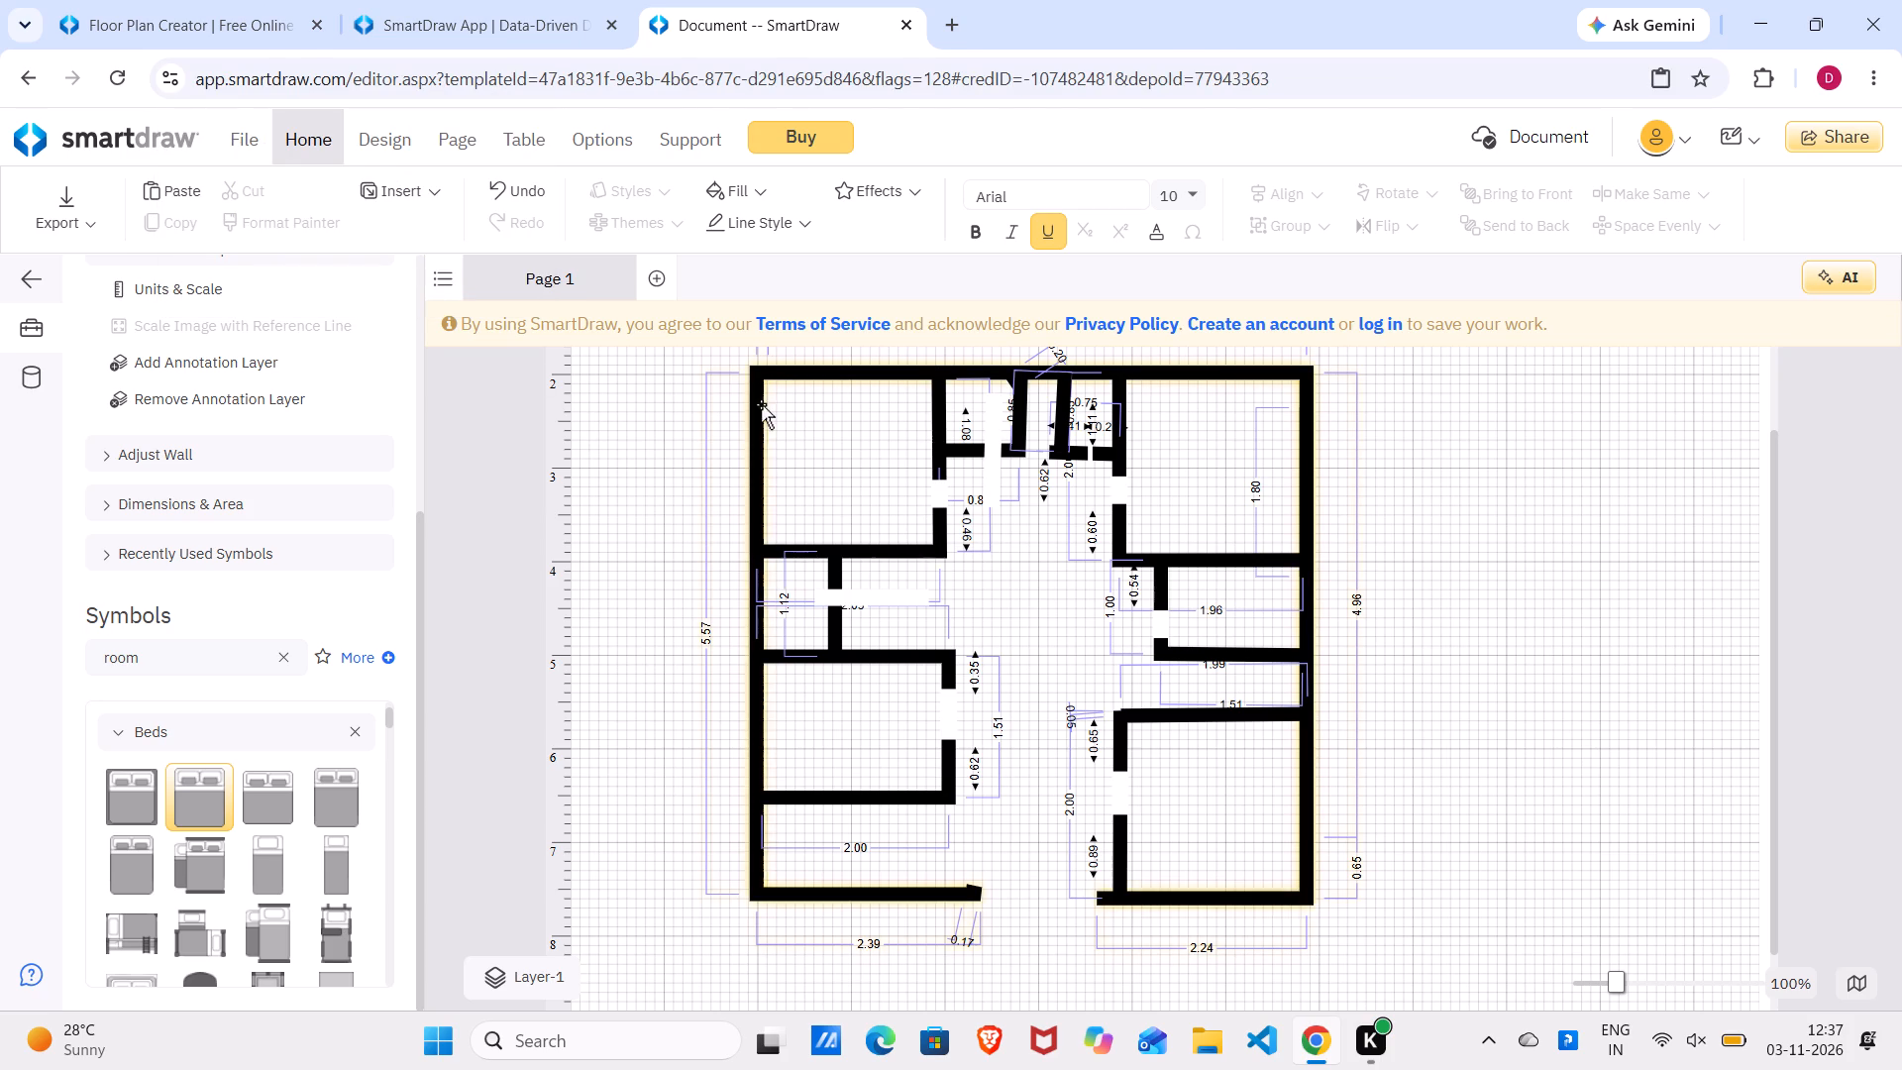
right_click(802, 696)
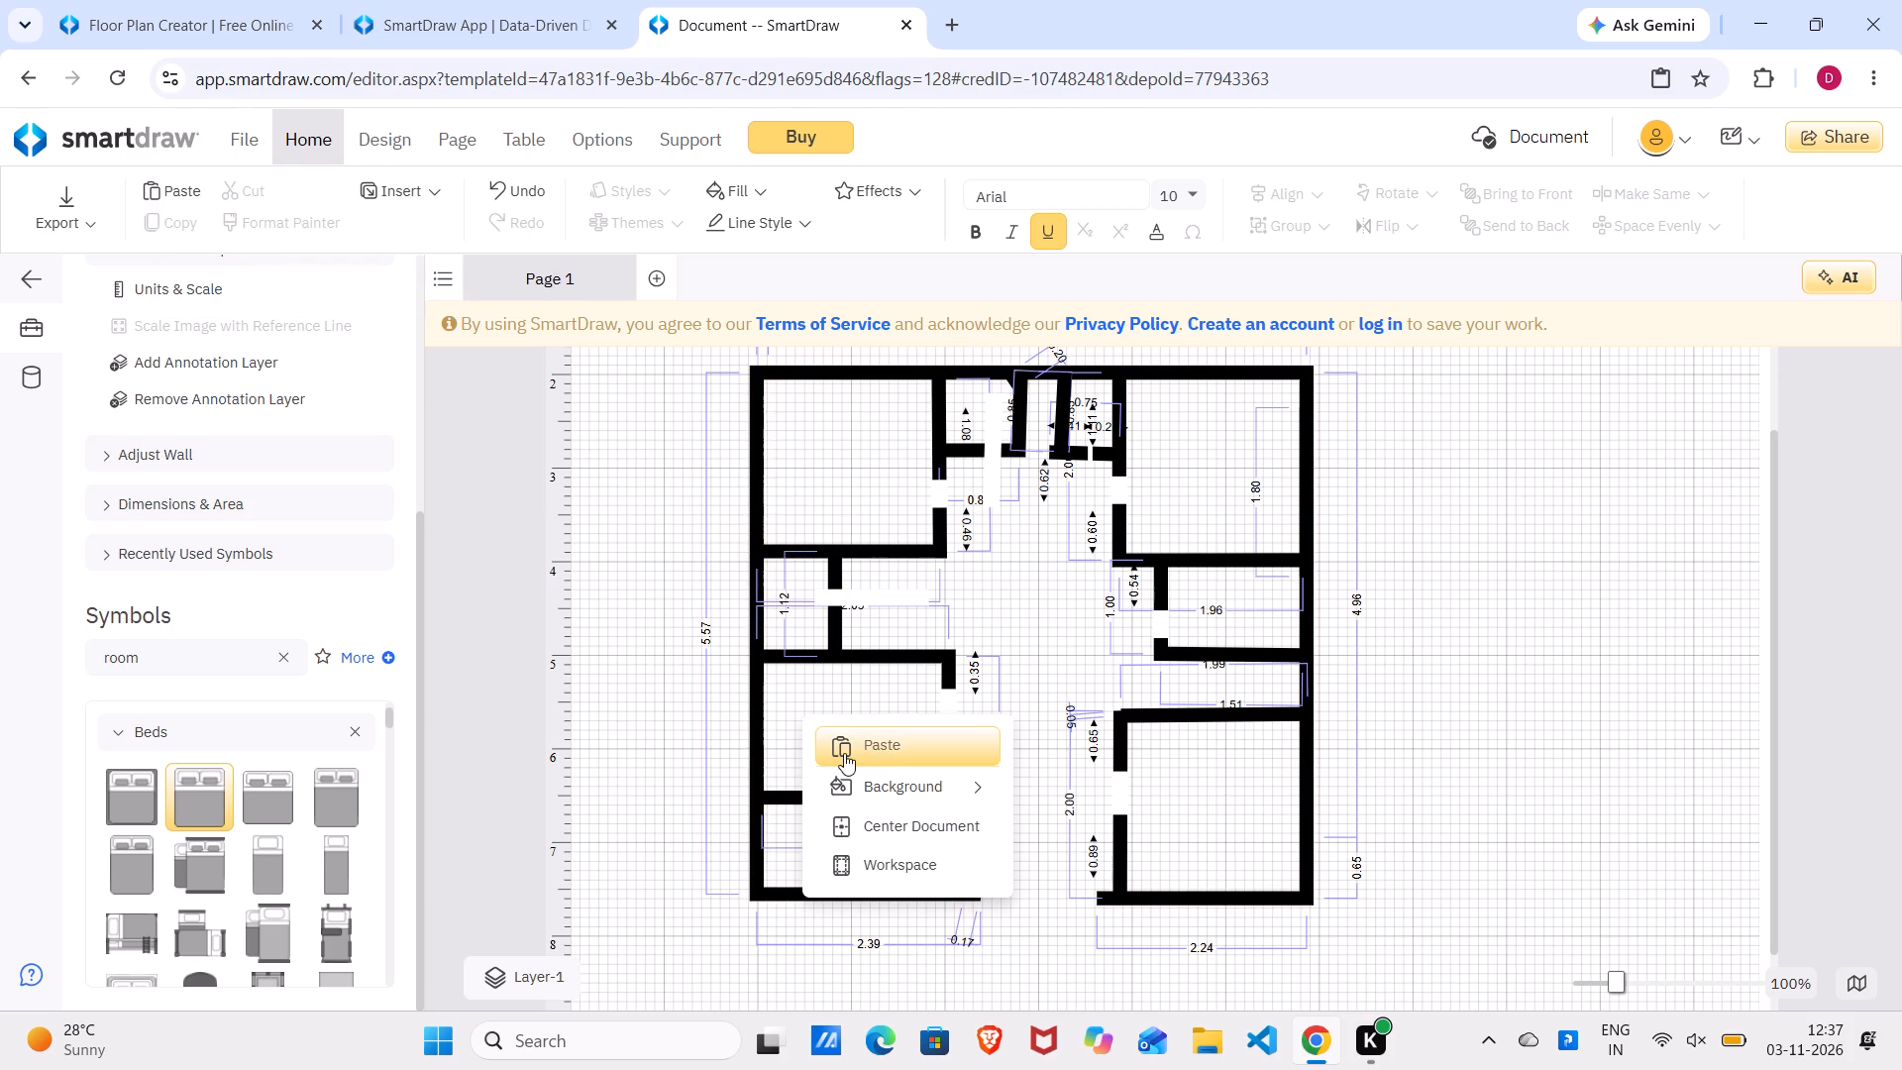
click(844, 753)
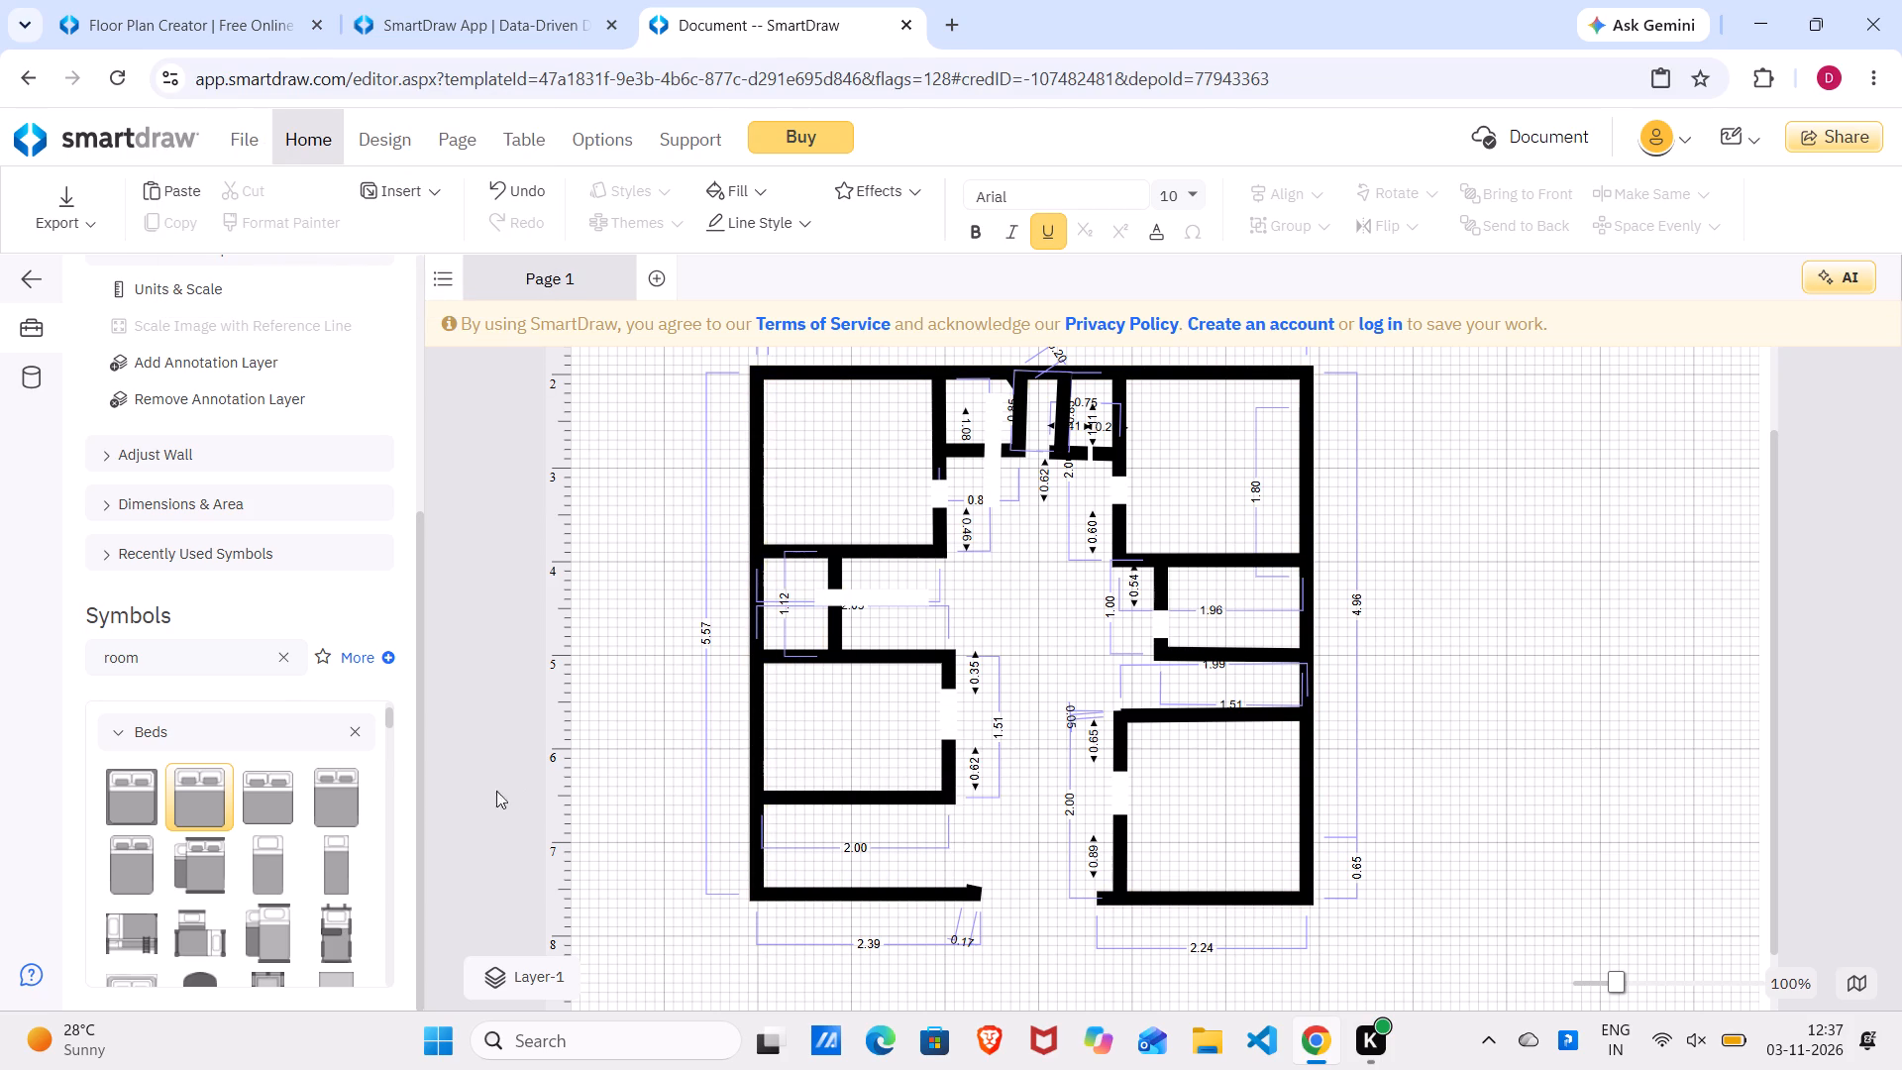
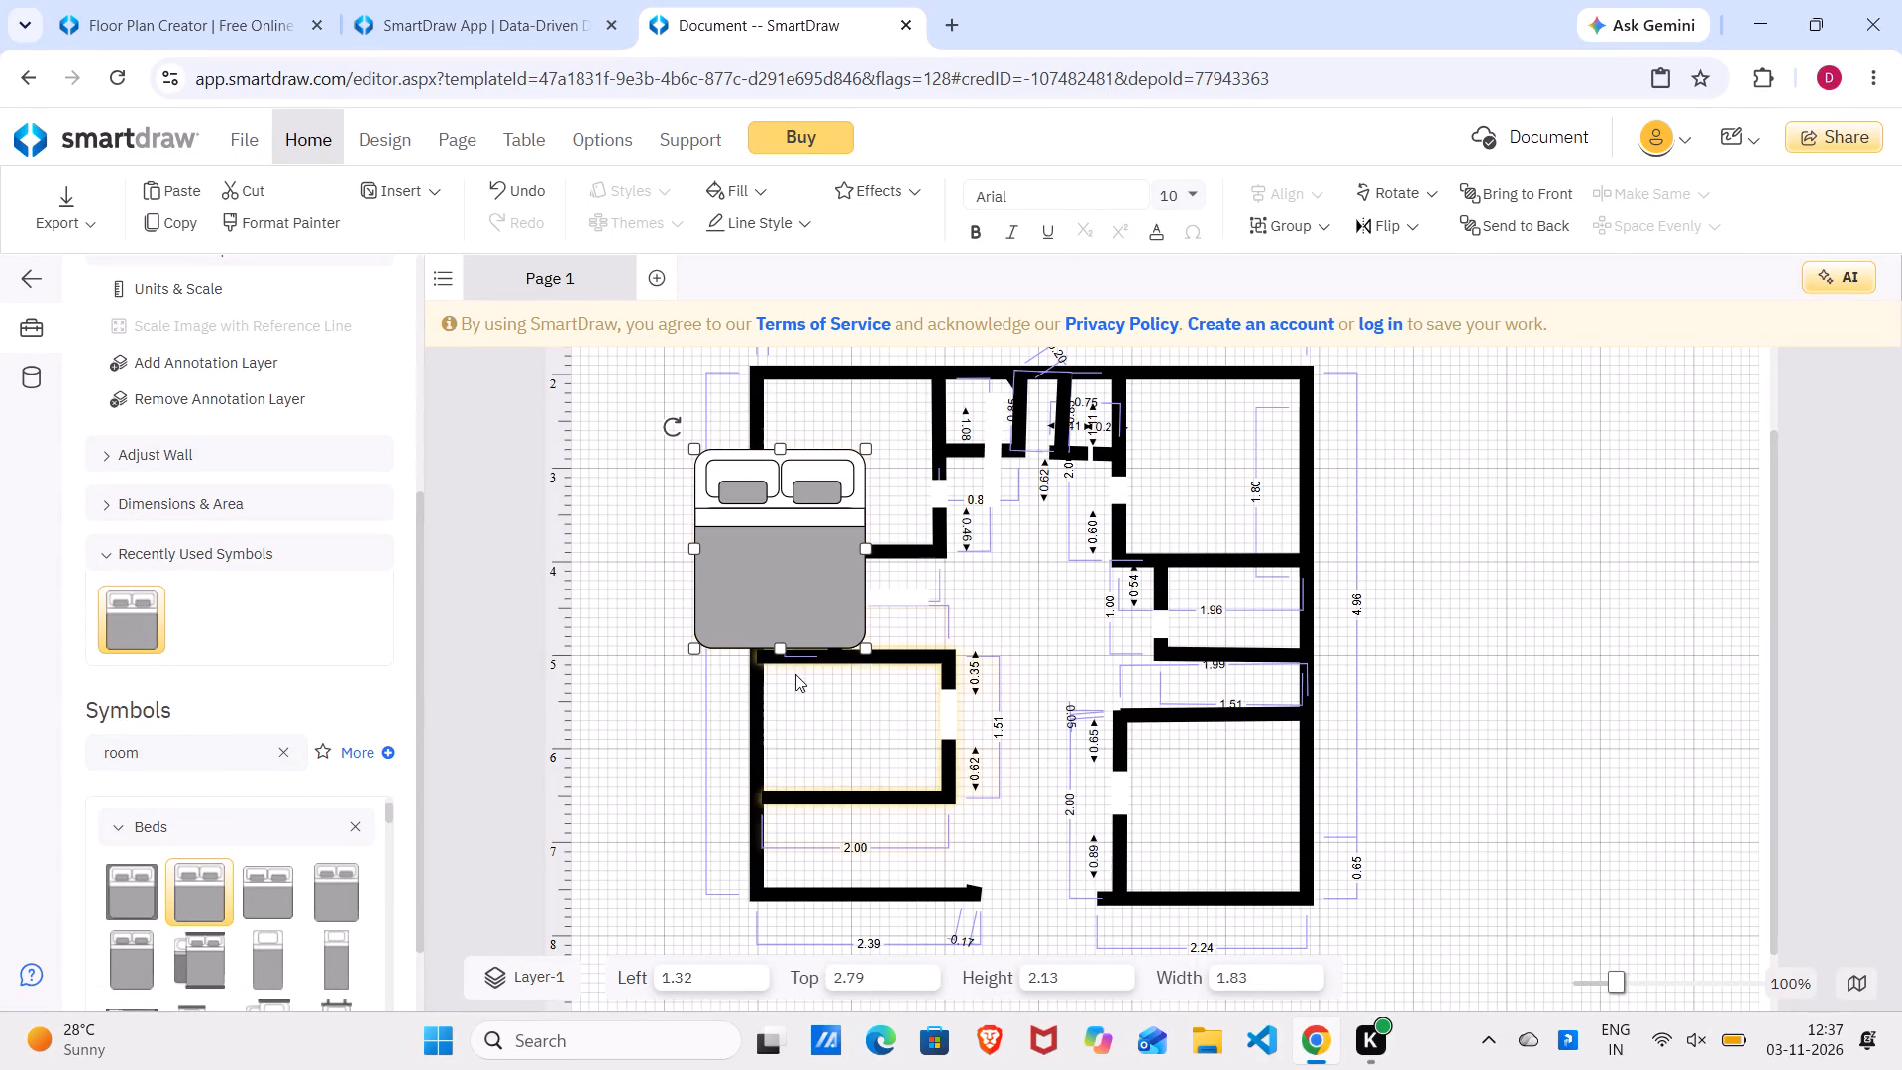
Shrink the California King Bed to about 0.54 wide by 0.60 high and place it against the upper-left room's left wall.
drag(867, 646, 867, 645)
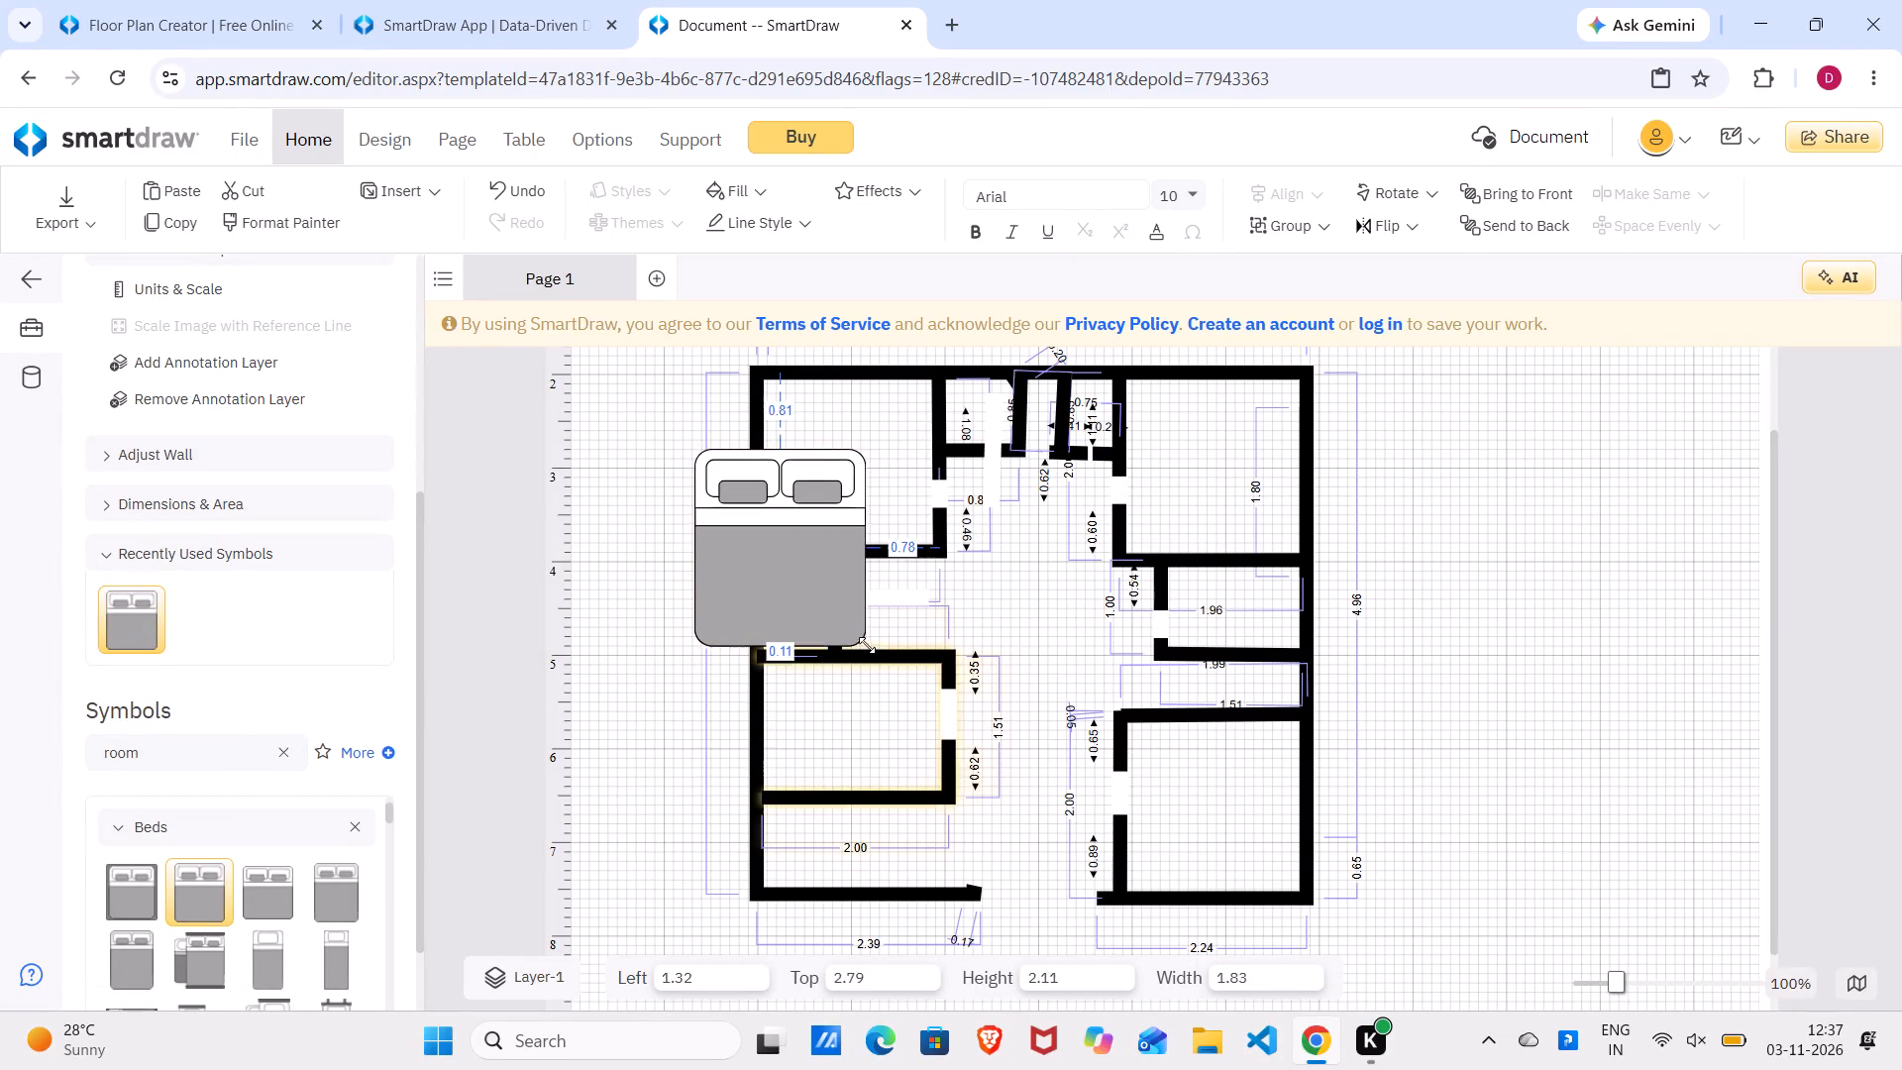
drag(867, 645, 740, 520)
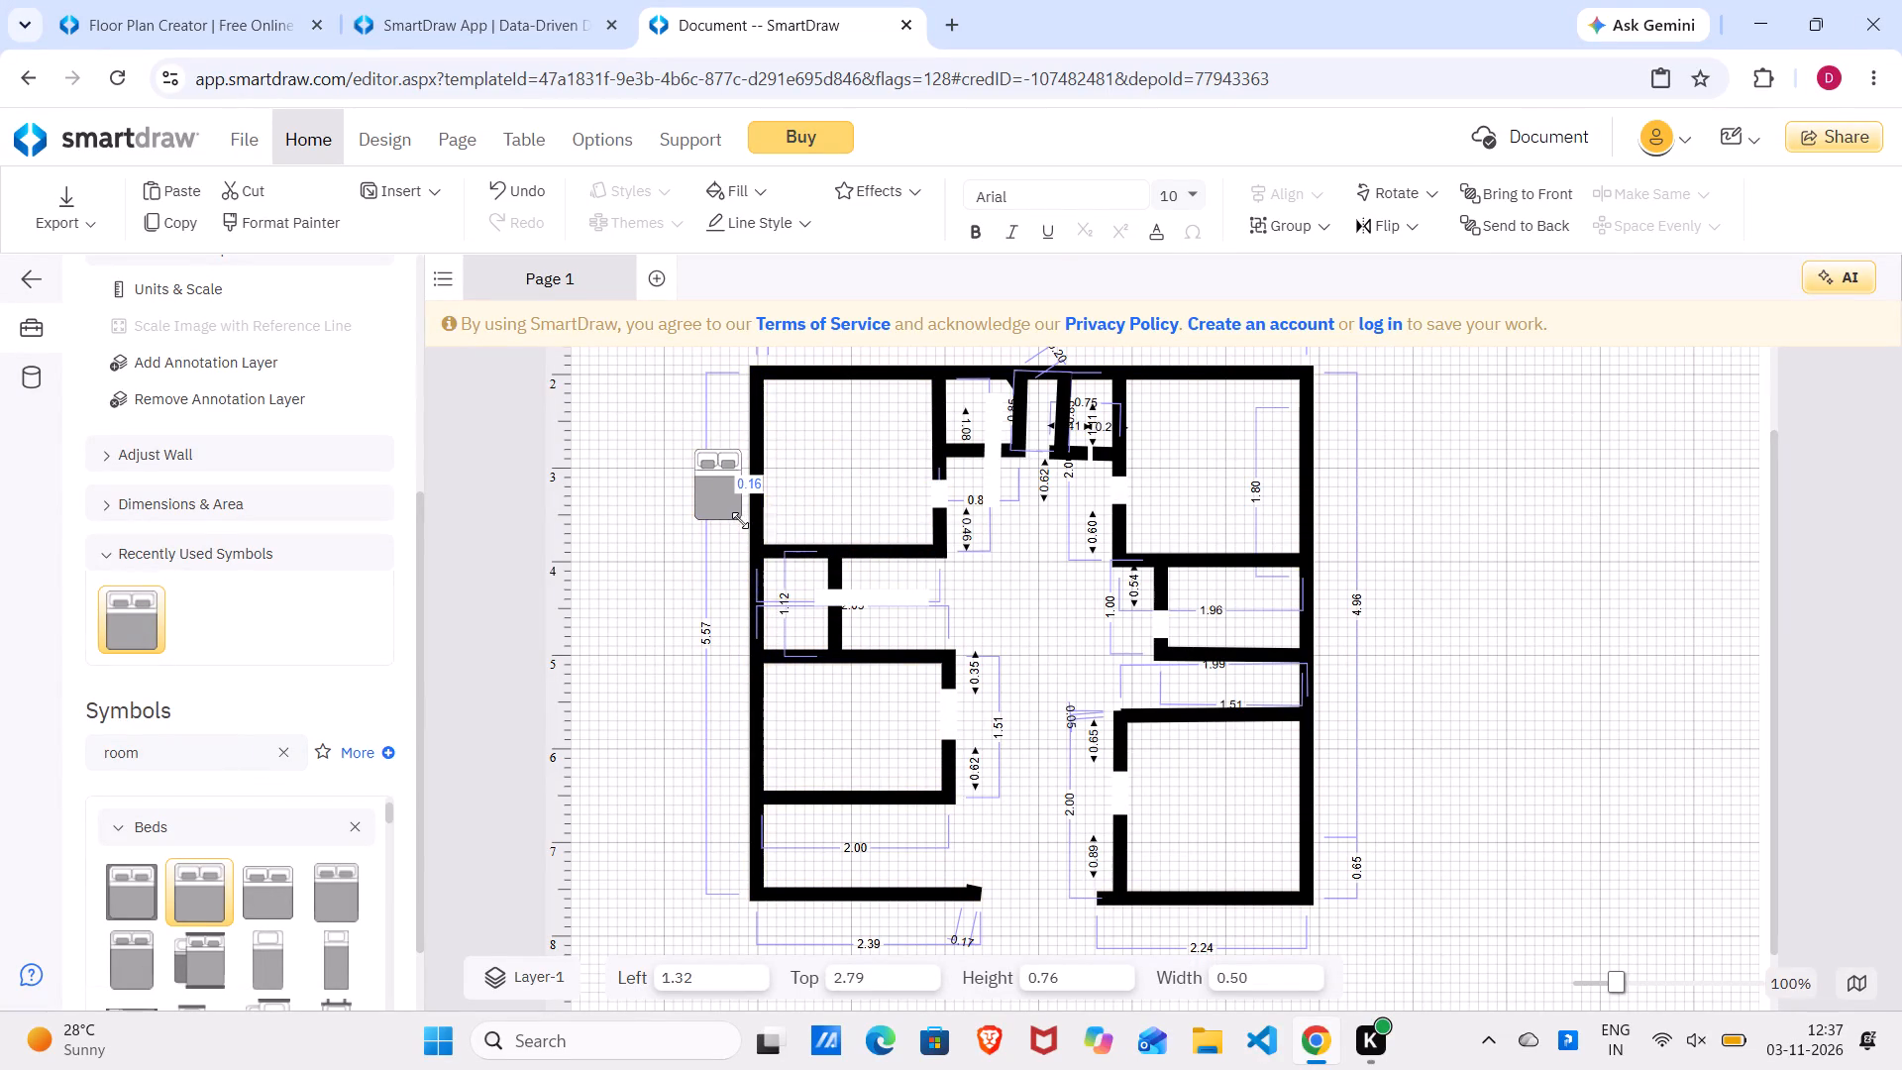
drag(740, 520, 745, 504)
click(735, 488)
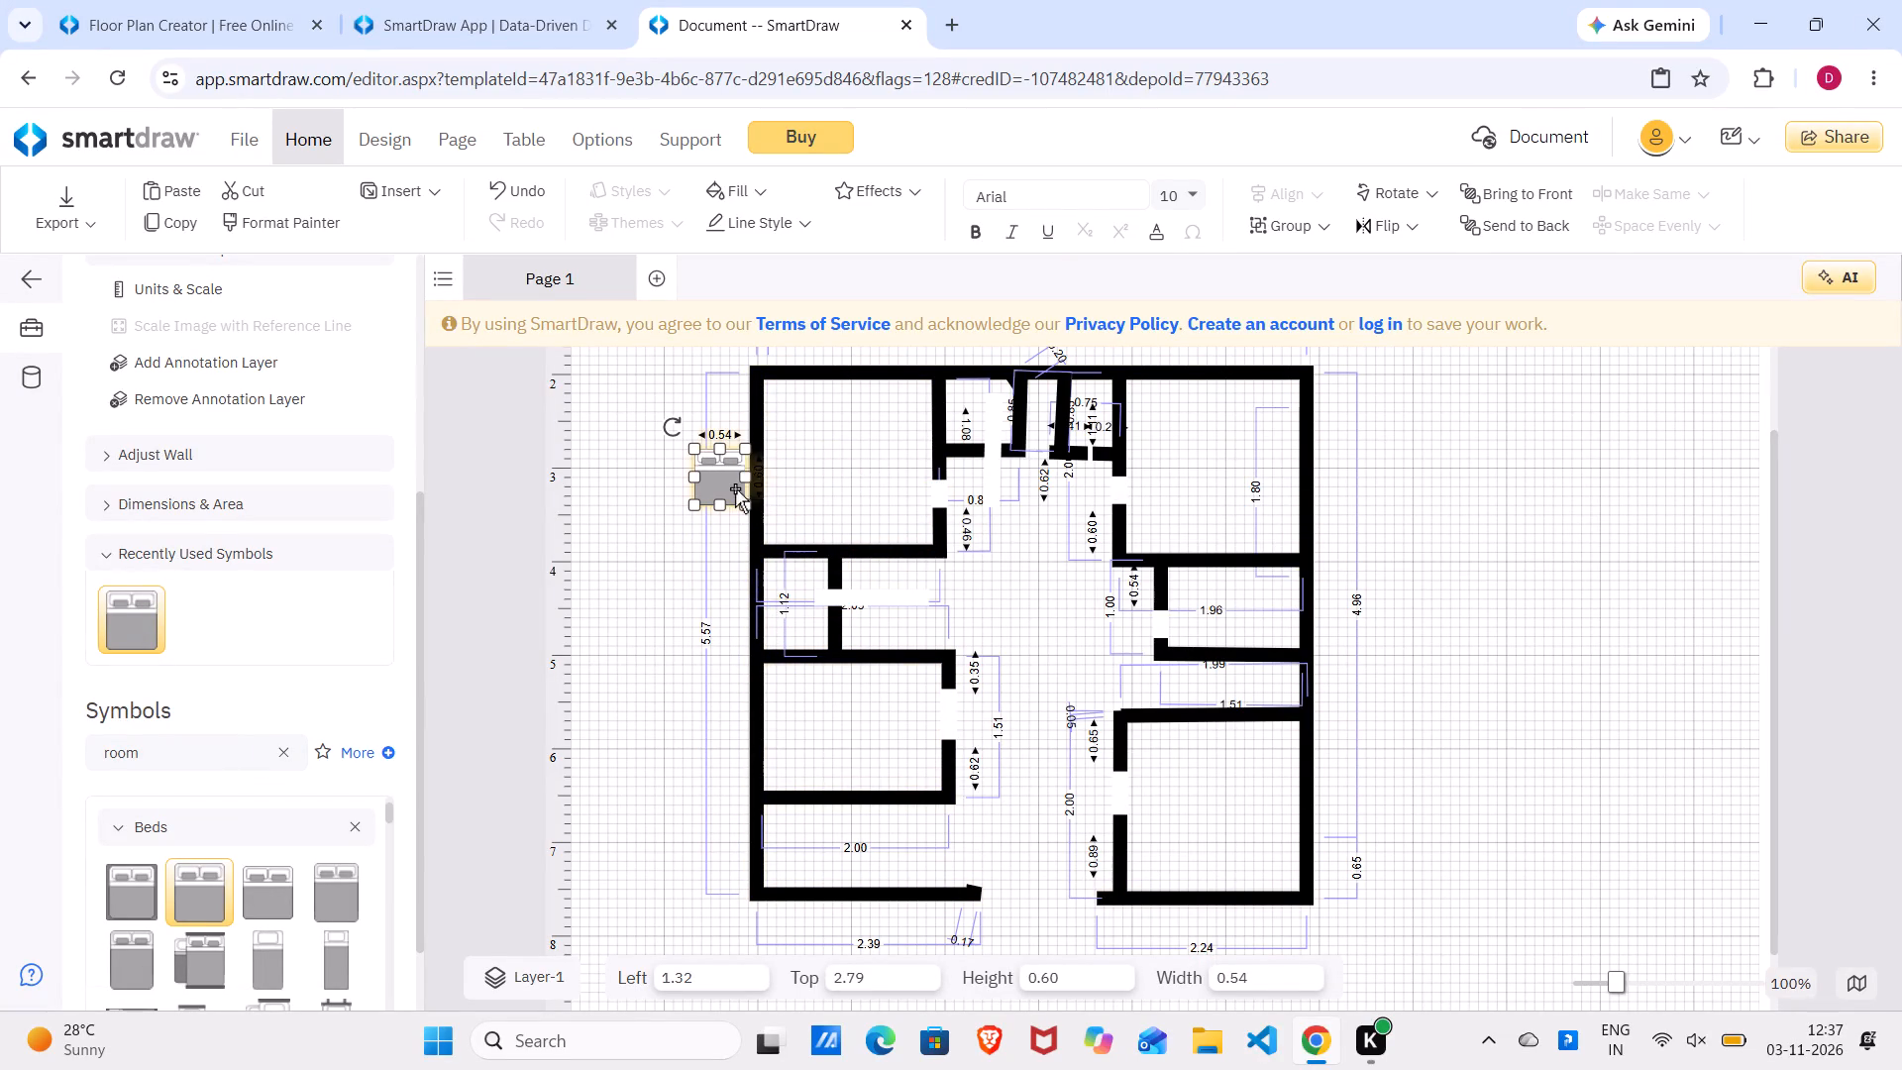
drag(720, 461, 802, 437)
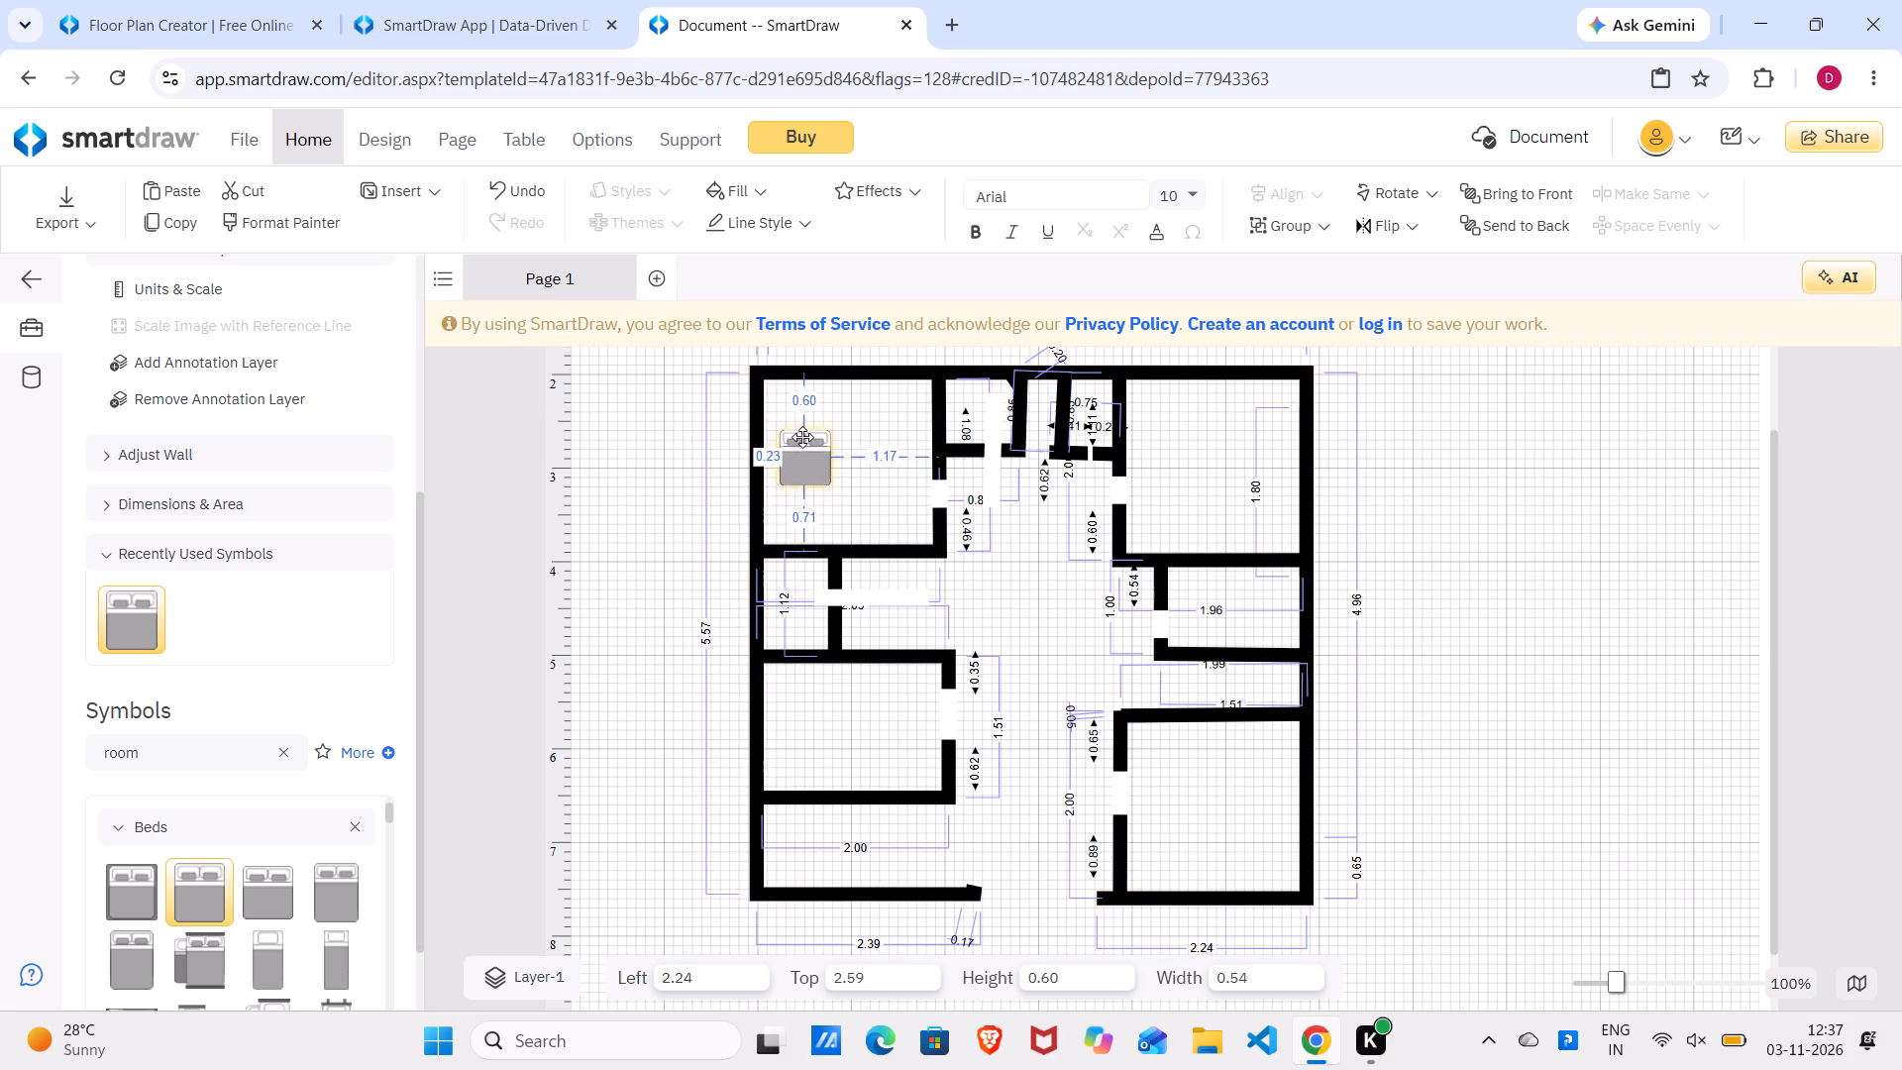
drag(802, 437, 794, 438)
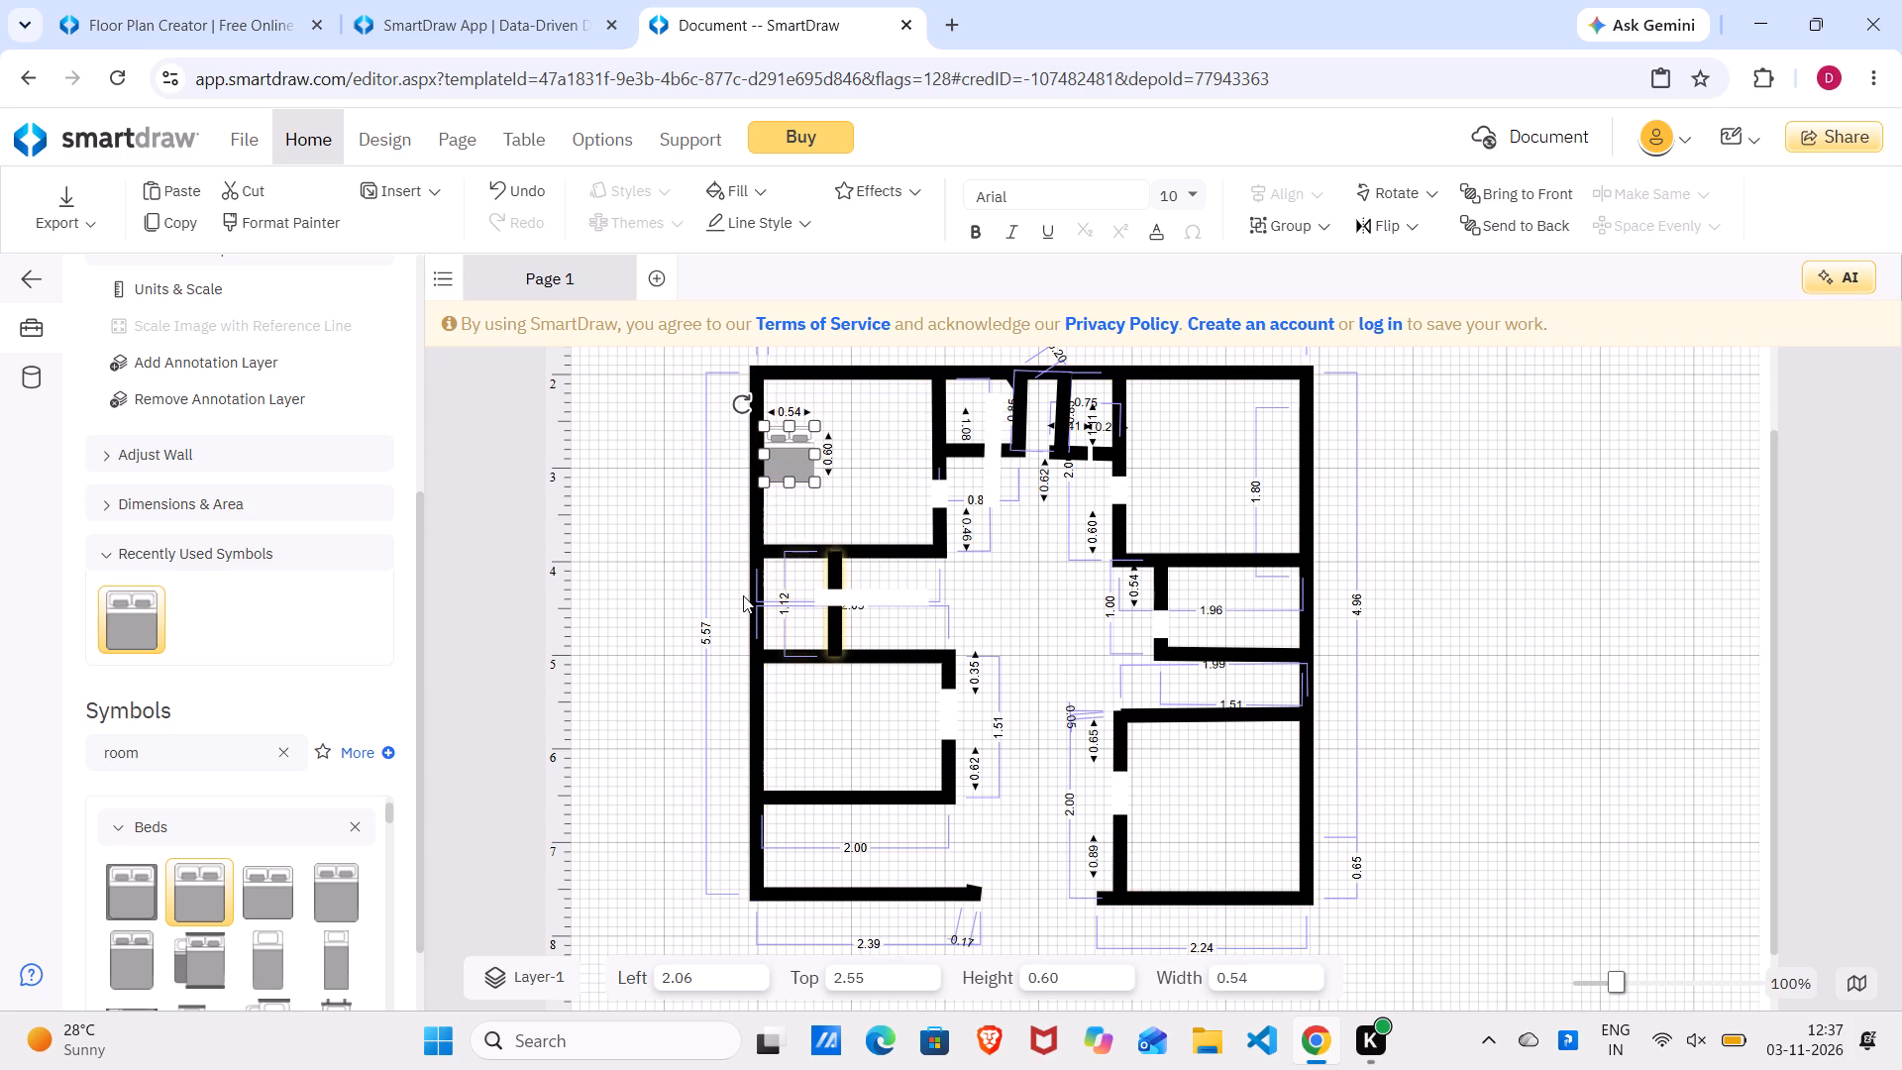
Add another California King Bed, about 0.51 by 0.61, against the left wall of the room below the two small left-side rooms.
click(143, 626)
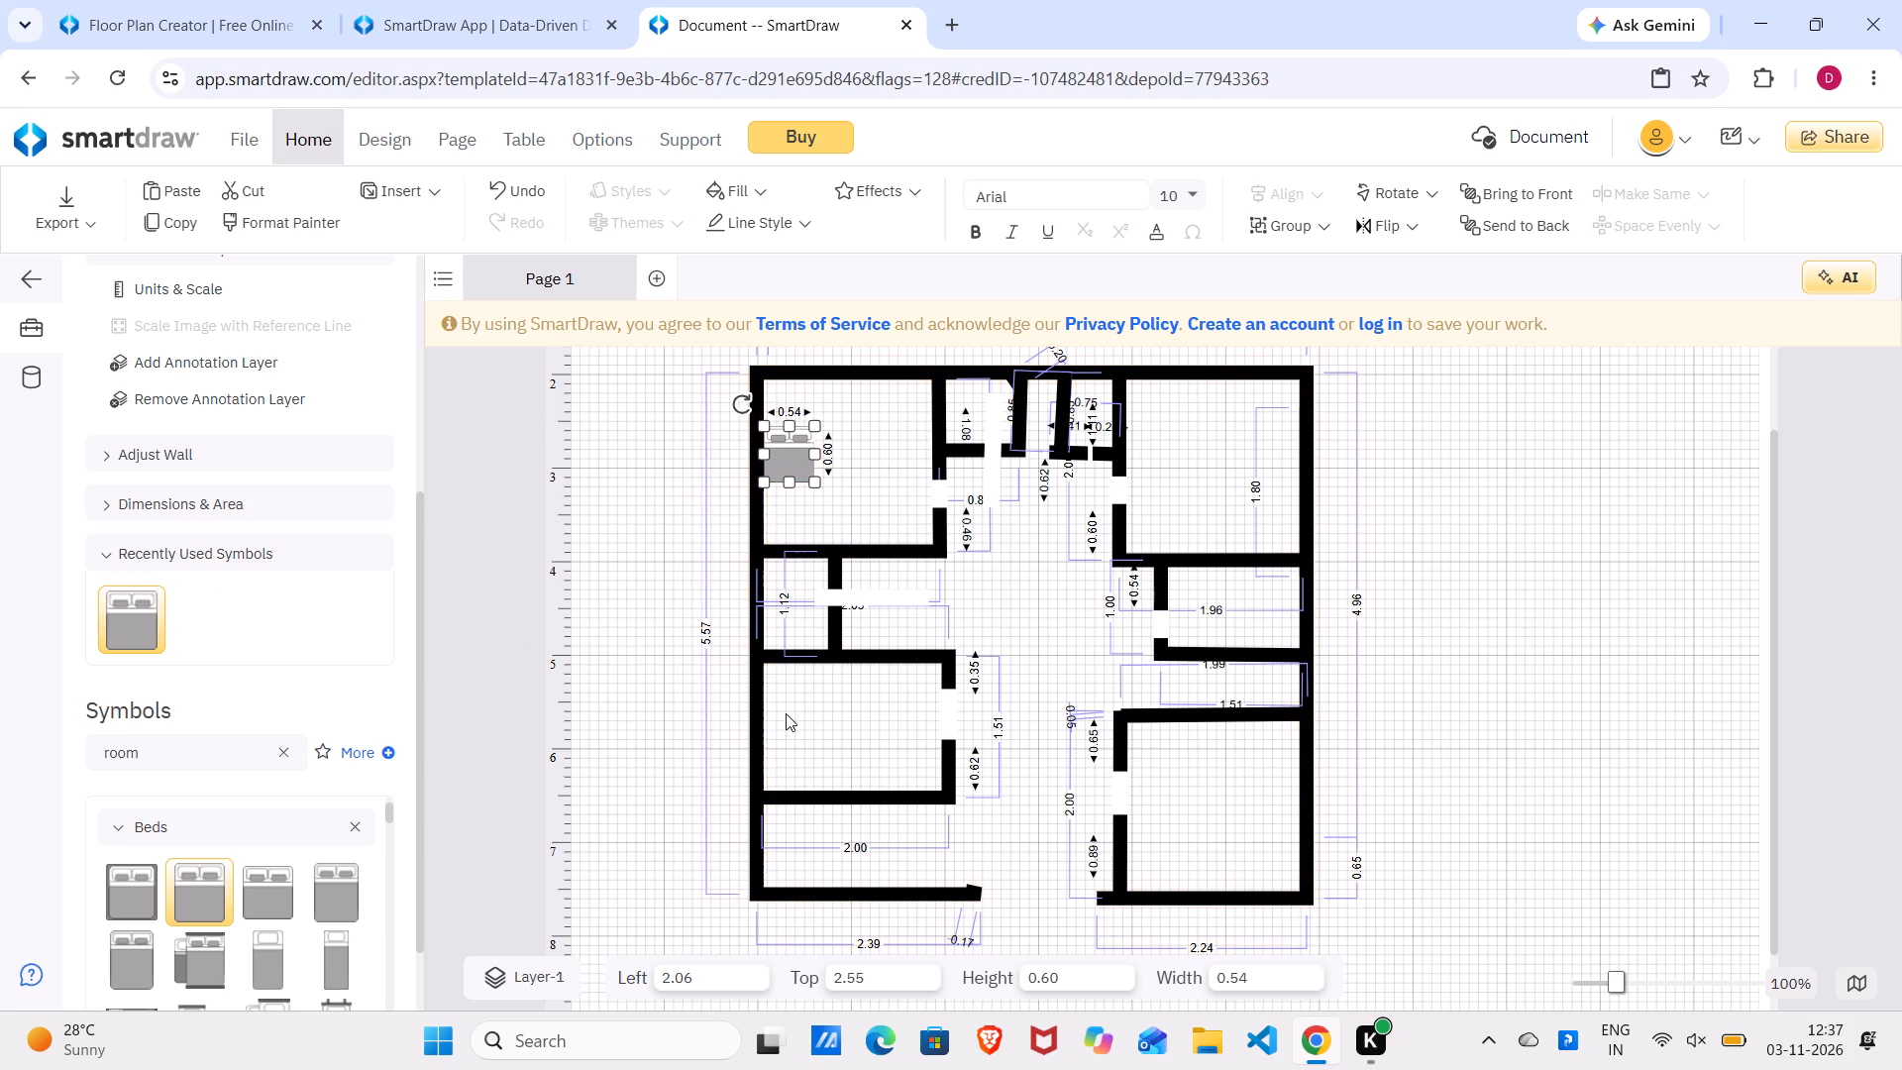
drag(797, 721, 800, 702)
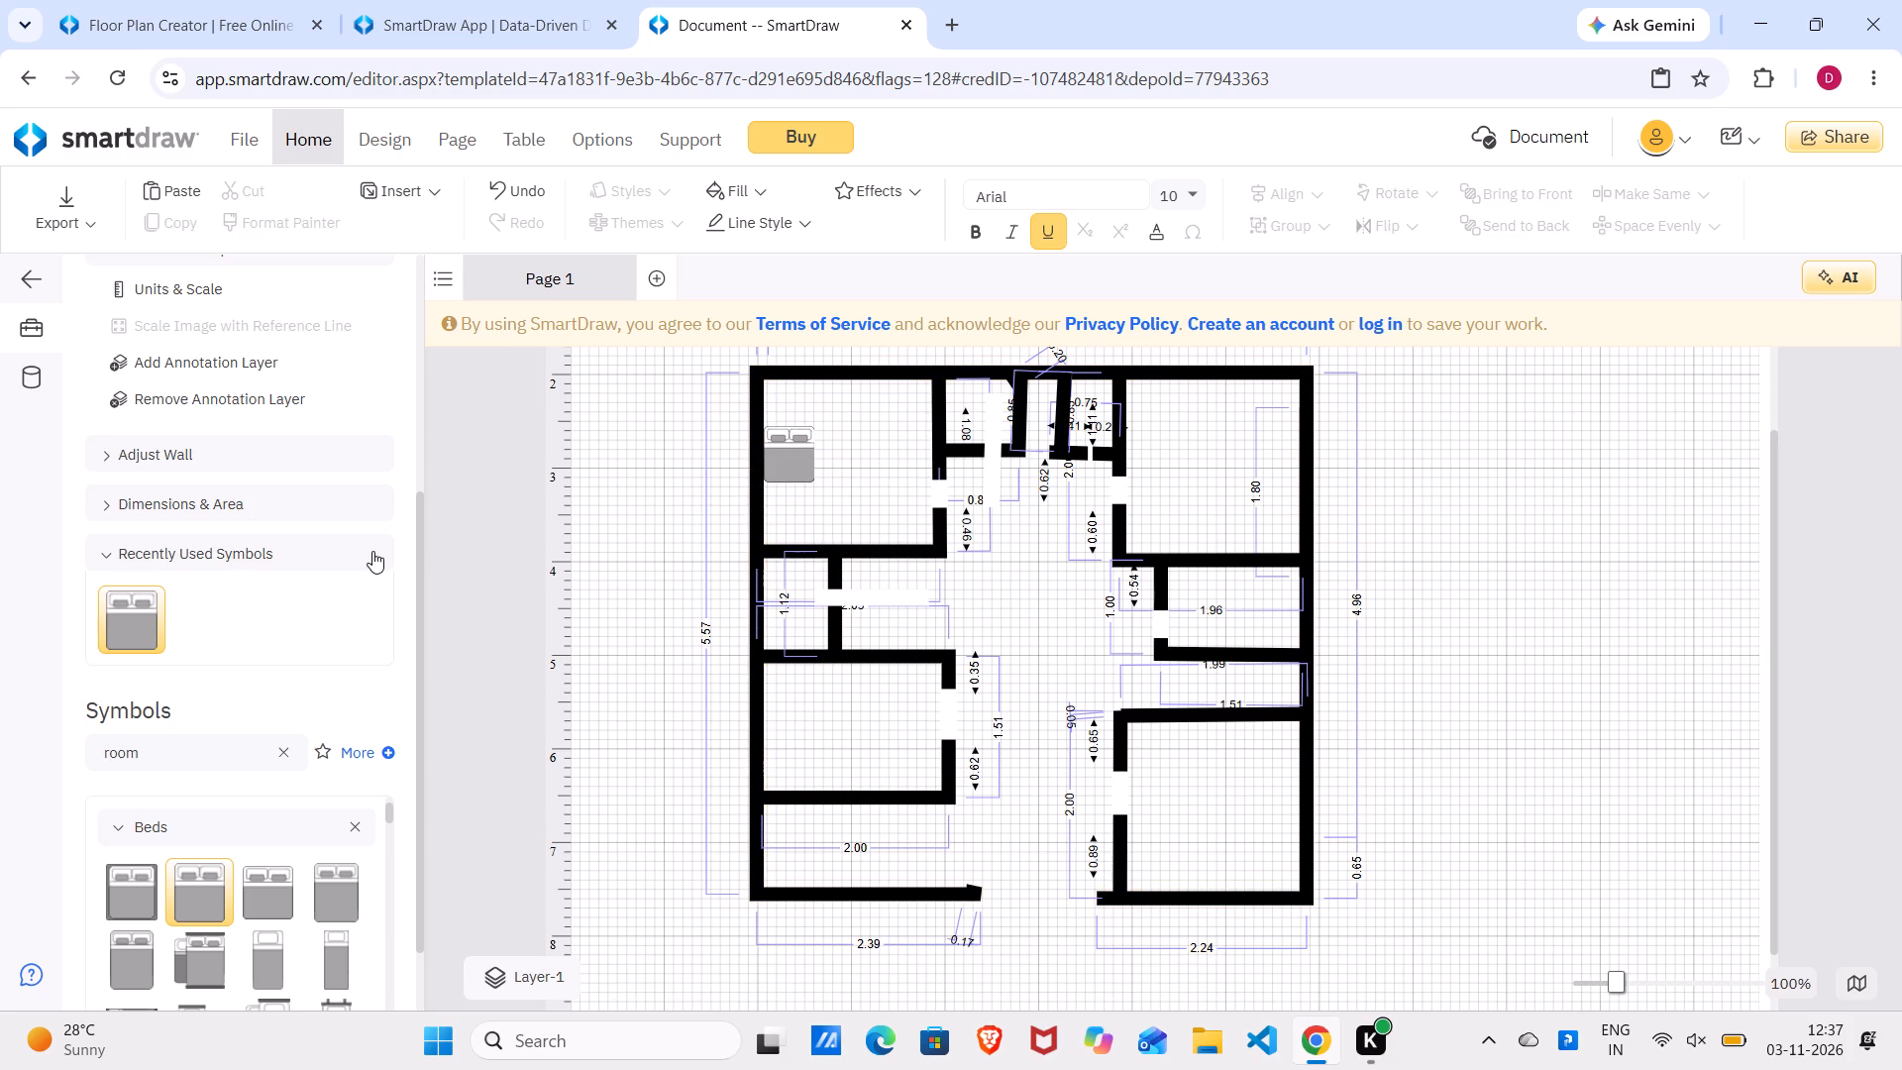
double_click(112, 621)
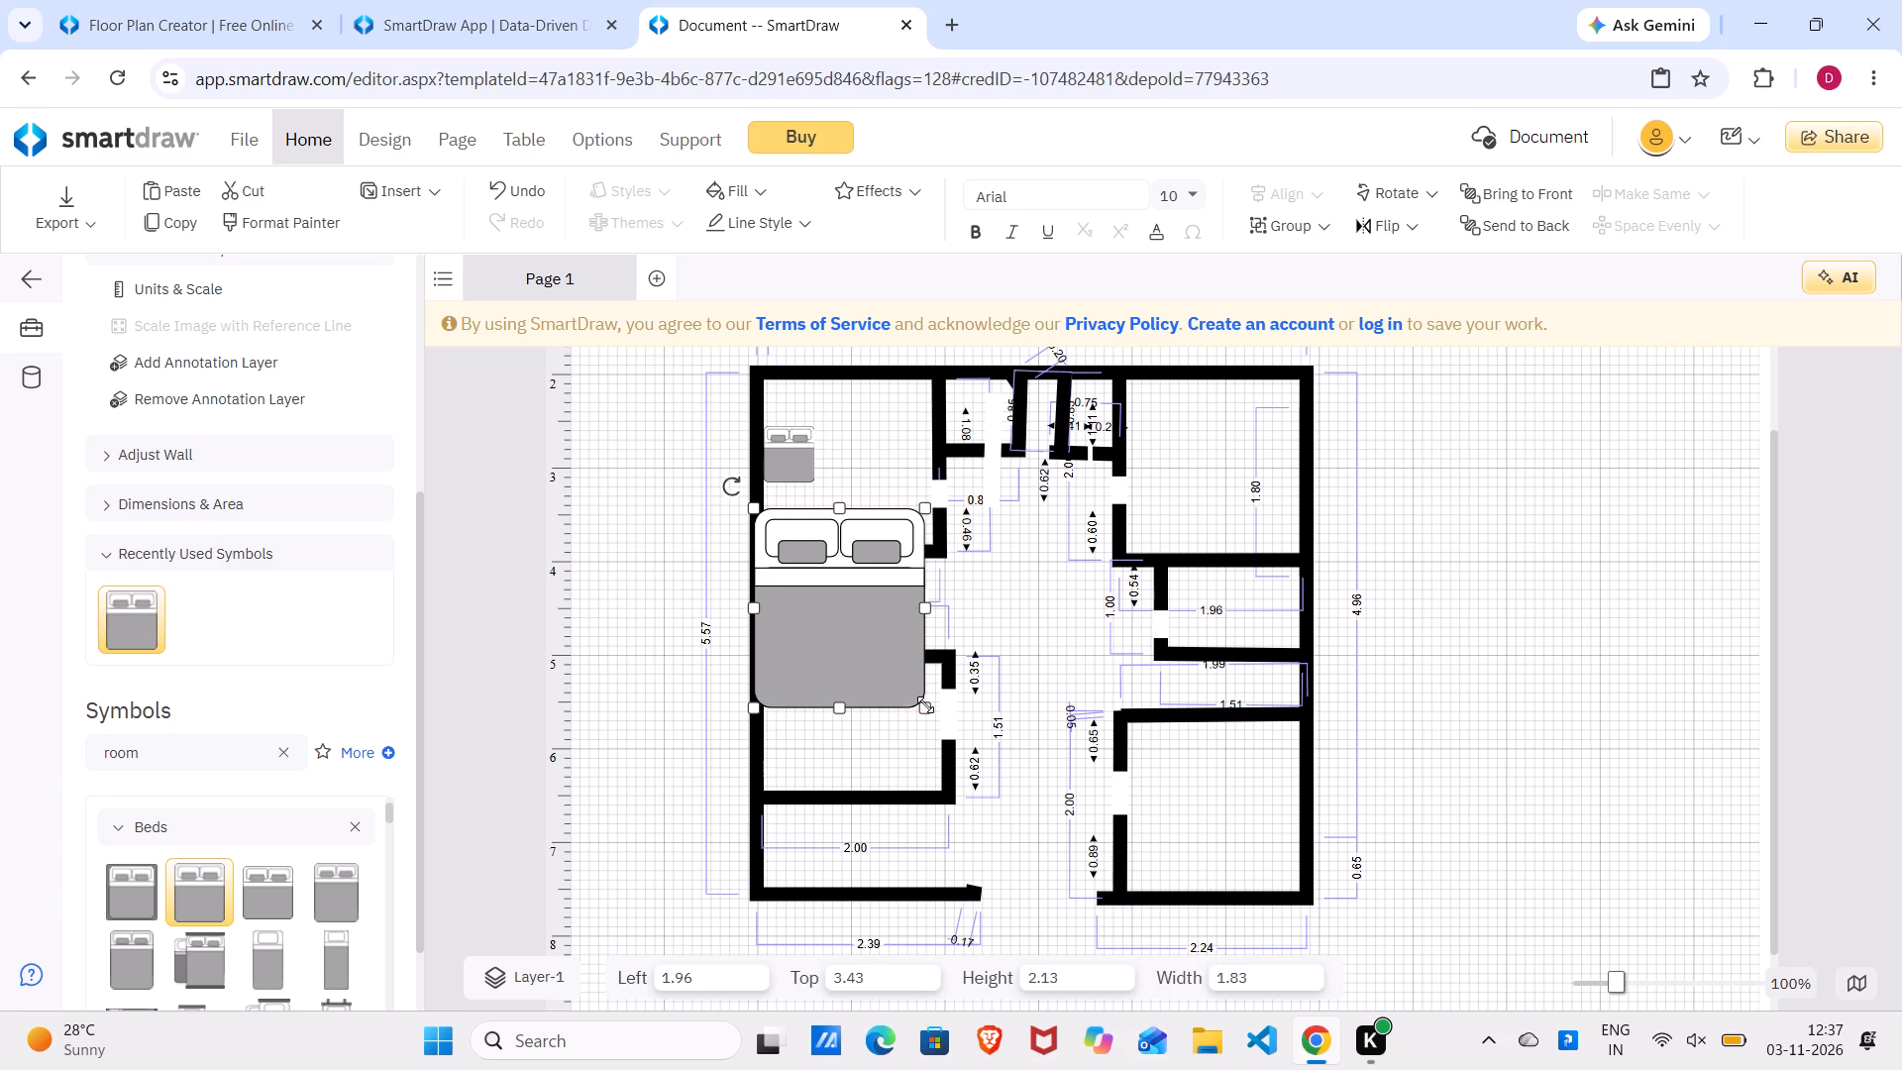
drag(925, 704, 808, 596)
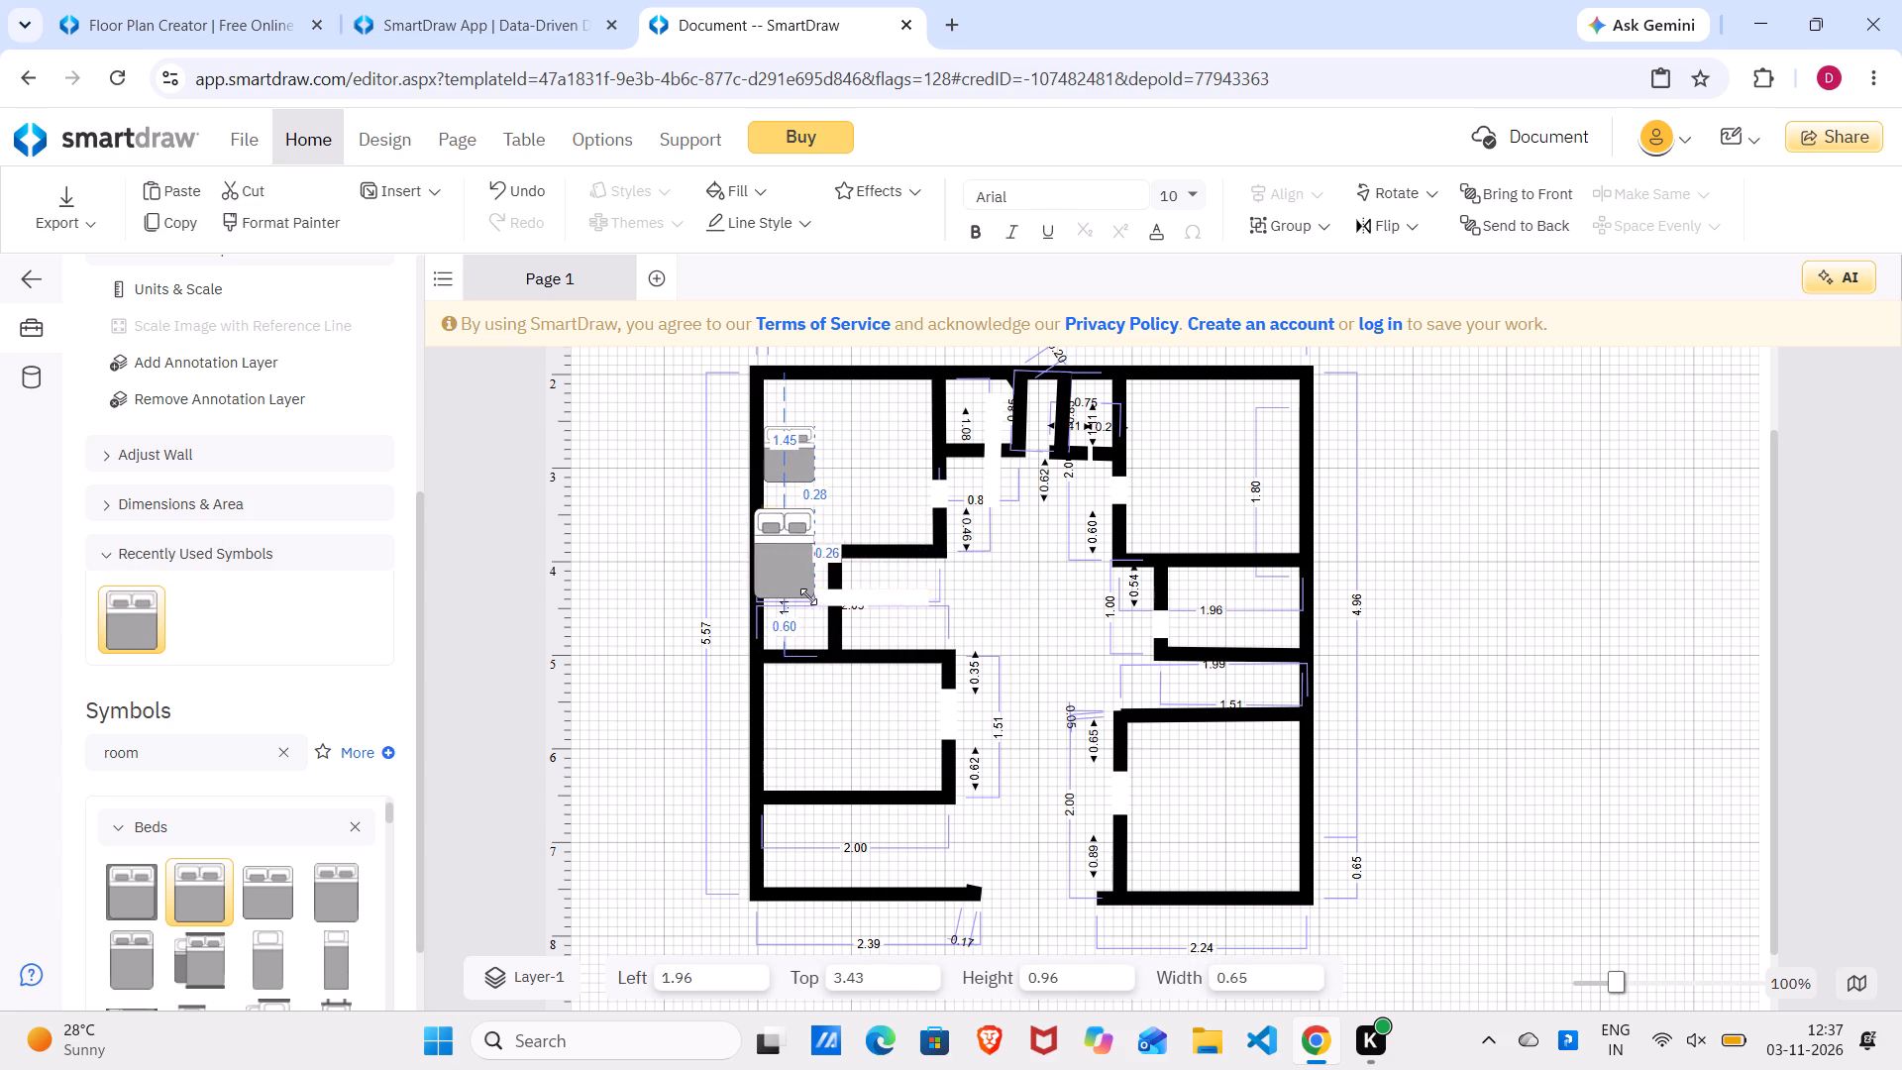
drag(808, 596, 797, 554)
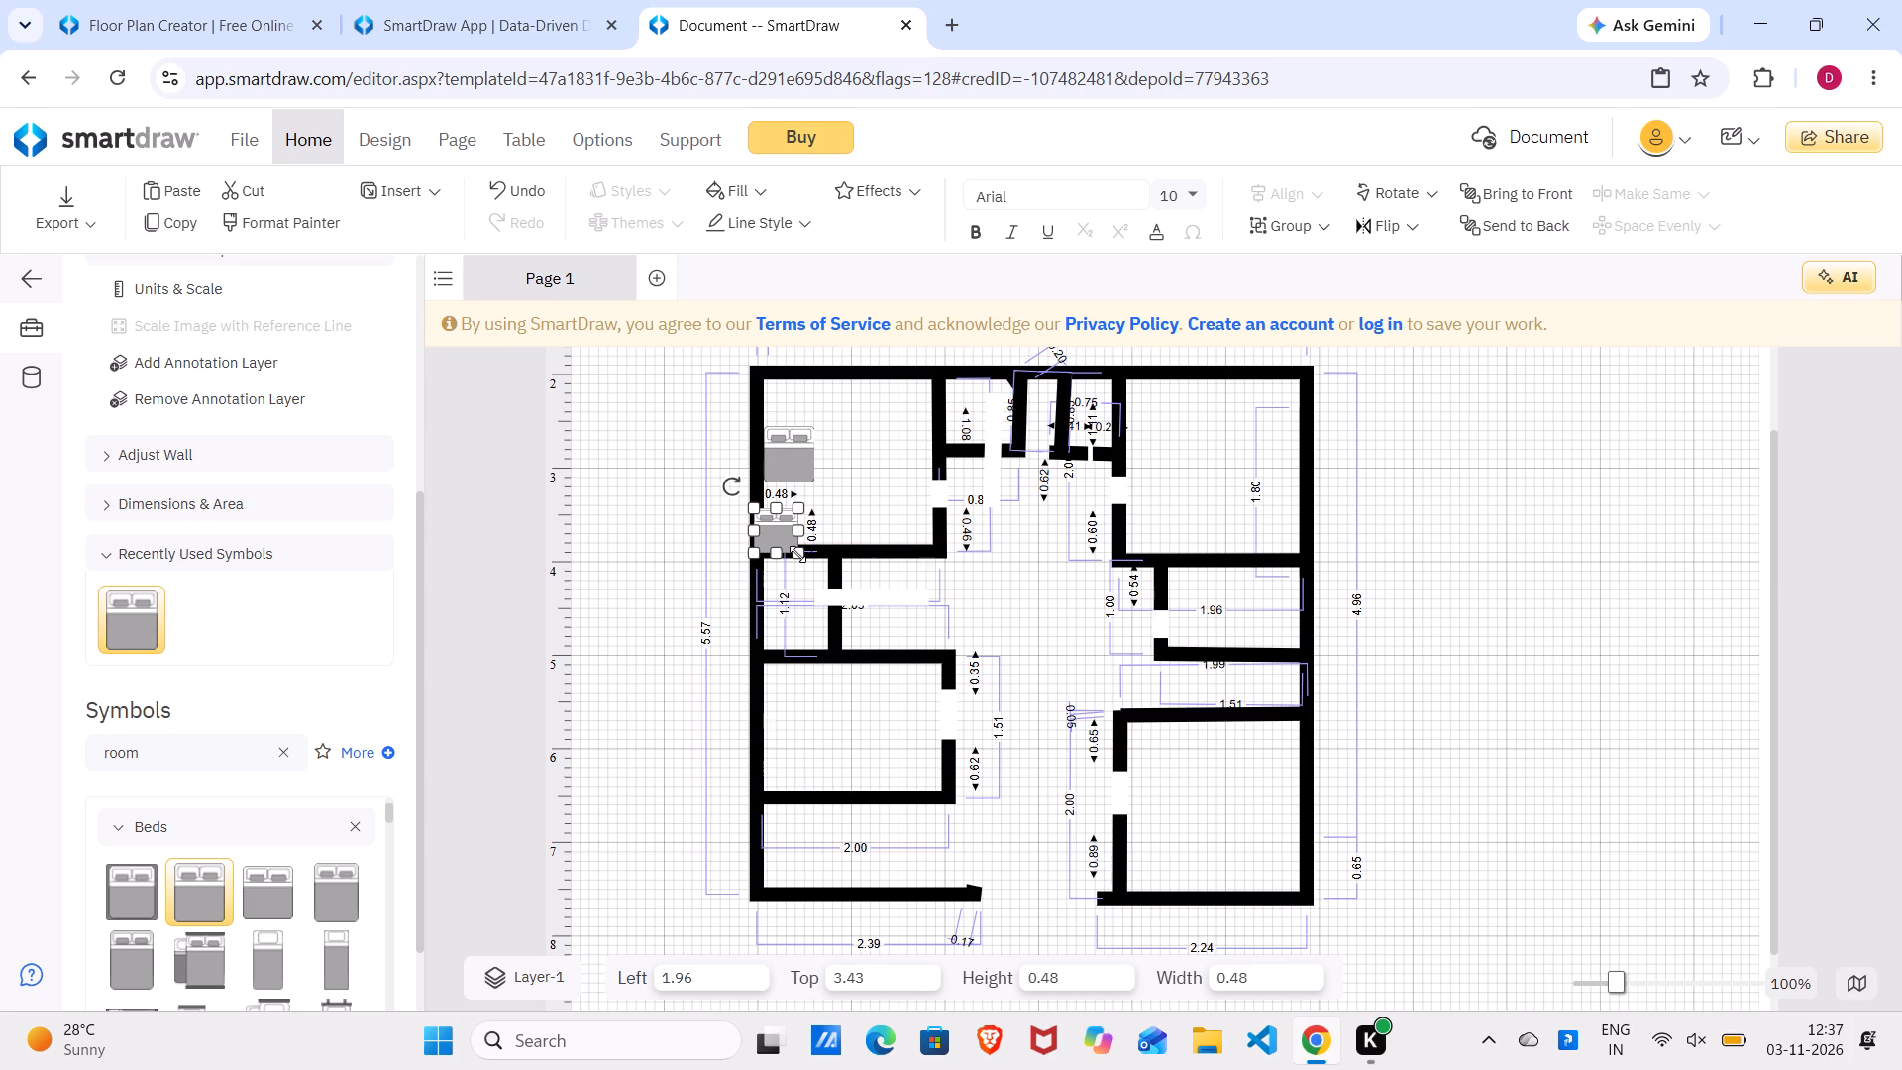
drag(797, 554, 800, 564)
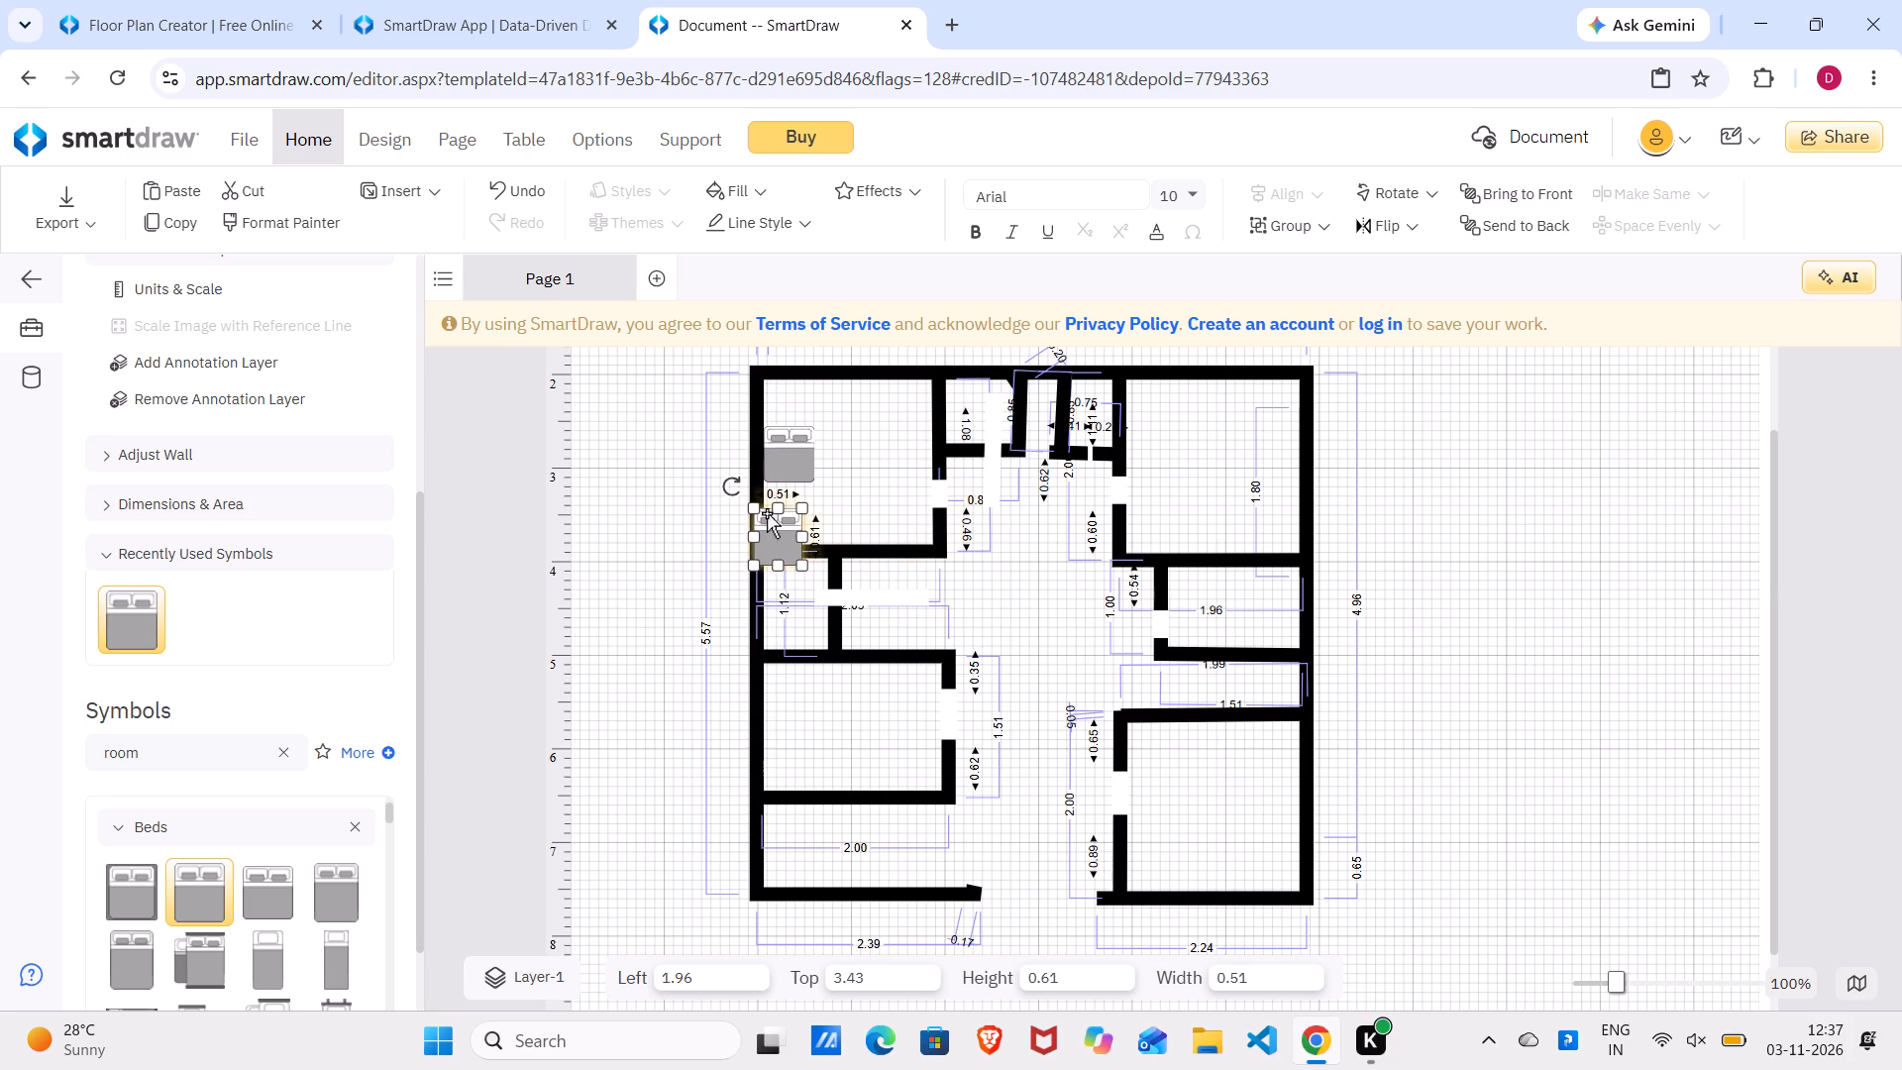
click(767, 513)
drag(770, 517, 792, 697)
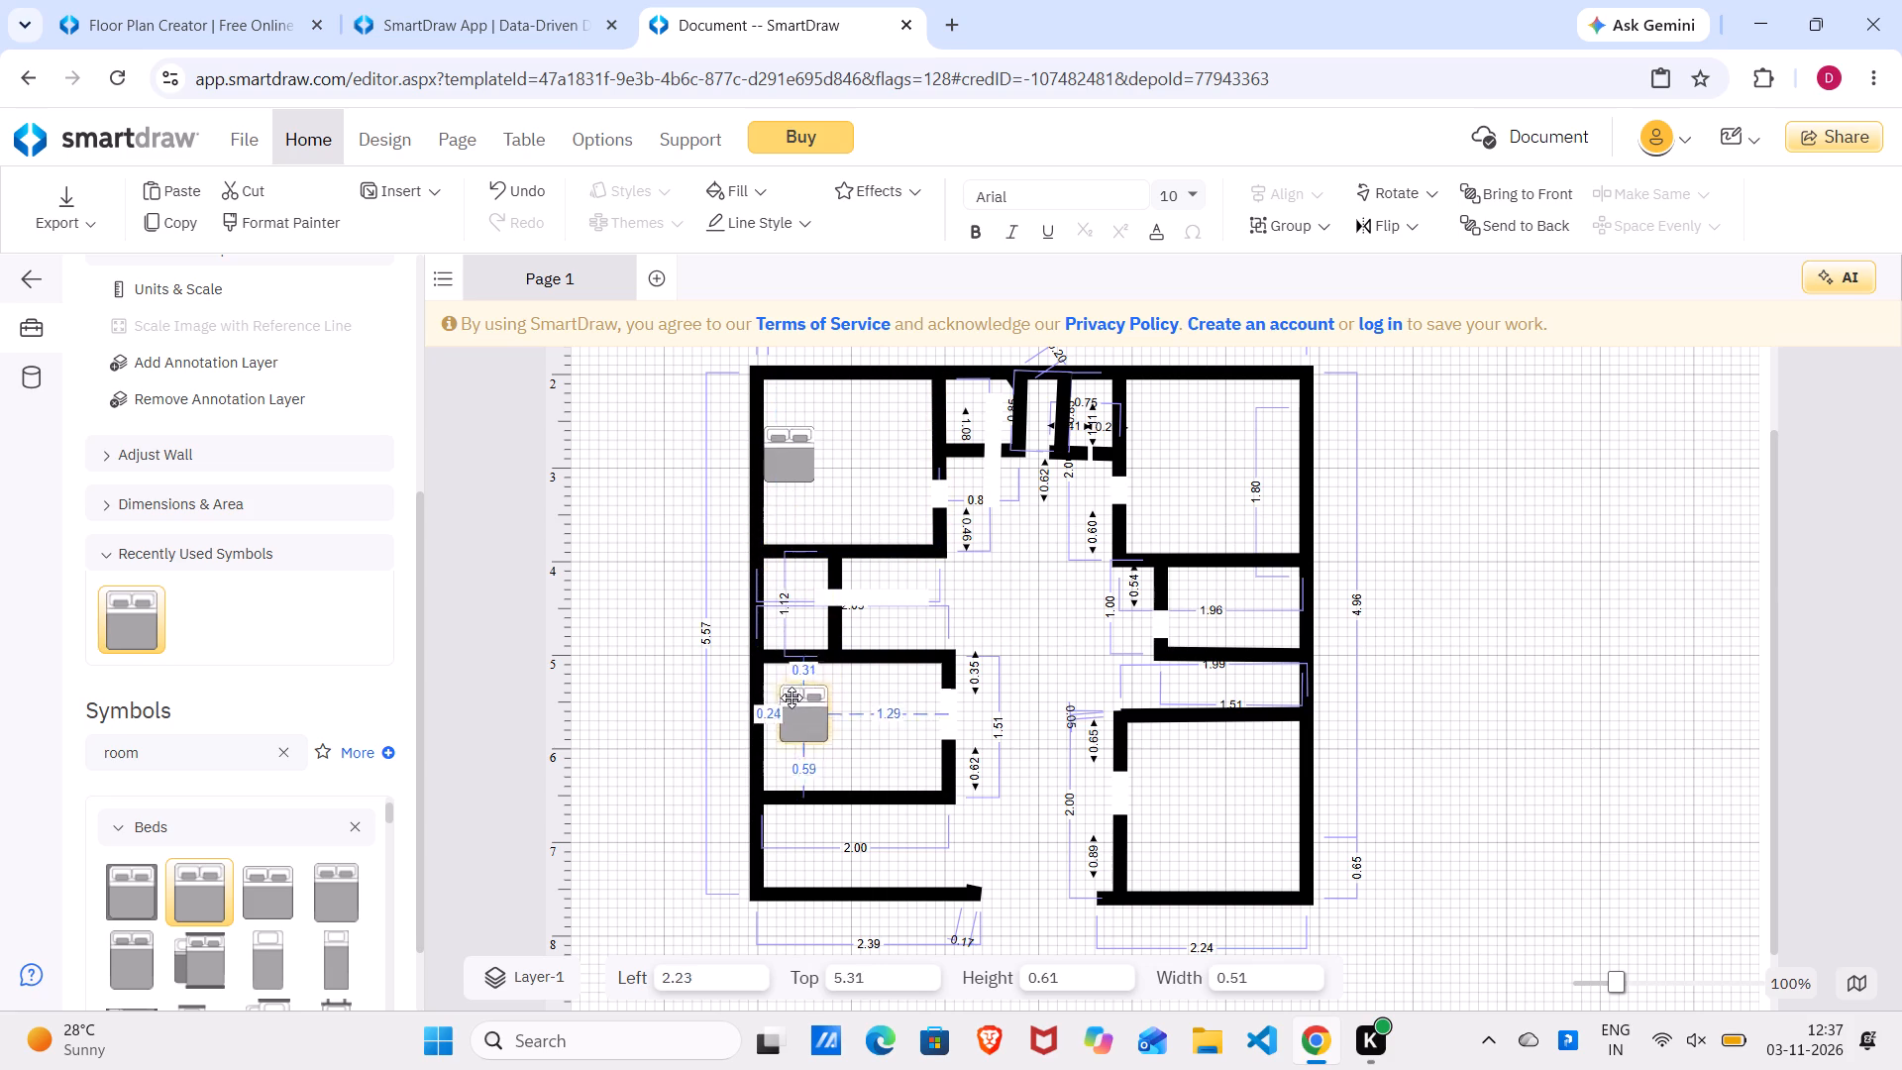
drag(792, 697, 776, 705)
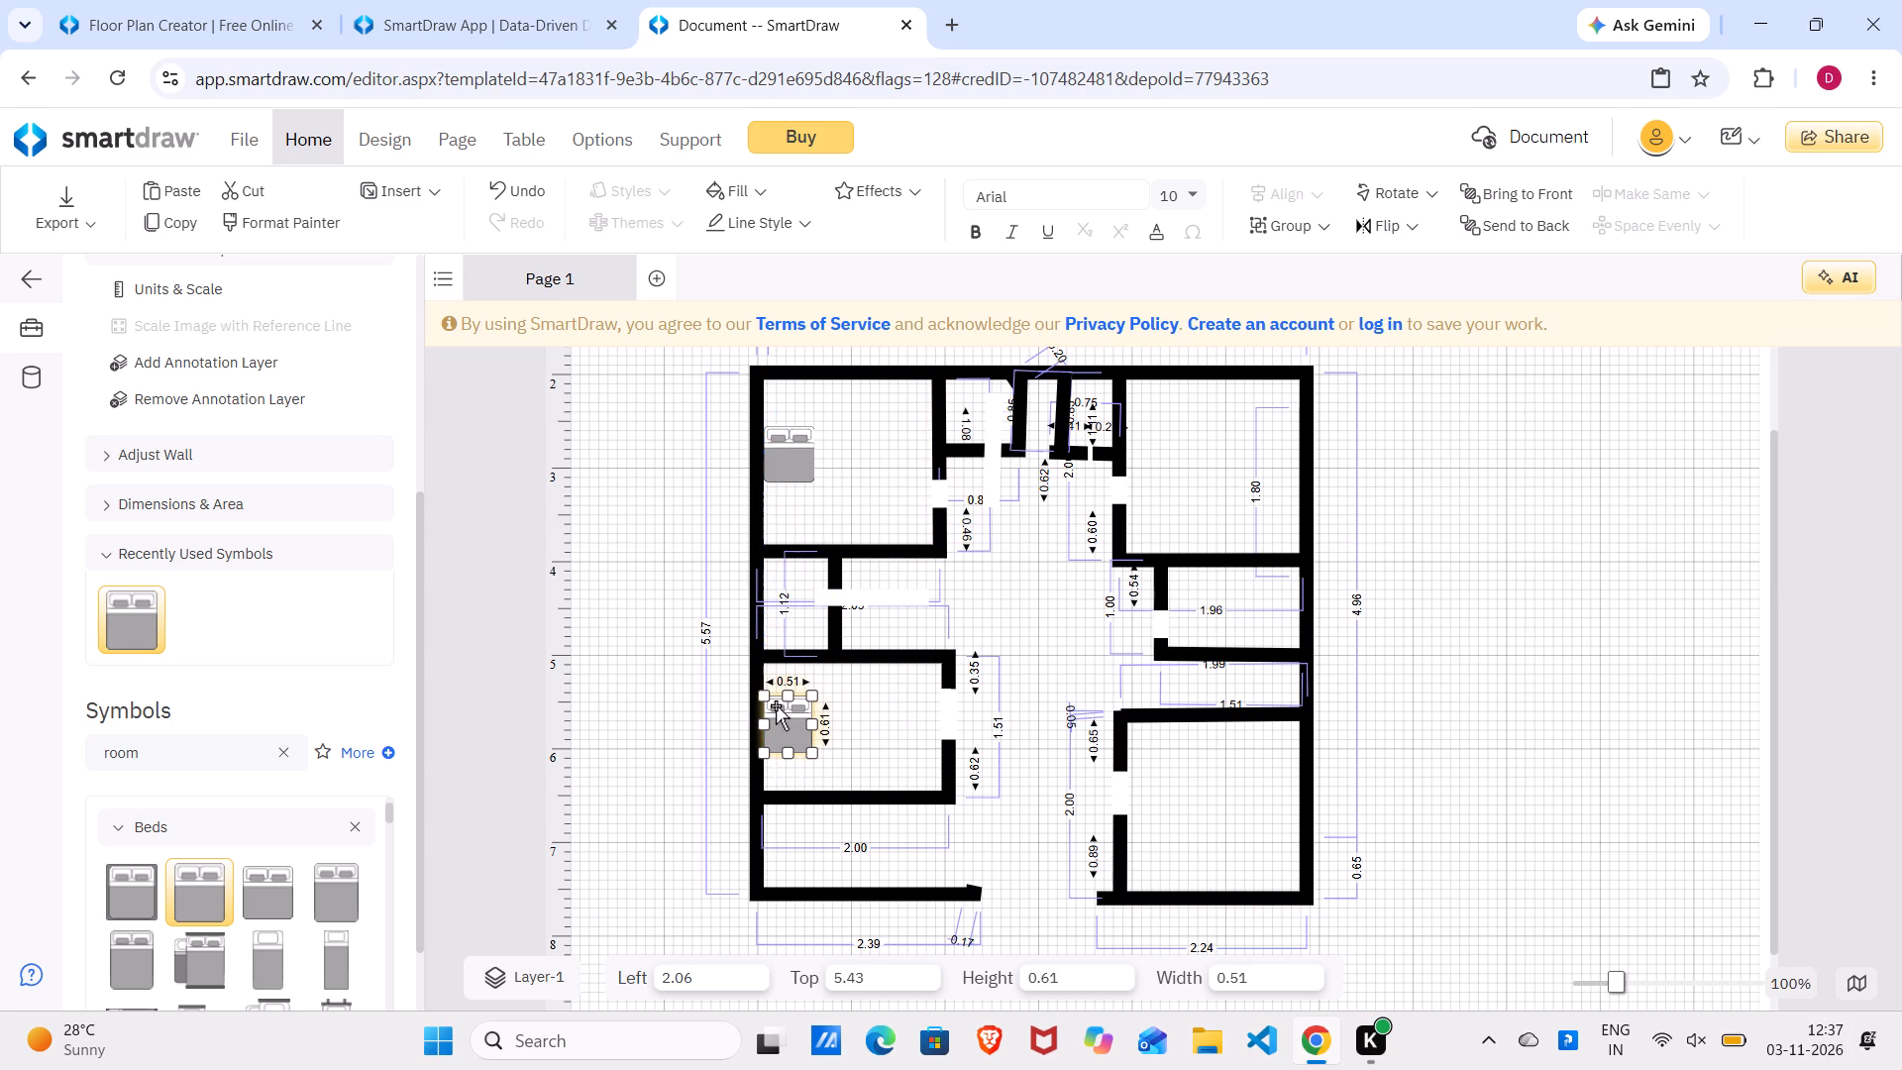
Add a third California King Bed, about 0.56 wide by 0.64 high, in the upper-right room's top right corner.
double_click(132, 609)
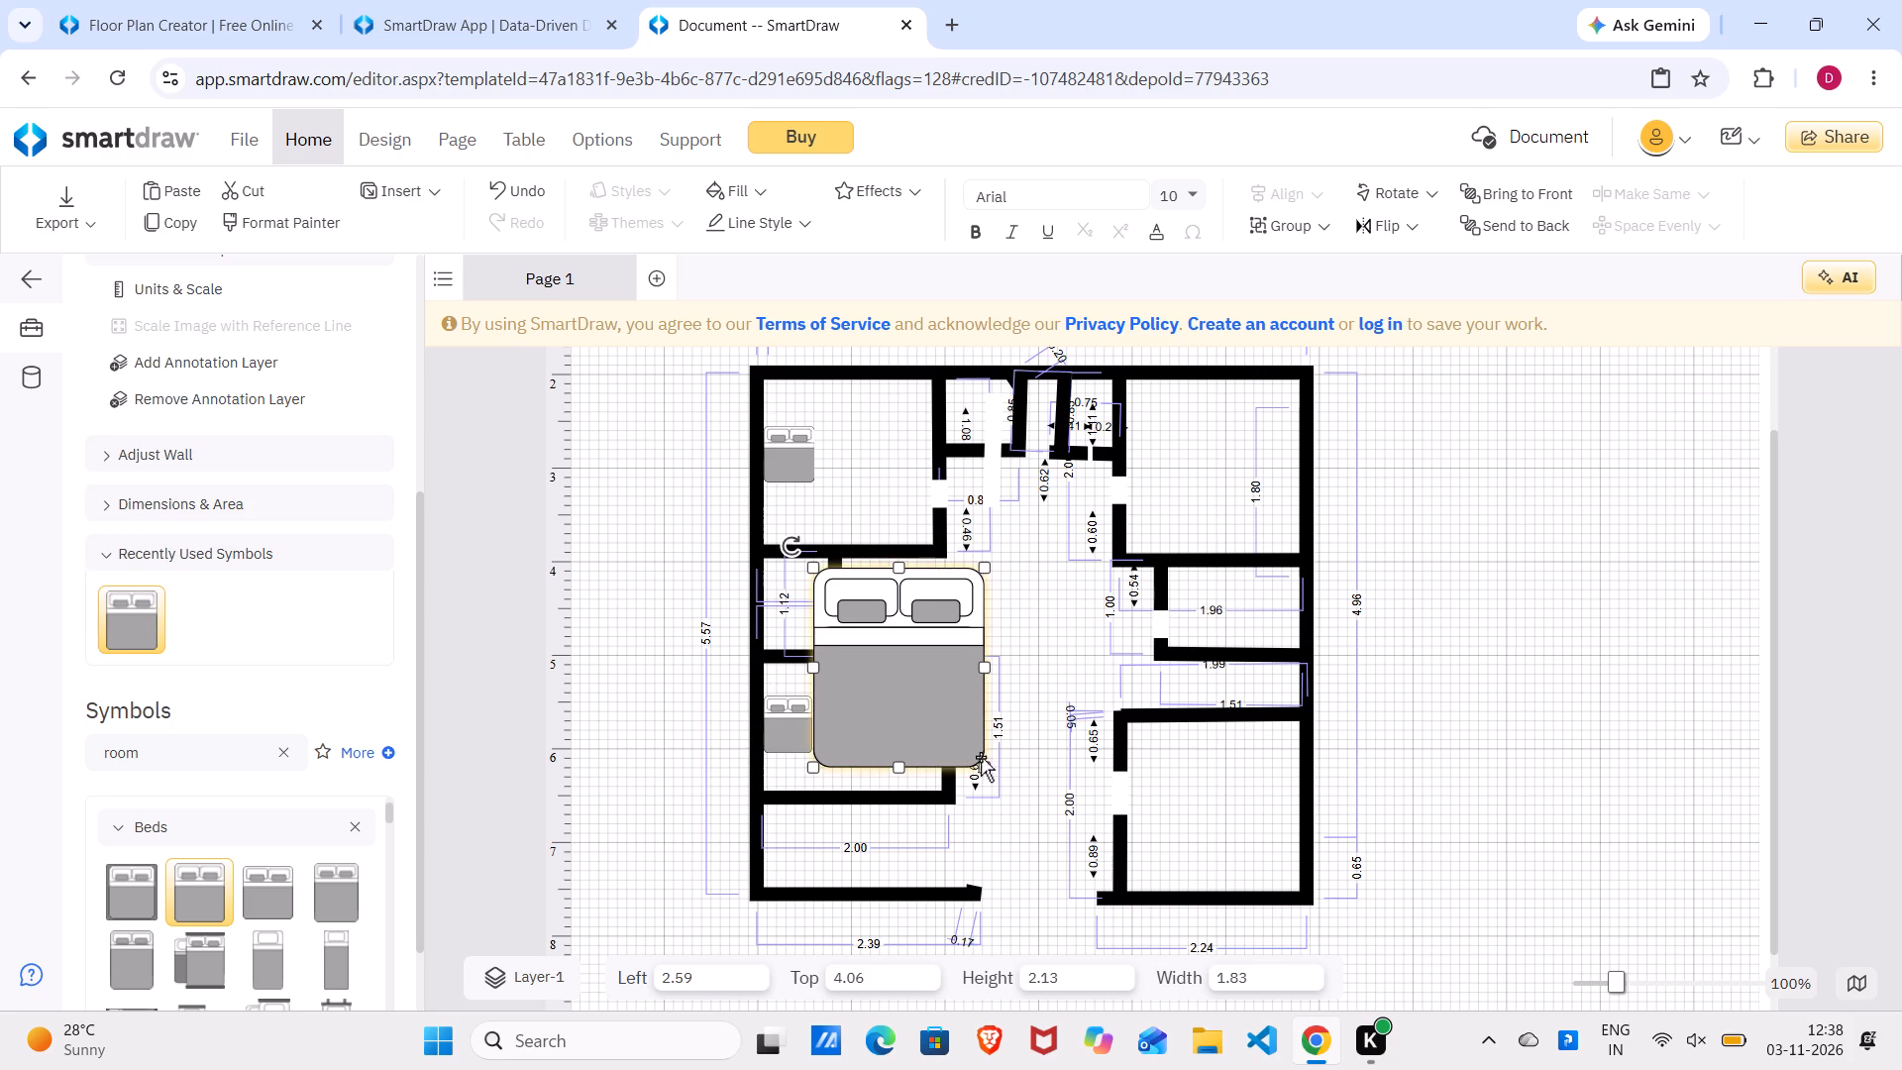
drag(983, 765, 926, 650)
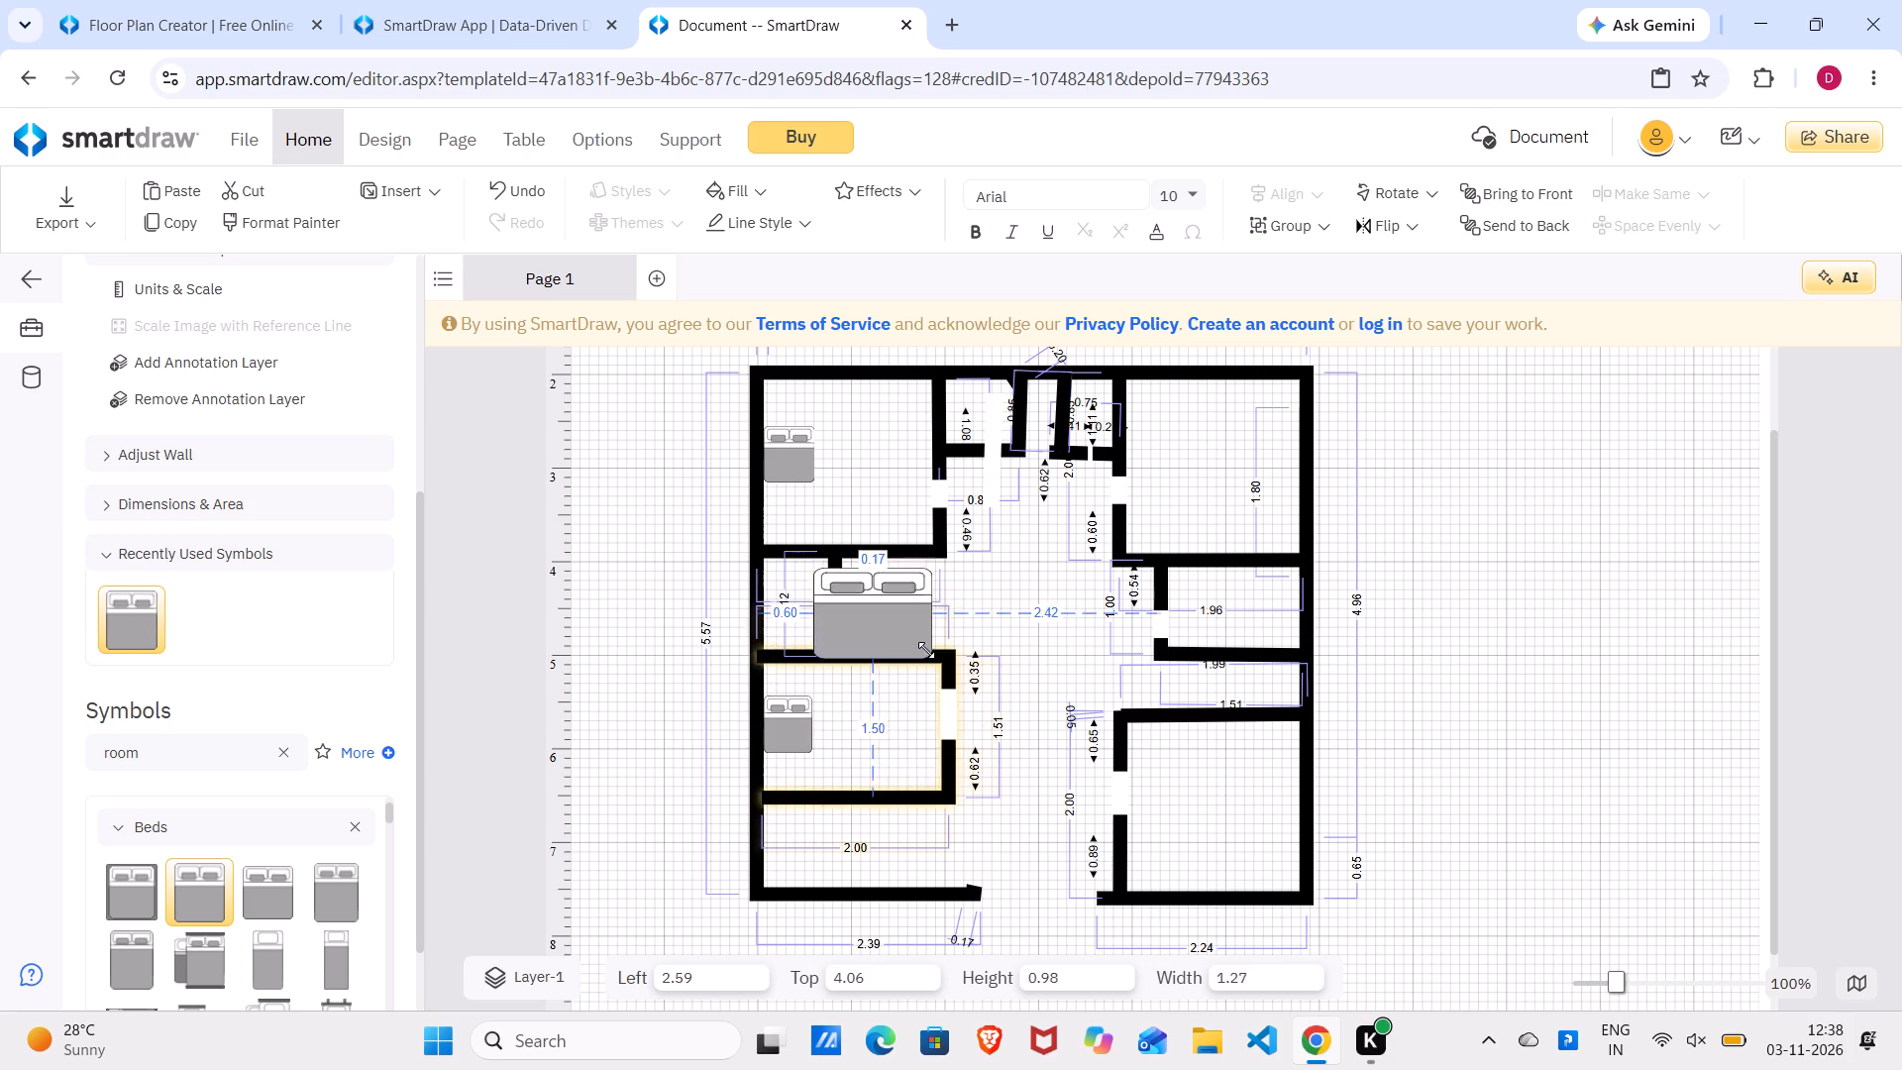
drag(926, 650, 867, 629)
click(846, 603)
drag(857, 597, 906, 578)
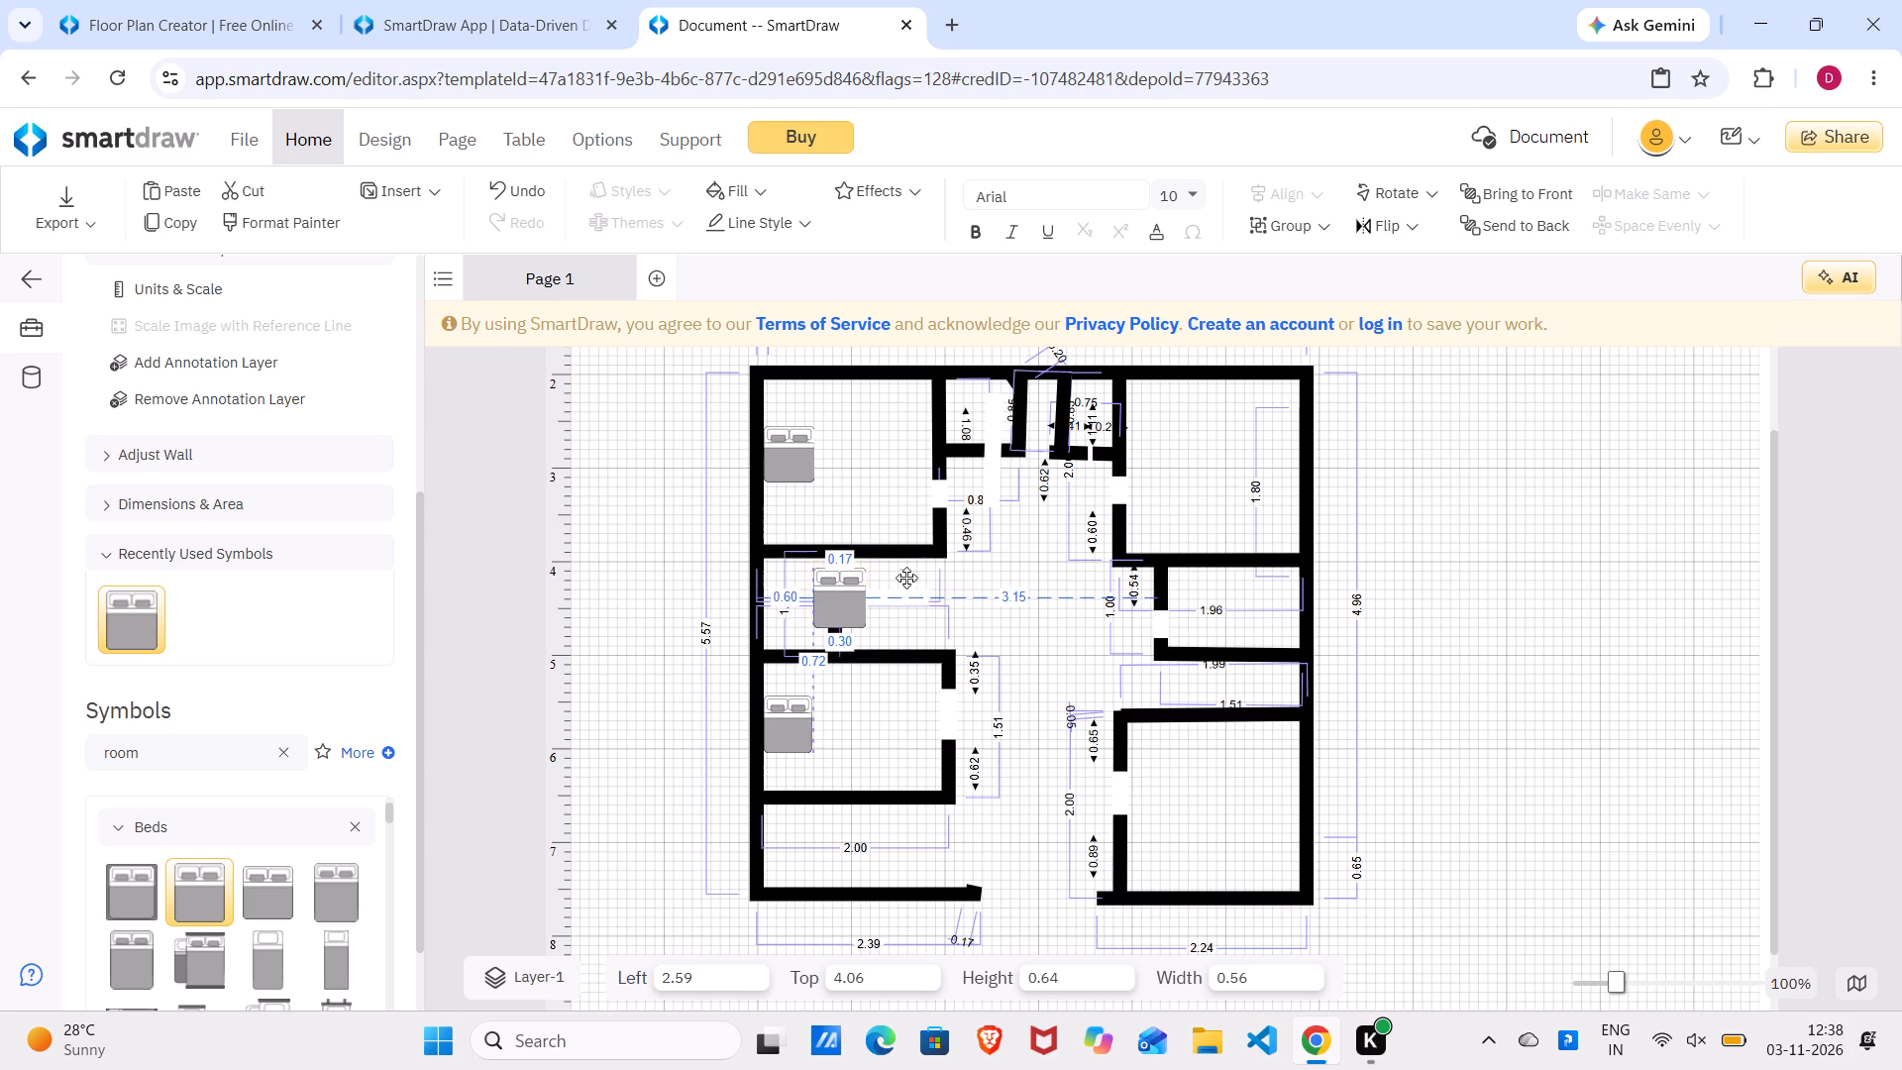
drag(906, 578, 889, 578)
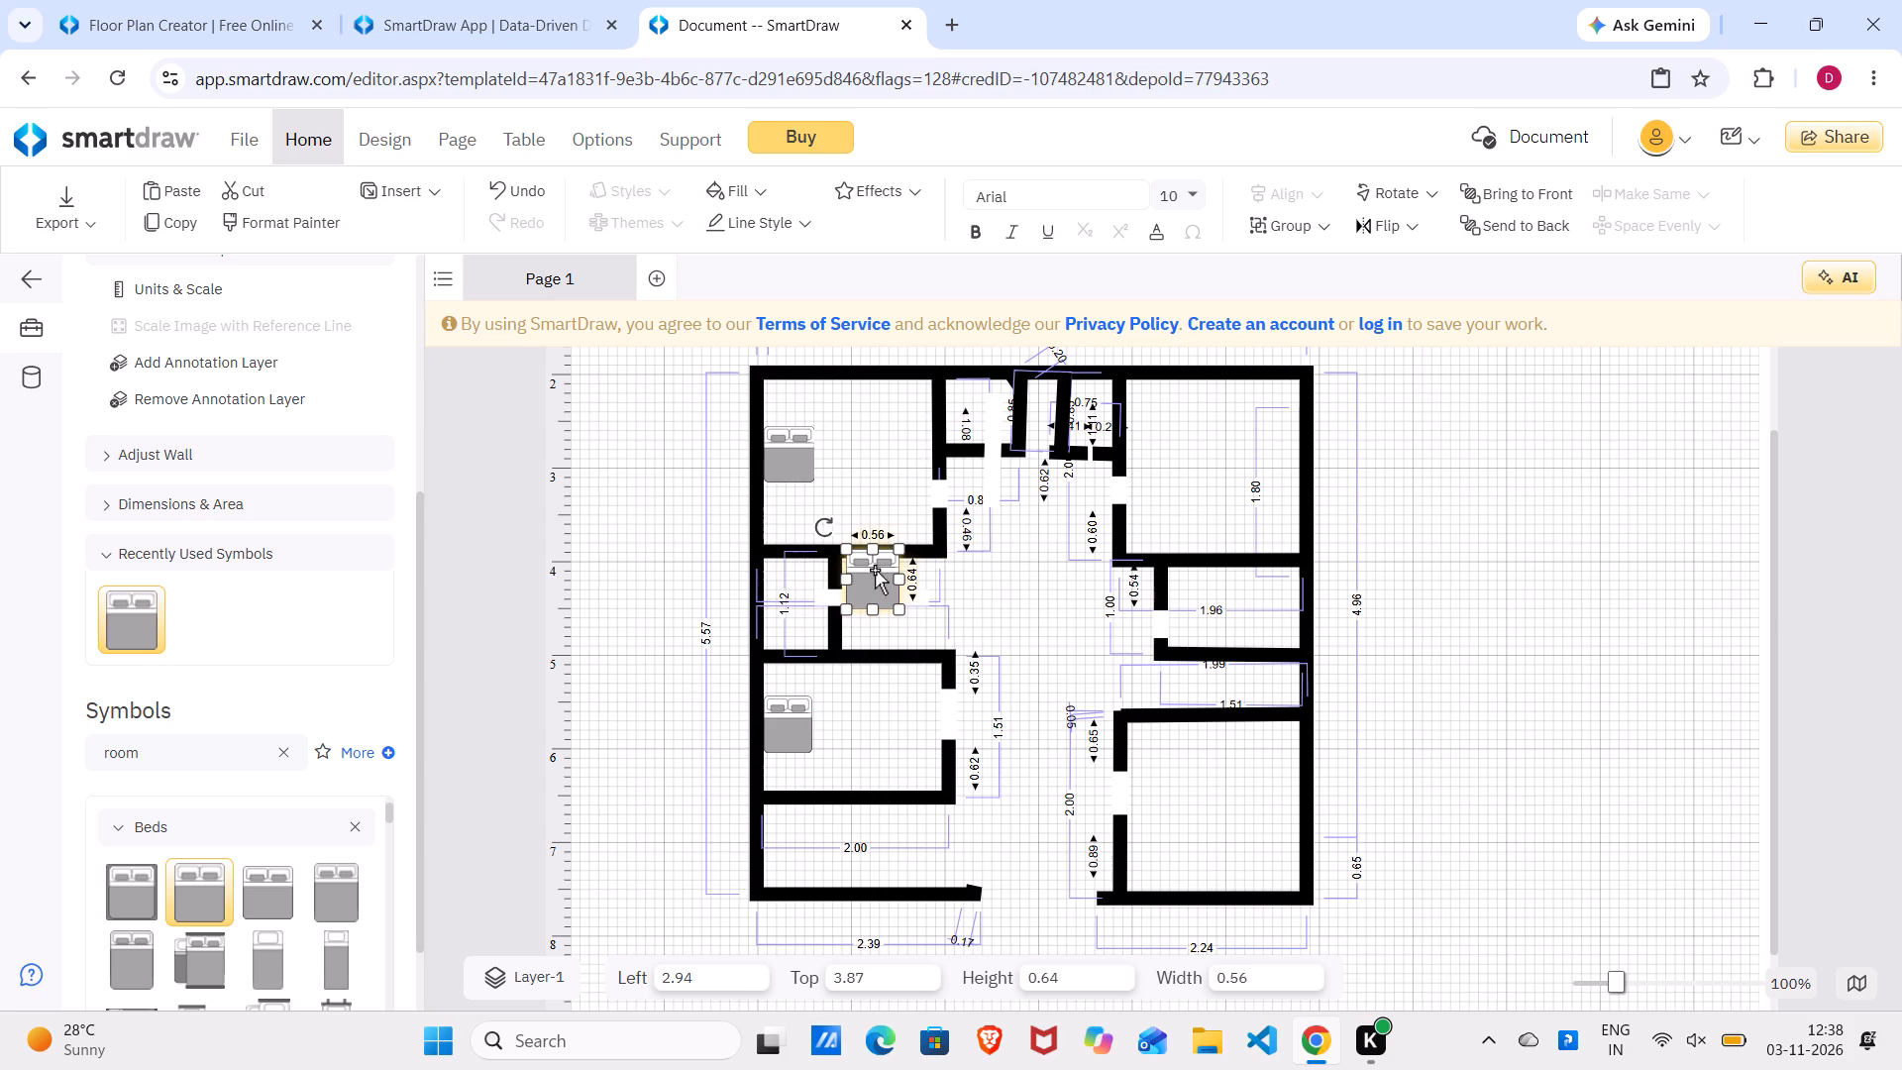
drag(875, 570, 937, 559)
drag(937, 560, 1152, 444)
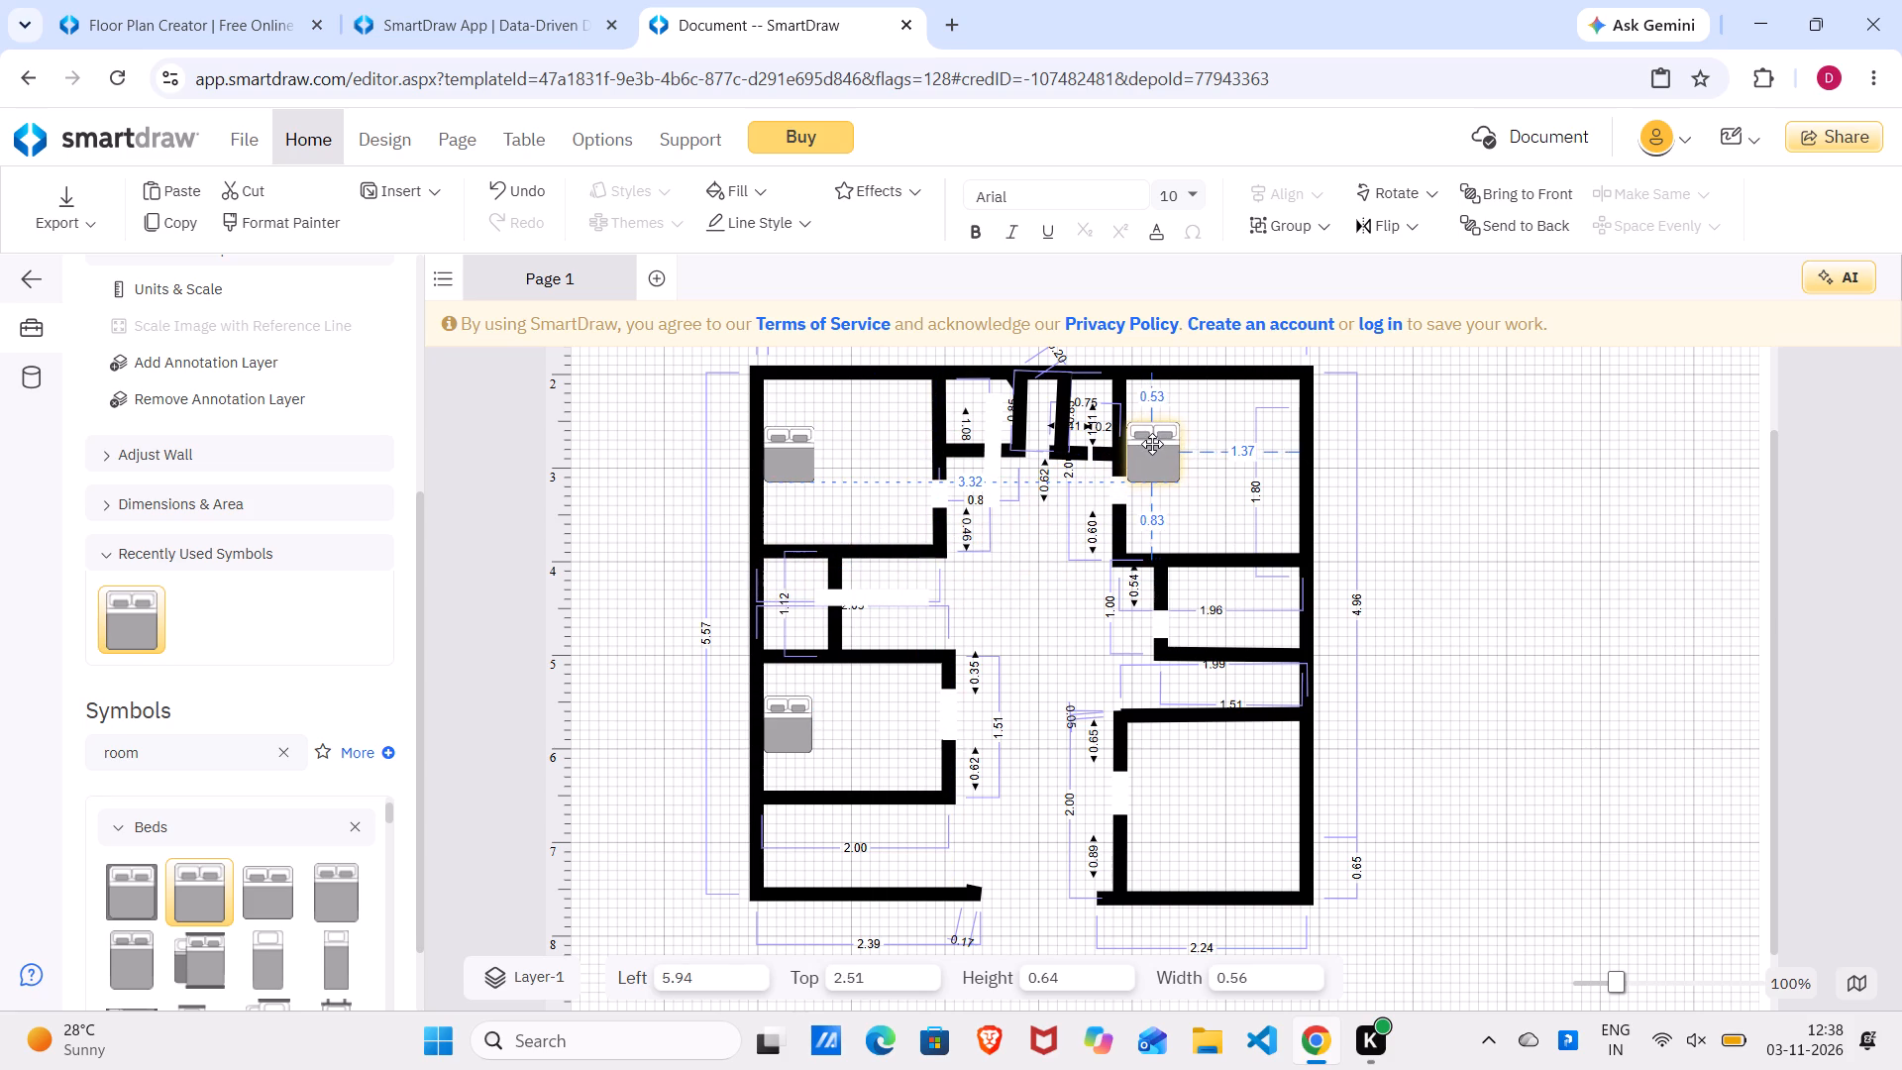
drag(1152, 444, 1155, 398)
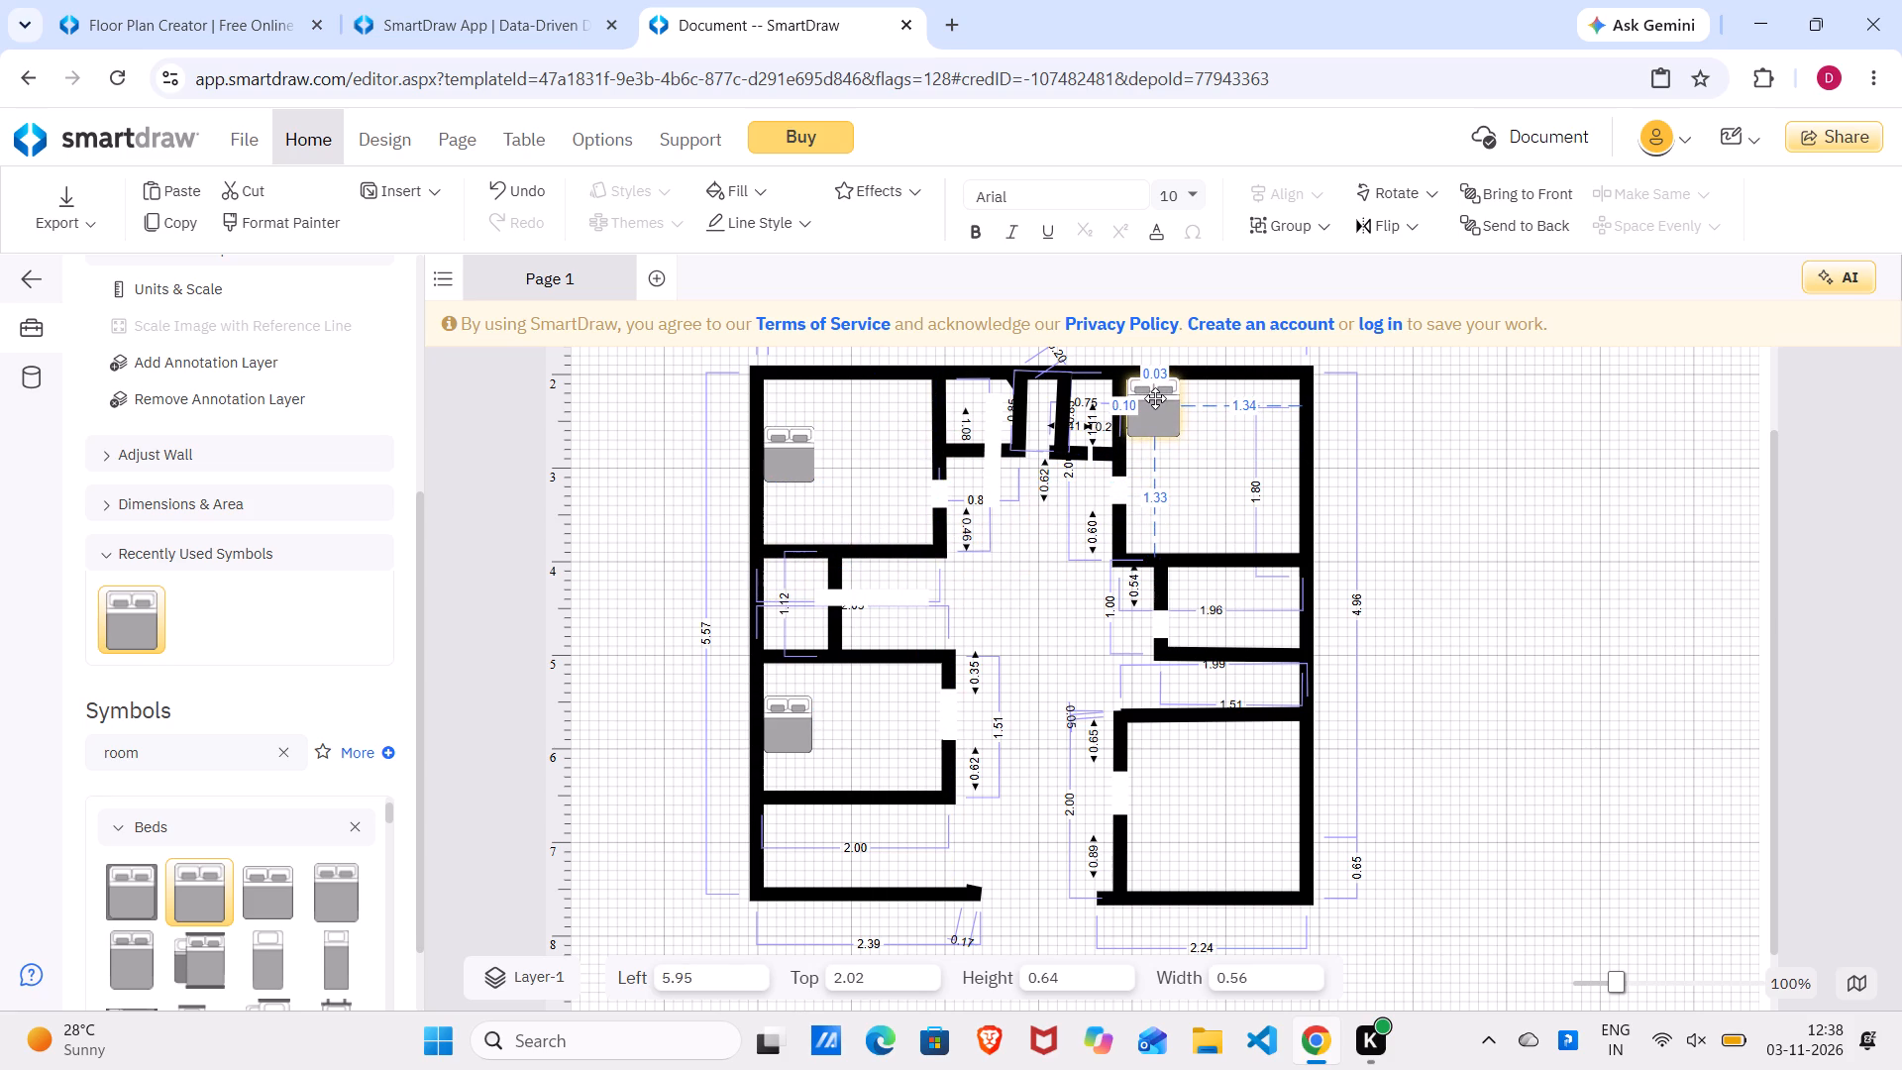
drag(1155, 398, 1232, 390)
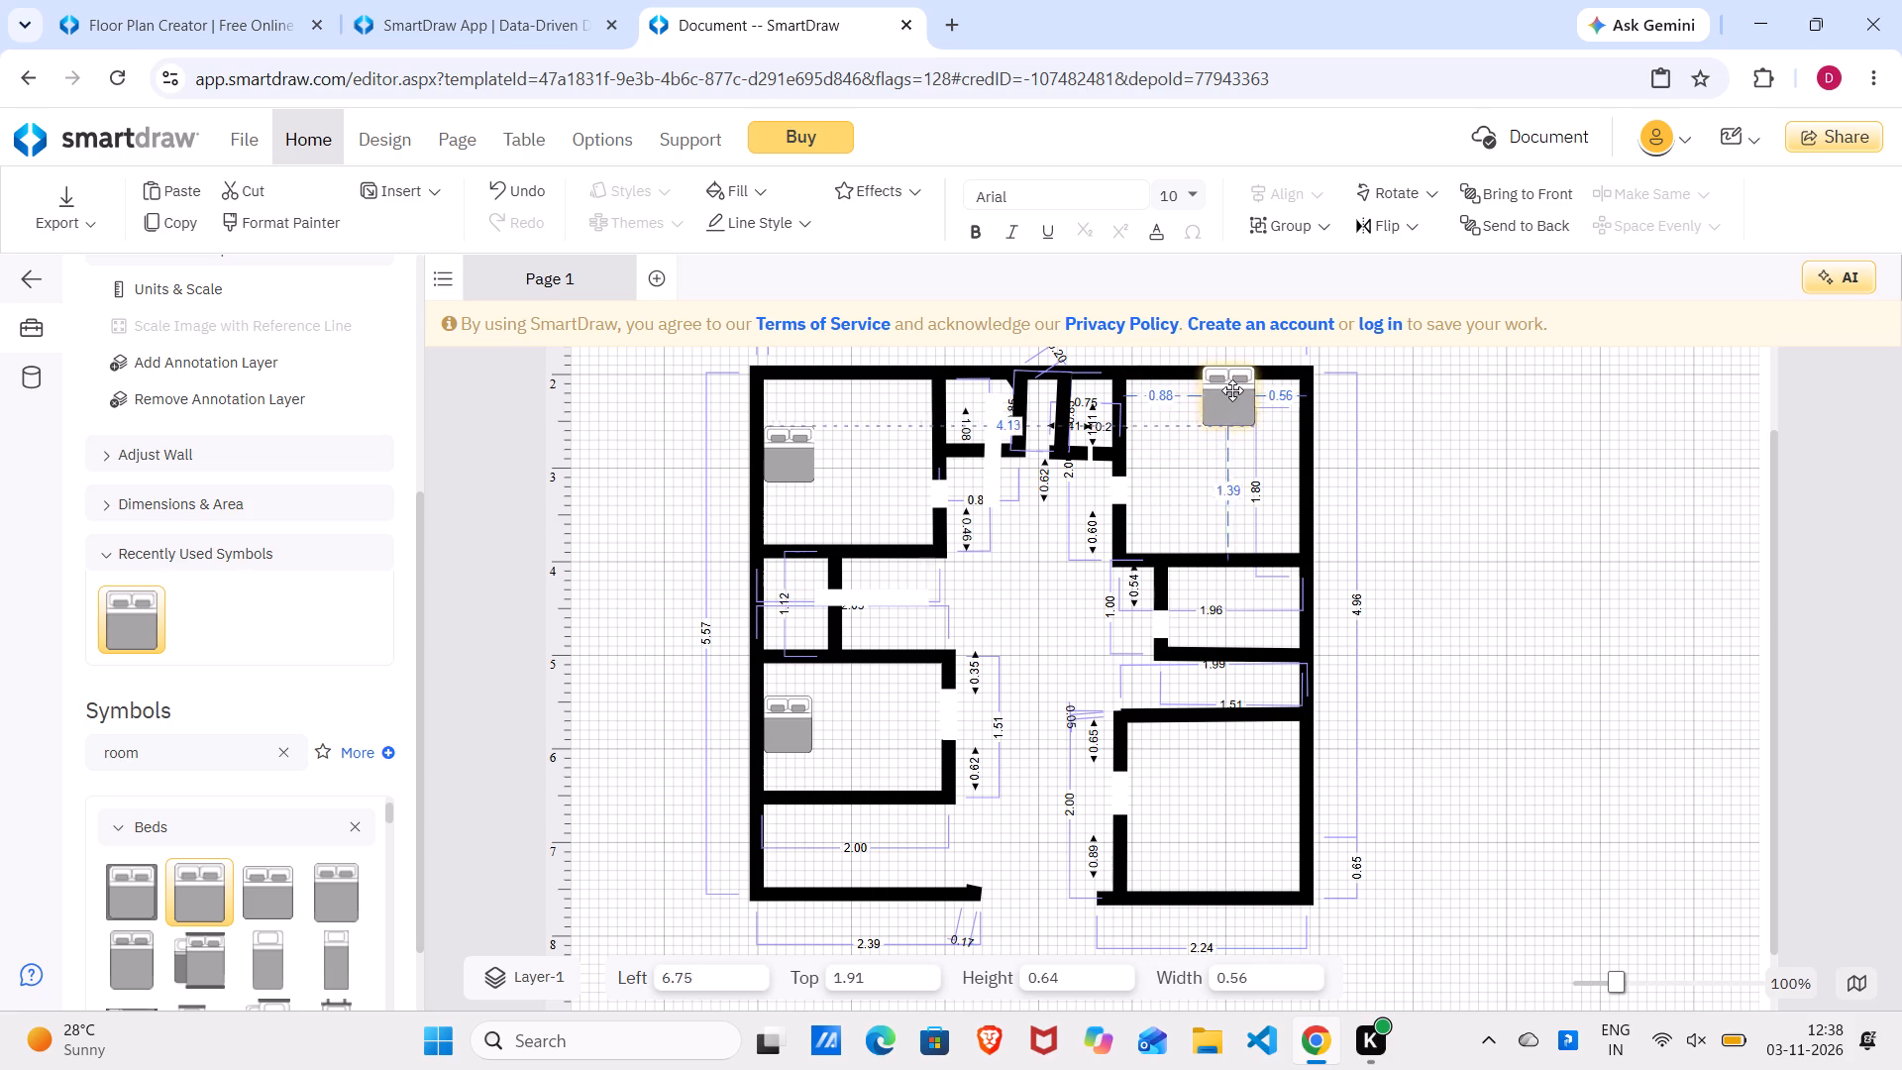
drag(1232, 390, 1272, 402)
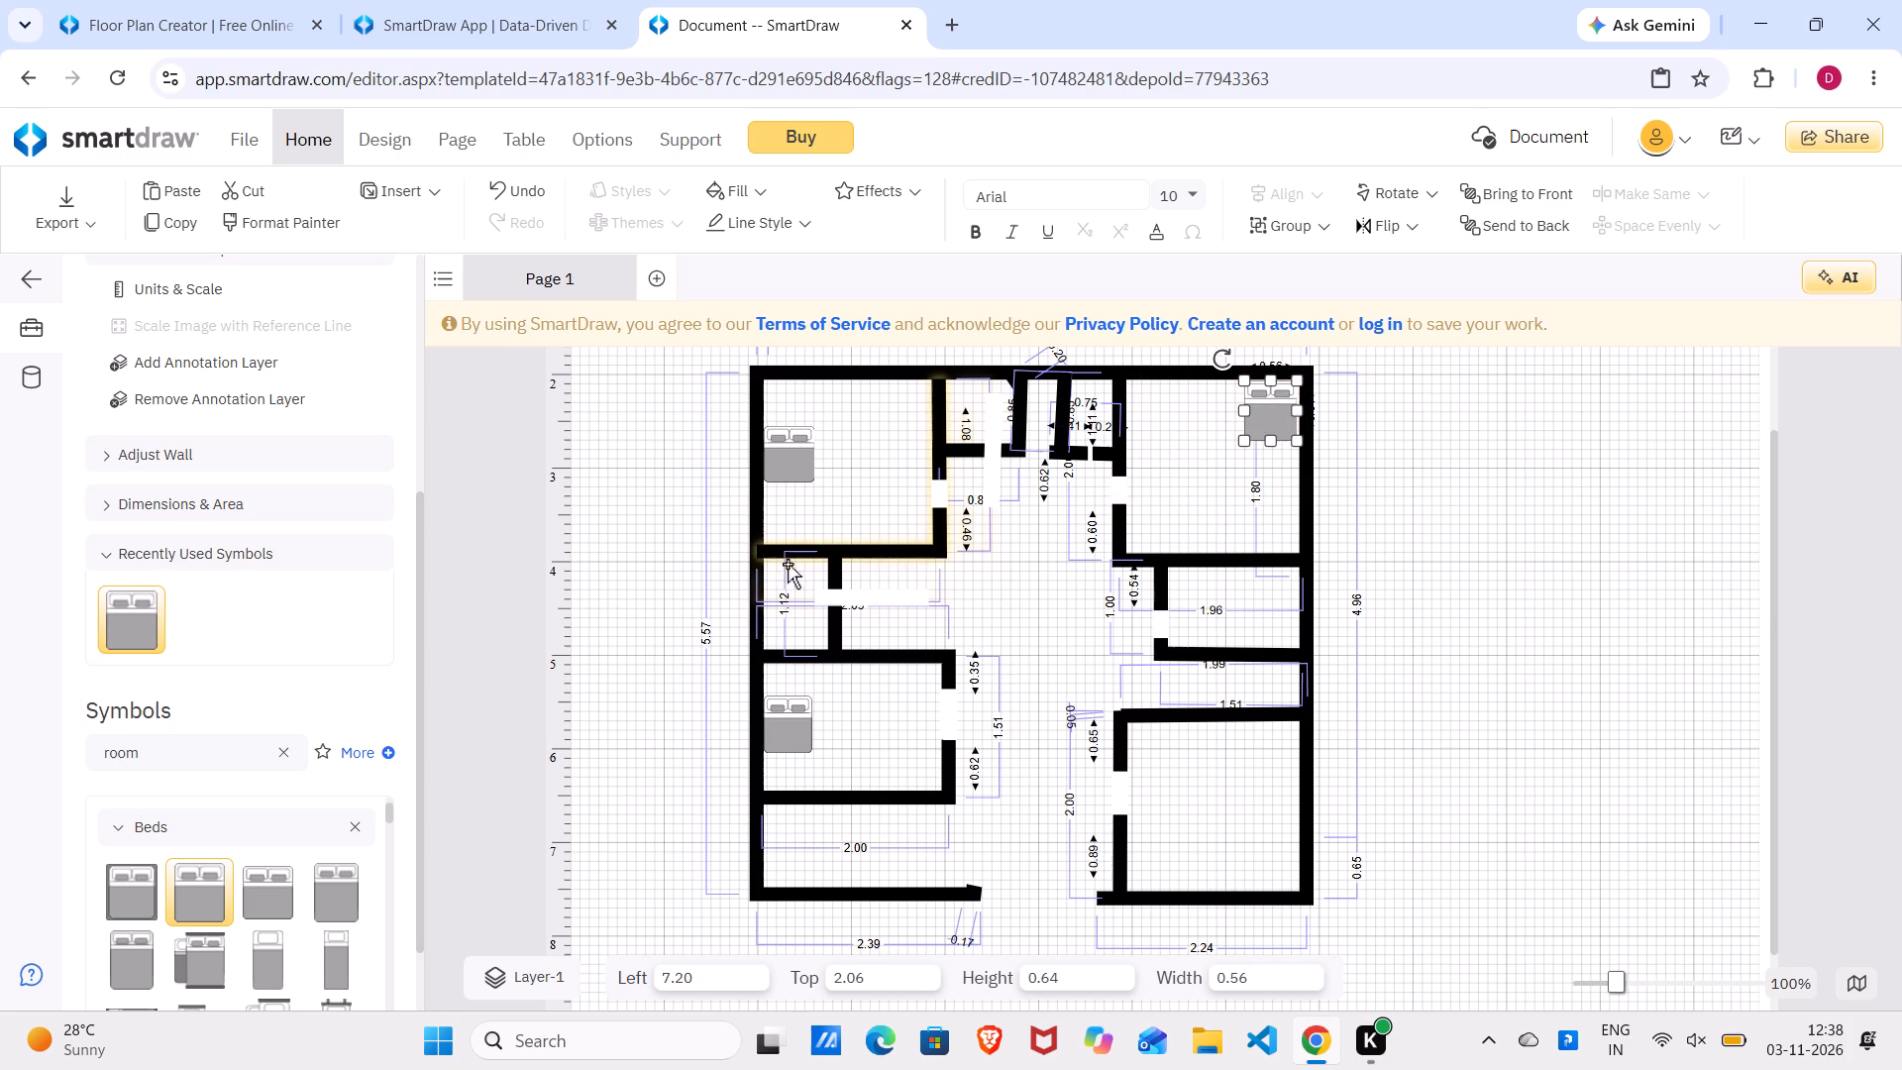
Add a fourth California King Bed, about 0.62 wide by 0.66 high, in the lower-right room's top right corner.
double_click(145, 622)
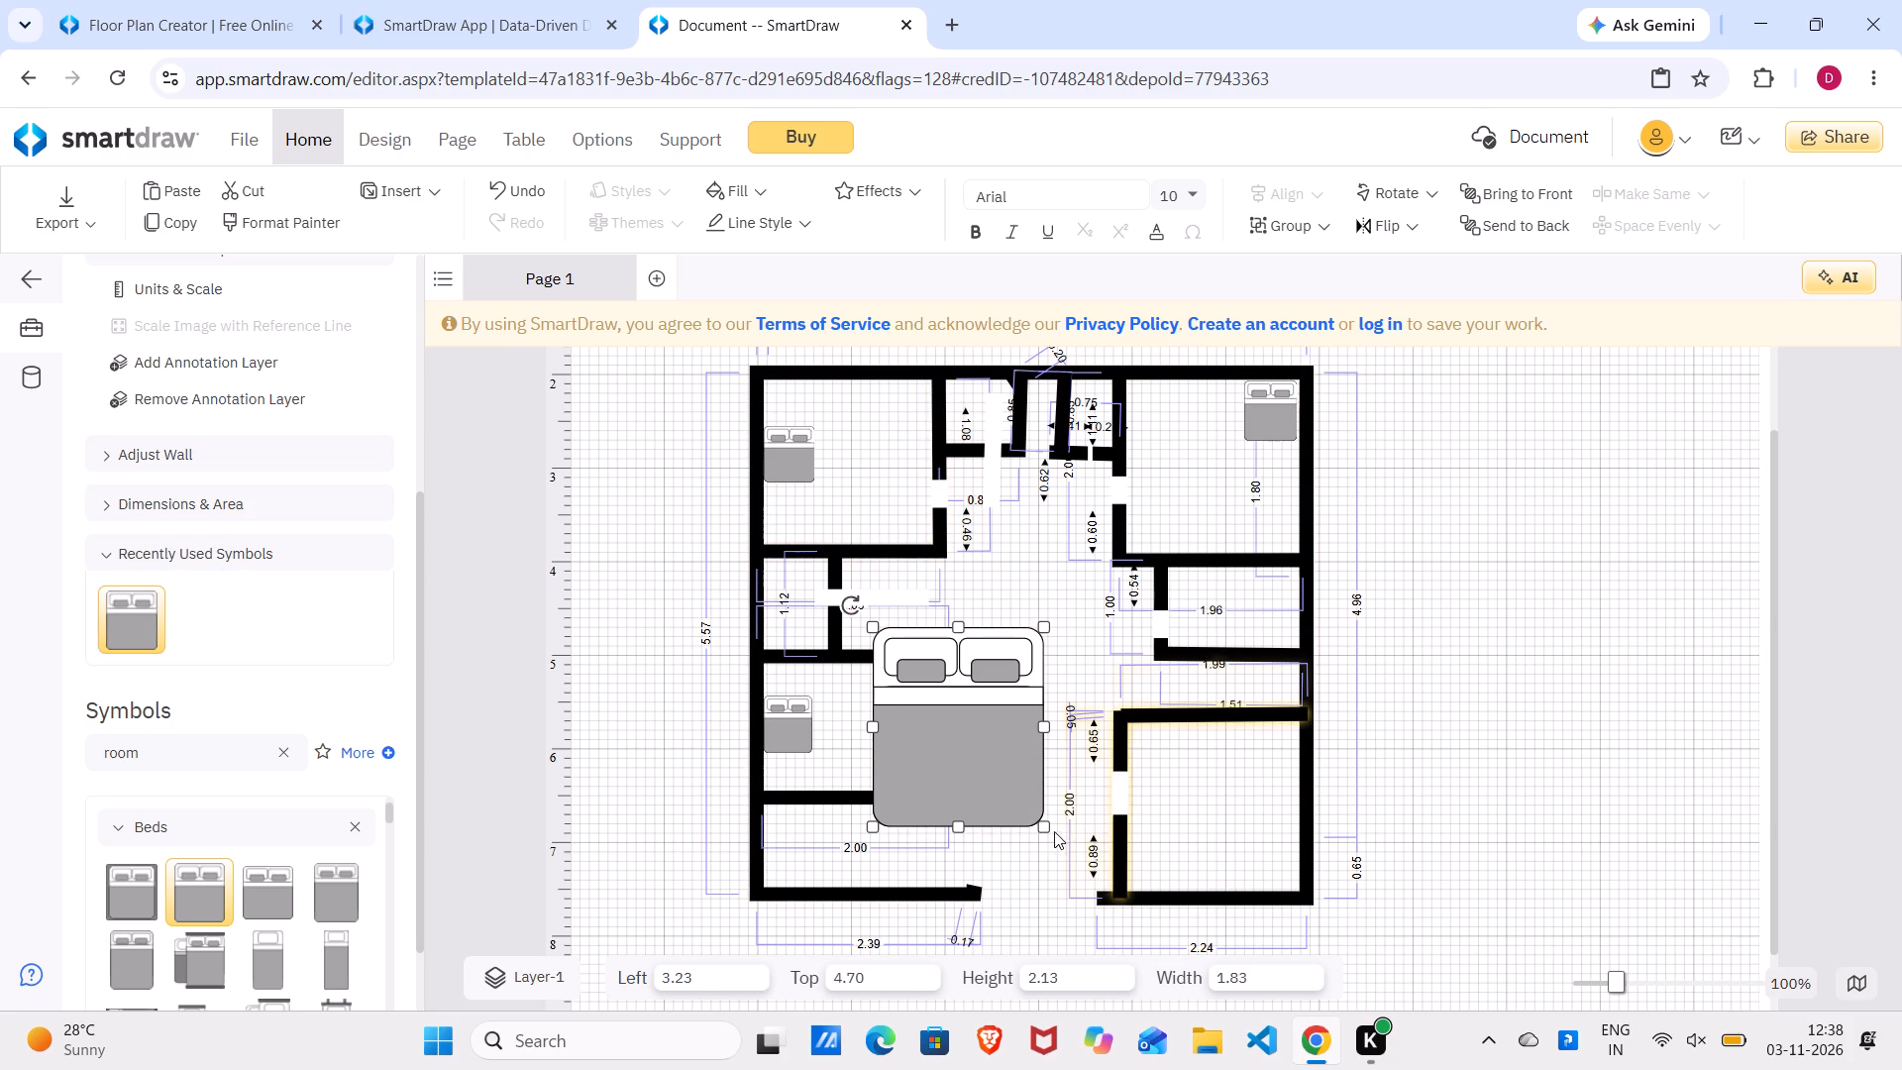
drag(1036, 816, 1022, 797)
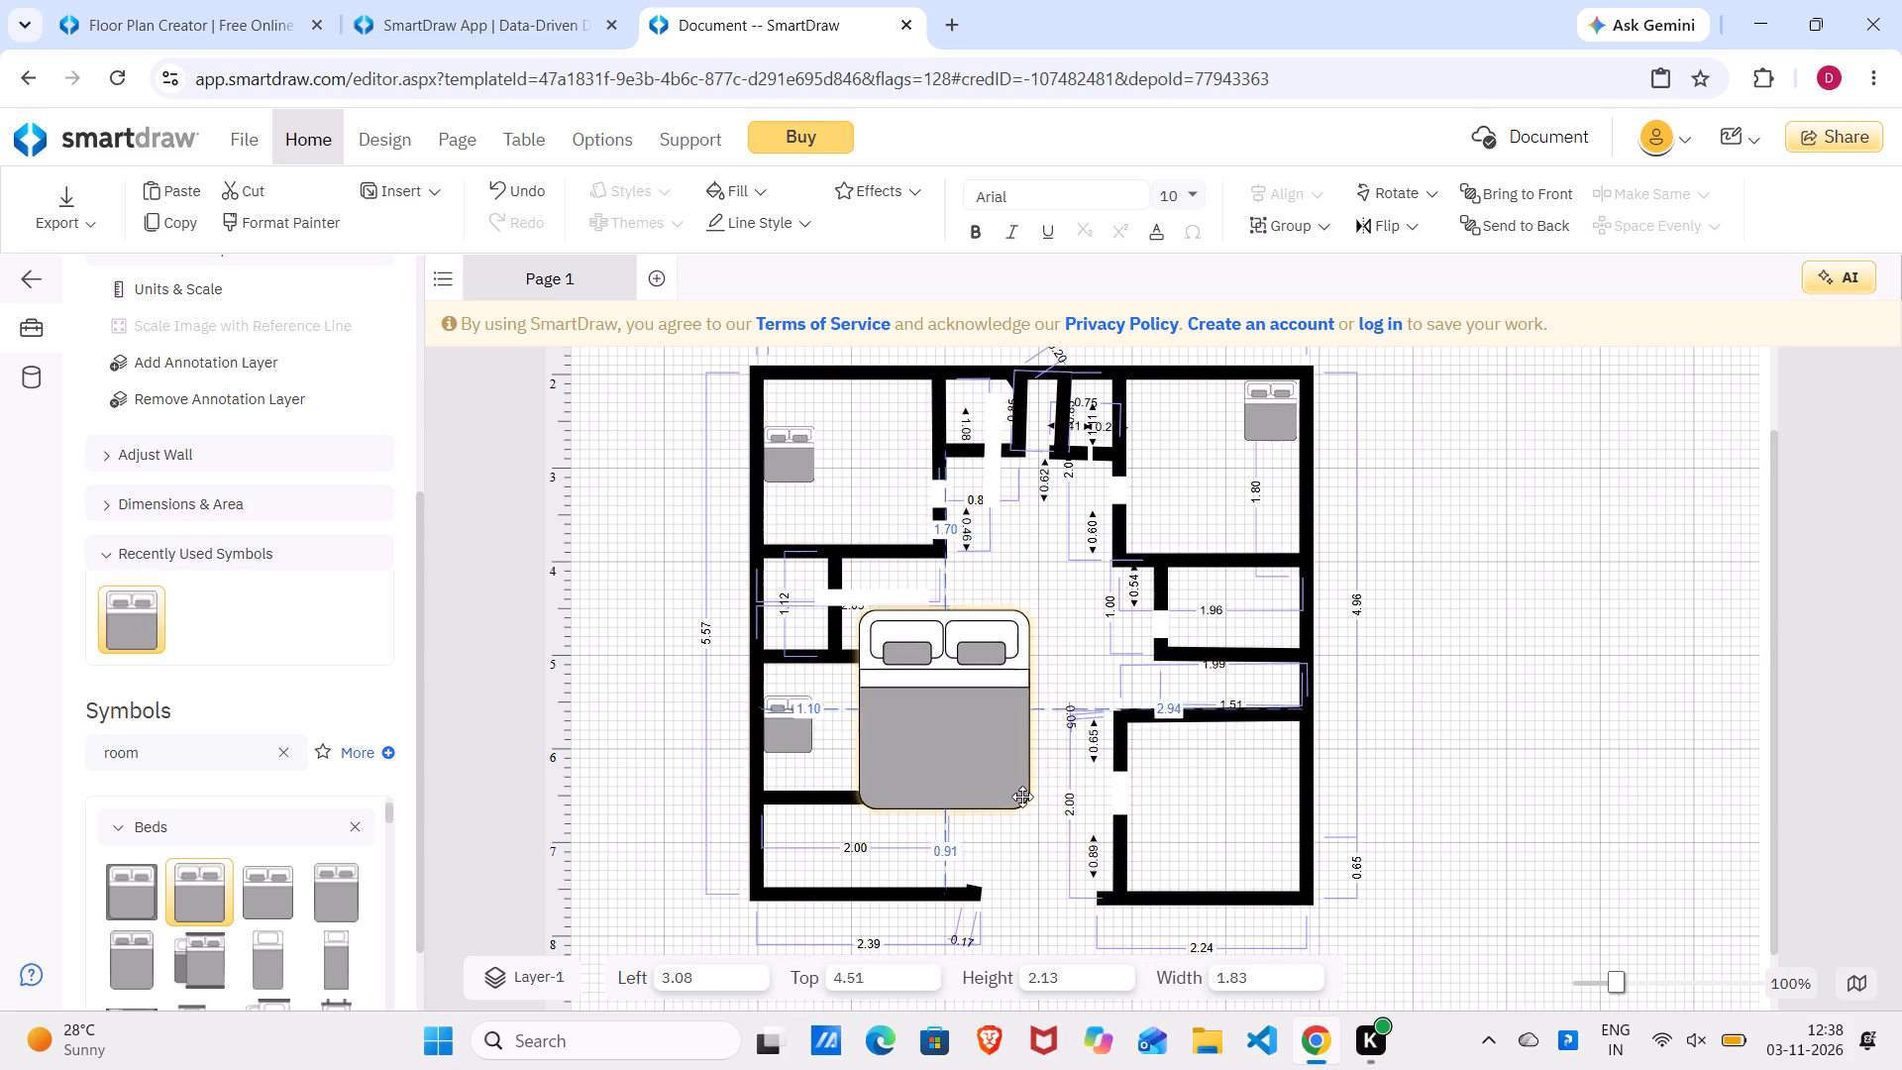
drag(1022, 797, 1034, 801)
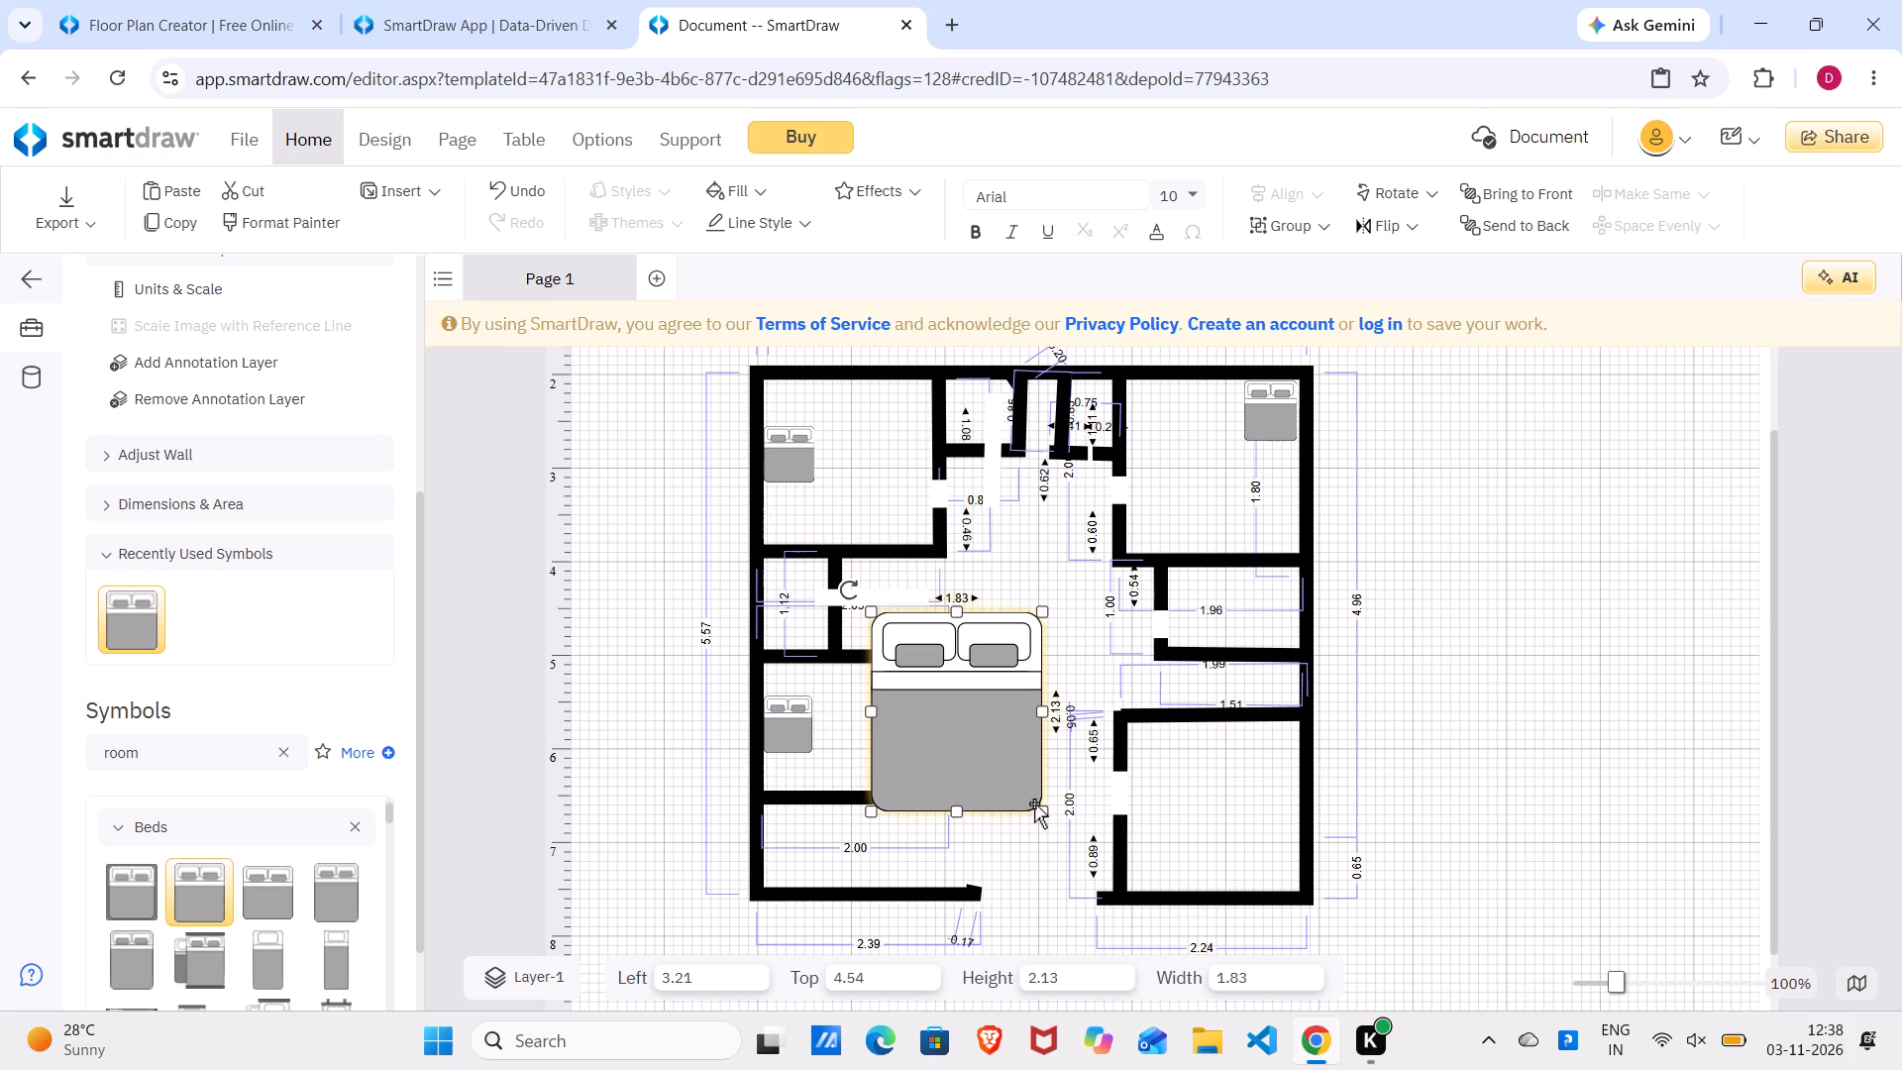
click(995, 762)
drag(1046, 809, 927, 687)
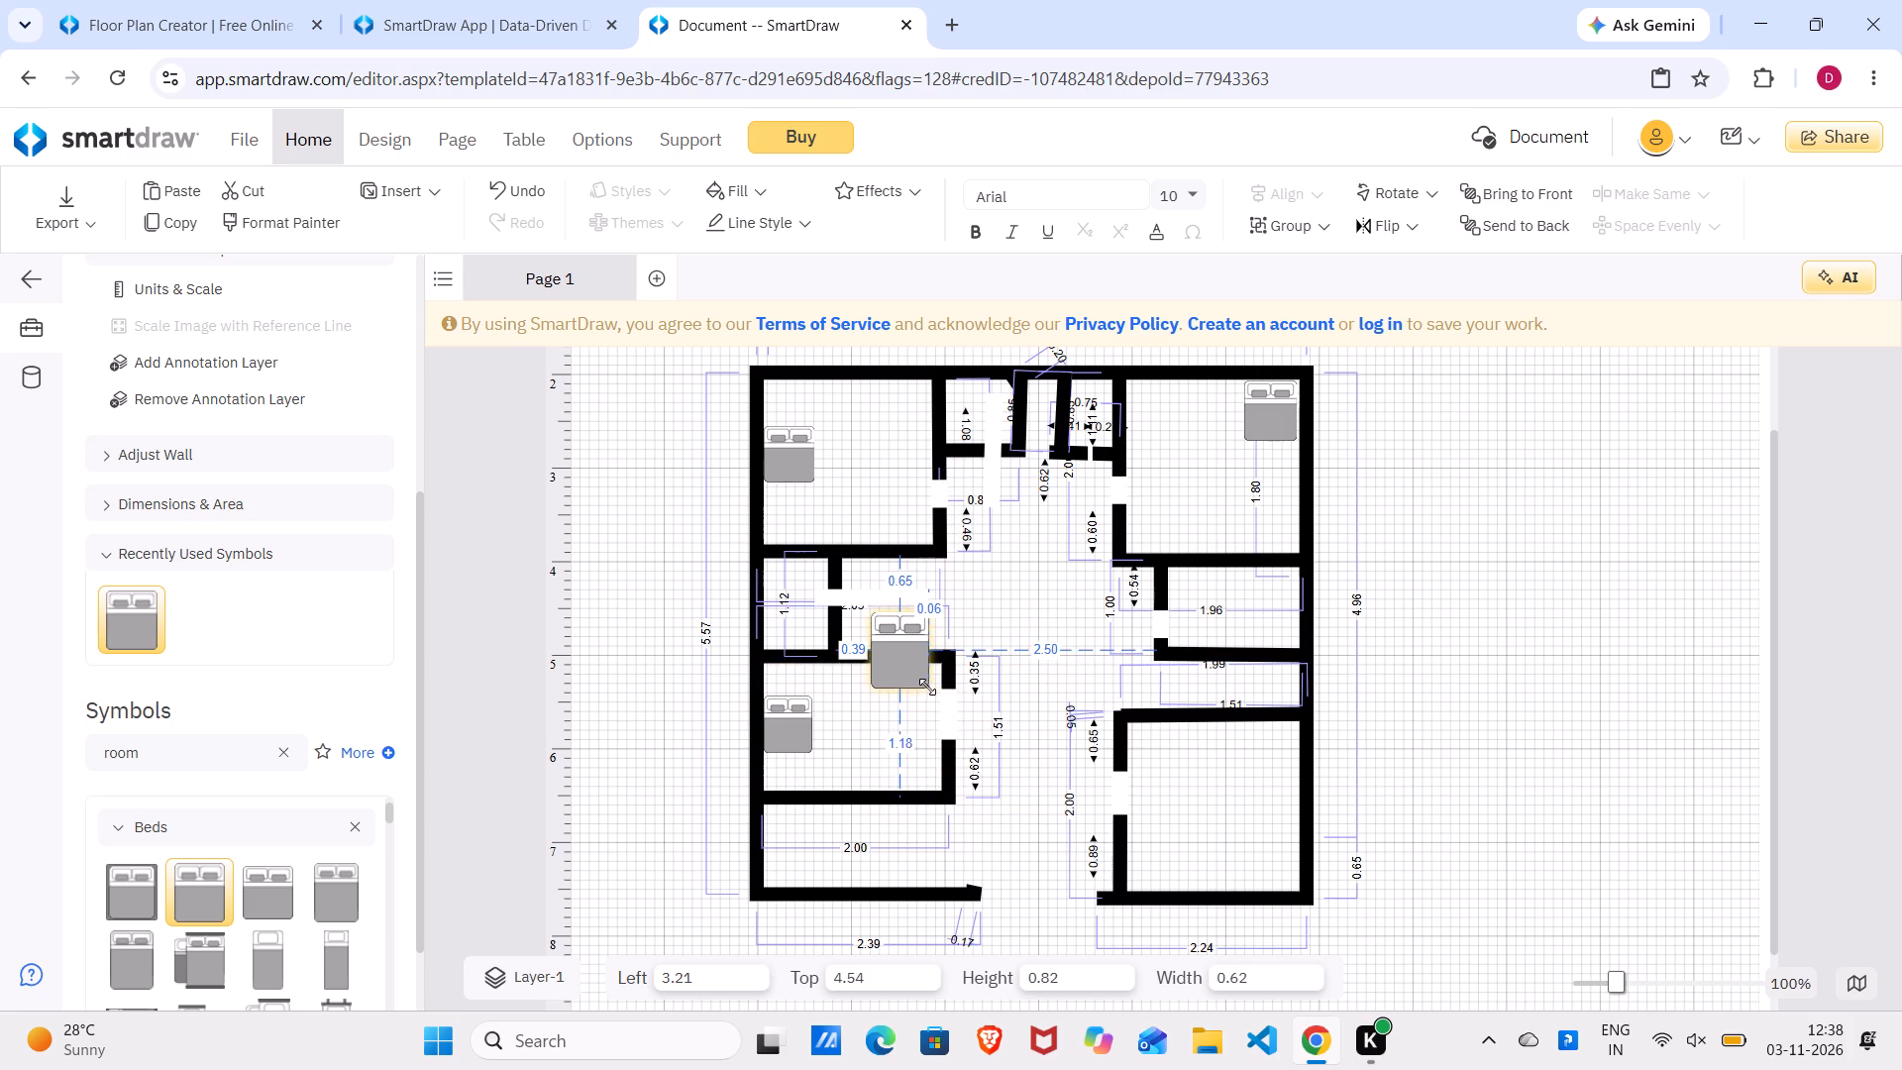
drag(927, 687, 931, 675)
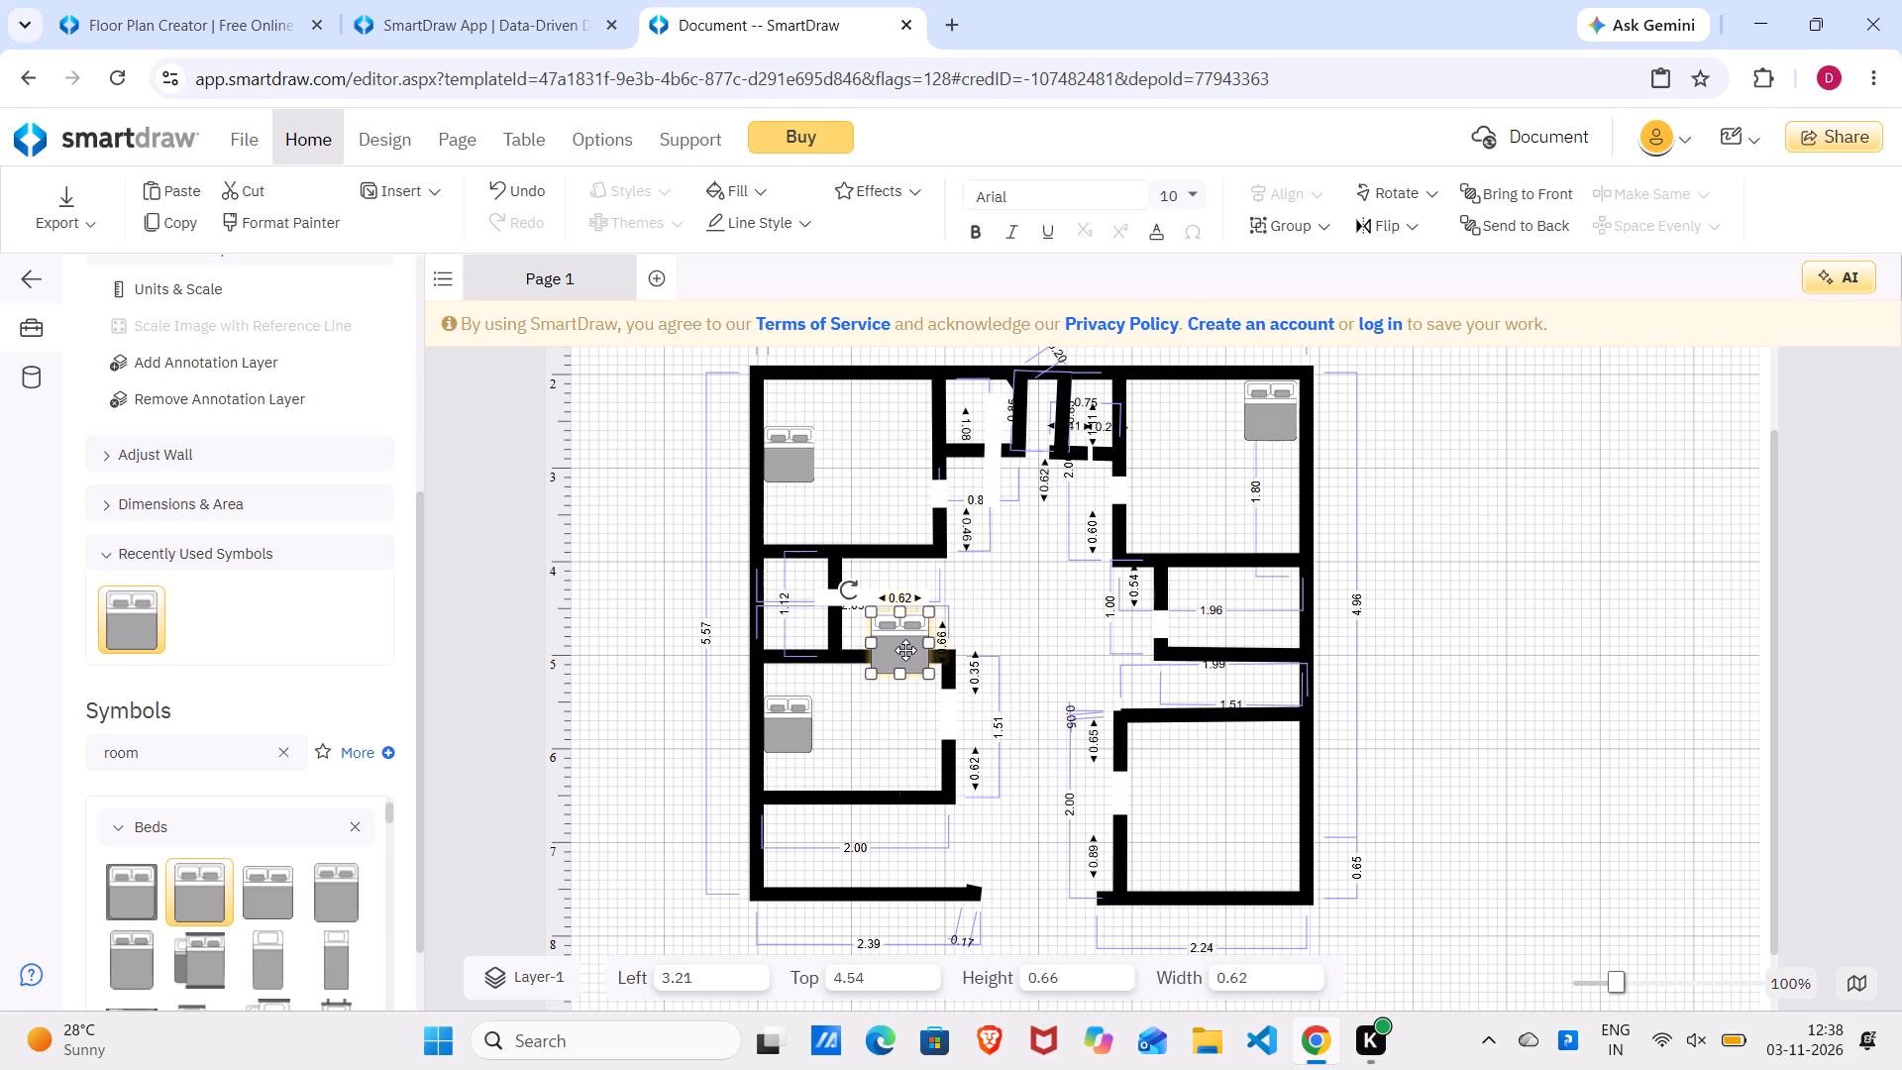
click(905, 650)
drag(905, 650, 1151, 743)
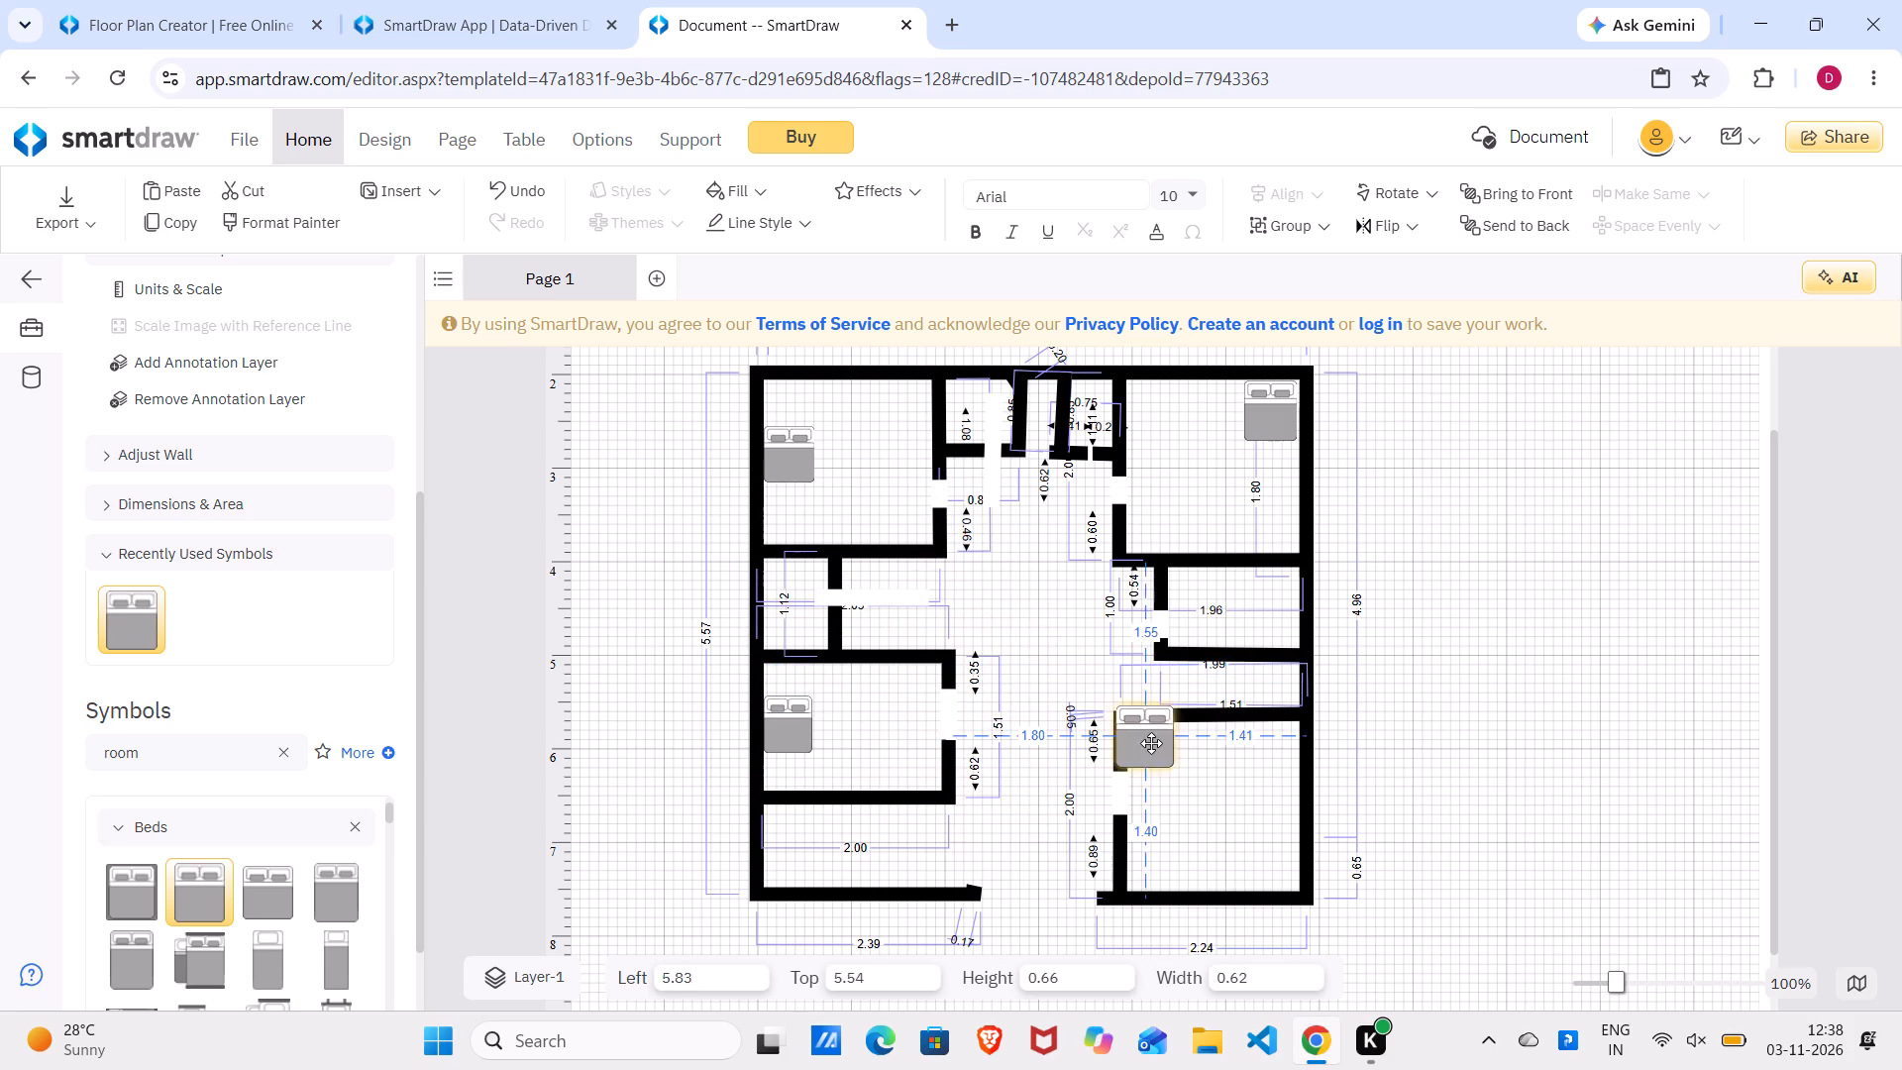
drag(1151, 743, 1280, 756)
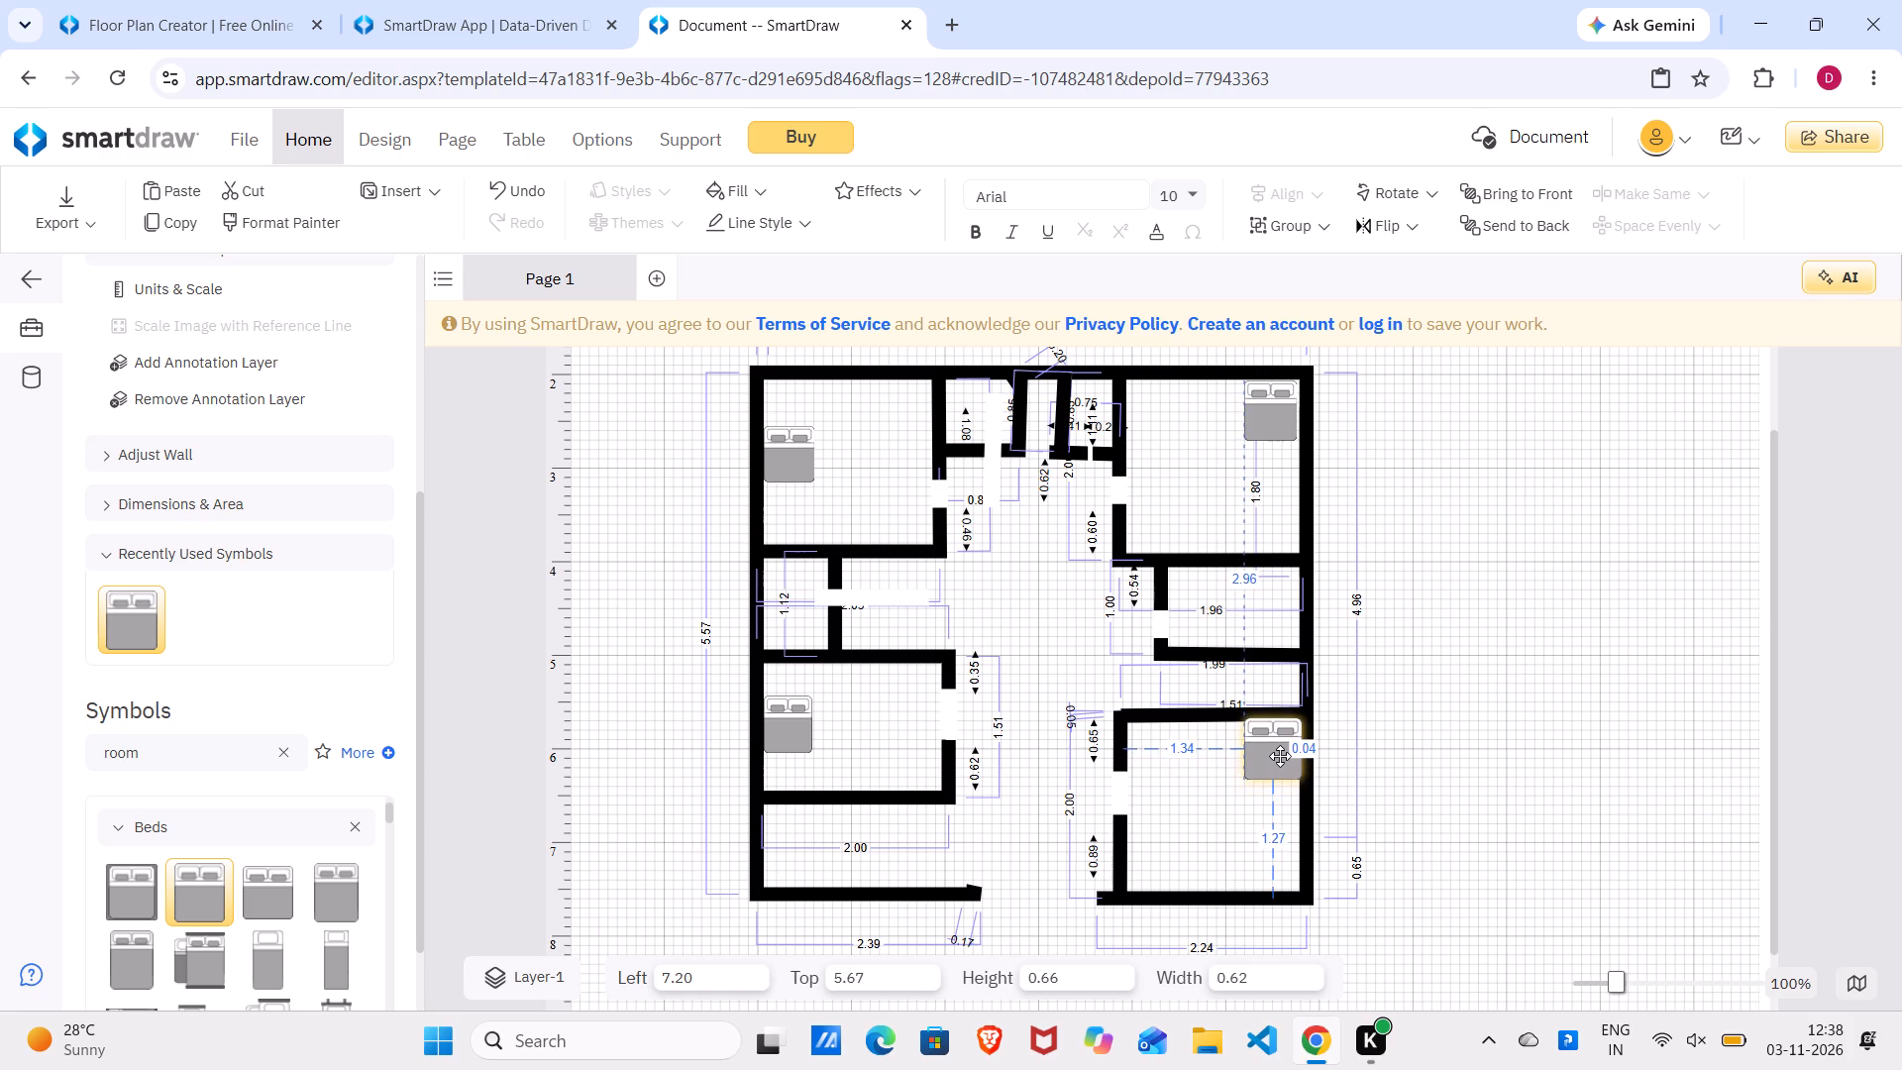
drag(1280, 756, 1281, 760)
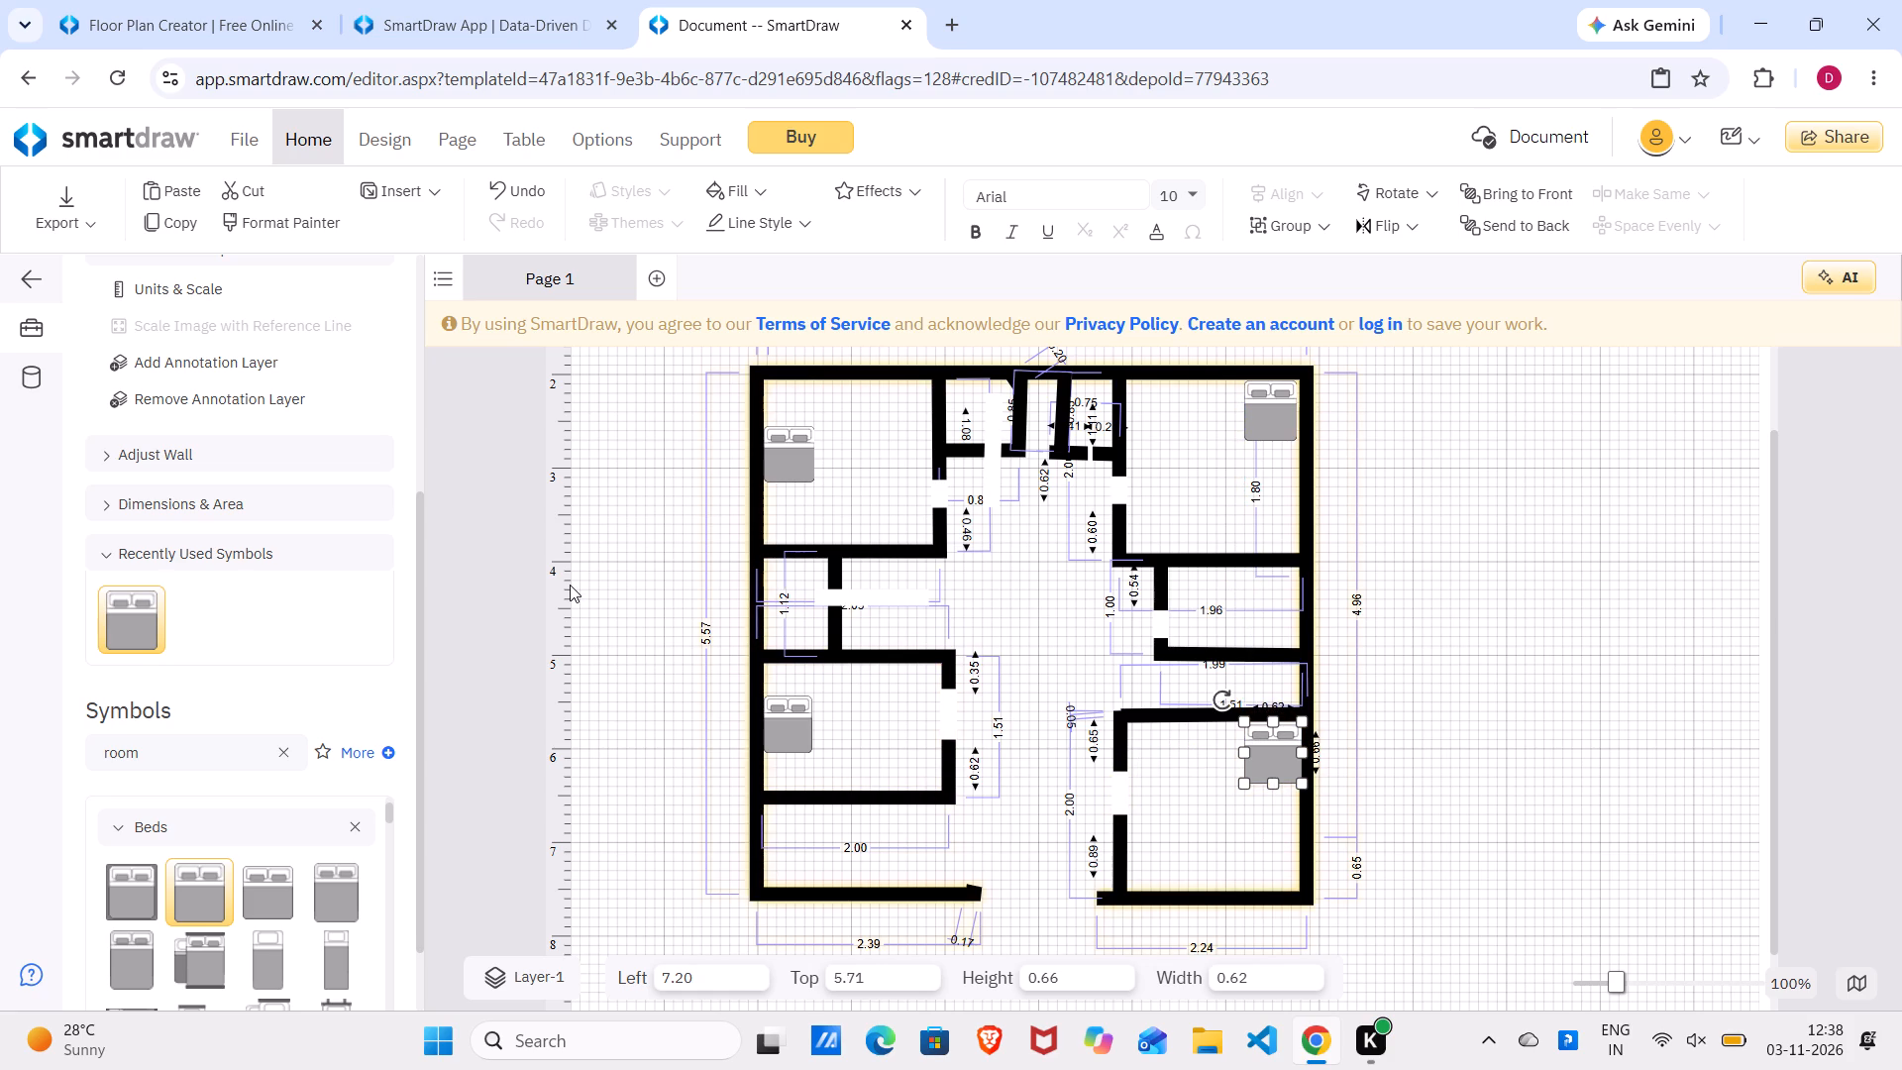
Add the four-chair rectangular table from the Tables symbols to the lower part of the central hall.
scroll(284, 791, down, 2)
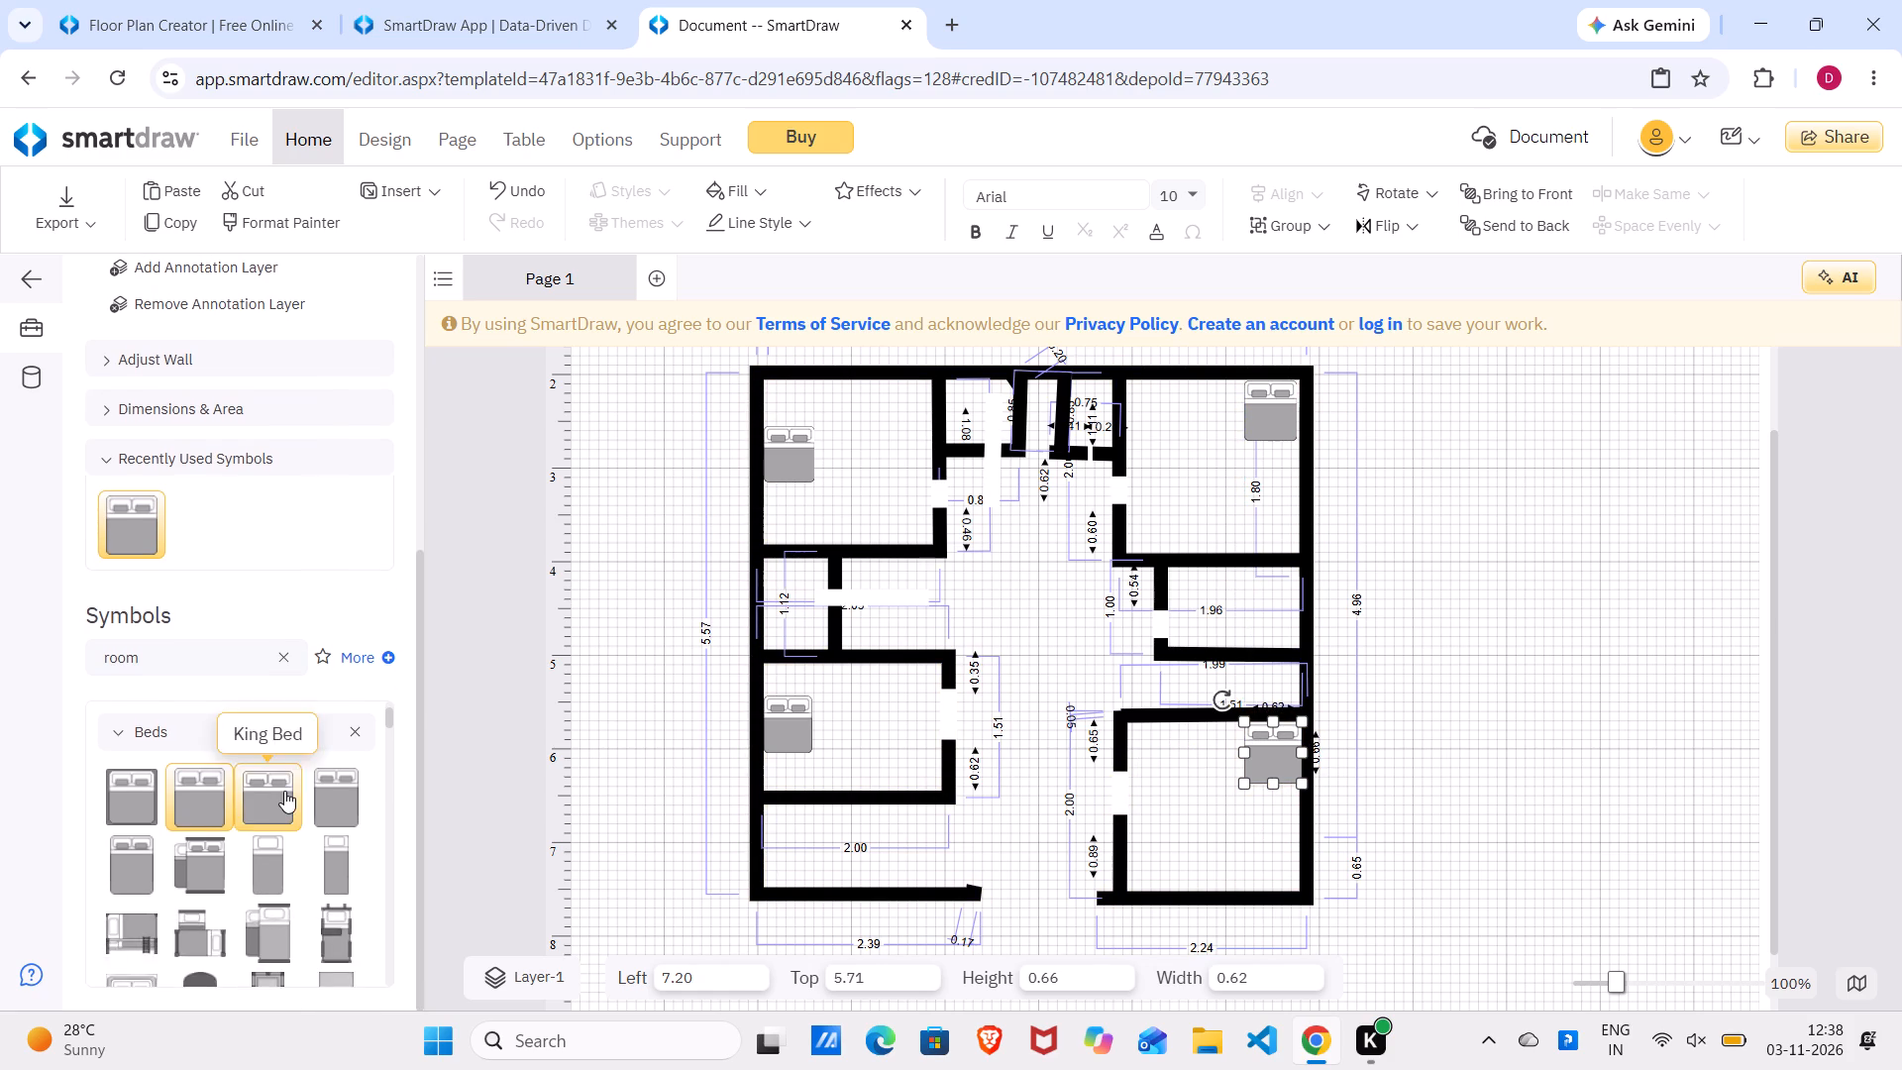
scroll(284, 791, down, 3)
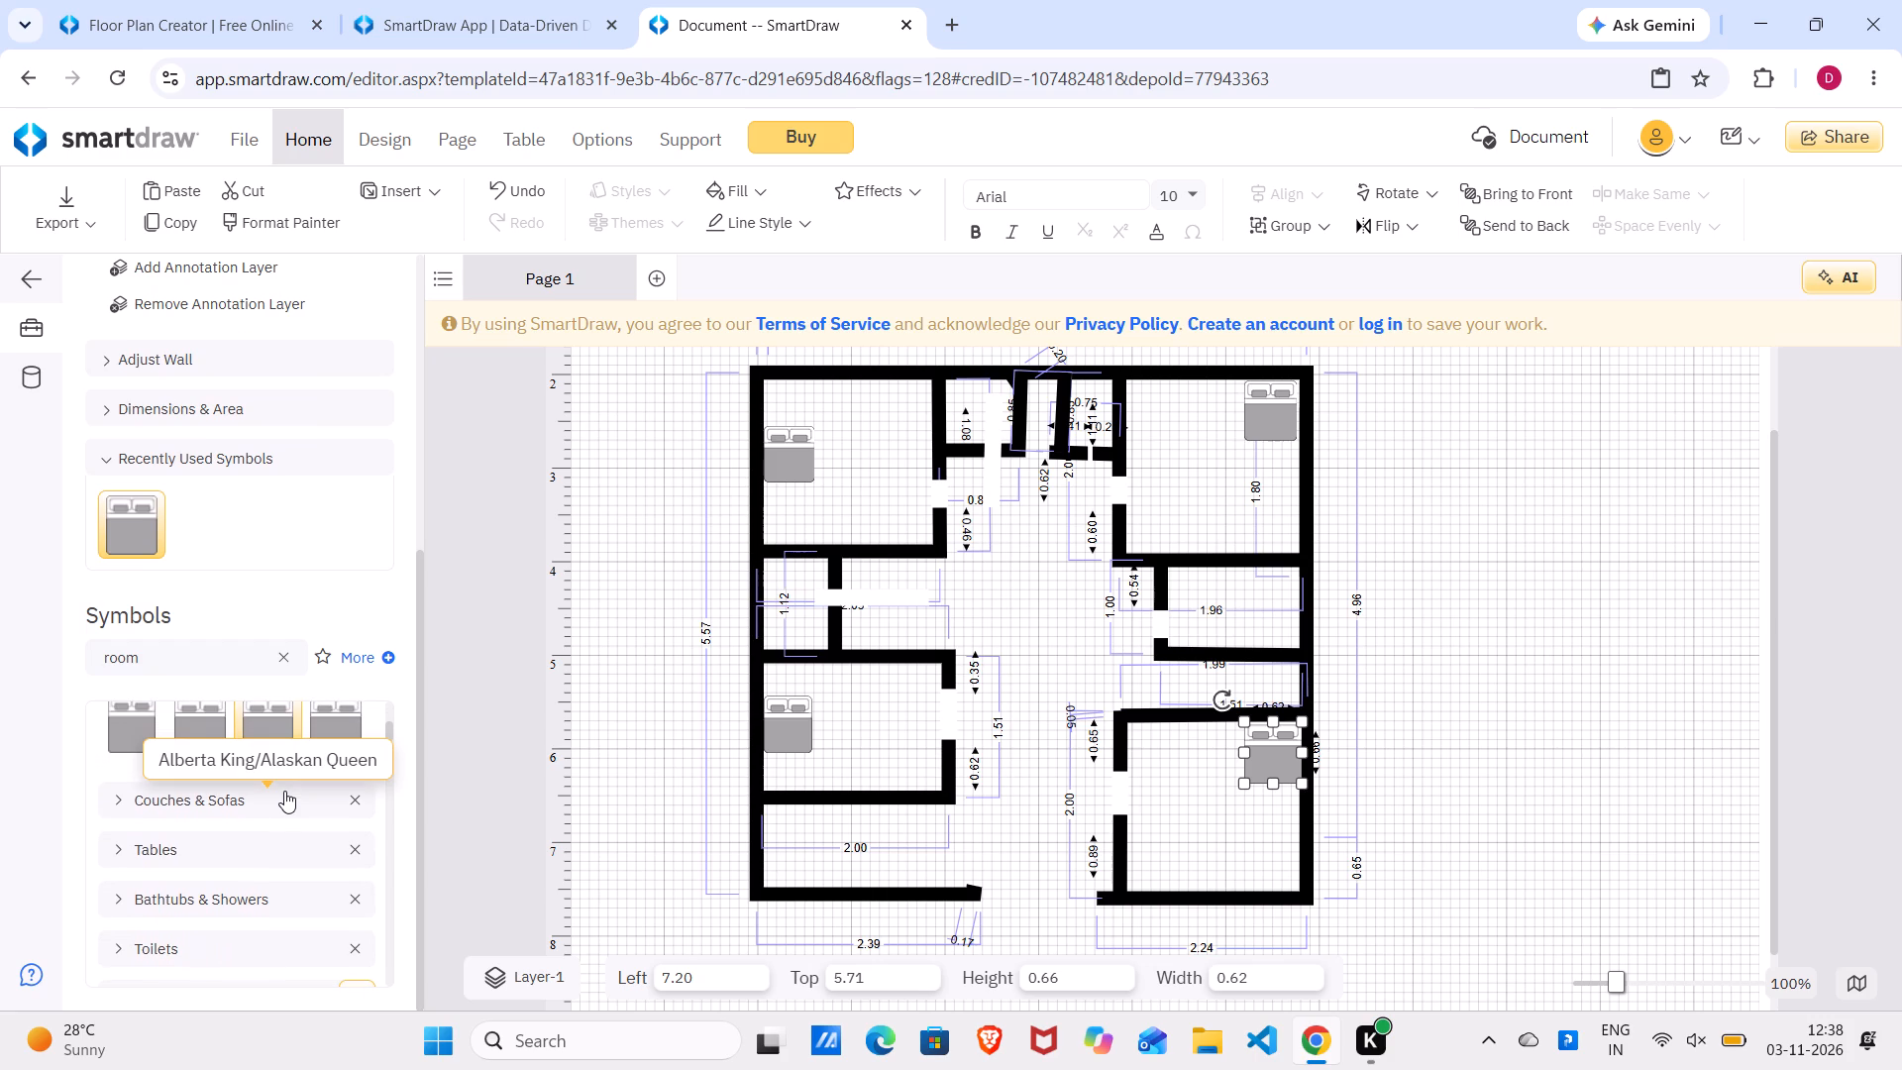
scroll(284, 791, down, 1)
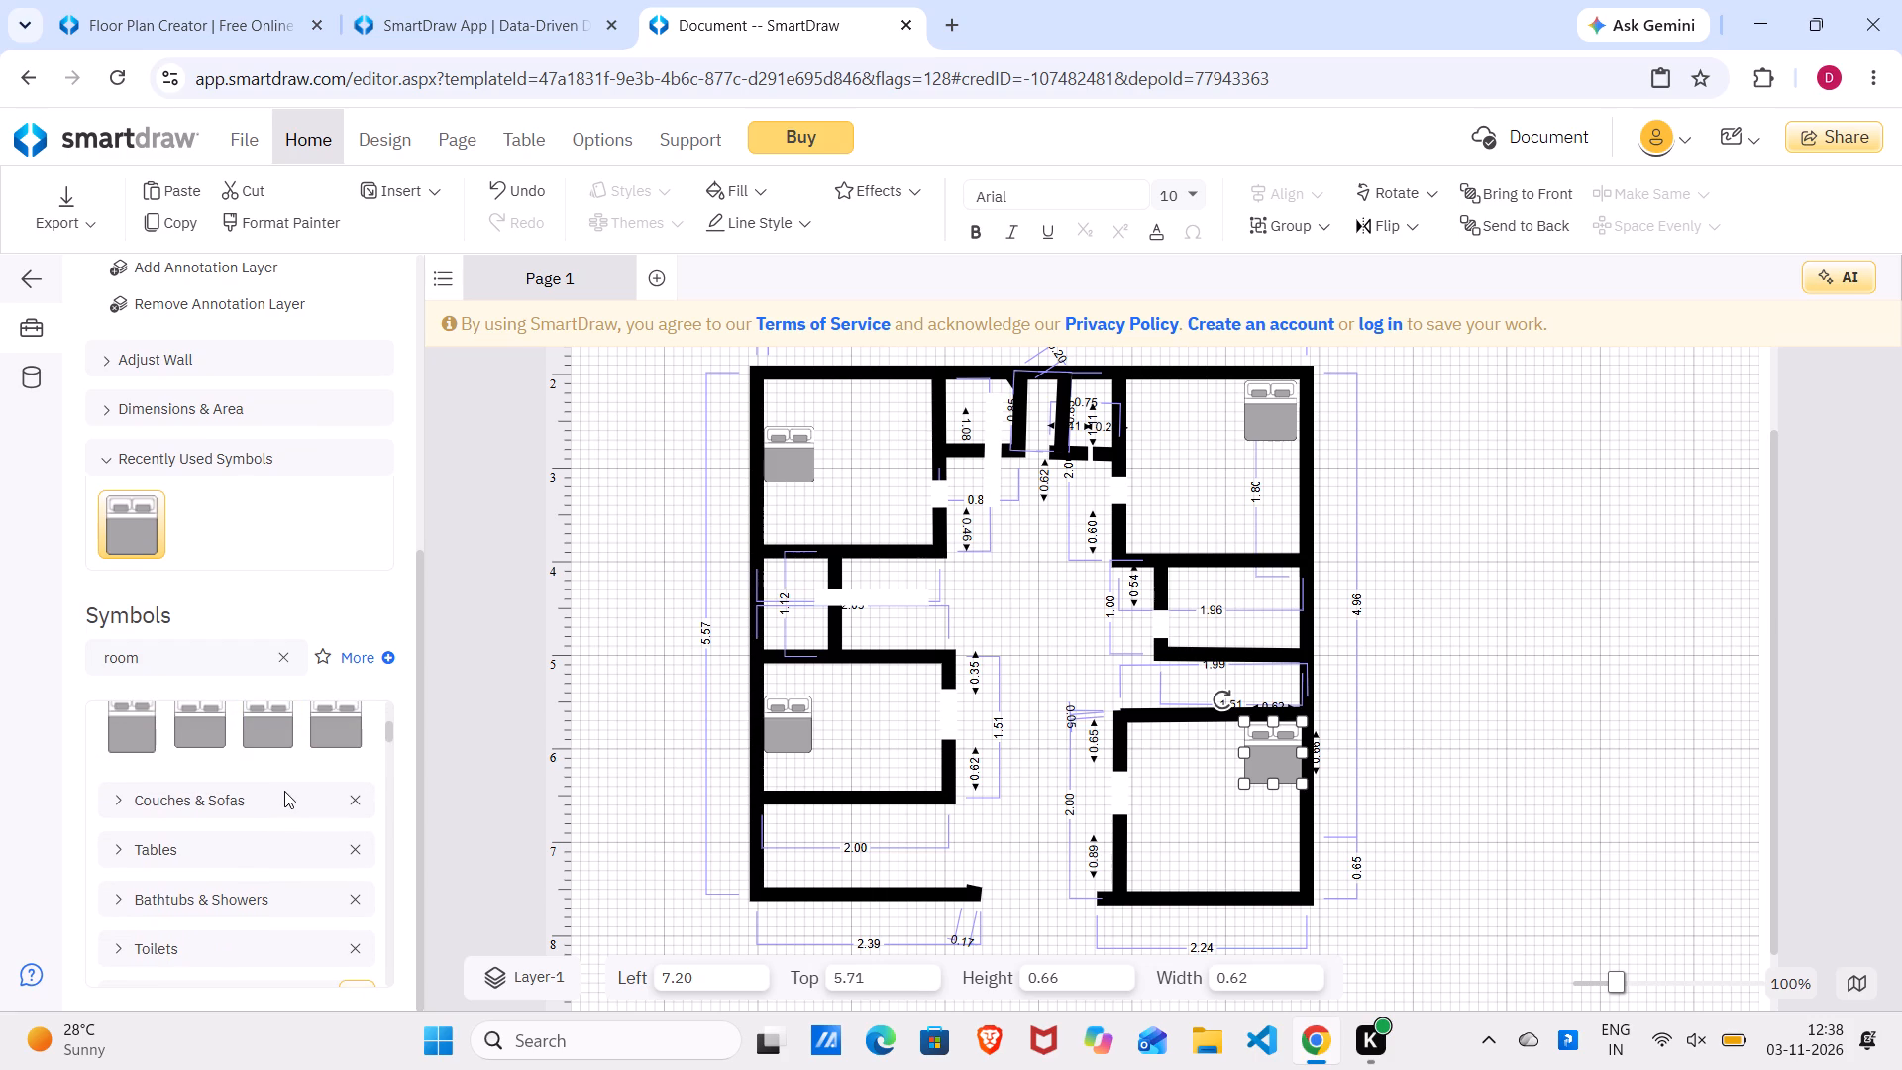
click(276, 850)
triple_click(276, 850)
click(113, 847)
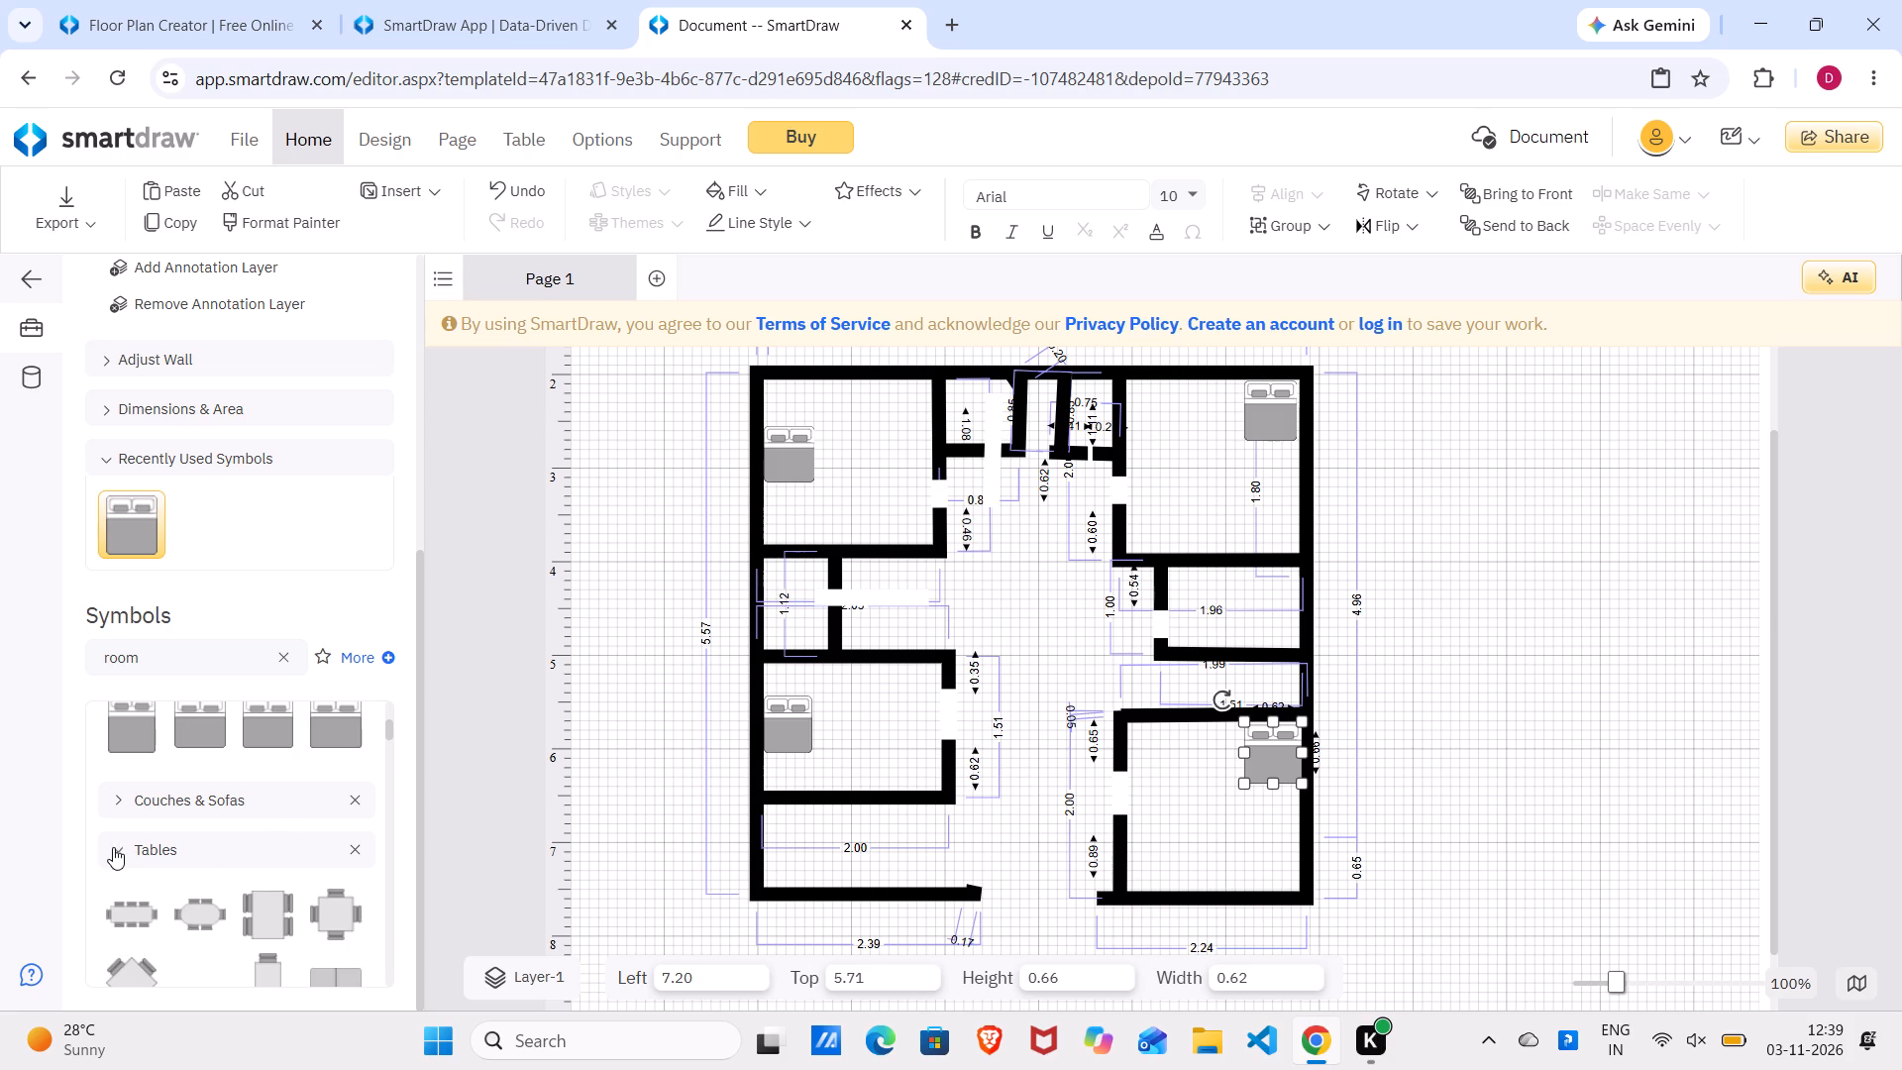
scroll(308, 942, down, 1)
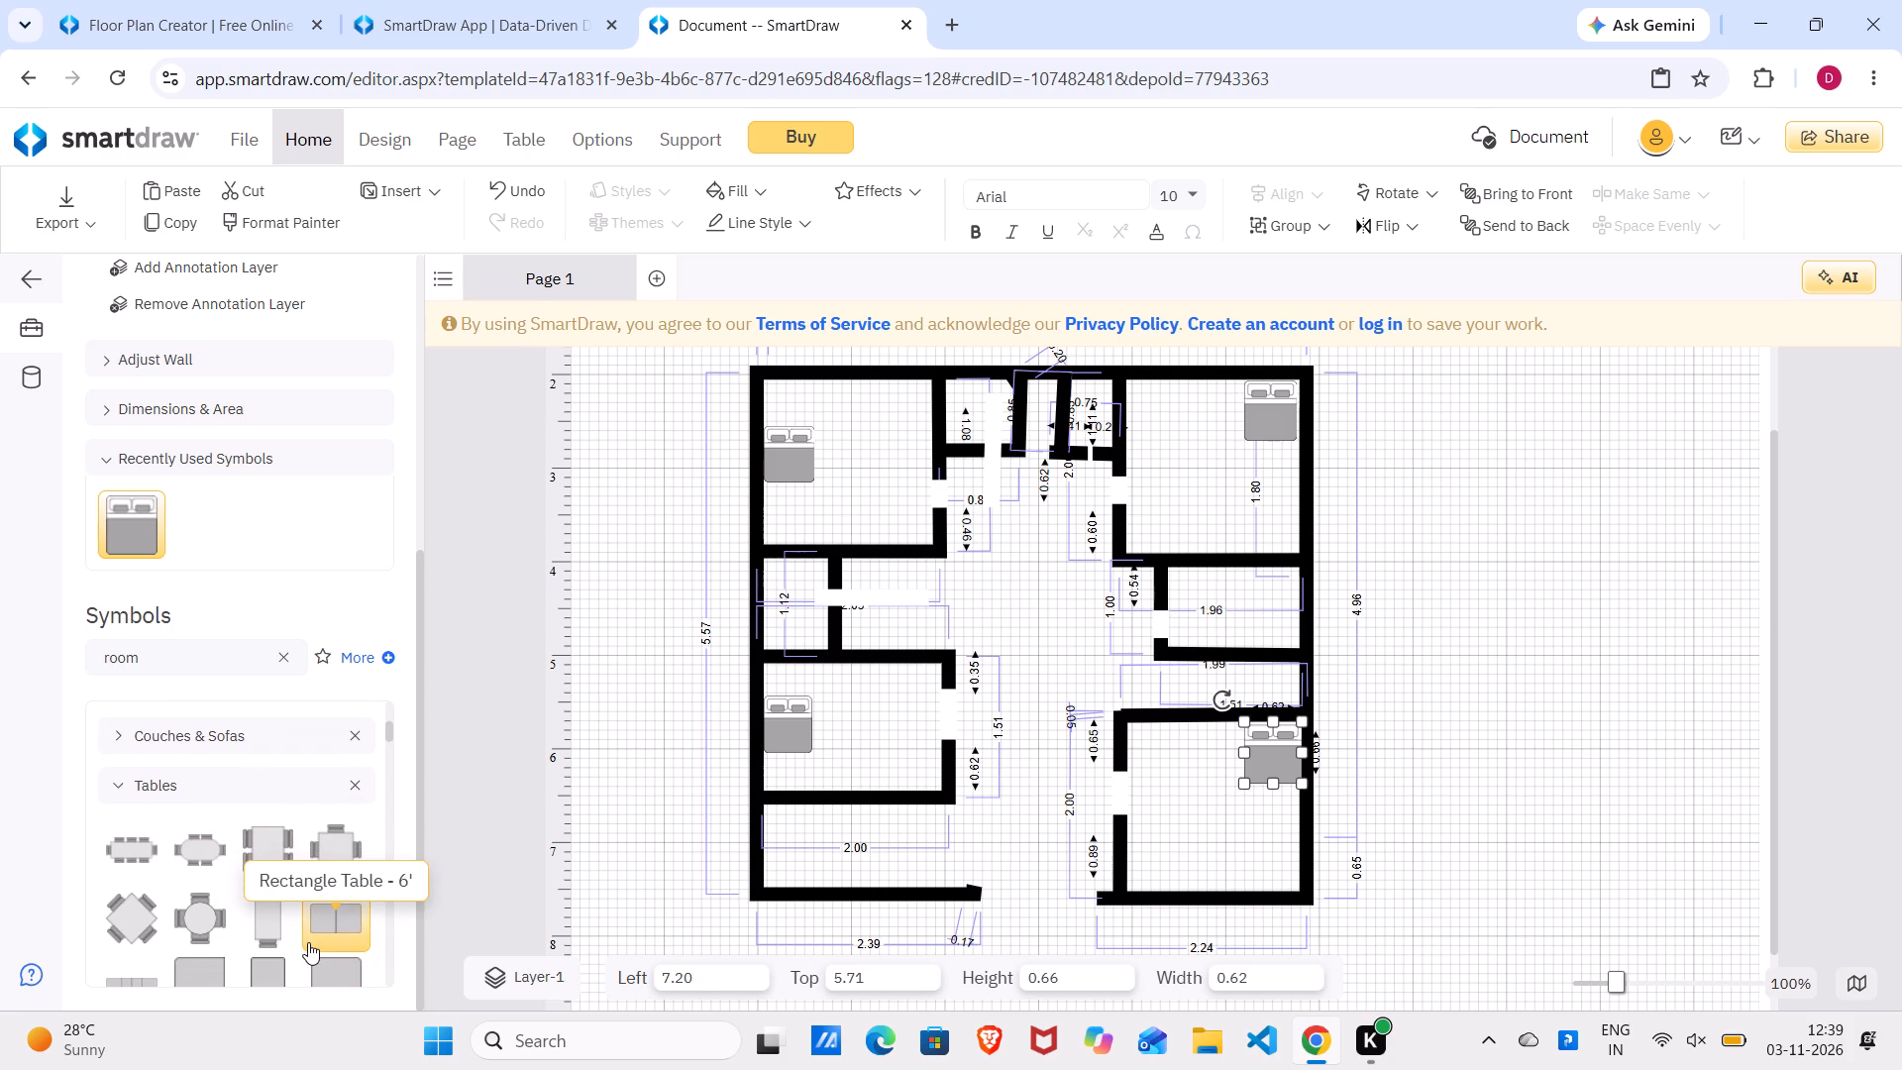
click(282, 851)
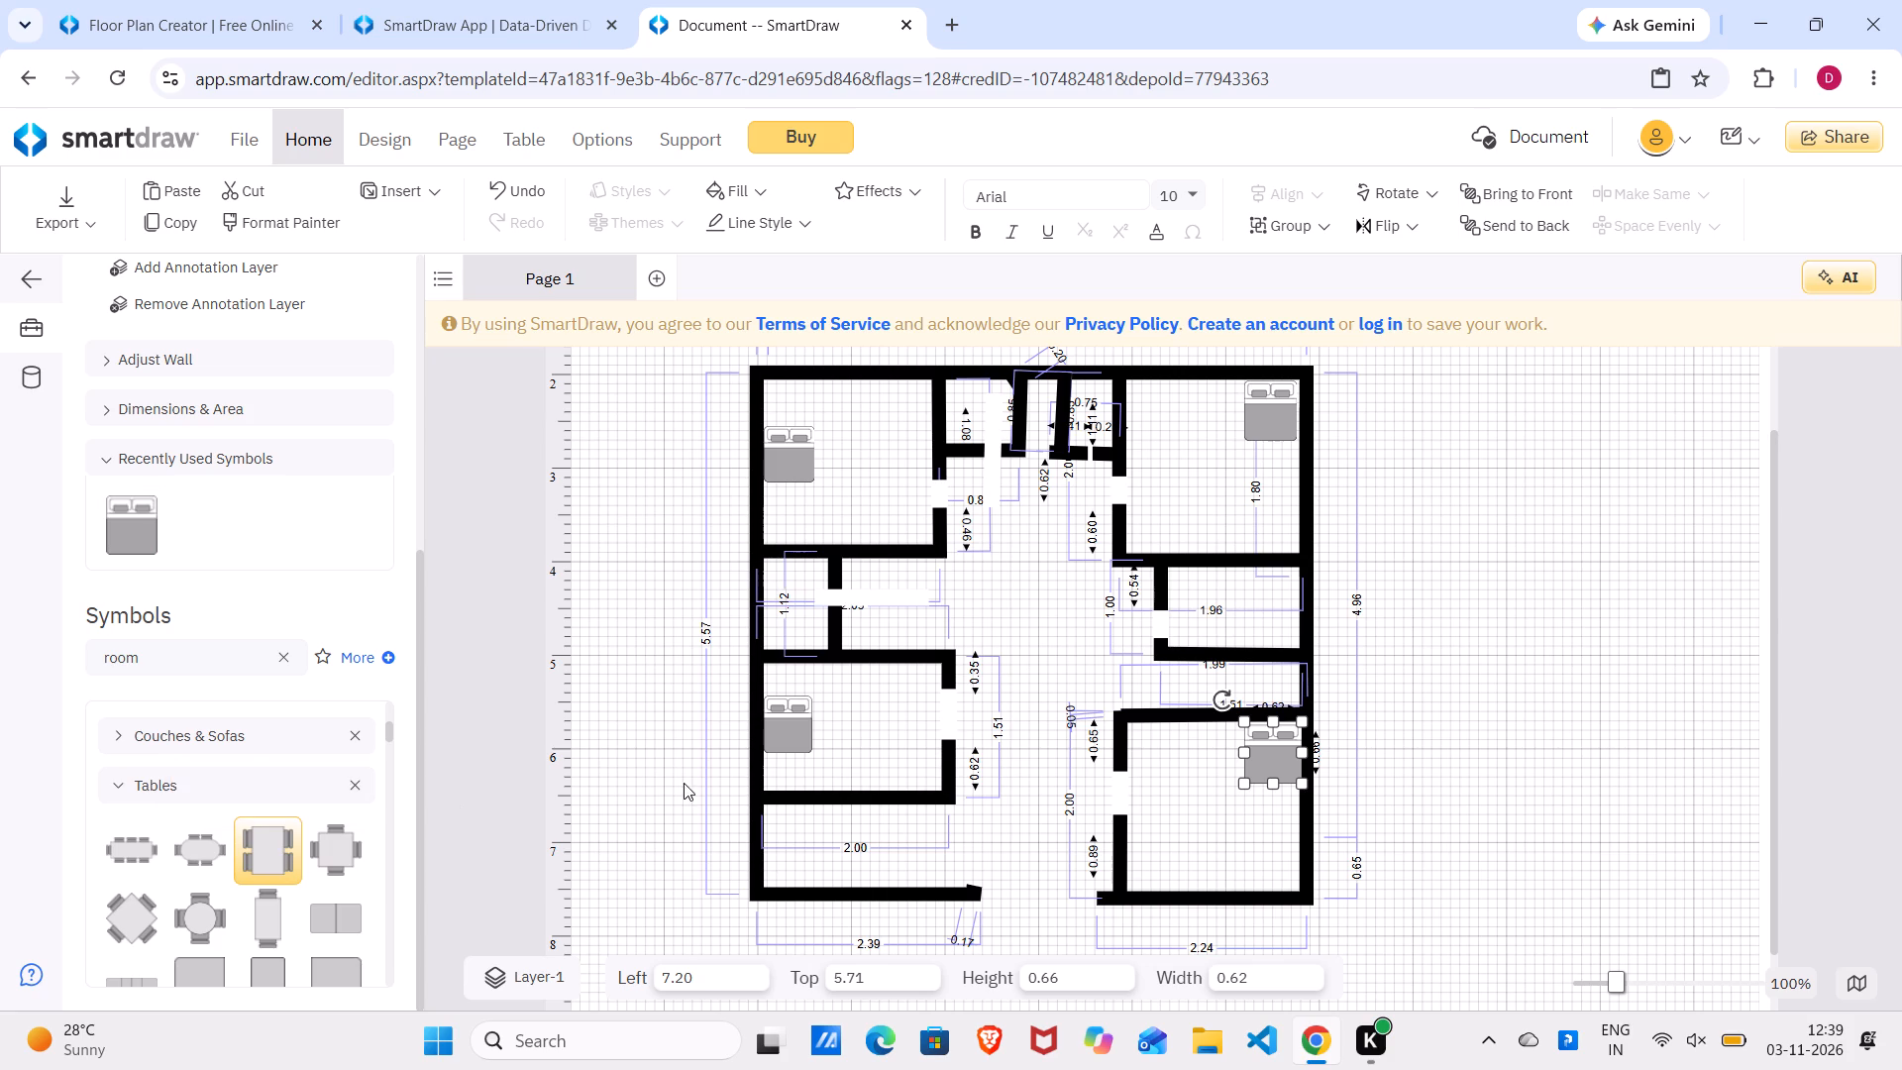
triple_click(240, 868)
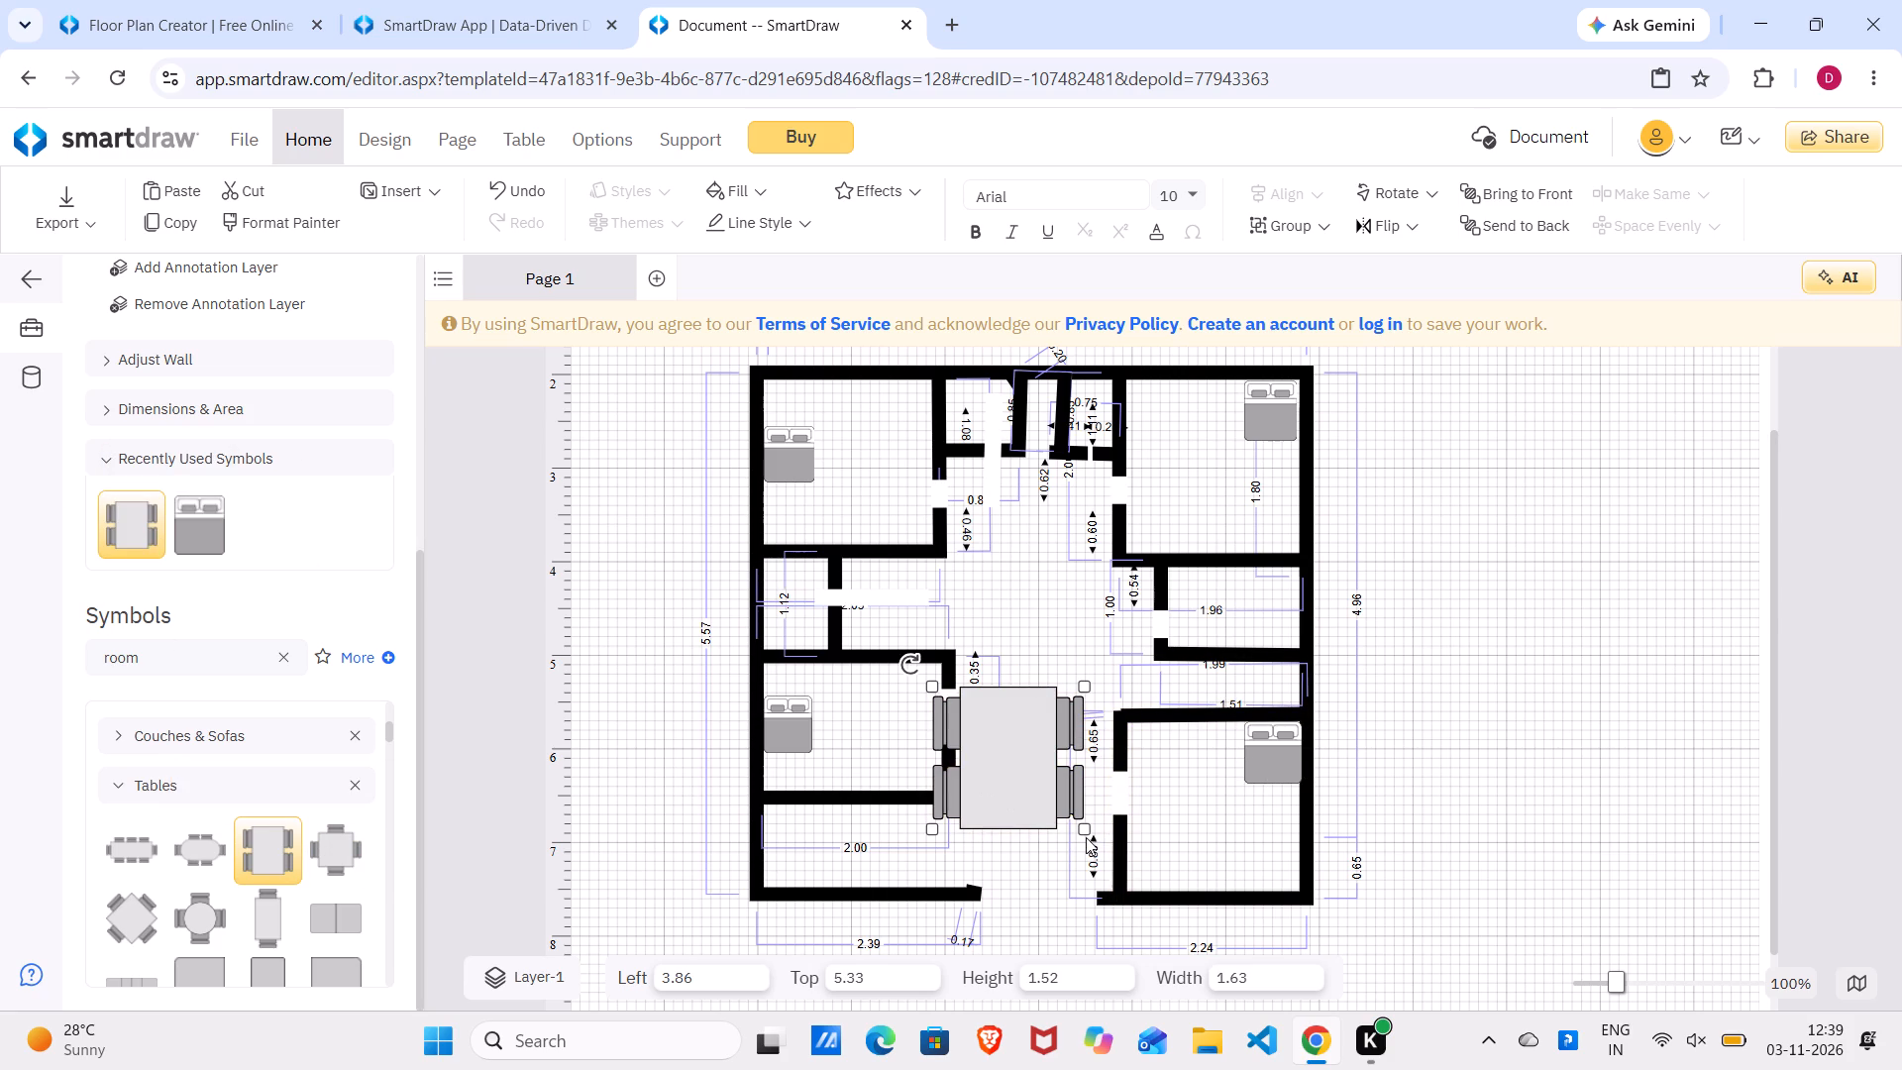
Shrink the four-chair table to about 0.96 wide by 0.90 high and place it in the middle of the central hall.
drag(1080, 823, 1032, 724)
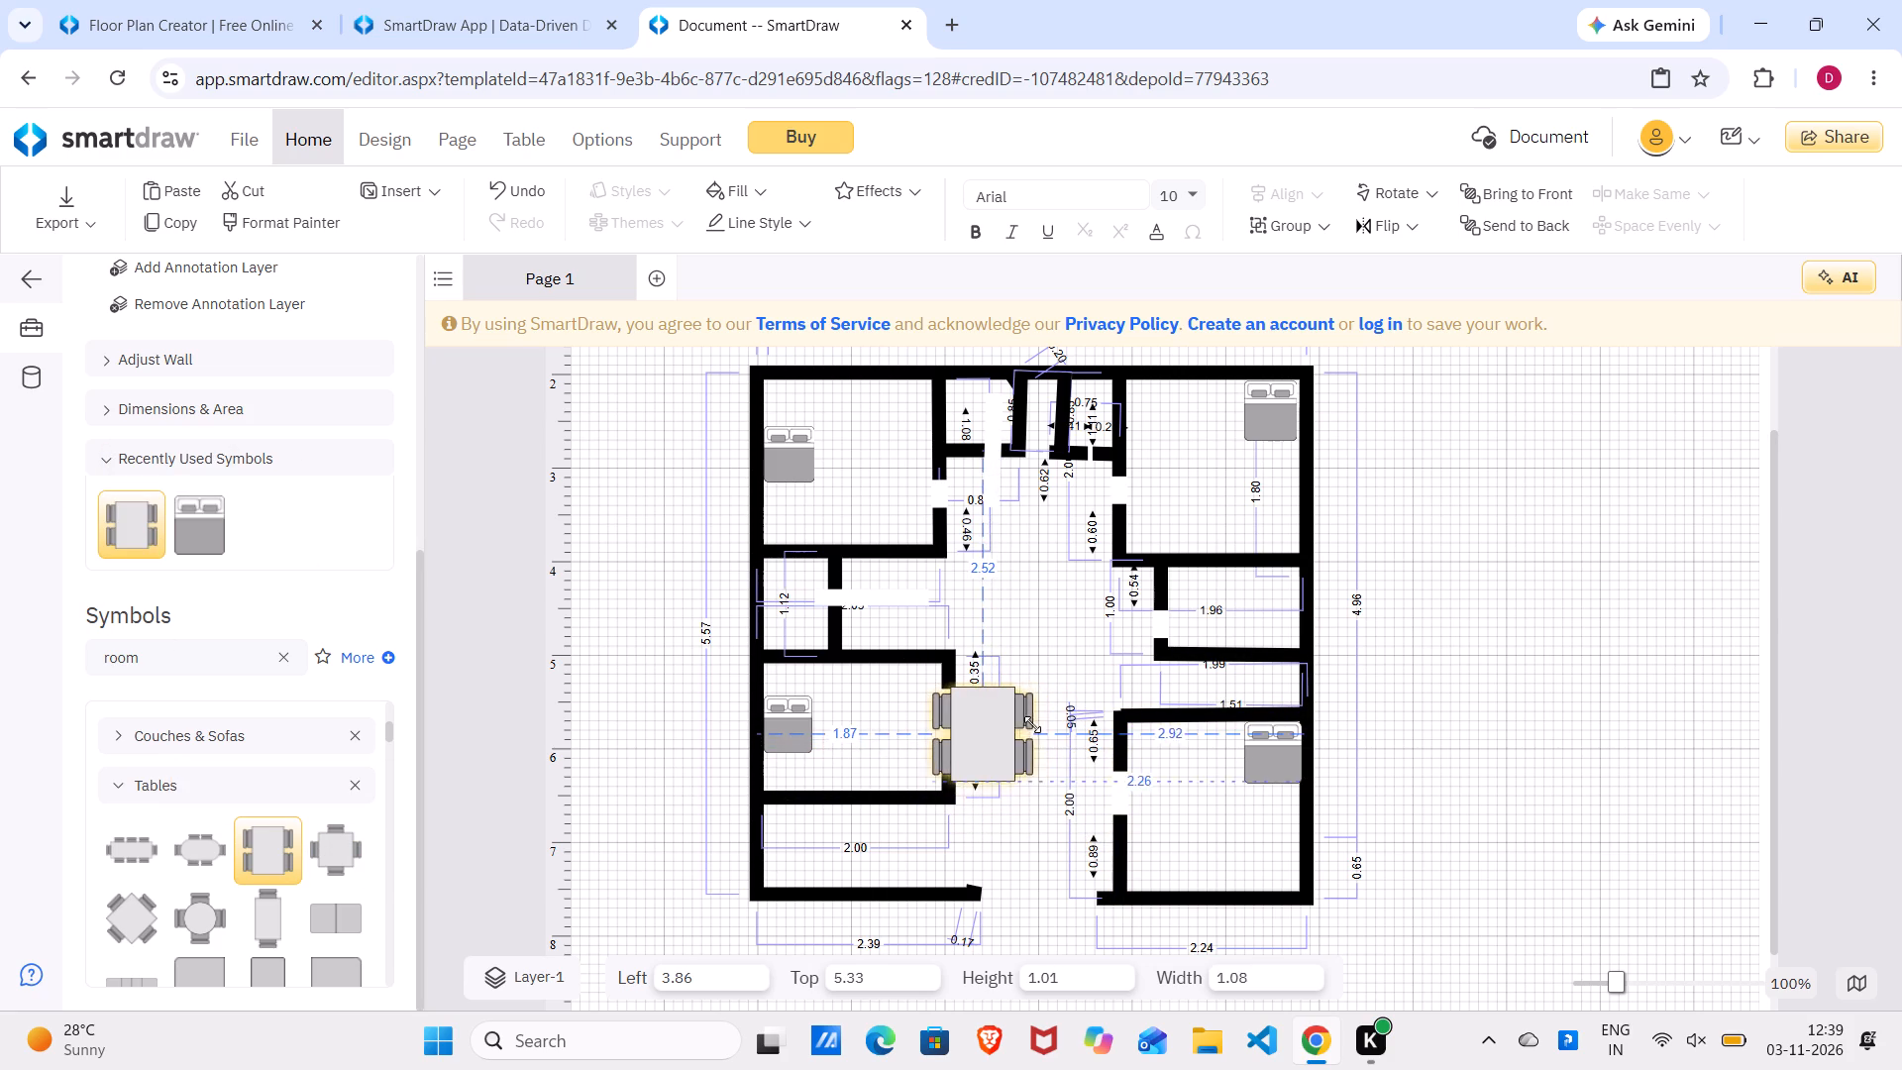
drag(1032, 724, 1023, 722)
drag(971, 729, 1029, 636)
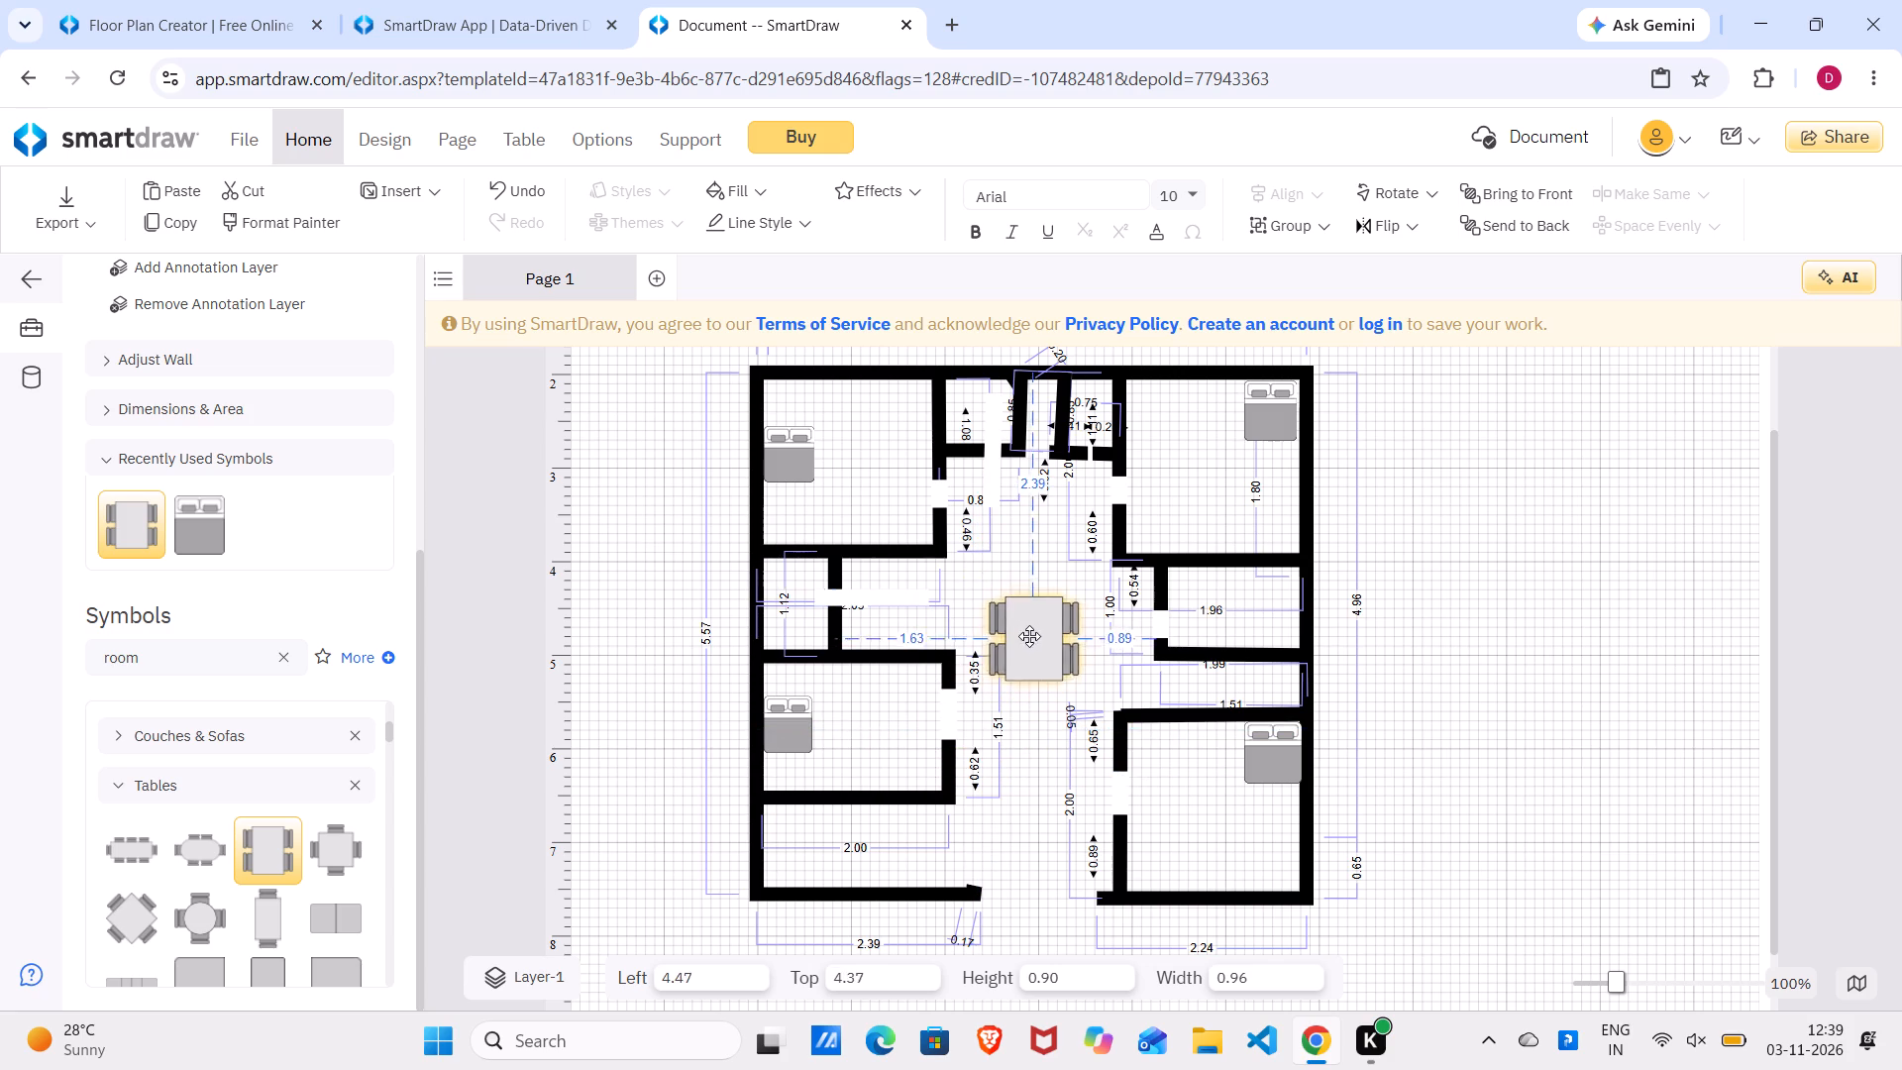
drag(1029, 636, 1028, 606)
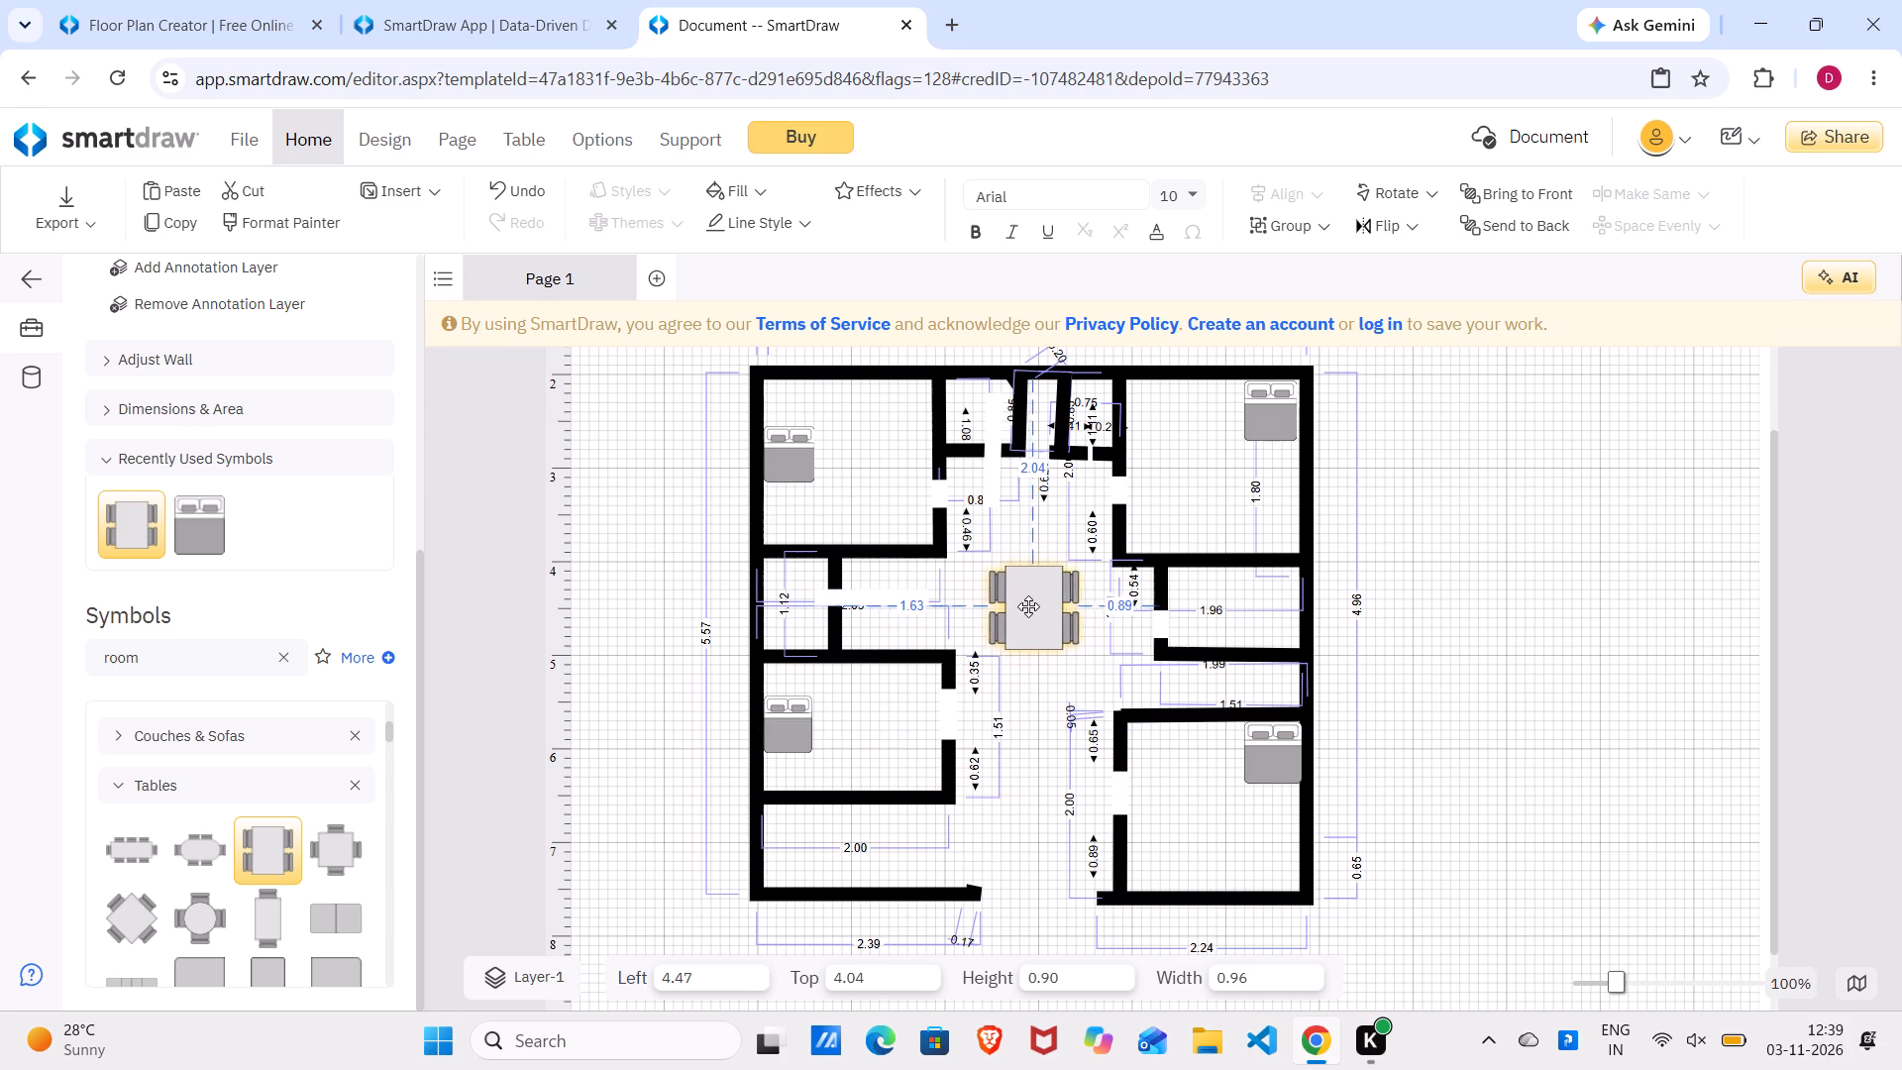
drag(1028, 606, 1031, 607)
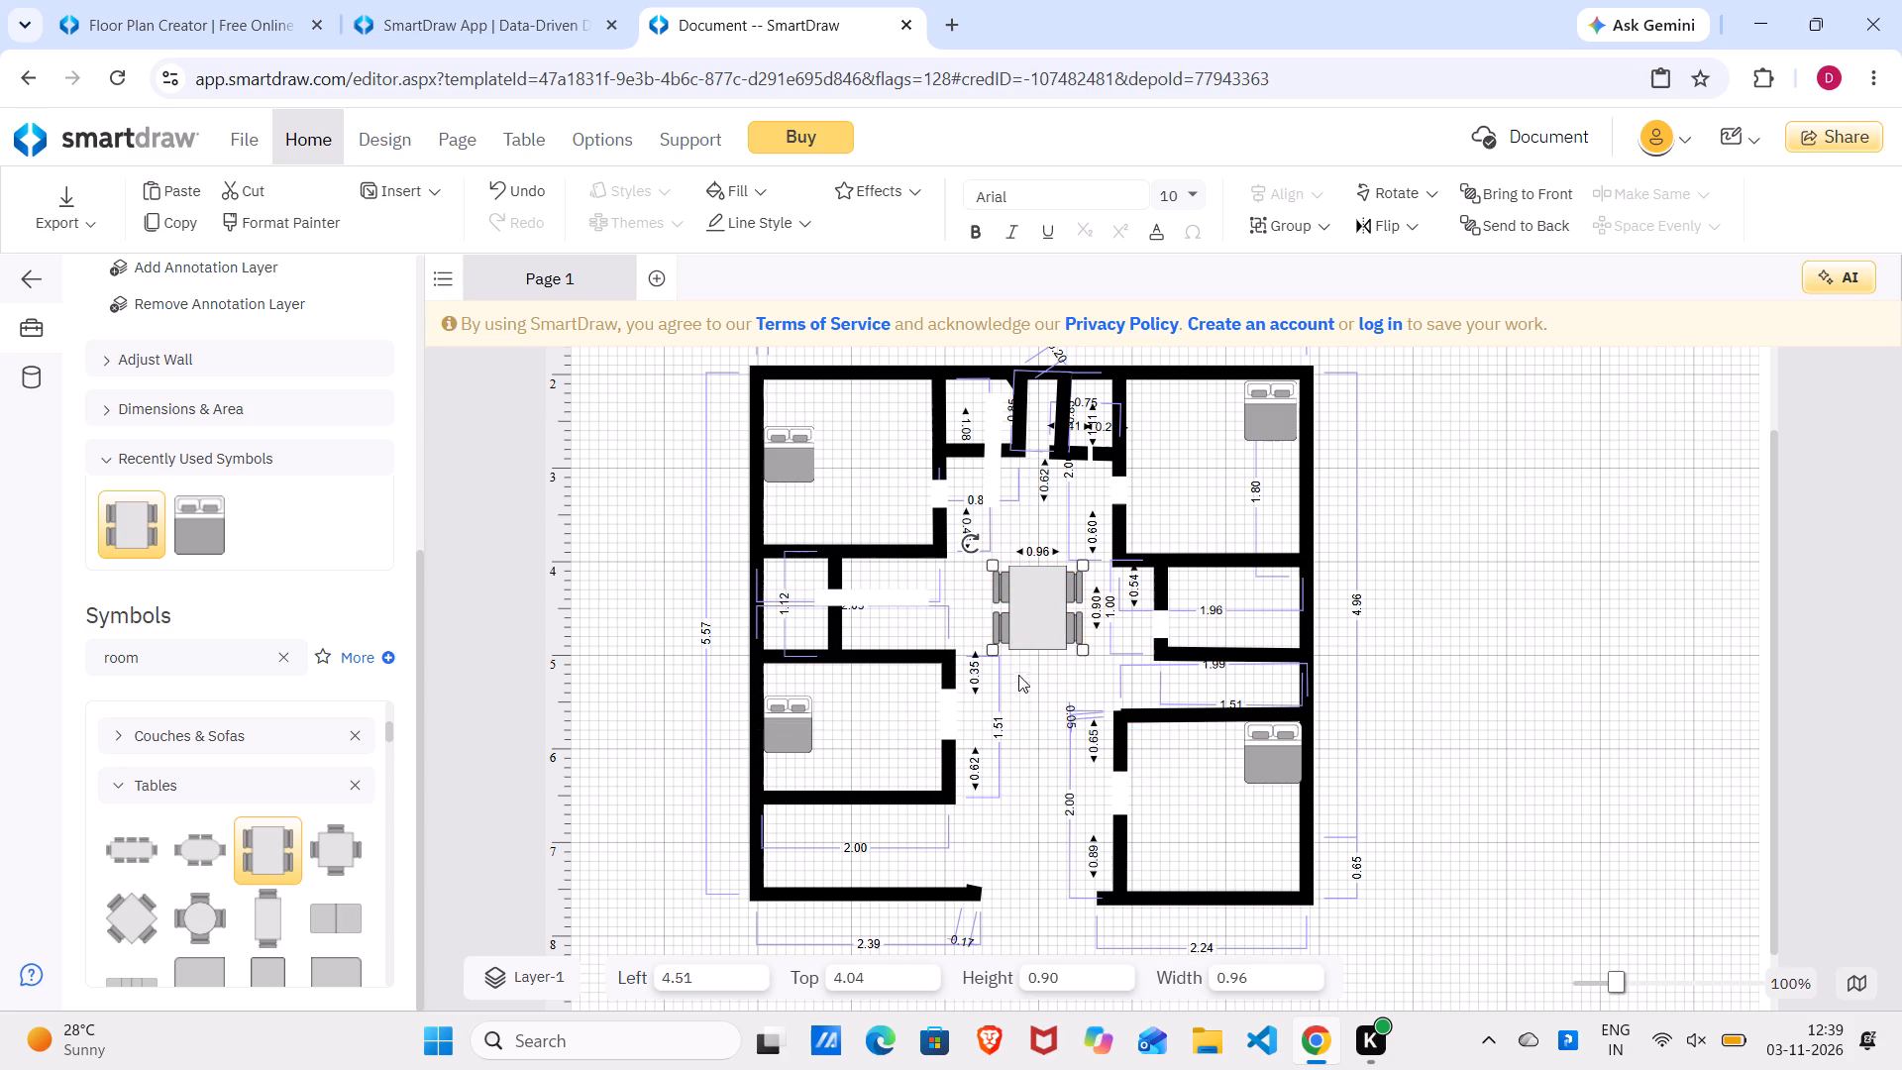
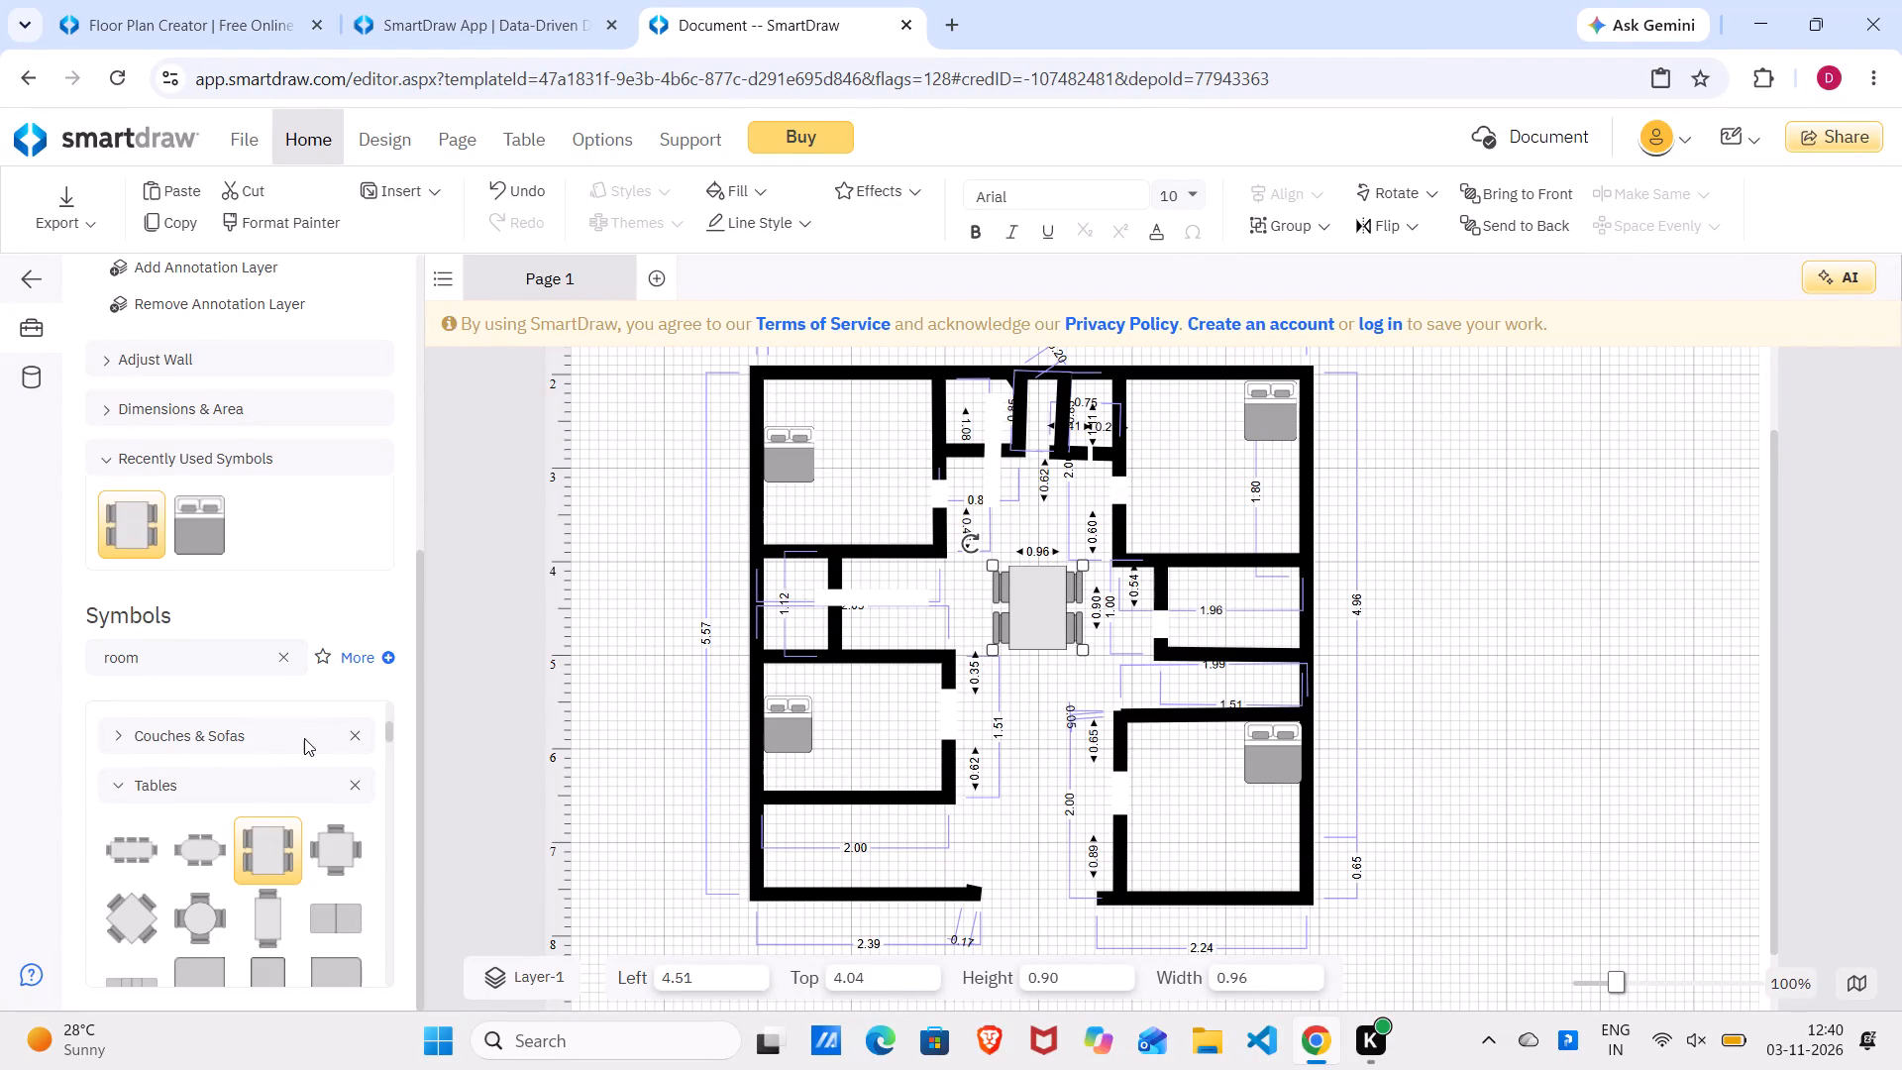
Remove the Tables category from the symbol categories.
scroll(304, 738, down, 6)
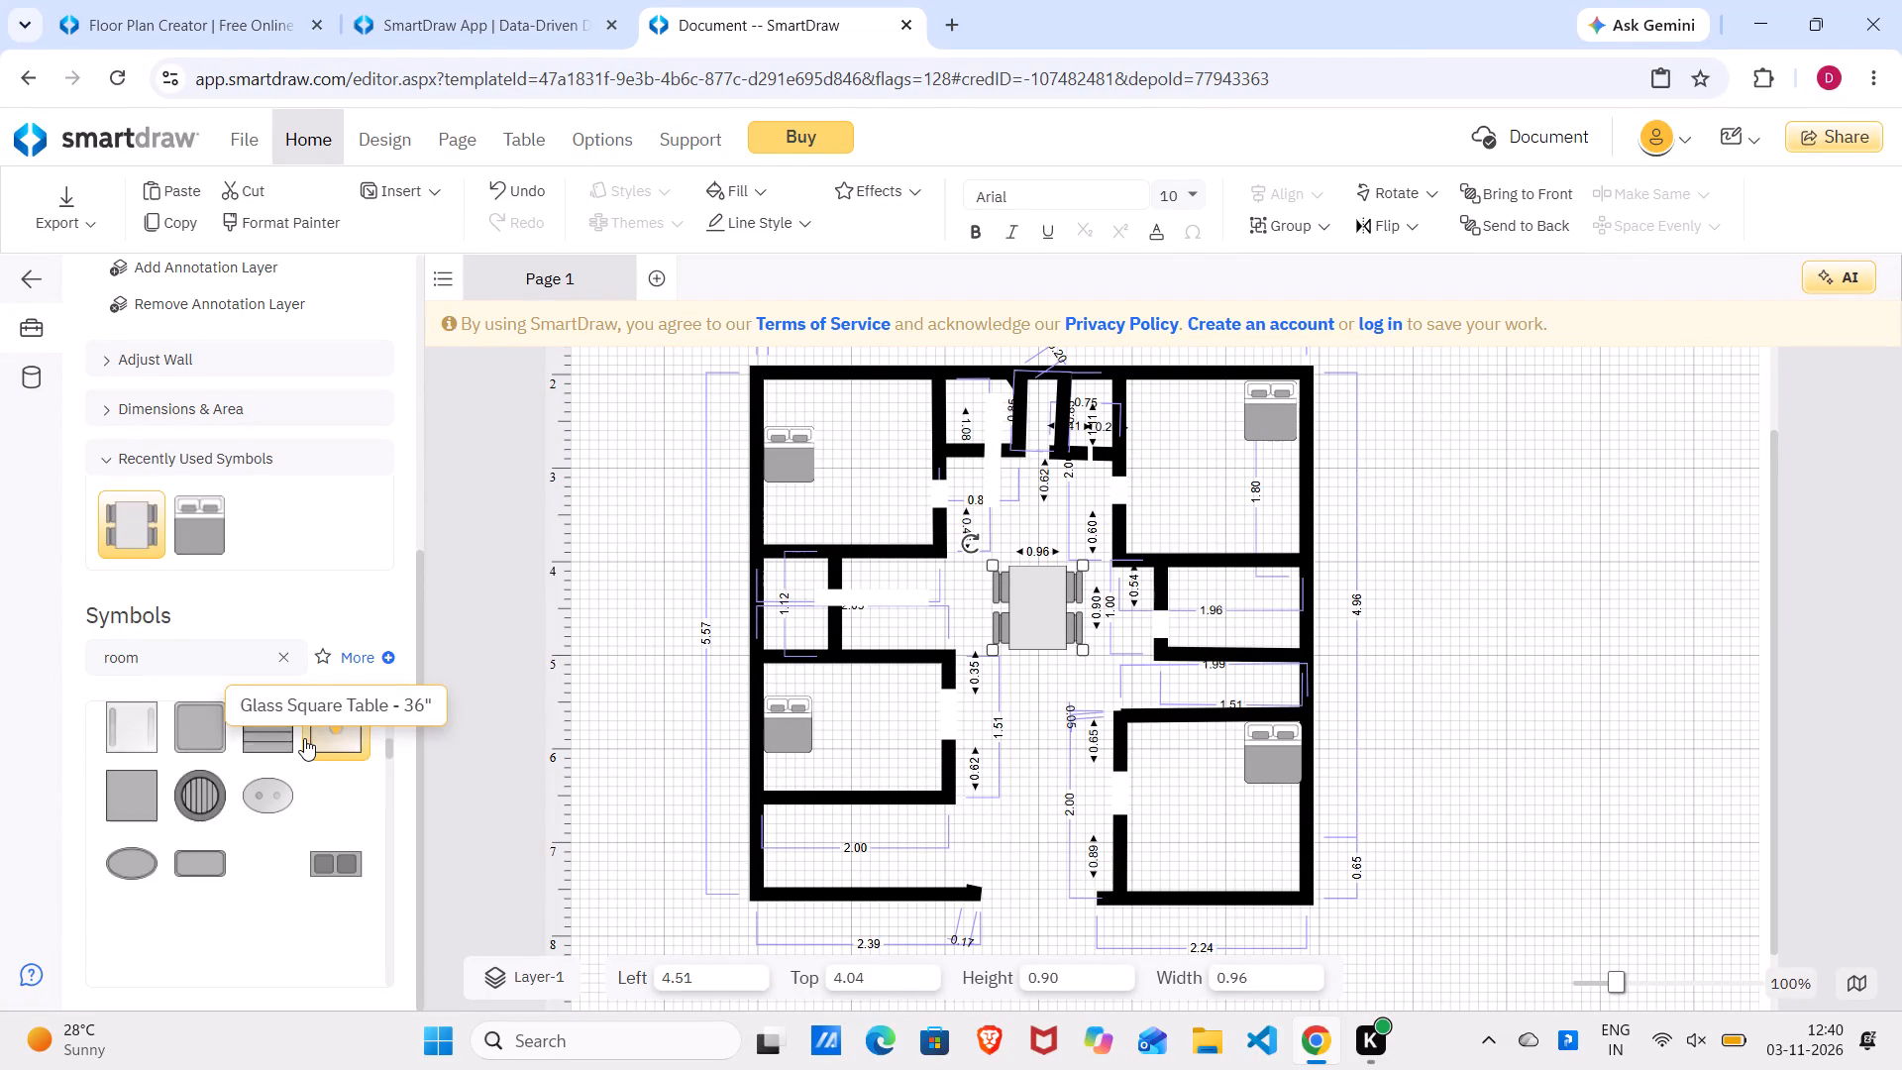
scroll(304, 738, down, 3)
scroll(283, 724, up, 5)
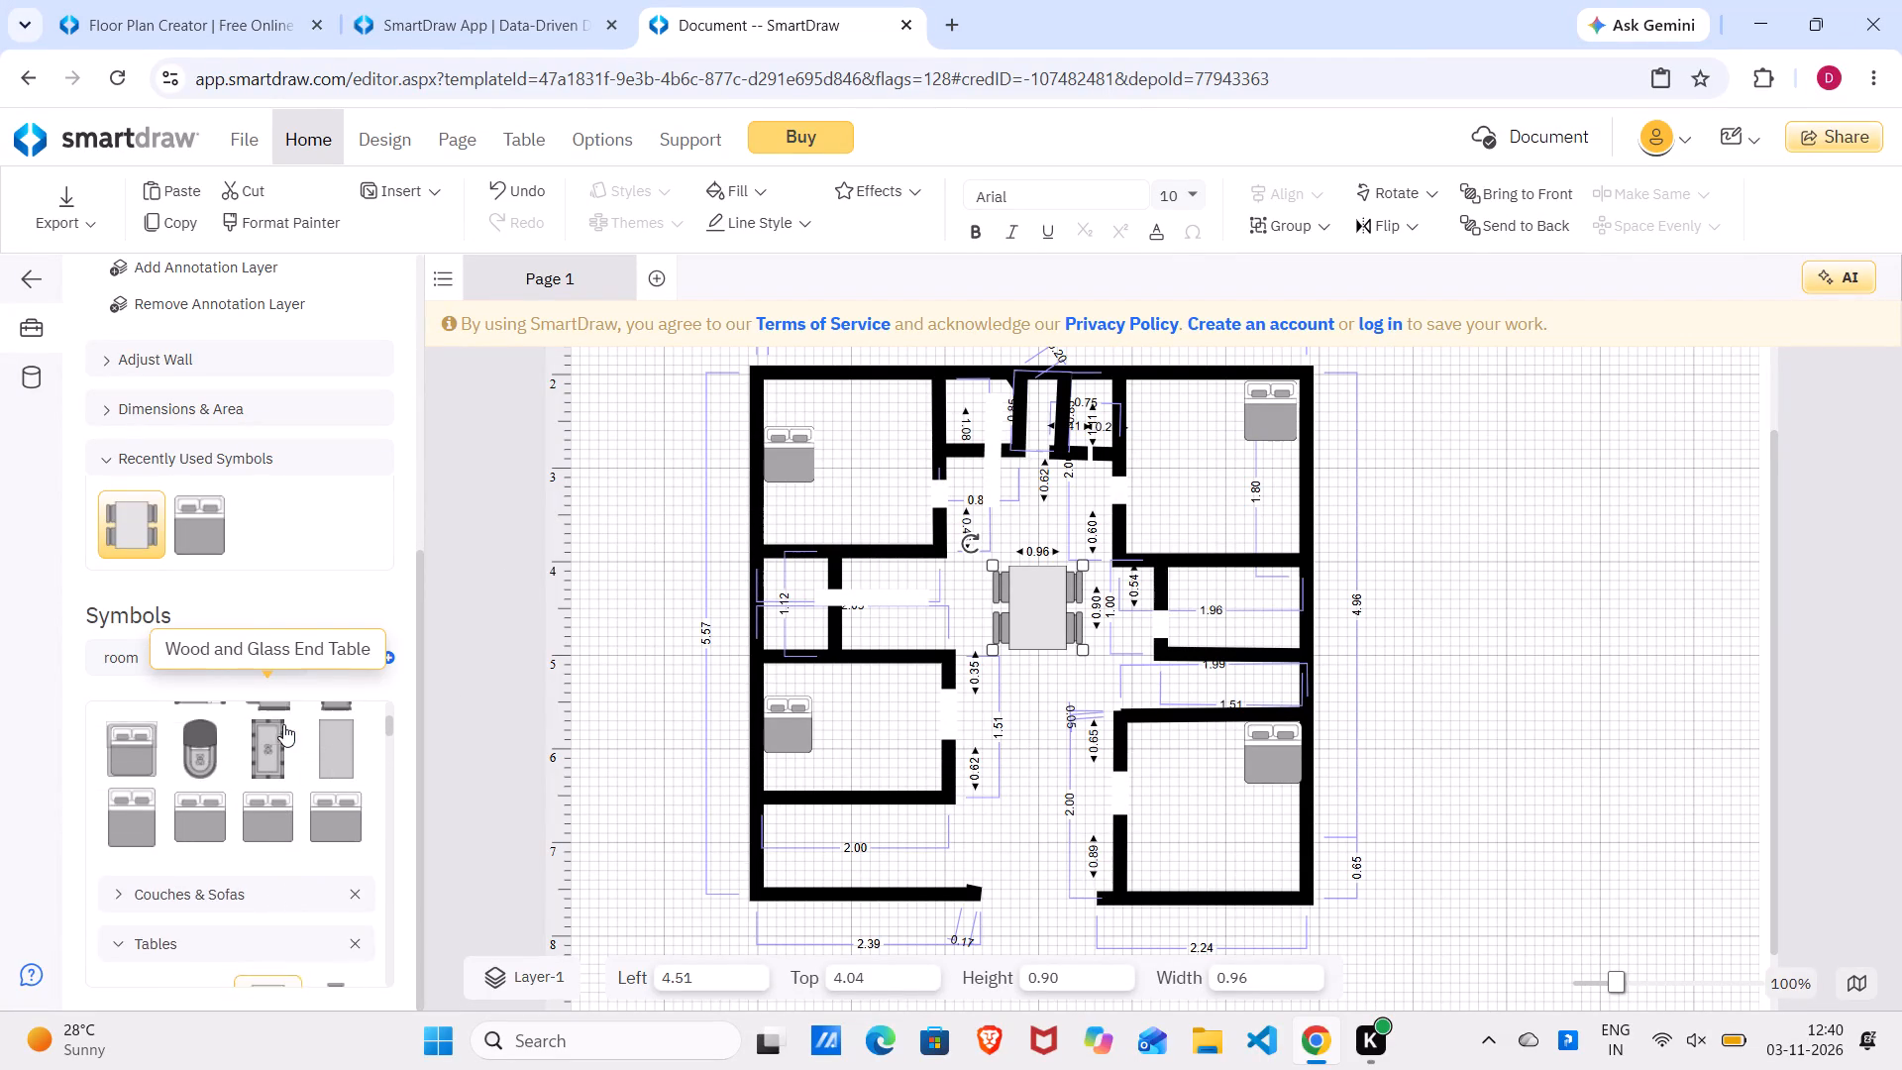
scroll(283, 724, down, 2)
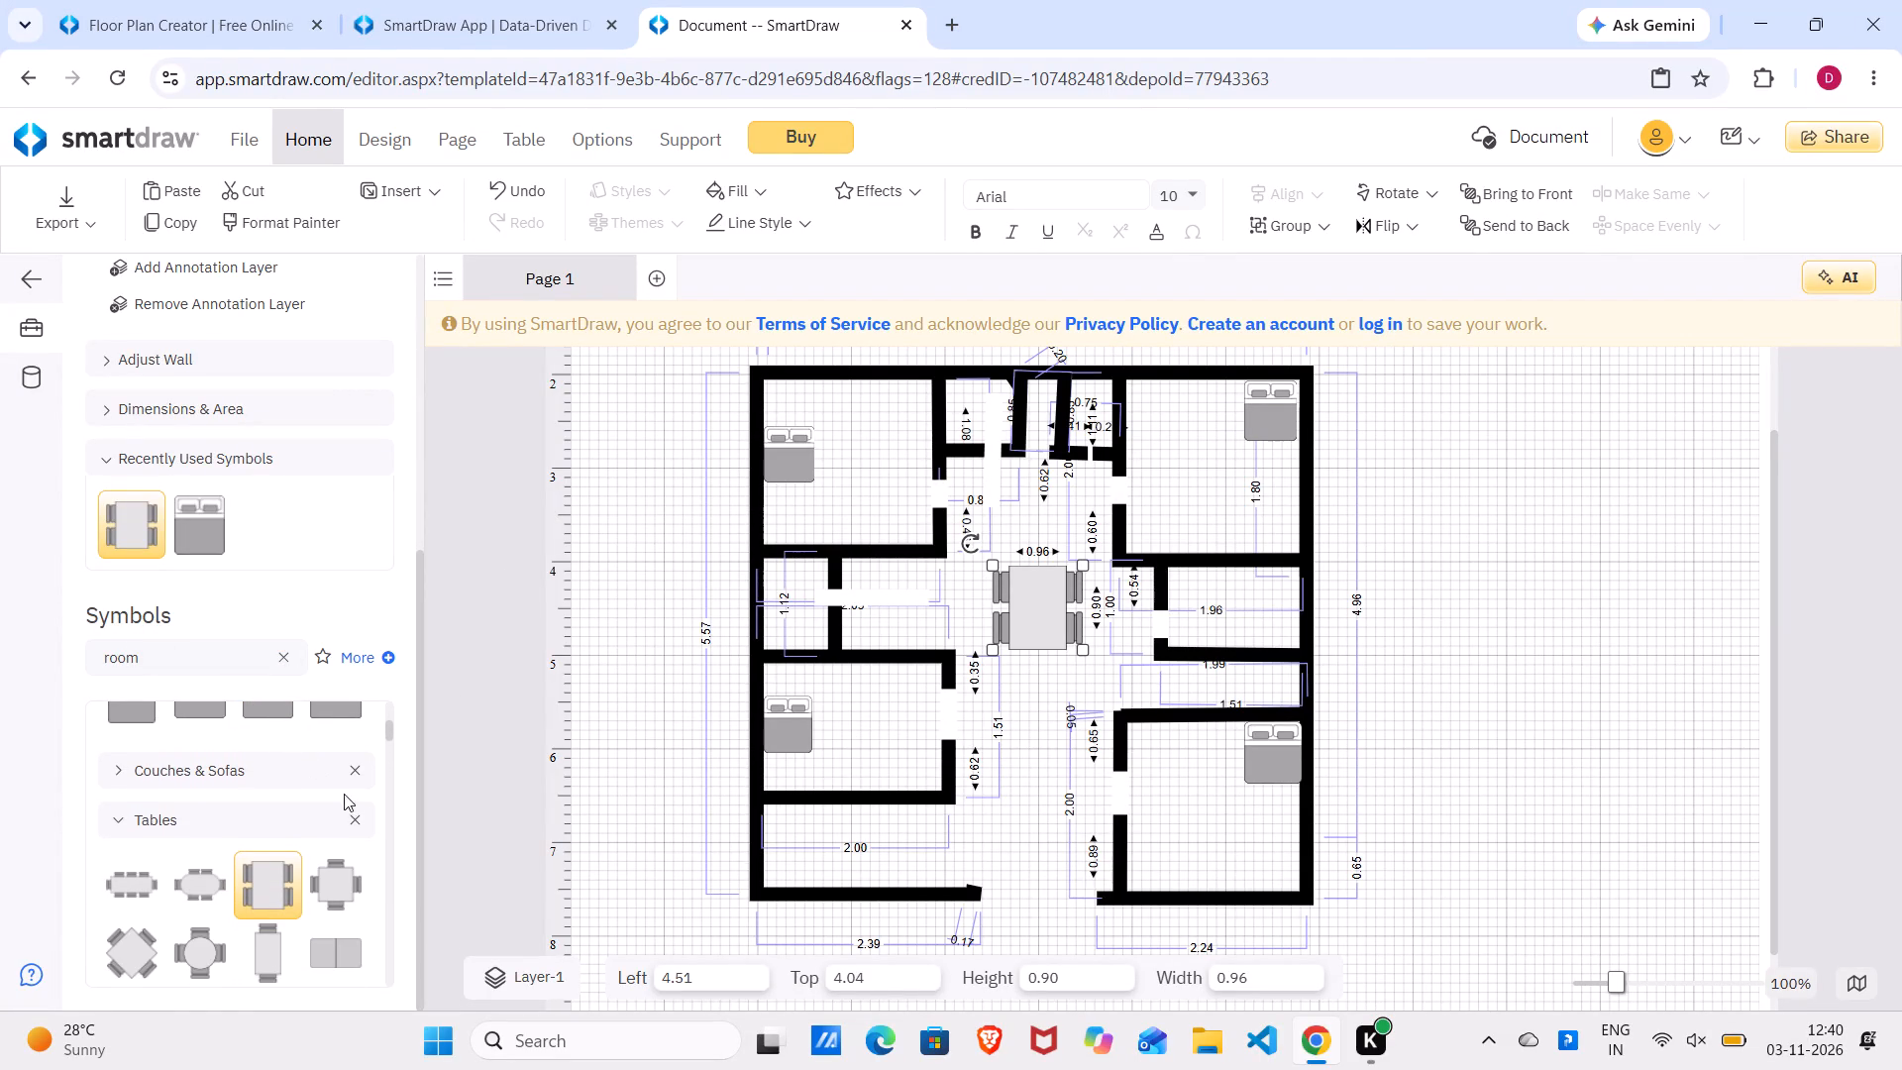
click(354, 814)
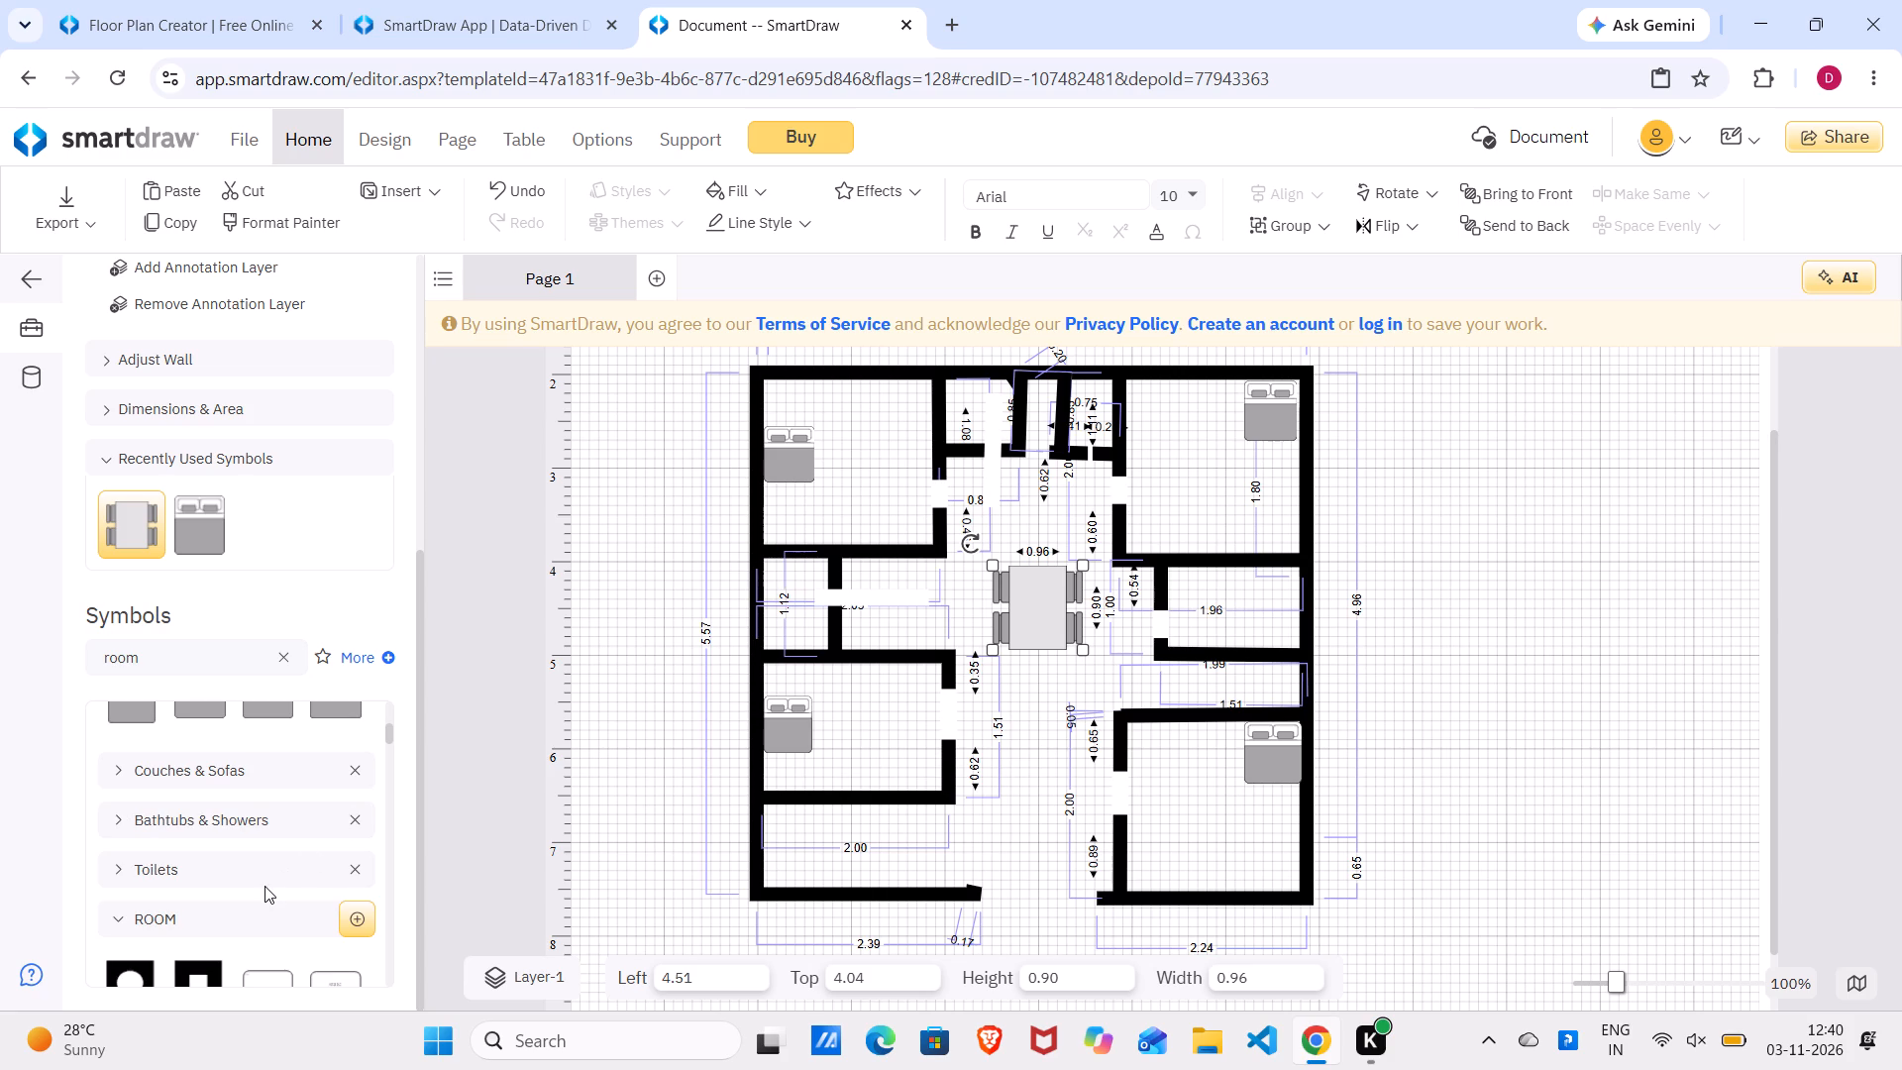
Add two Residential Toilet symbols from the Toilets category, one in the lower hall and one outside the plan's left wall.
click(264, 863)
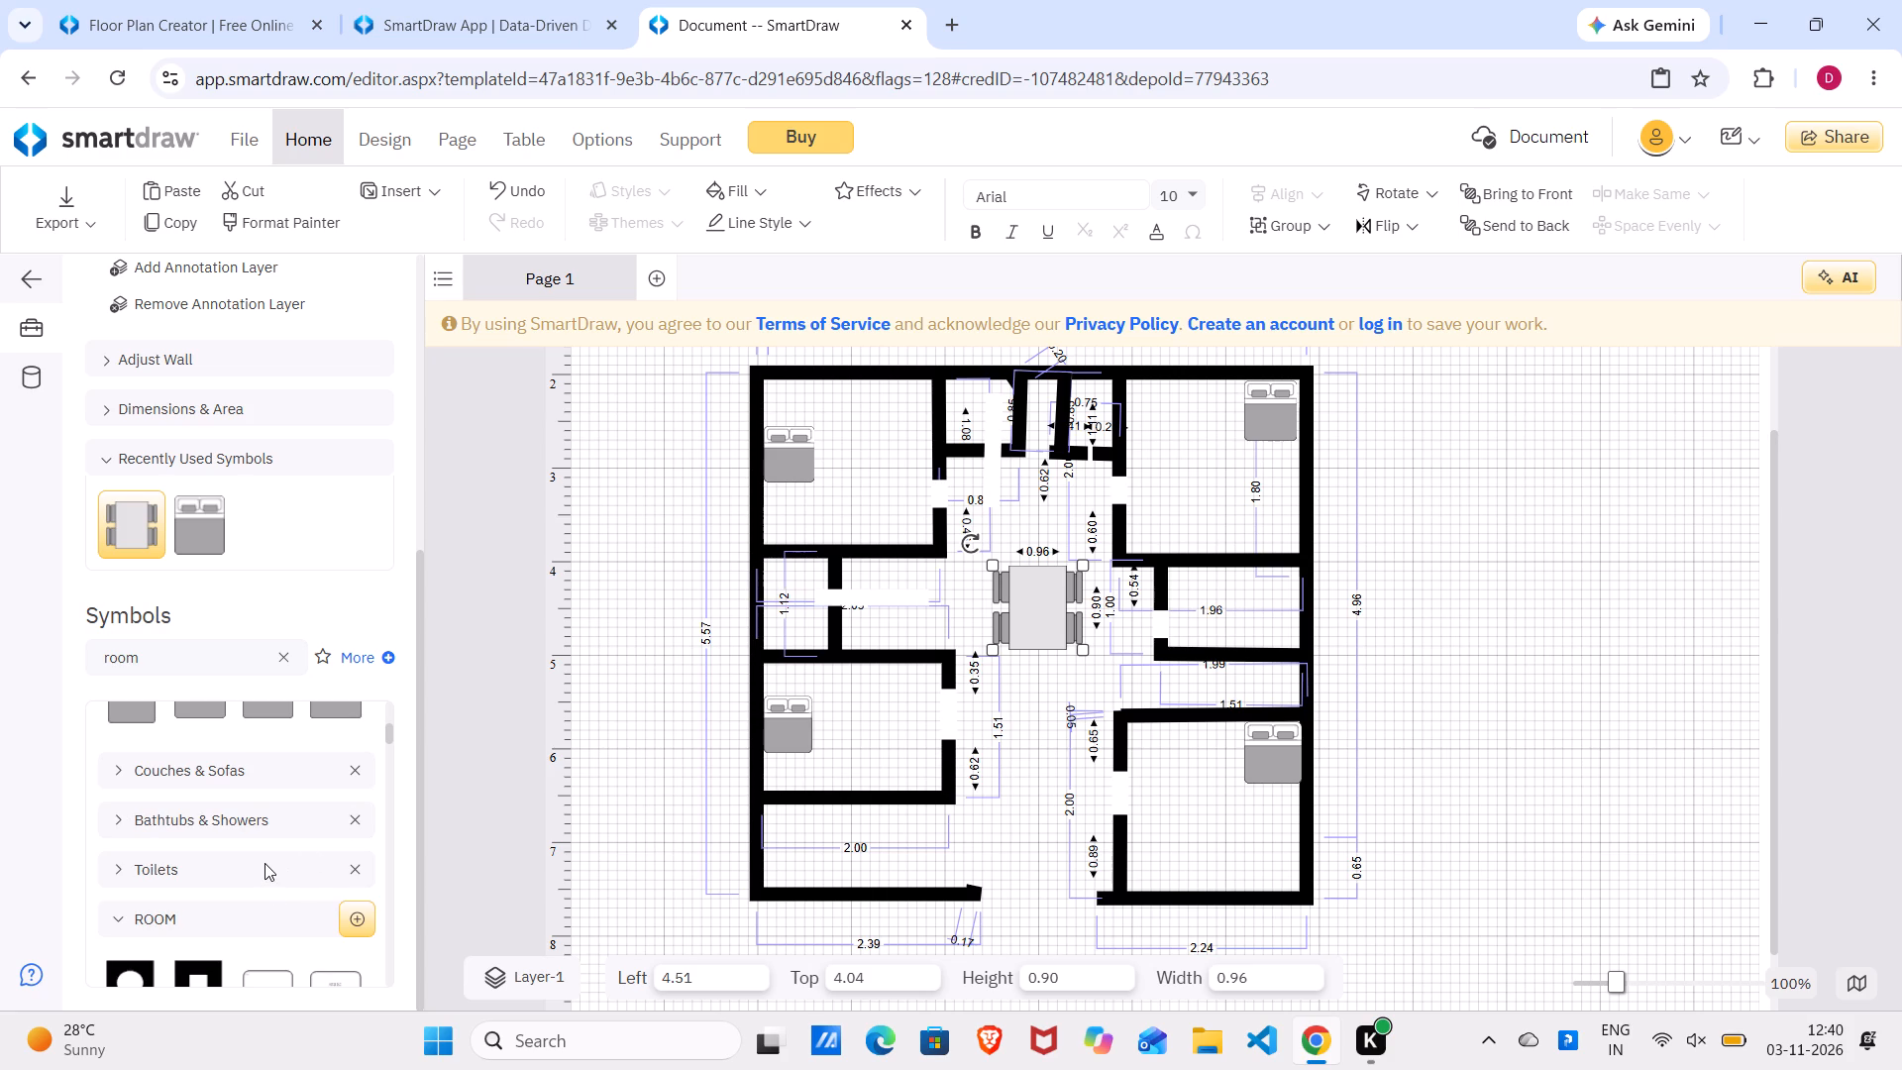
click(264, 863)
drag(264, 863, 123, 864)
click(123, 864)
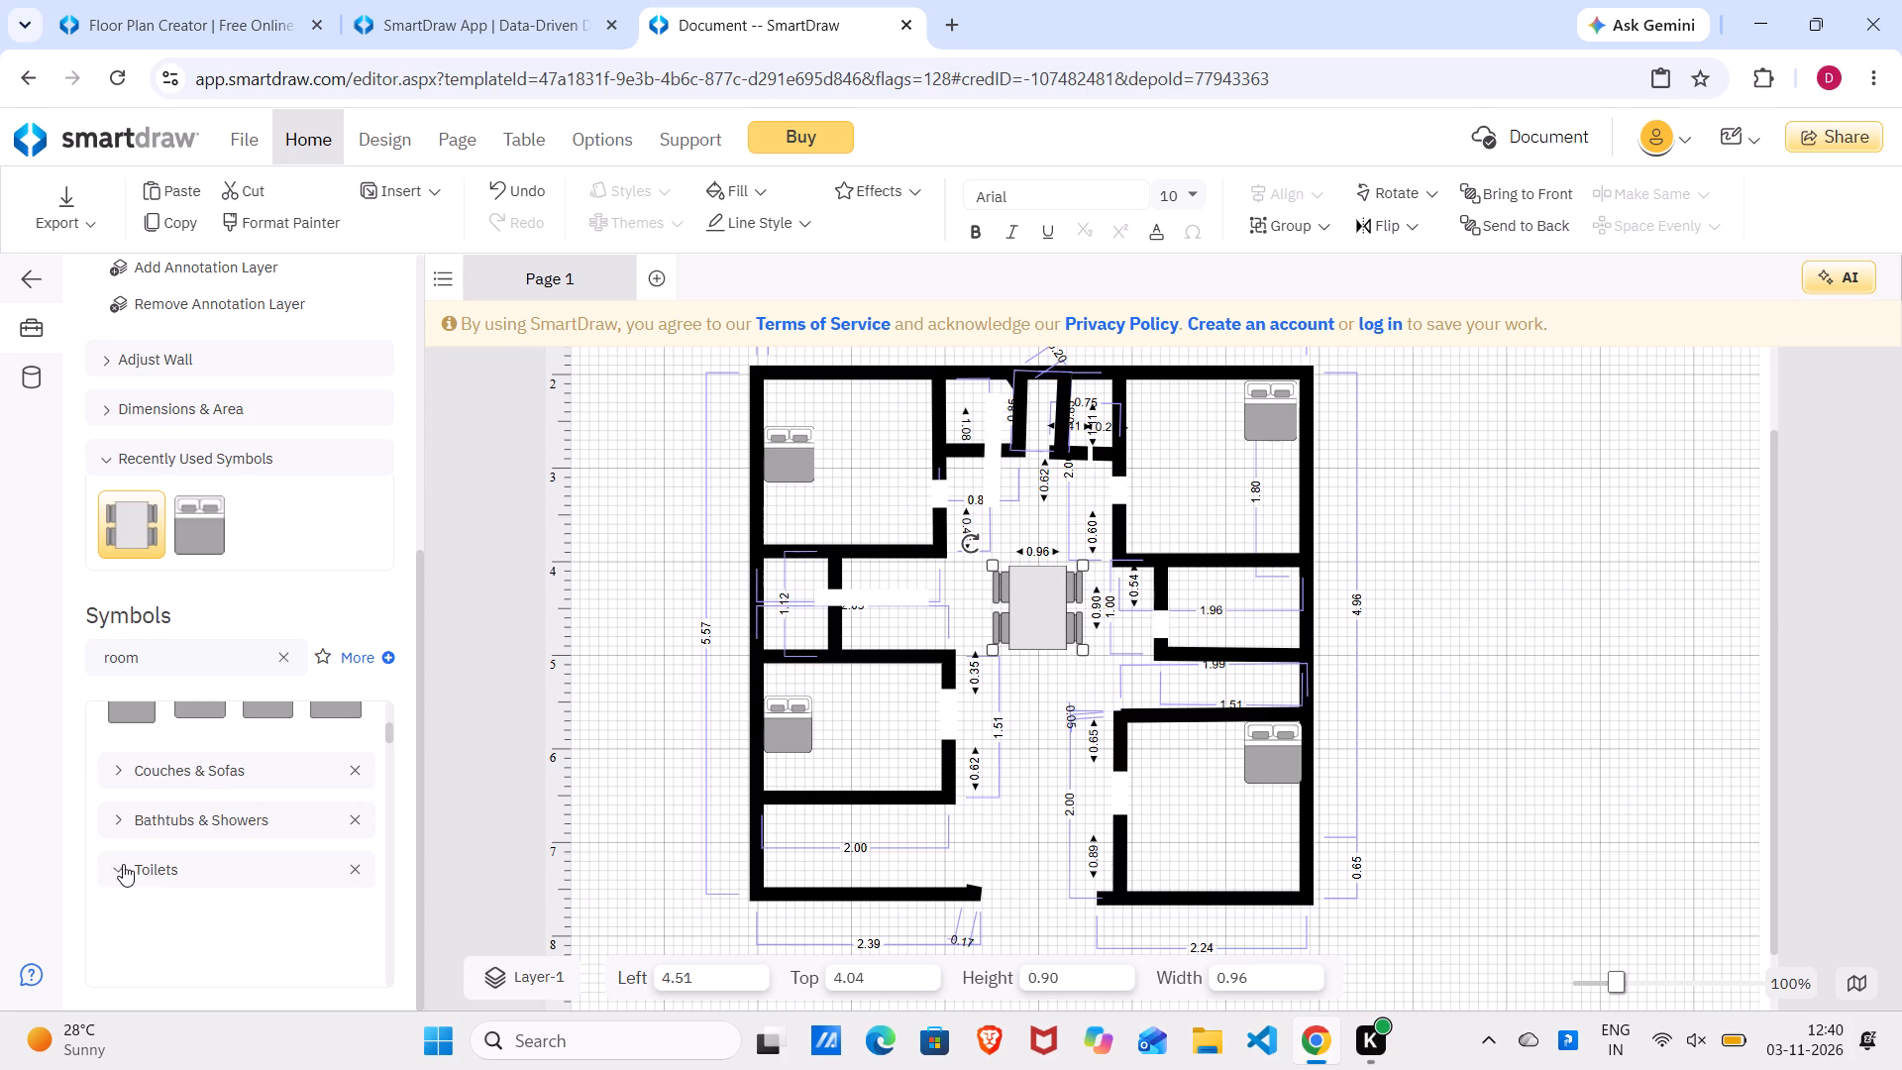
scroll(223, 915, down, 1)
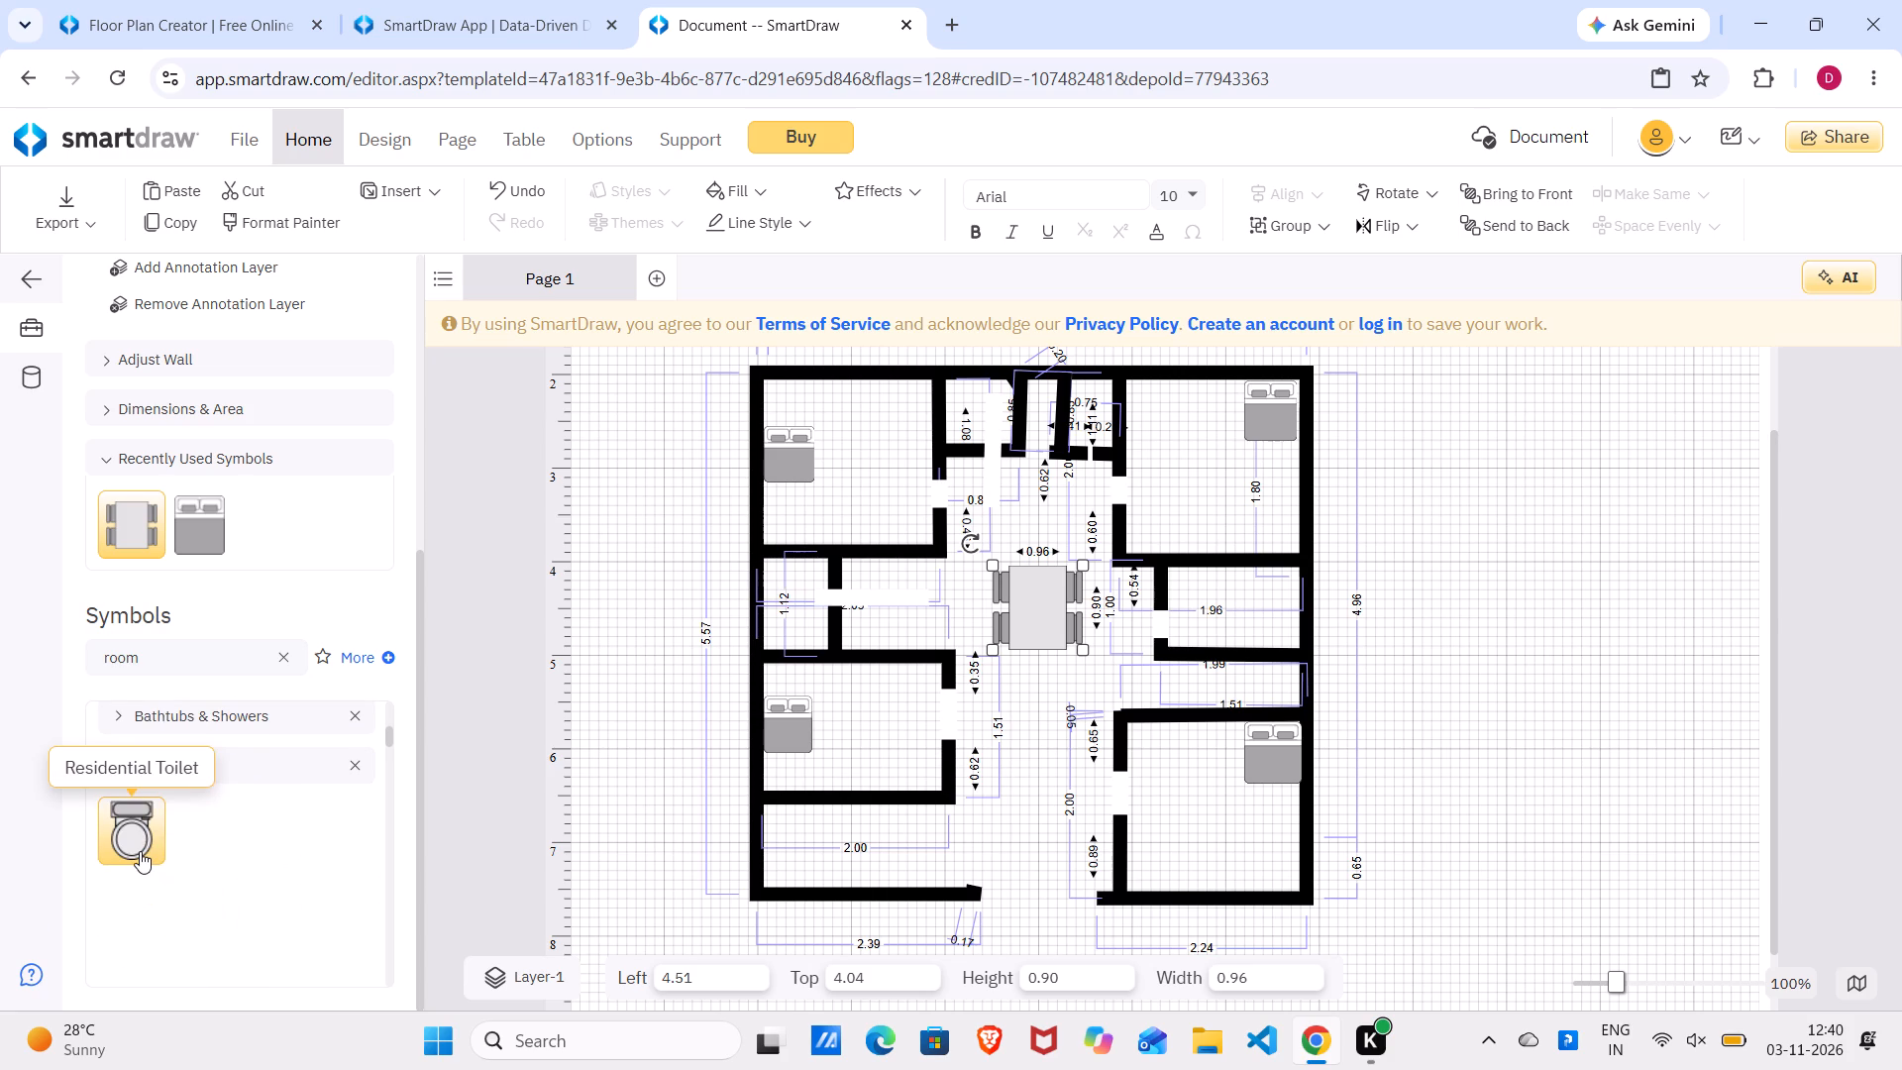
click(140, 851)
double_click(140, 851)
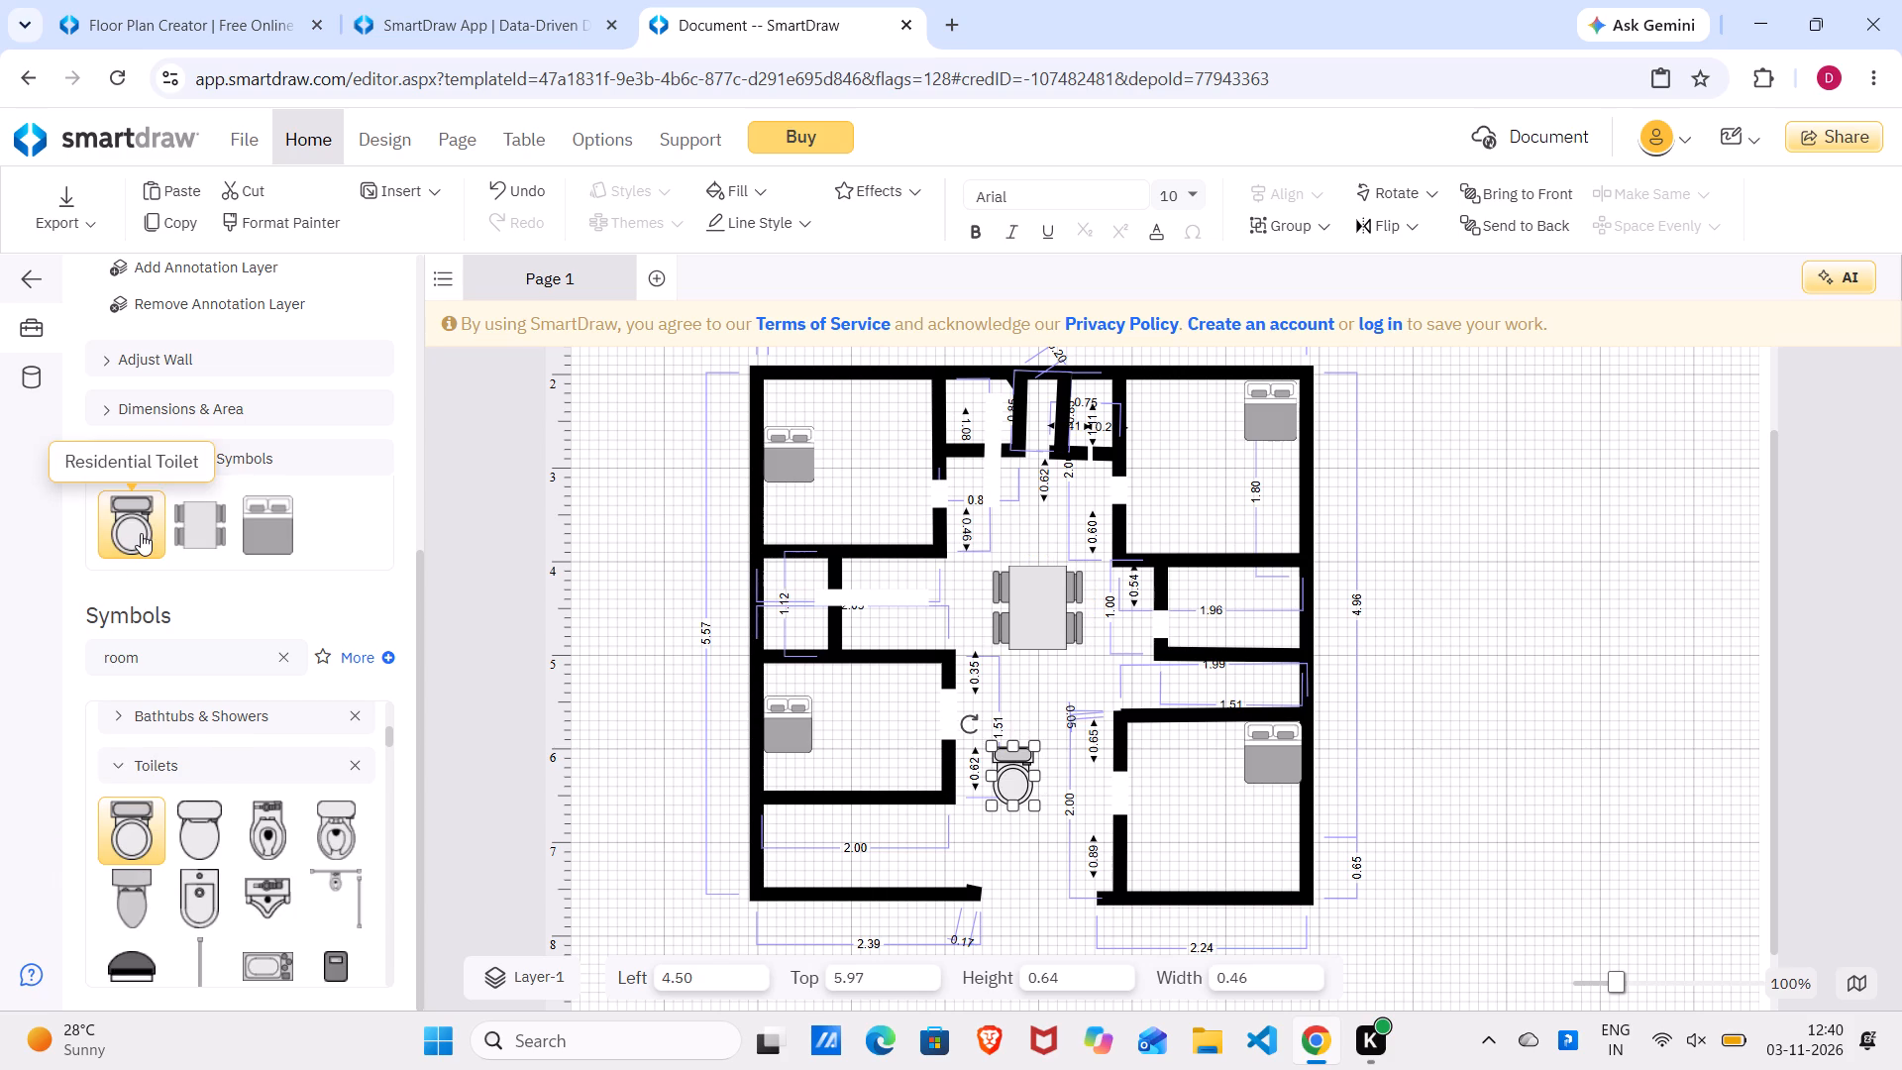
double_click(141, 533)
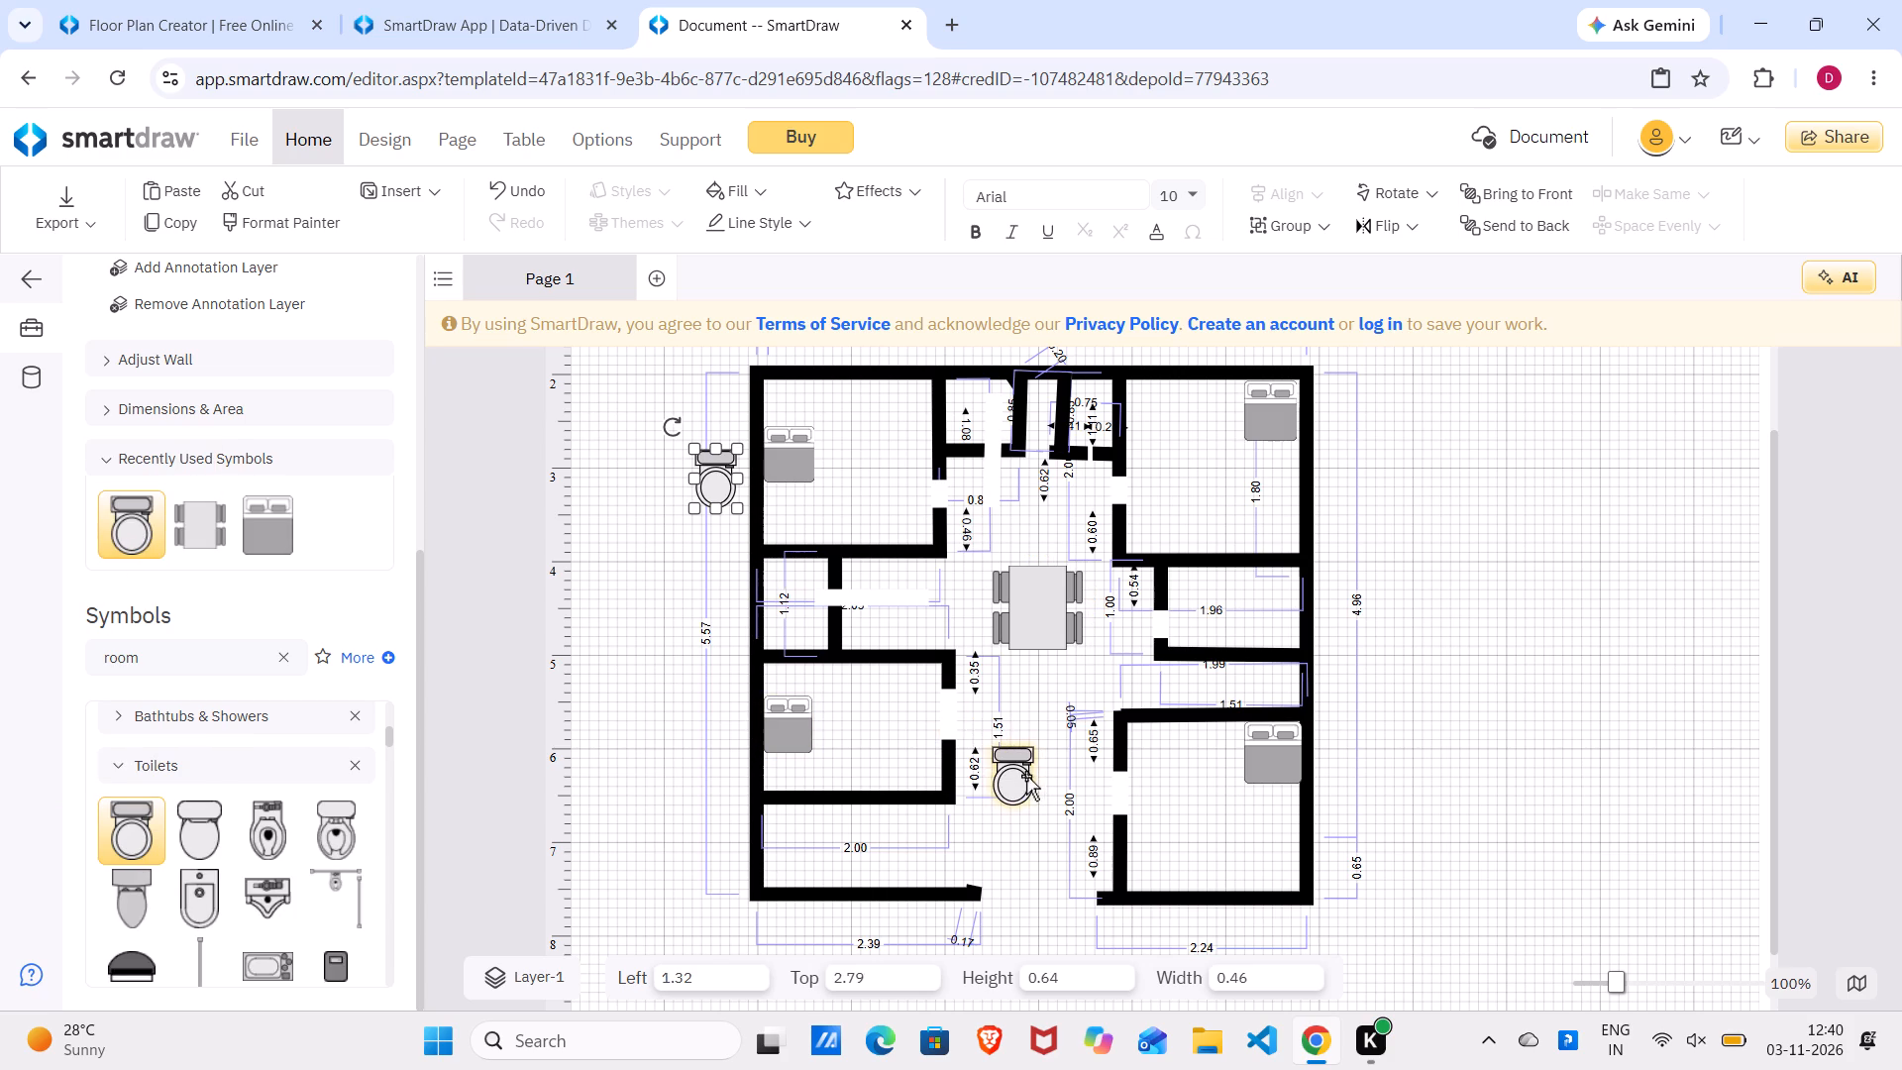
Move the hall's toilet into the small room at the top, beside the upper-left bedroom, at about Left 4.05, Top 2.06.
drag(1018, 780, 1067, 427)
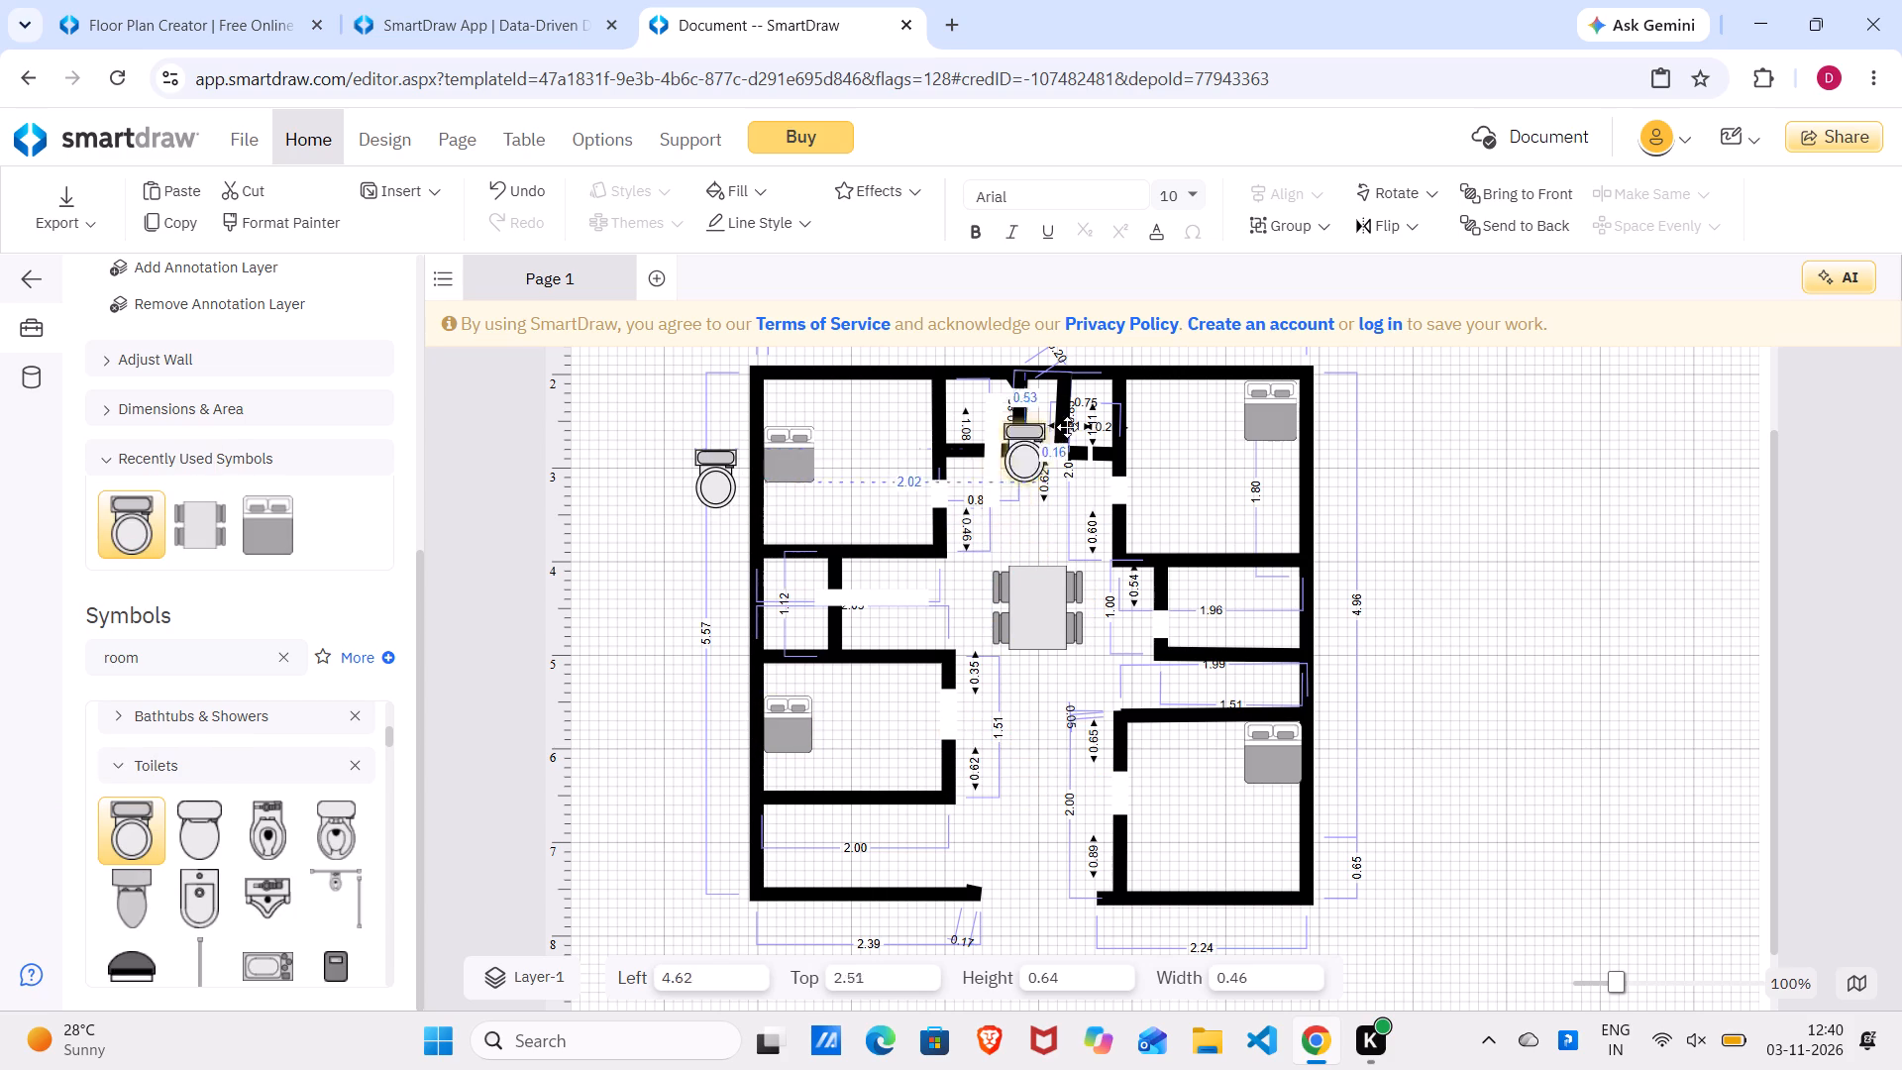
drag(1067, 427, 985, 405)
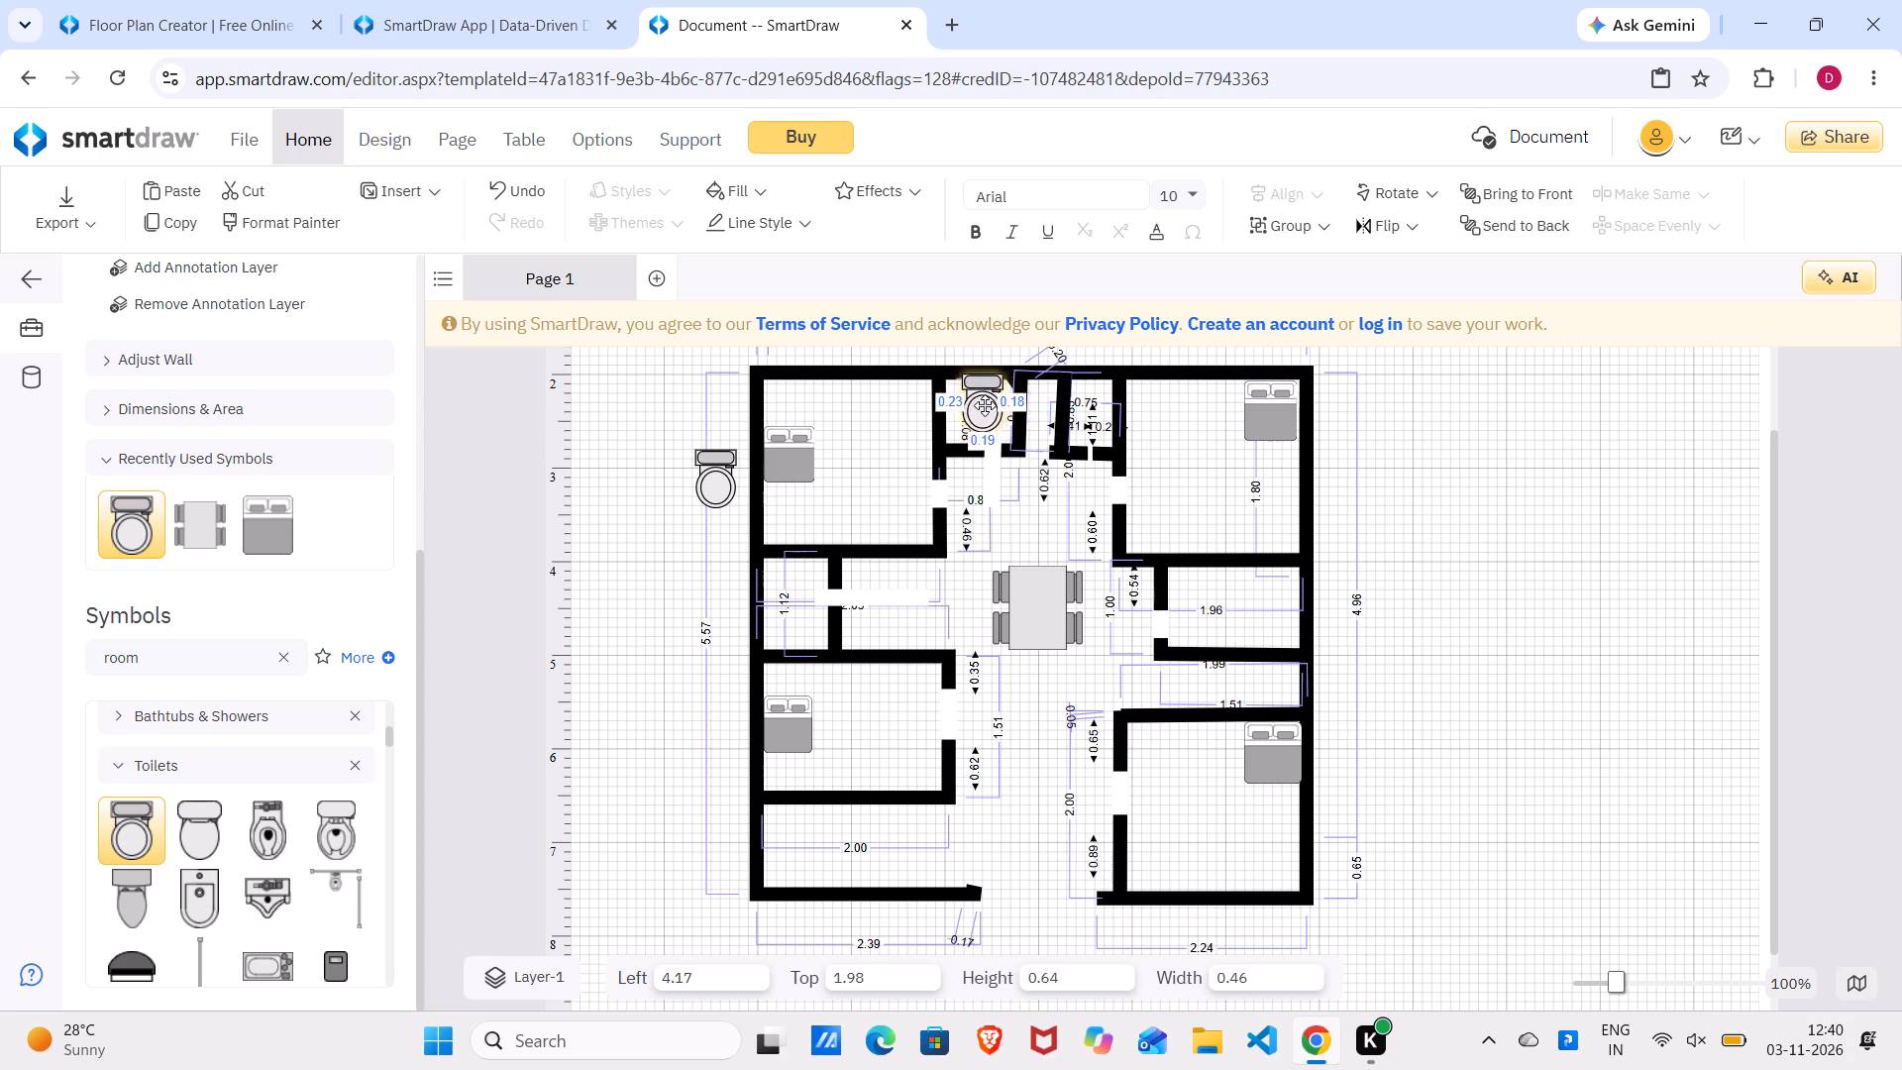
drag(985, 405, 976, 412)
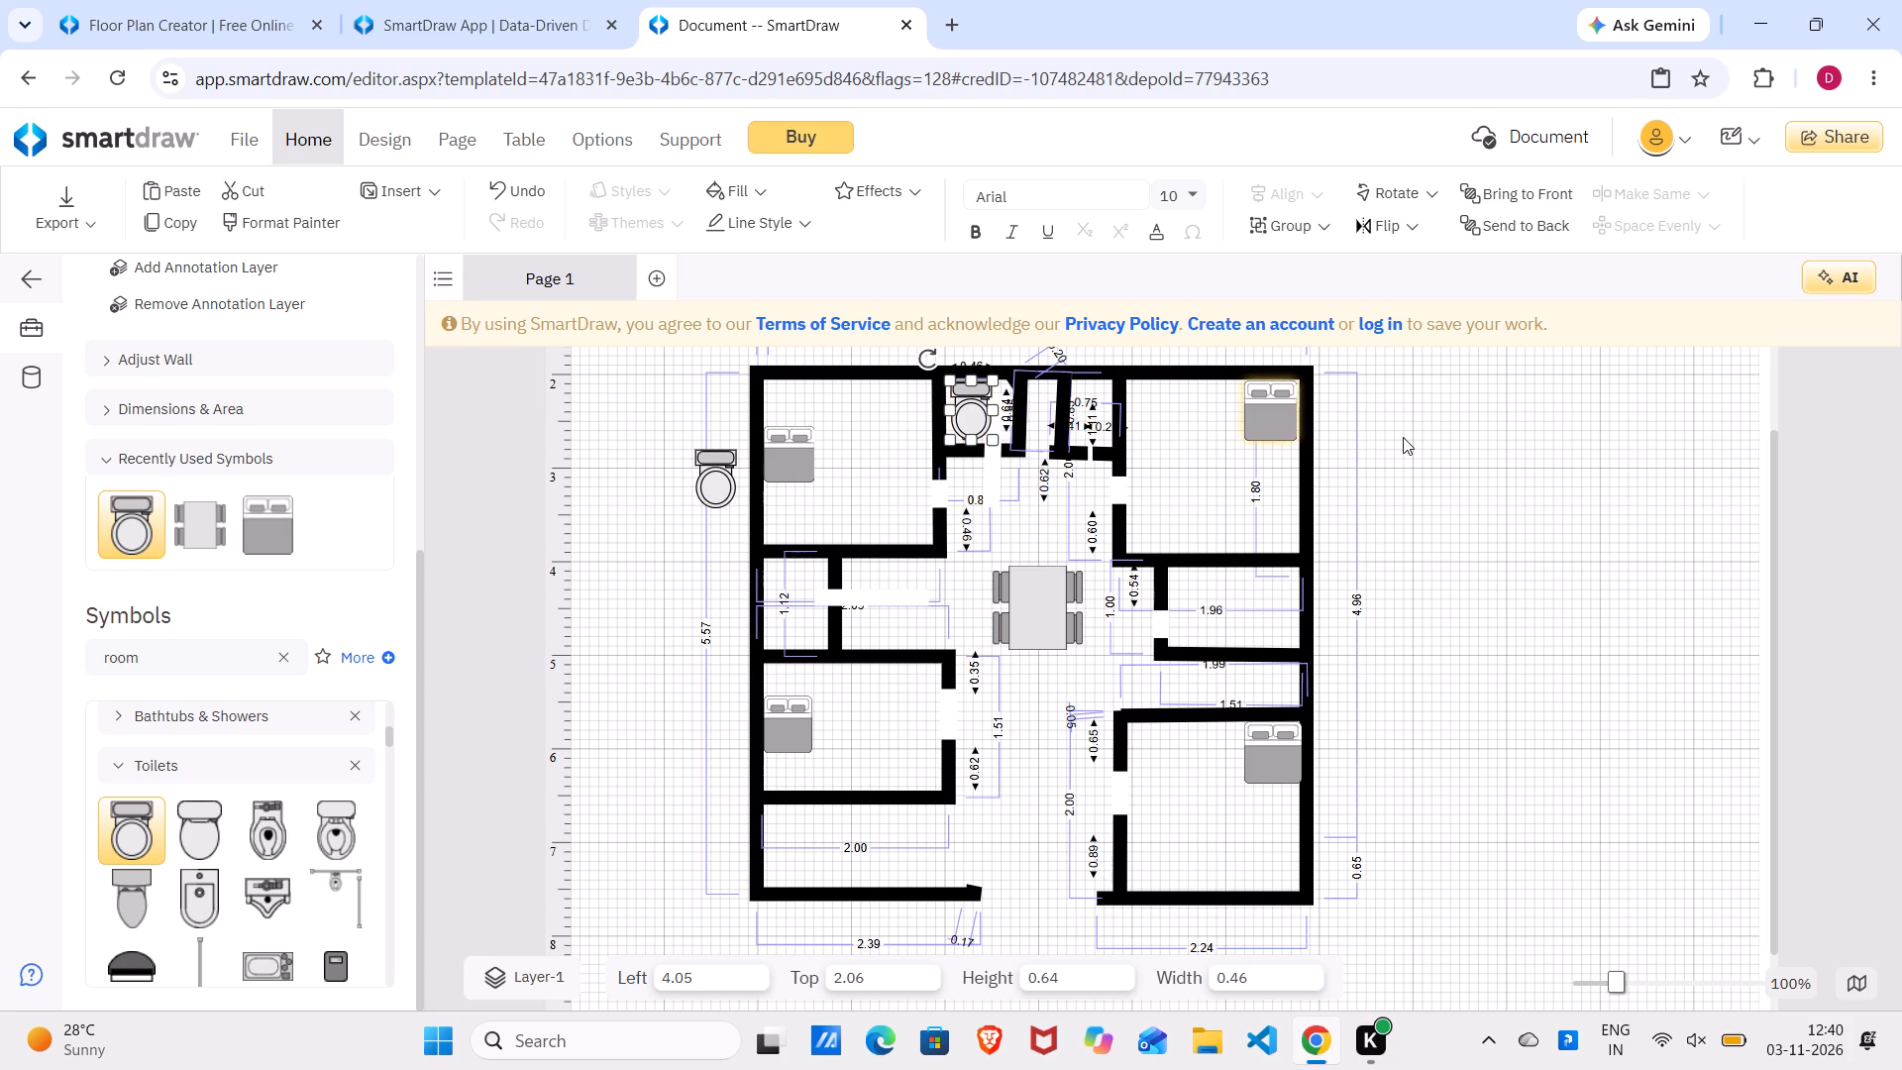
click(1403, 437)
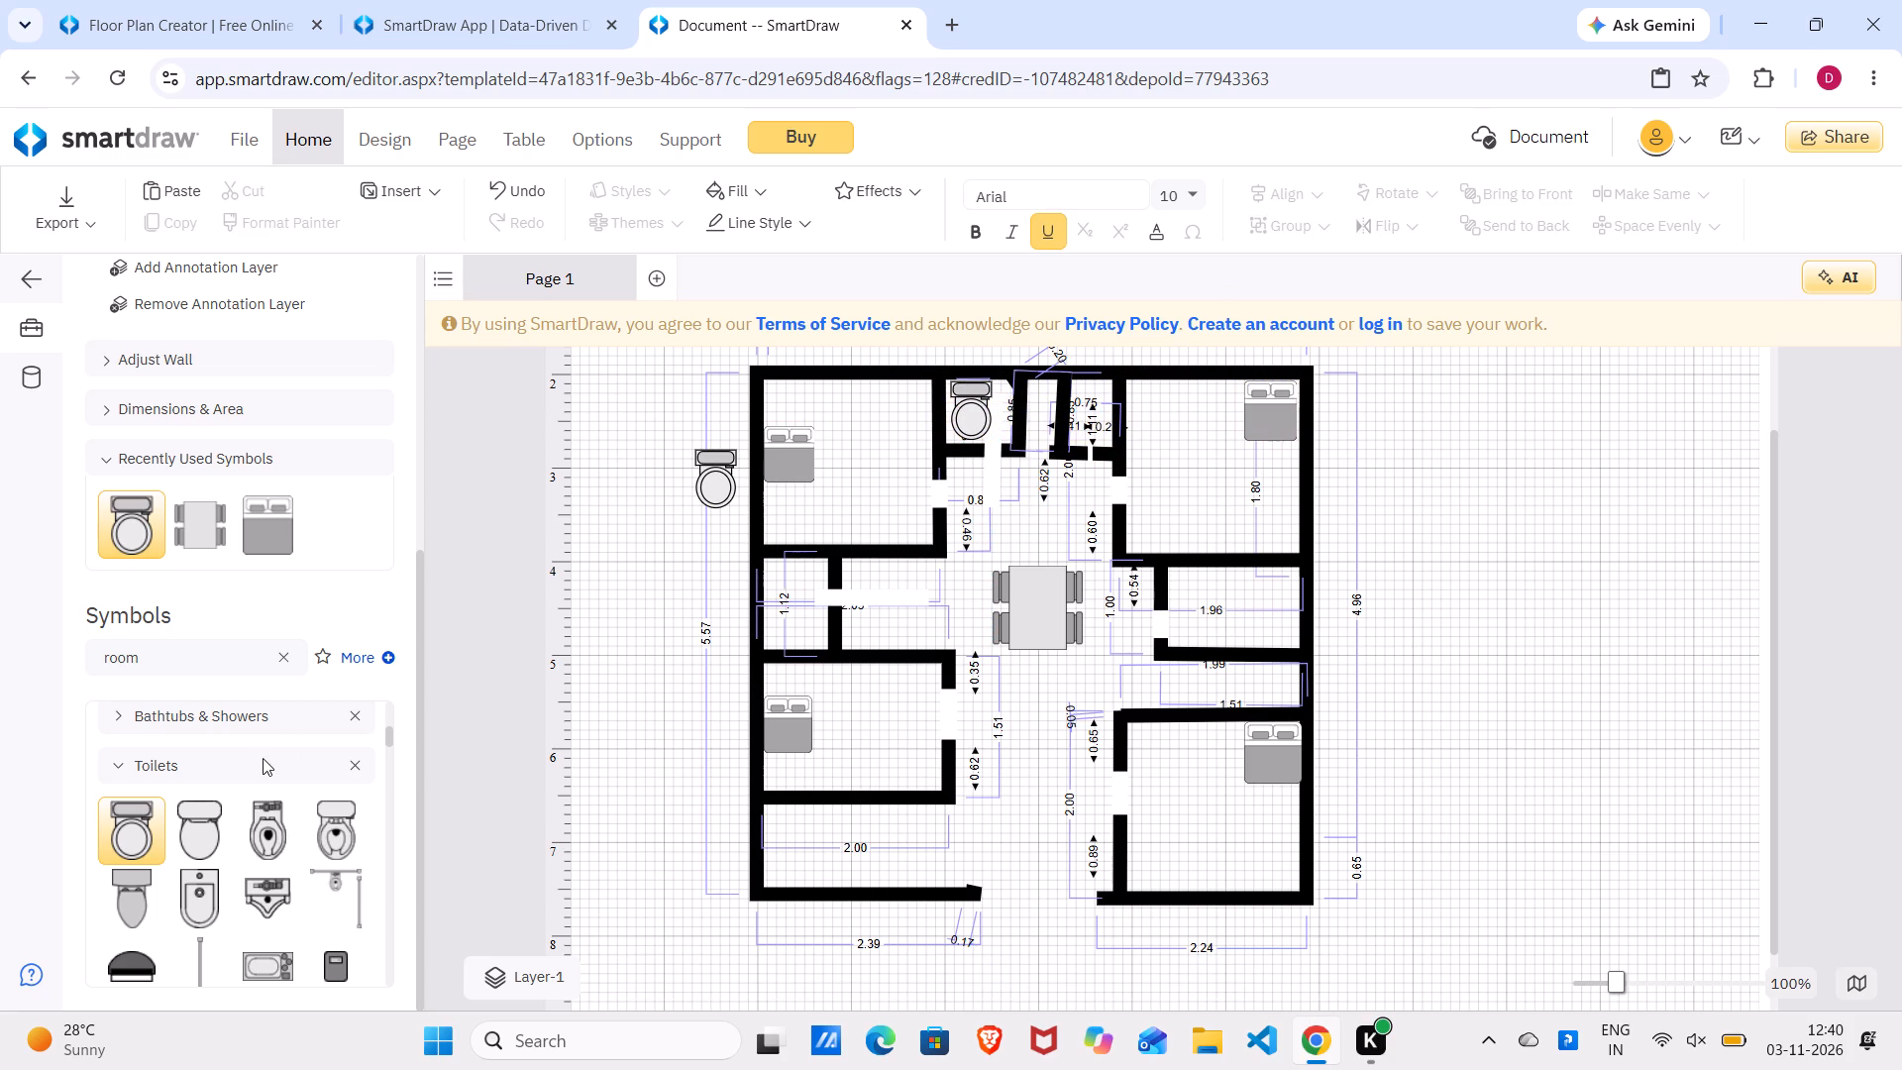
Add a Bathtub from the Bathtubs & Showers symbols and shrink it to about 0.40 wide by 0.73 high.
click(218, 711)
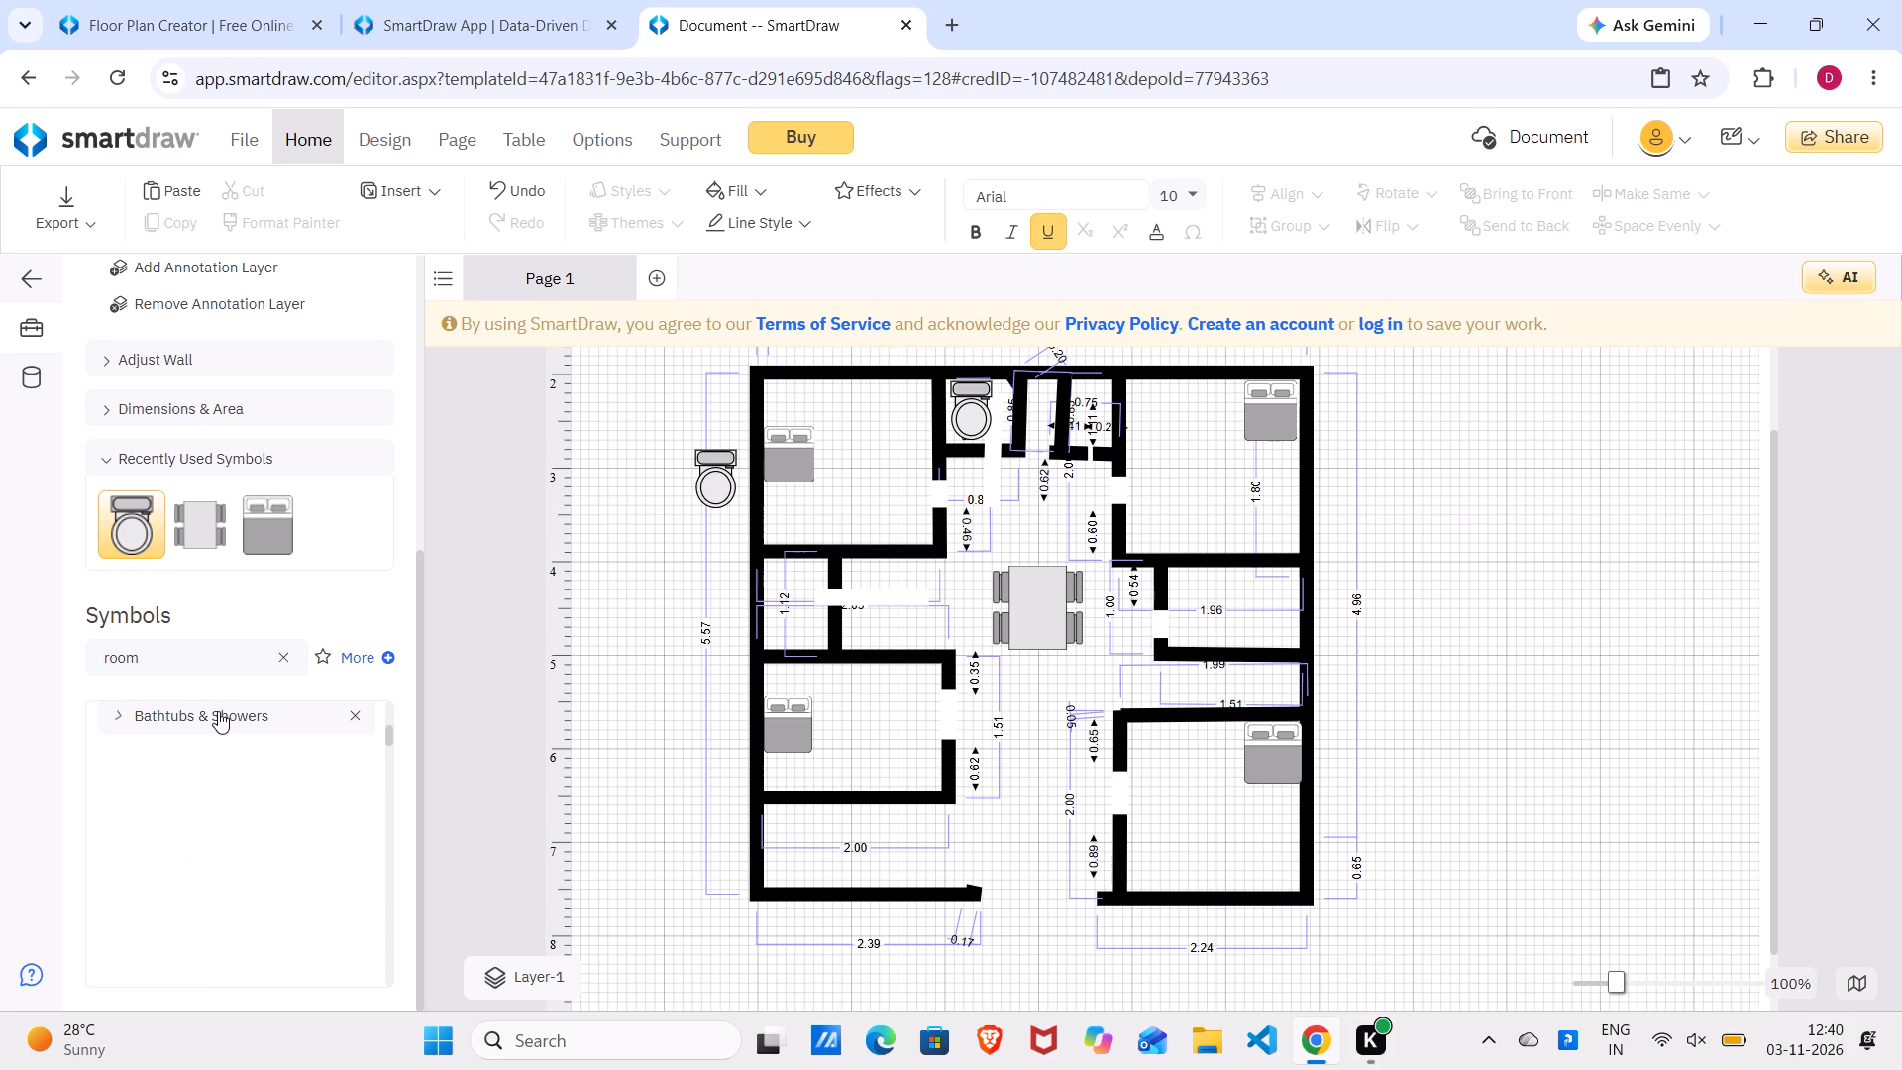
click(191, 787)
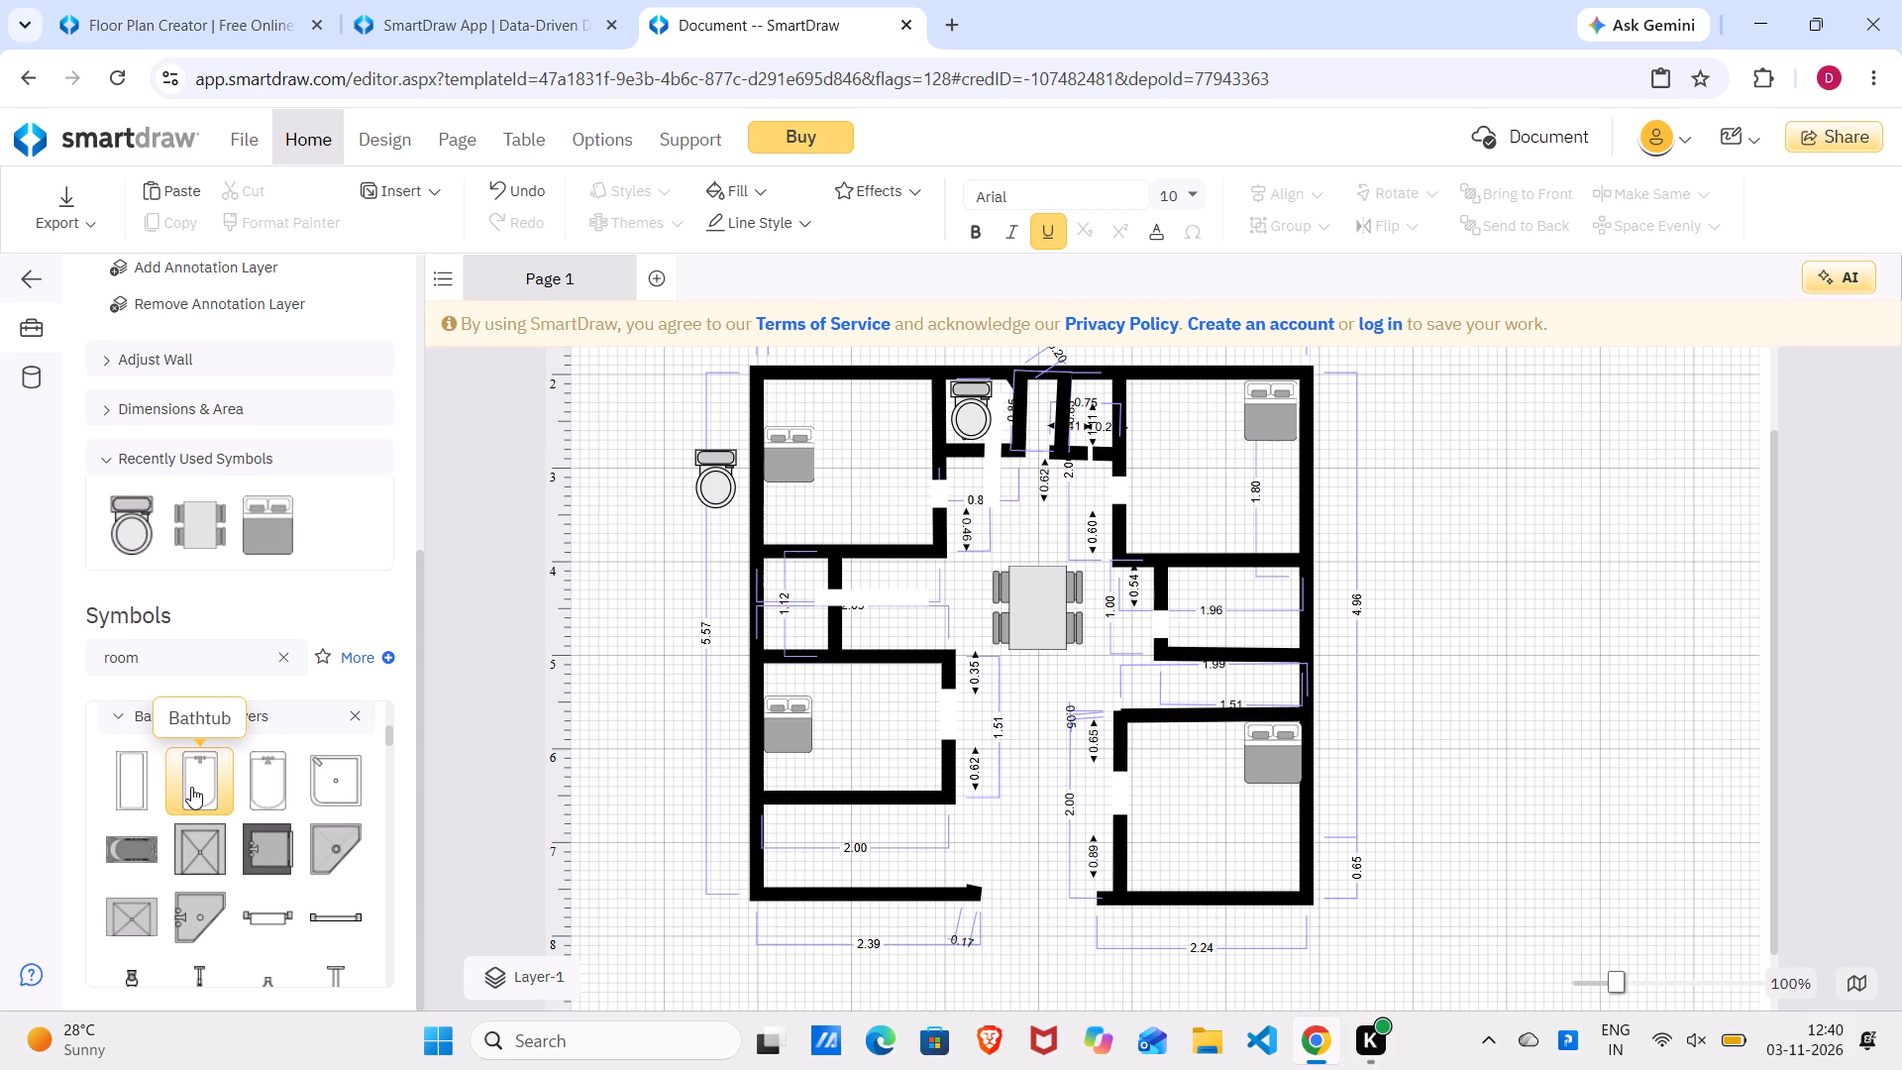
click(203, 785)
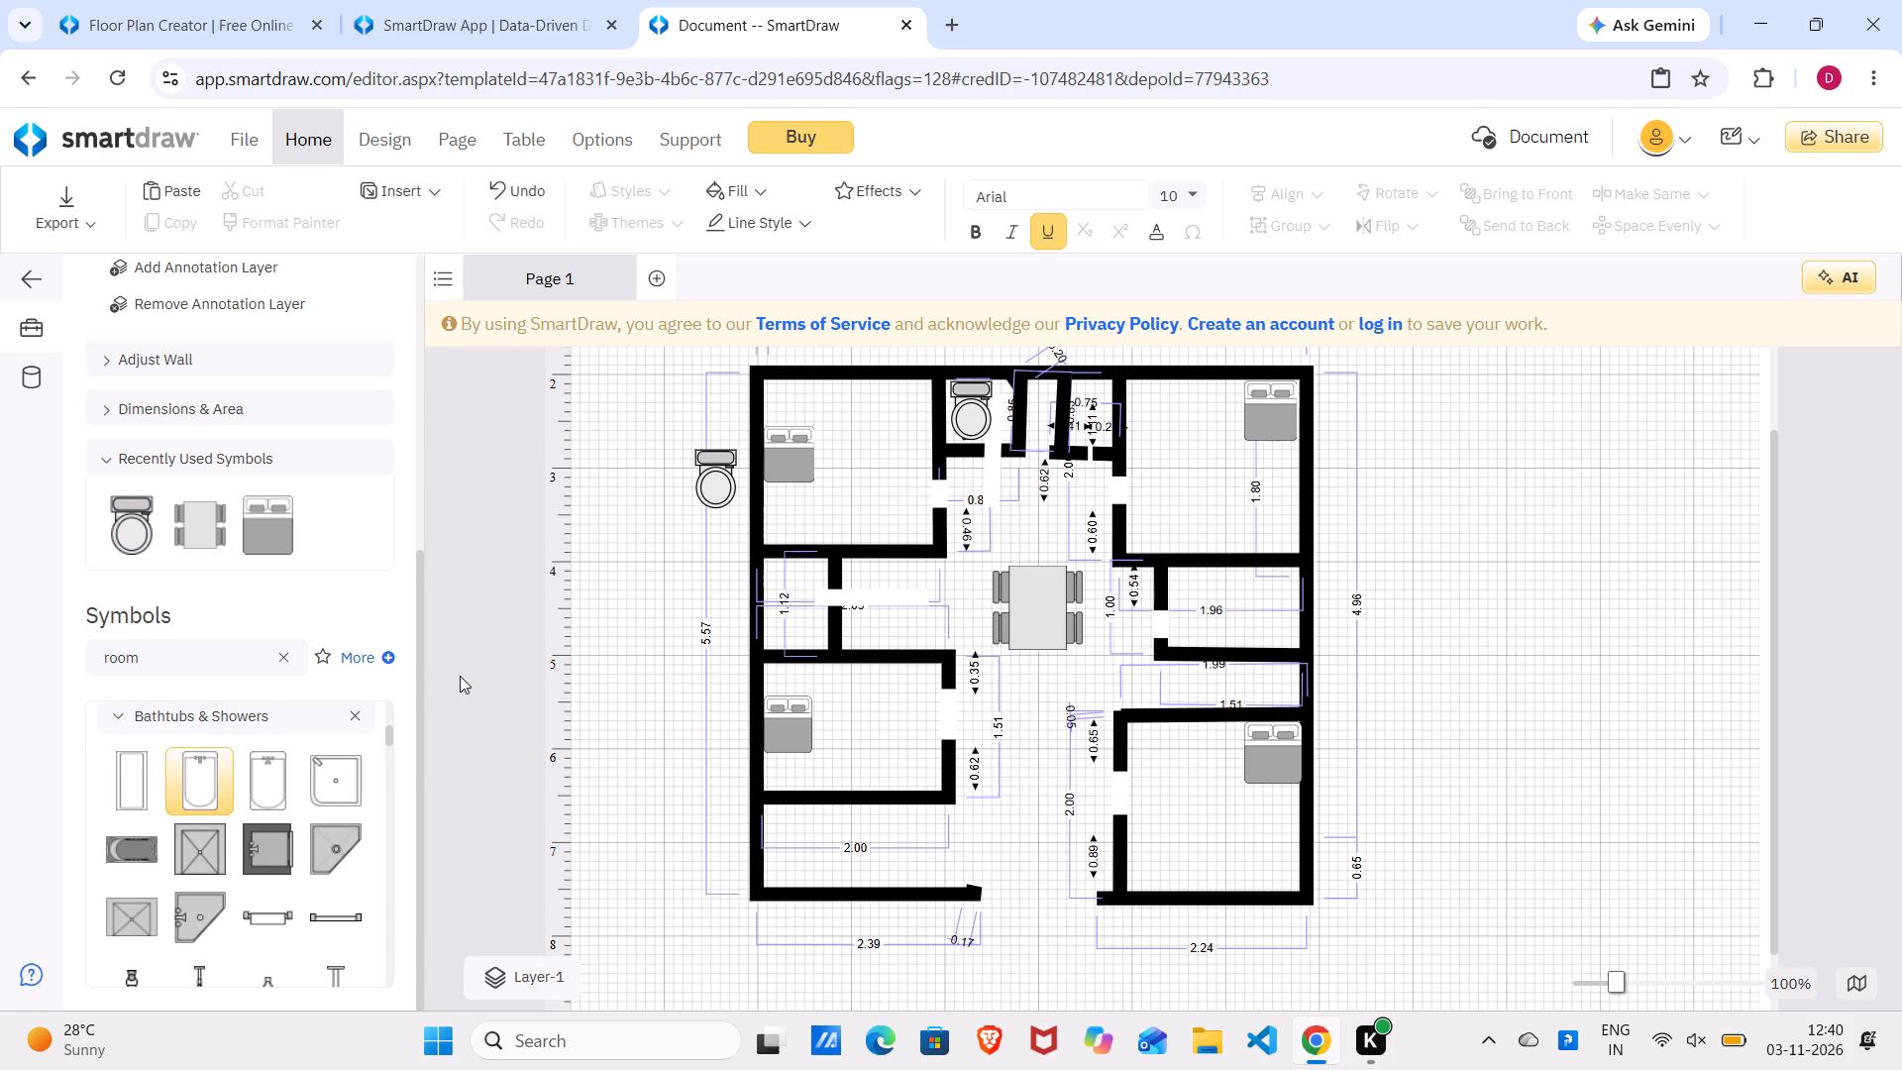
triple_click(212, 776)
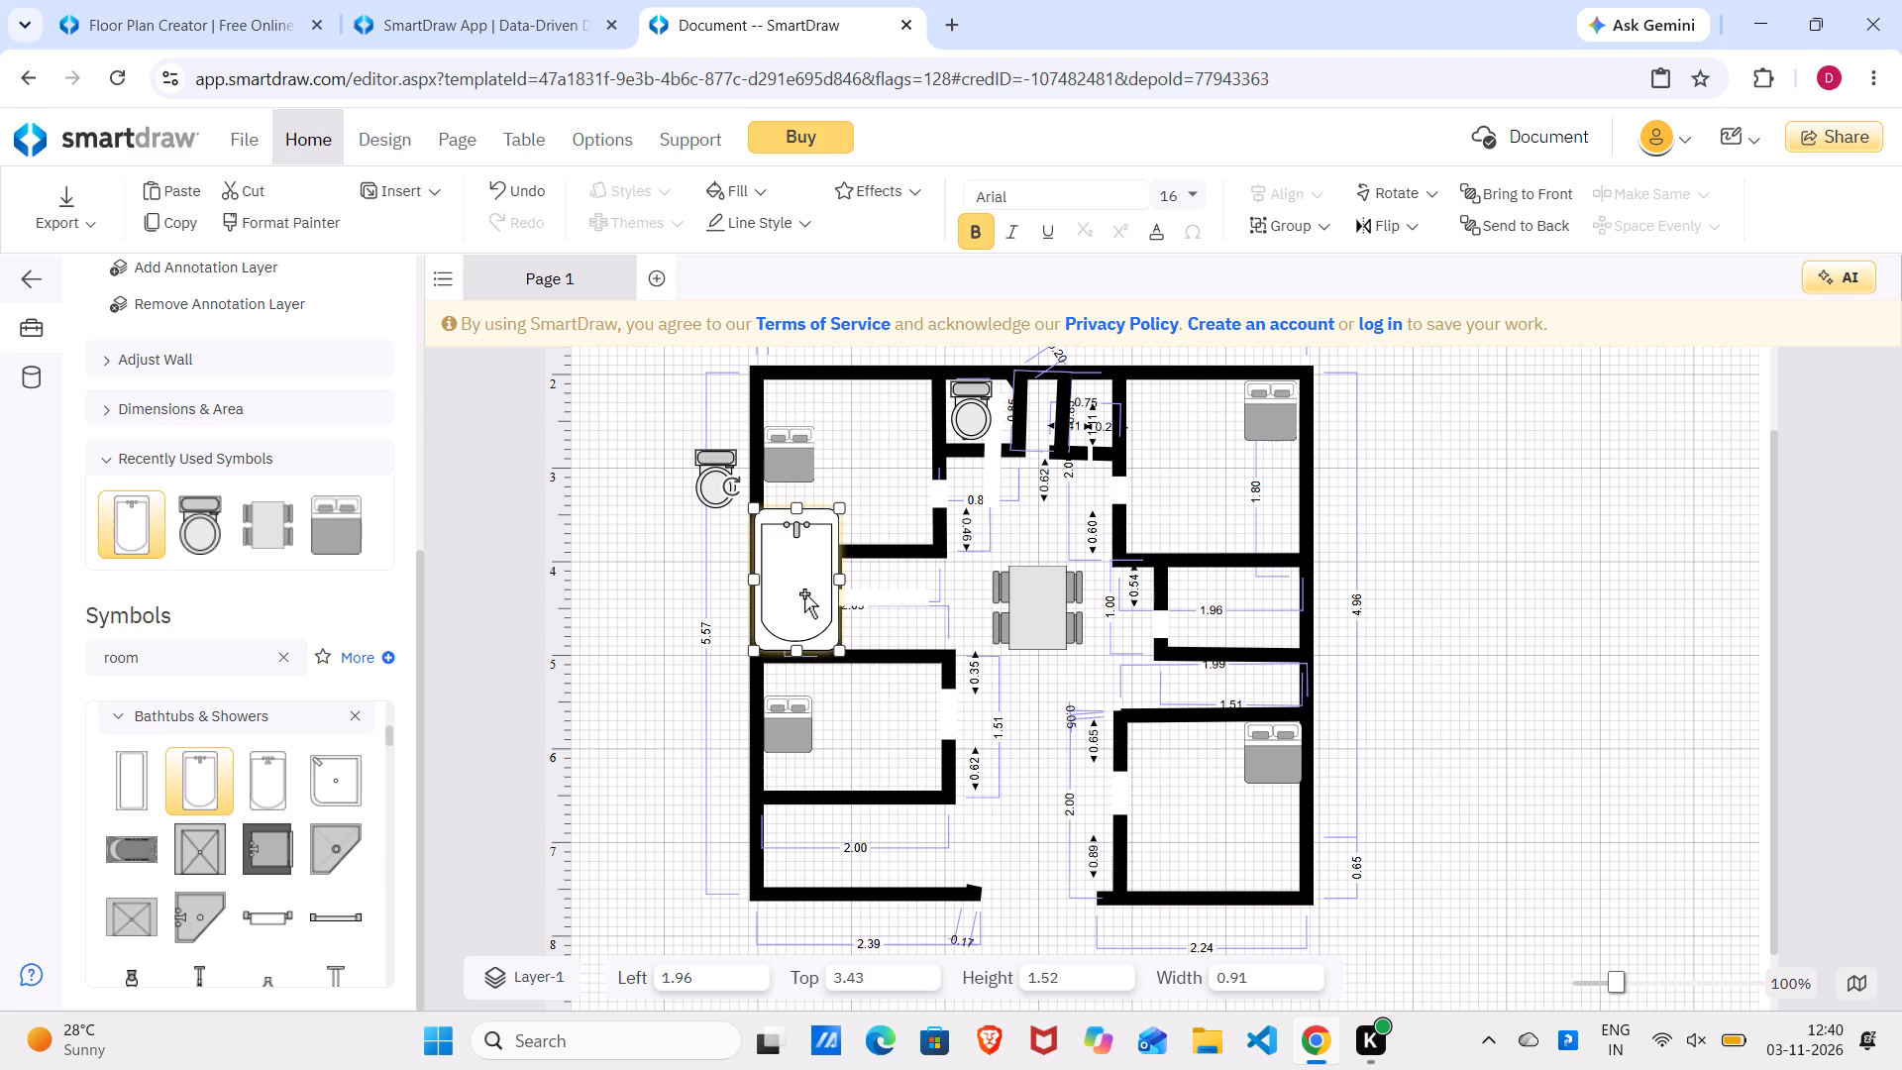
drag(840, 649, 833, 632)
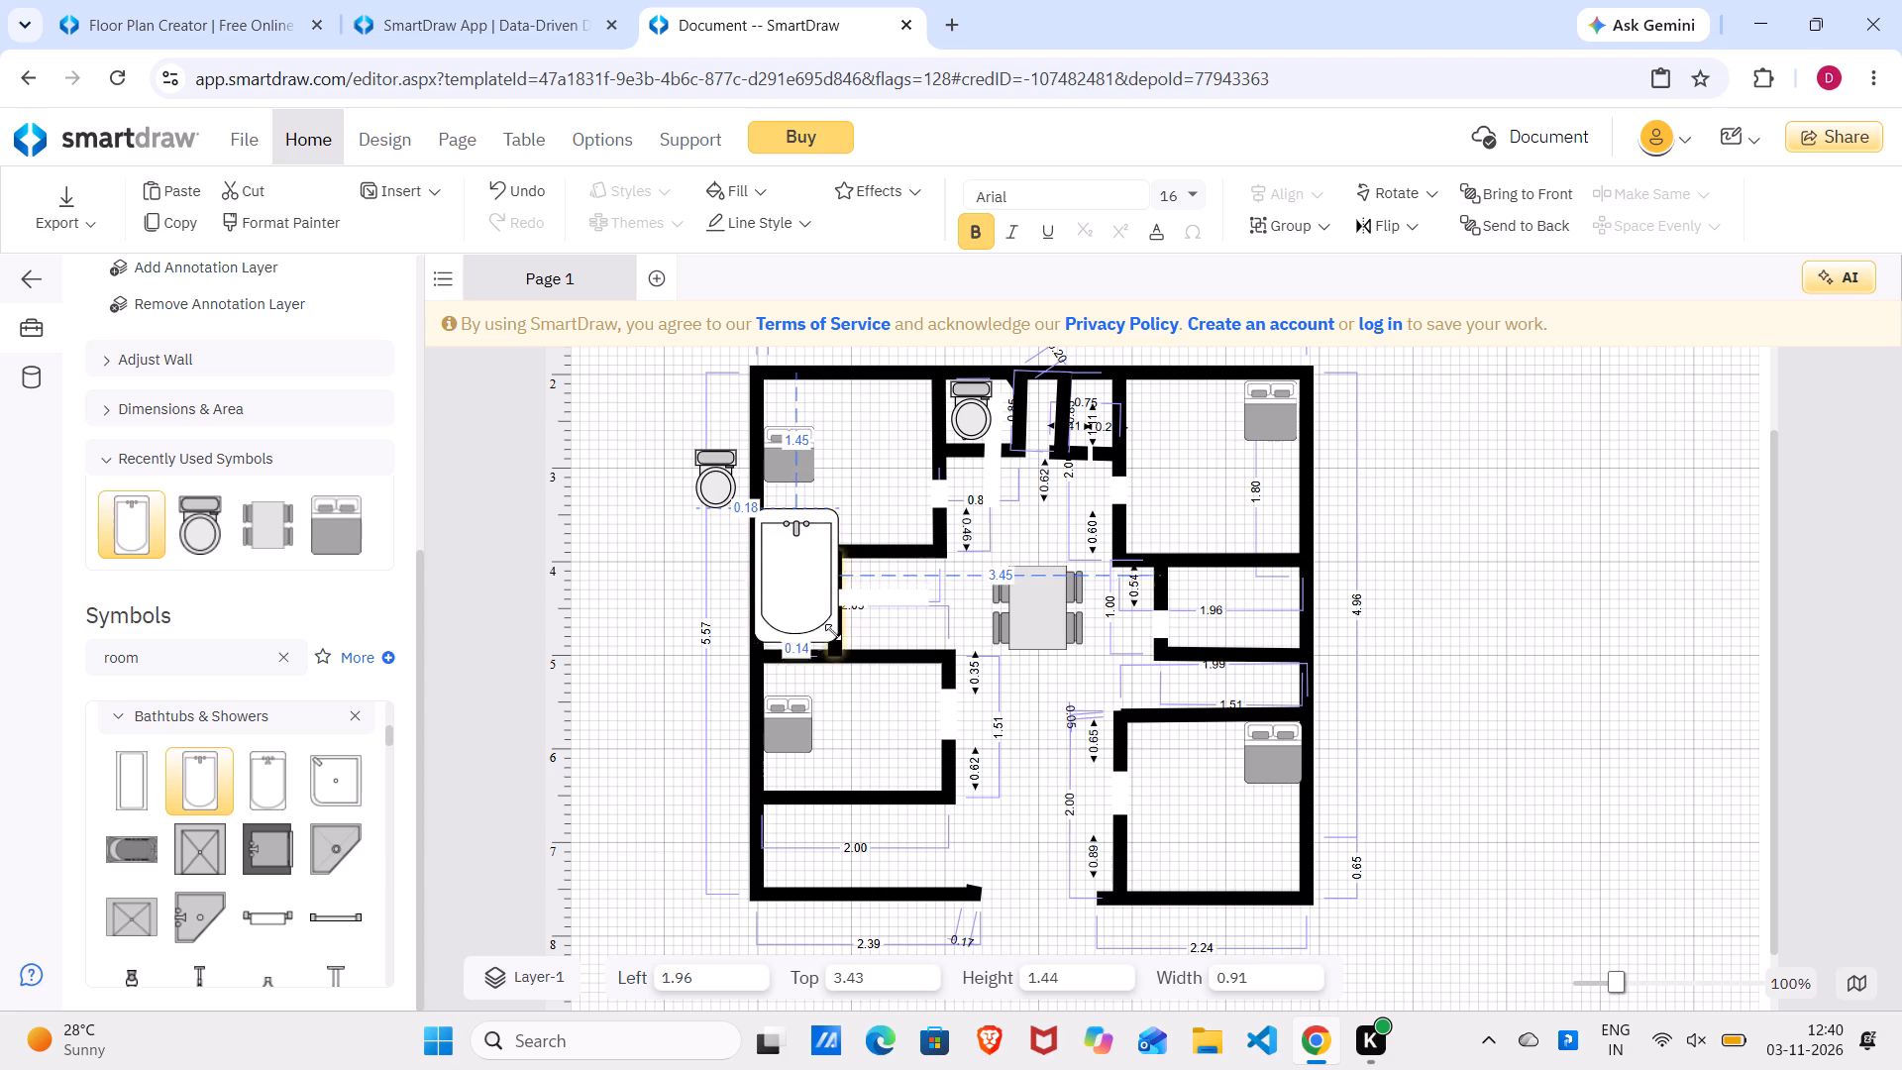
drag(833, 632, 792, 575)
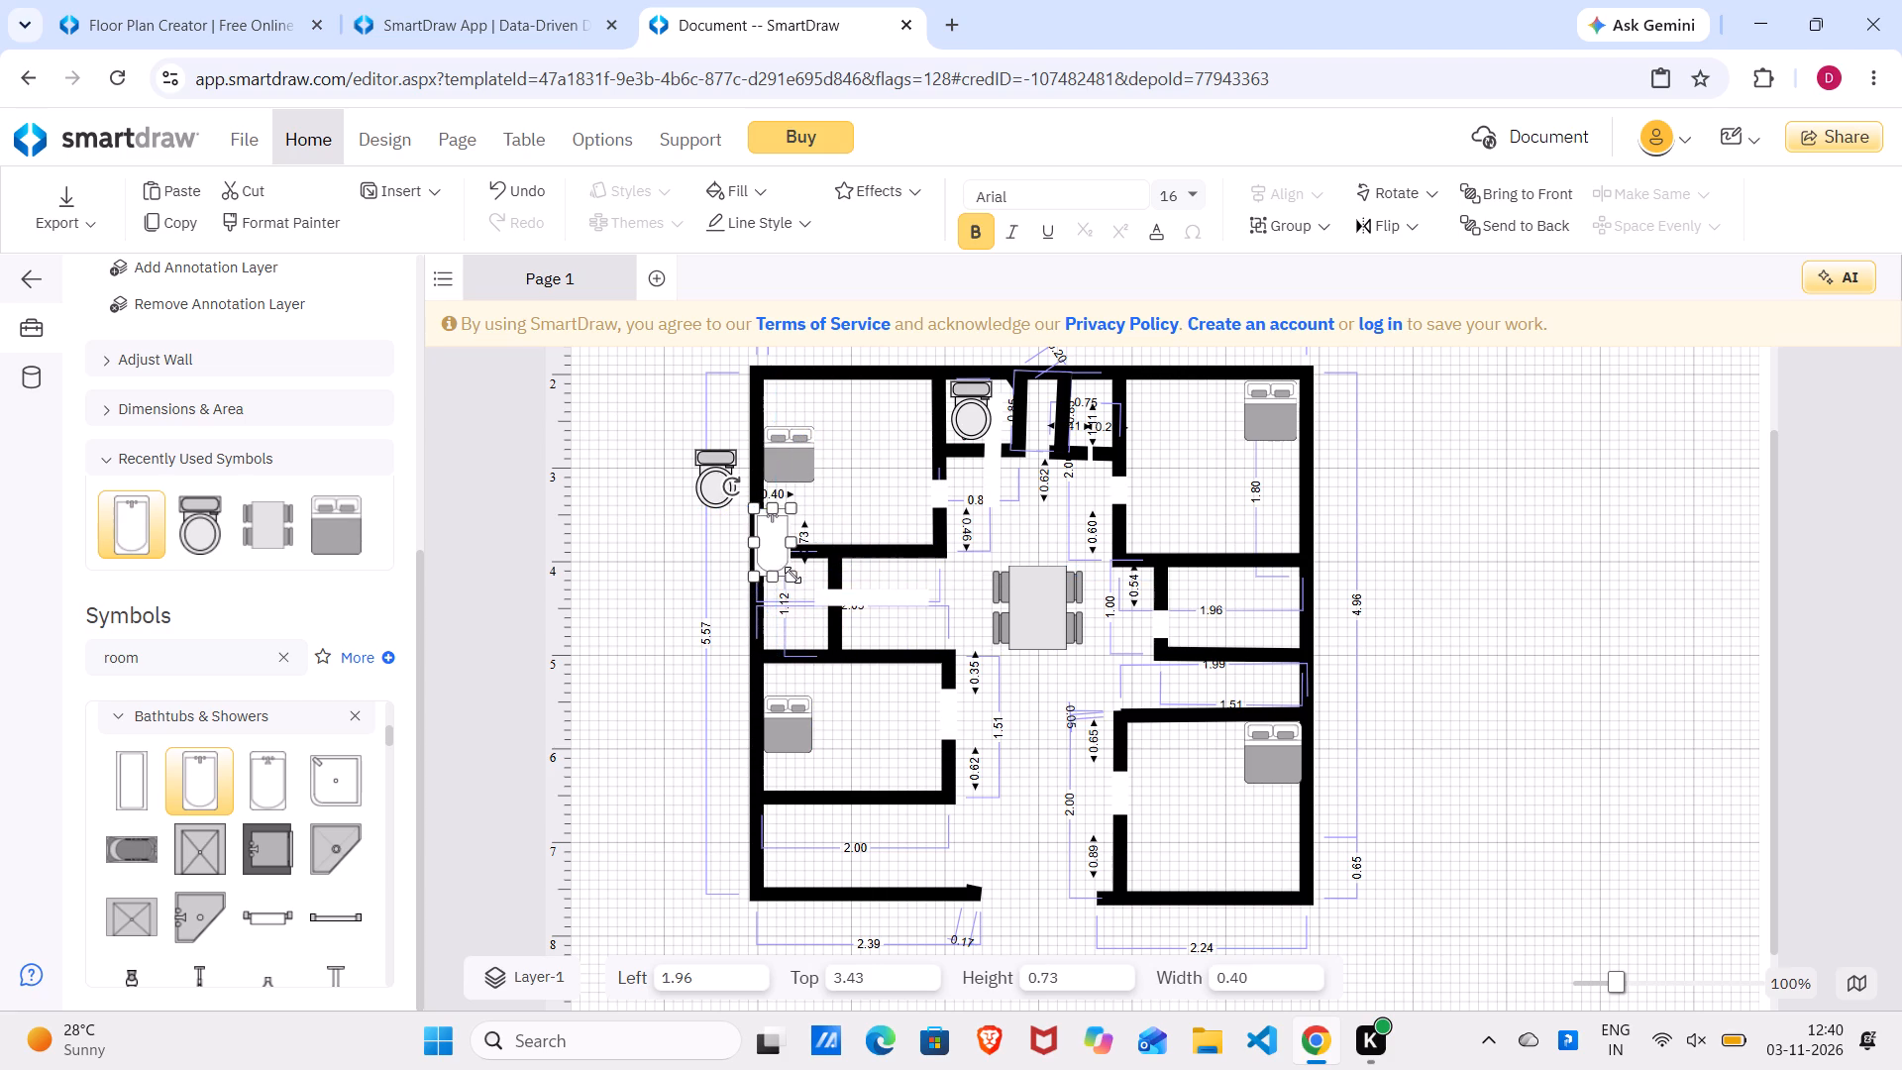
Move the bathtub into the narrow top room beside the upper-right bedroom, at about Left 5.35, Top 1.98.
drag(778, 560, 1095, 426)
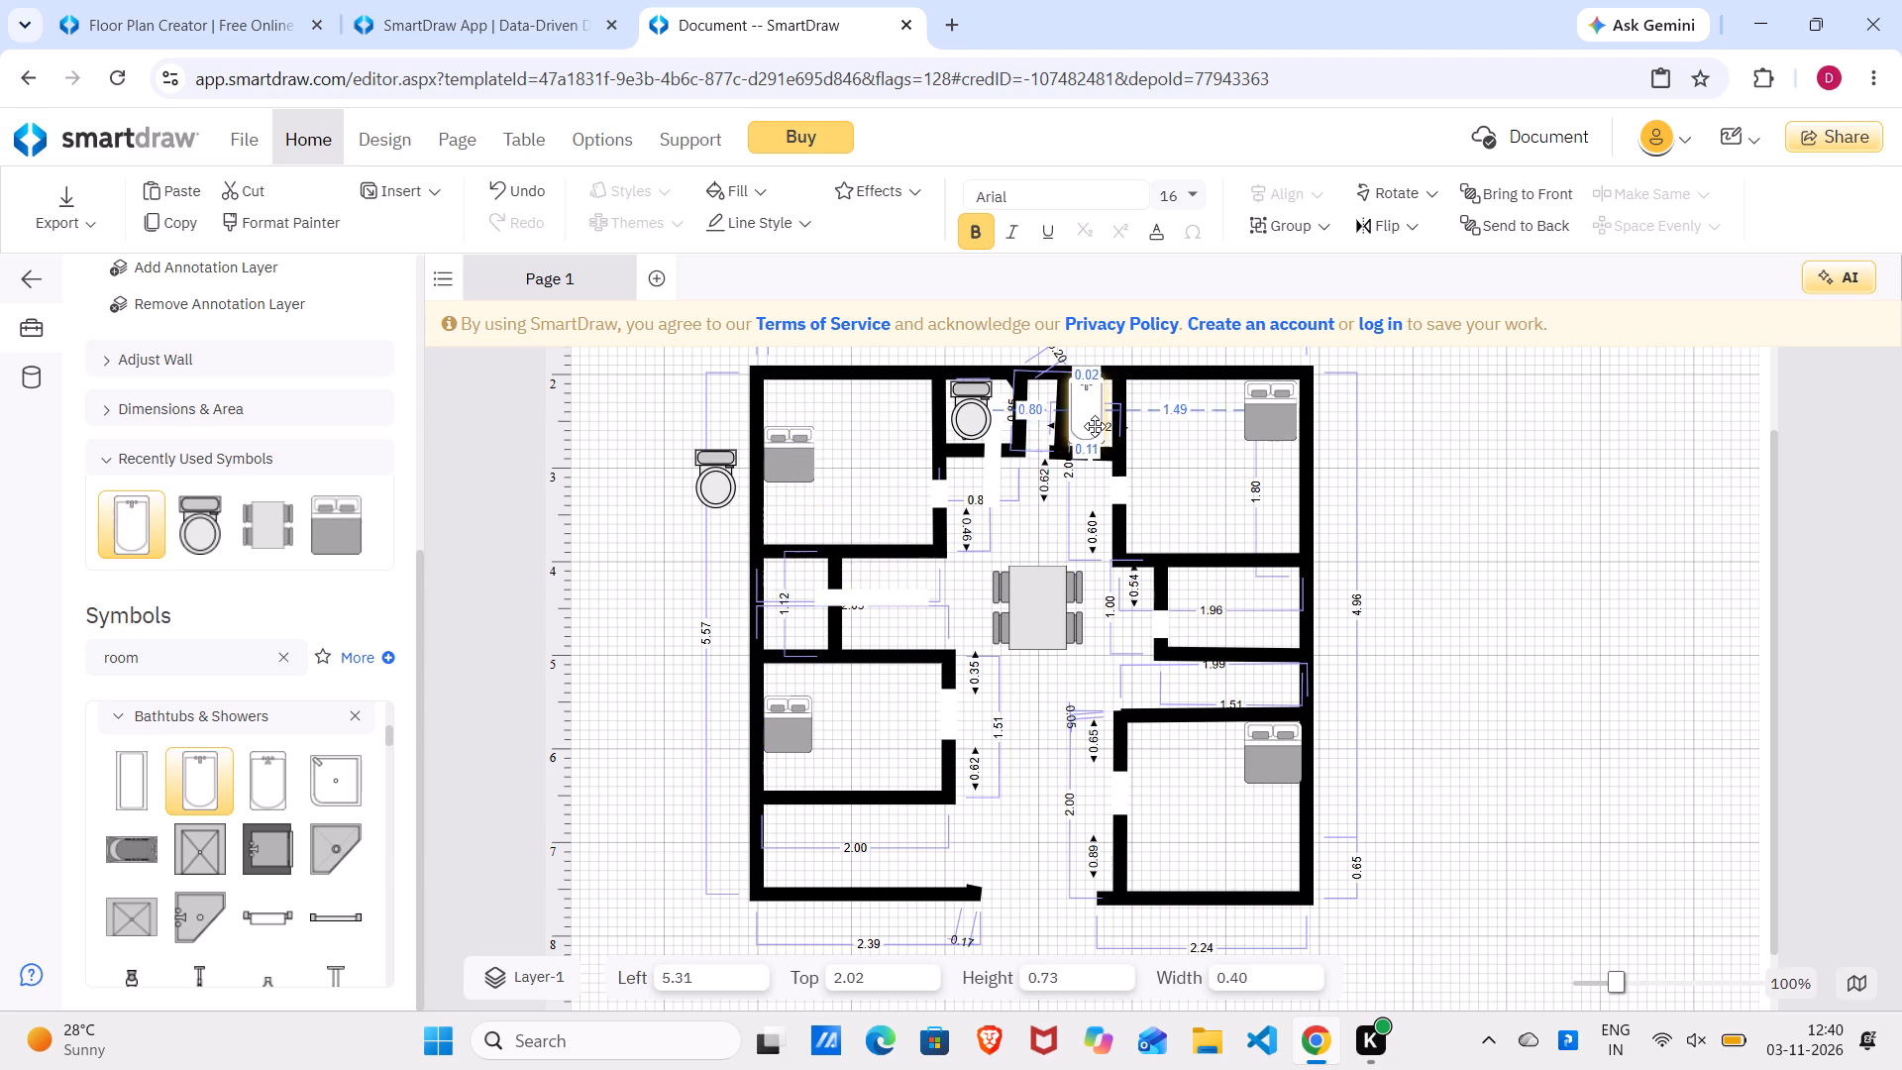
drag(1095, 426, 1094, 424)
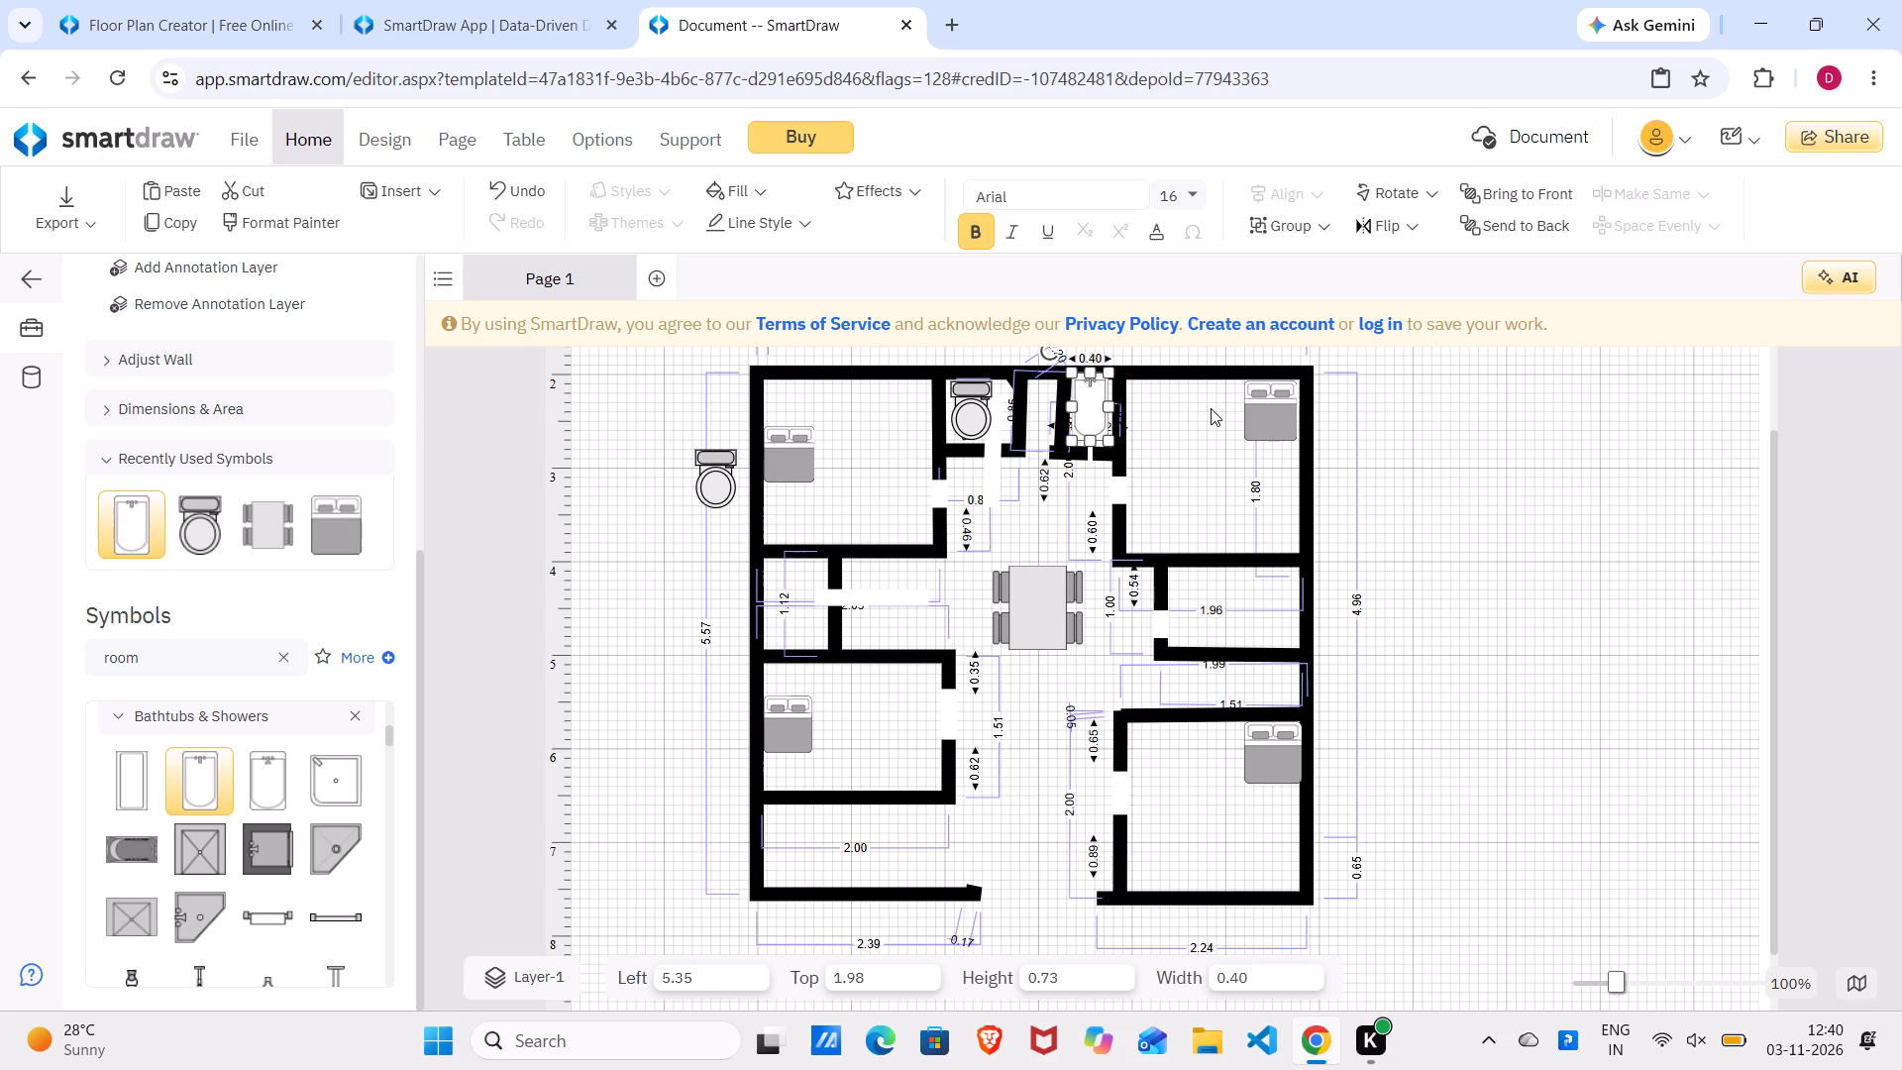
click(1405, 429)
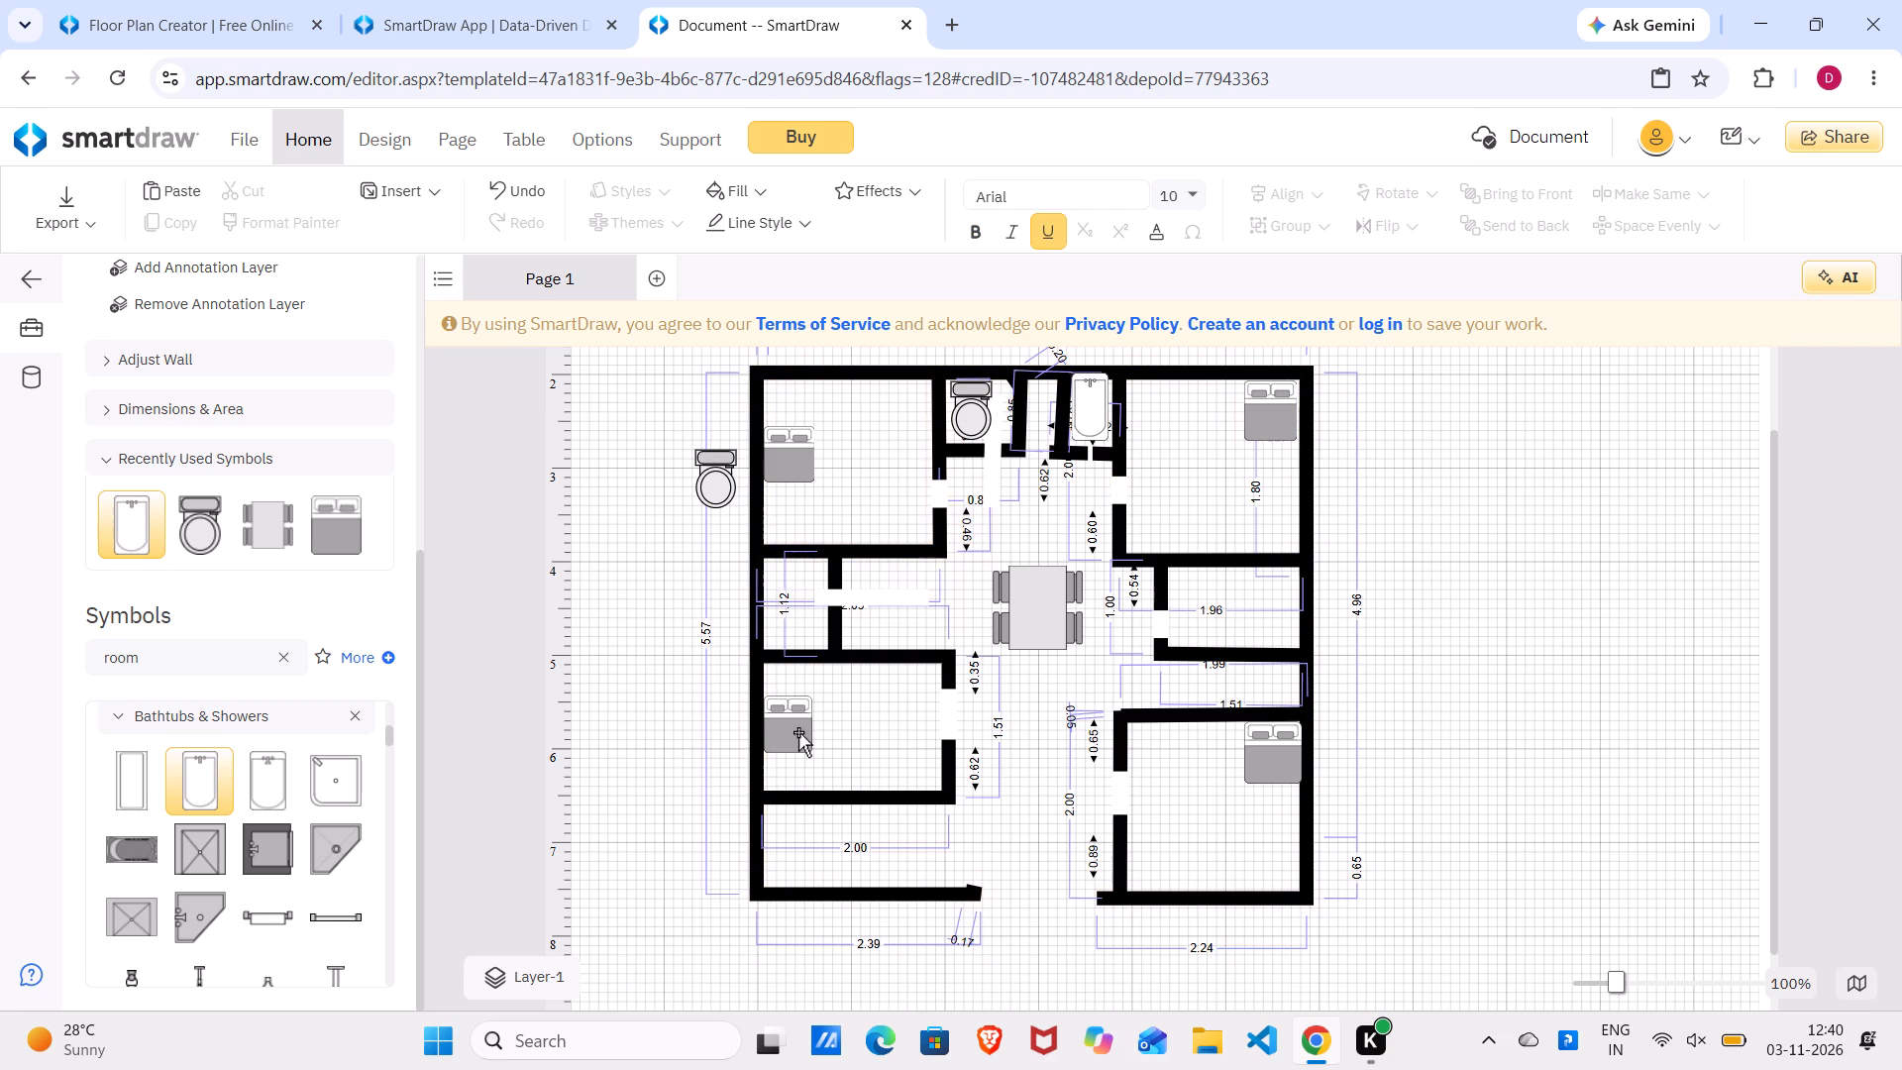
Remove the short vertical partition wall from the middle-left room.
right_click(837, 619)
click(875, 658)
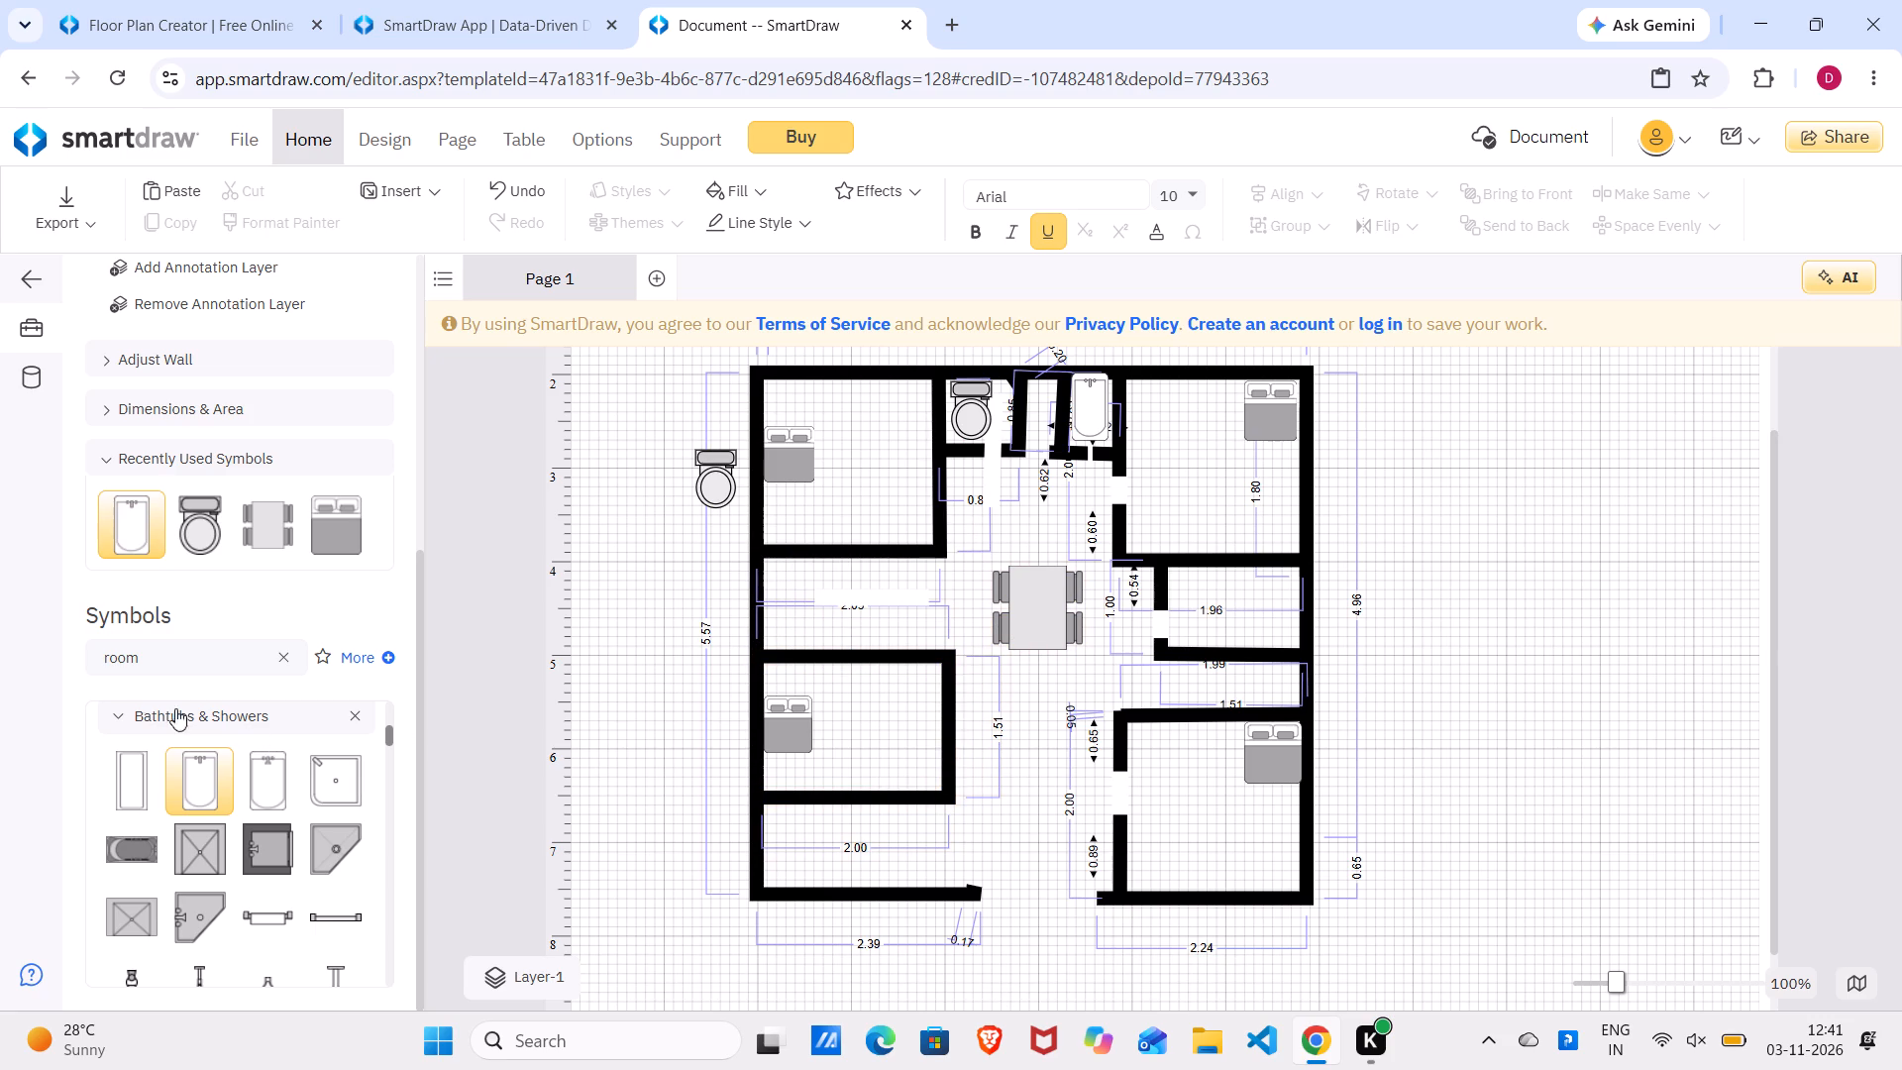
Remove the Bathtubs & Showers and Toilets categories from the symbol categories.
click(355, 718)
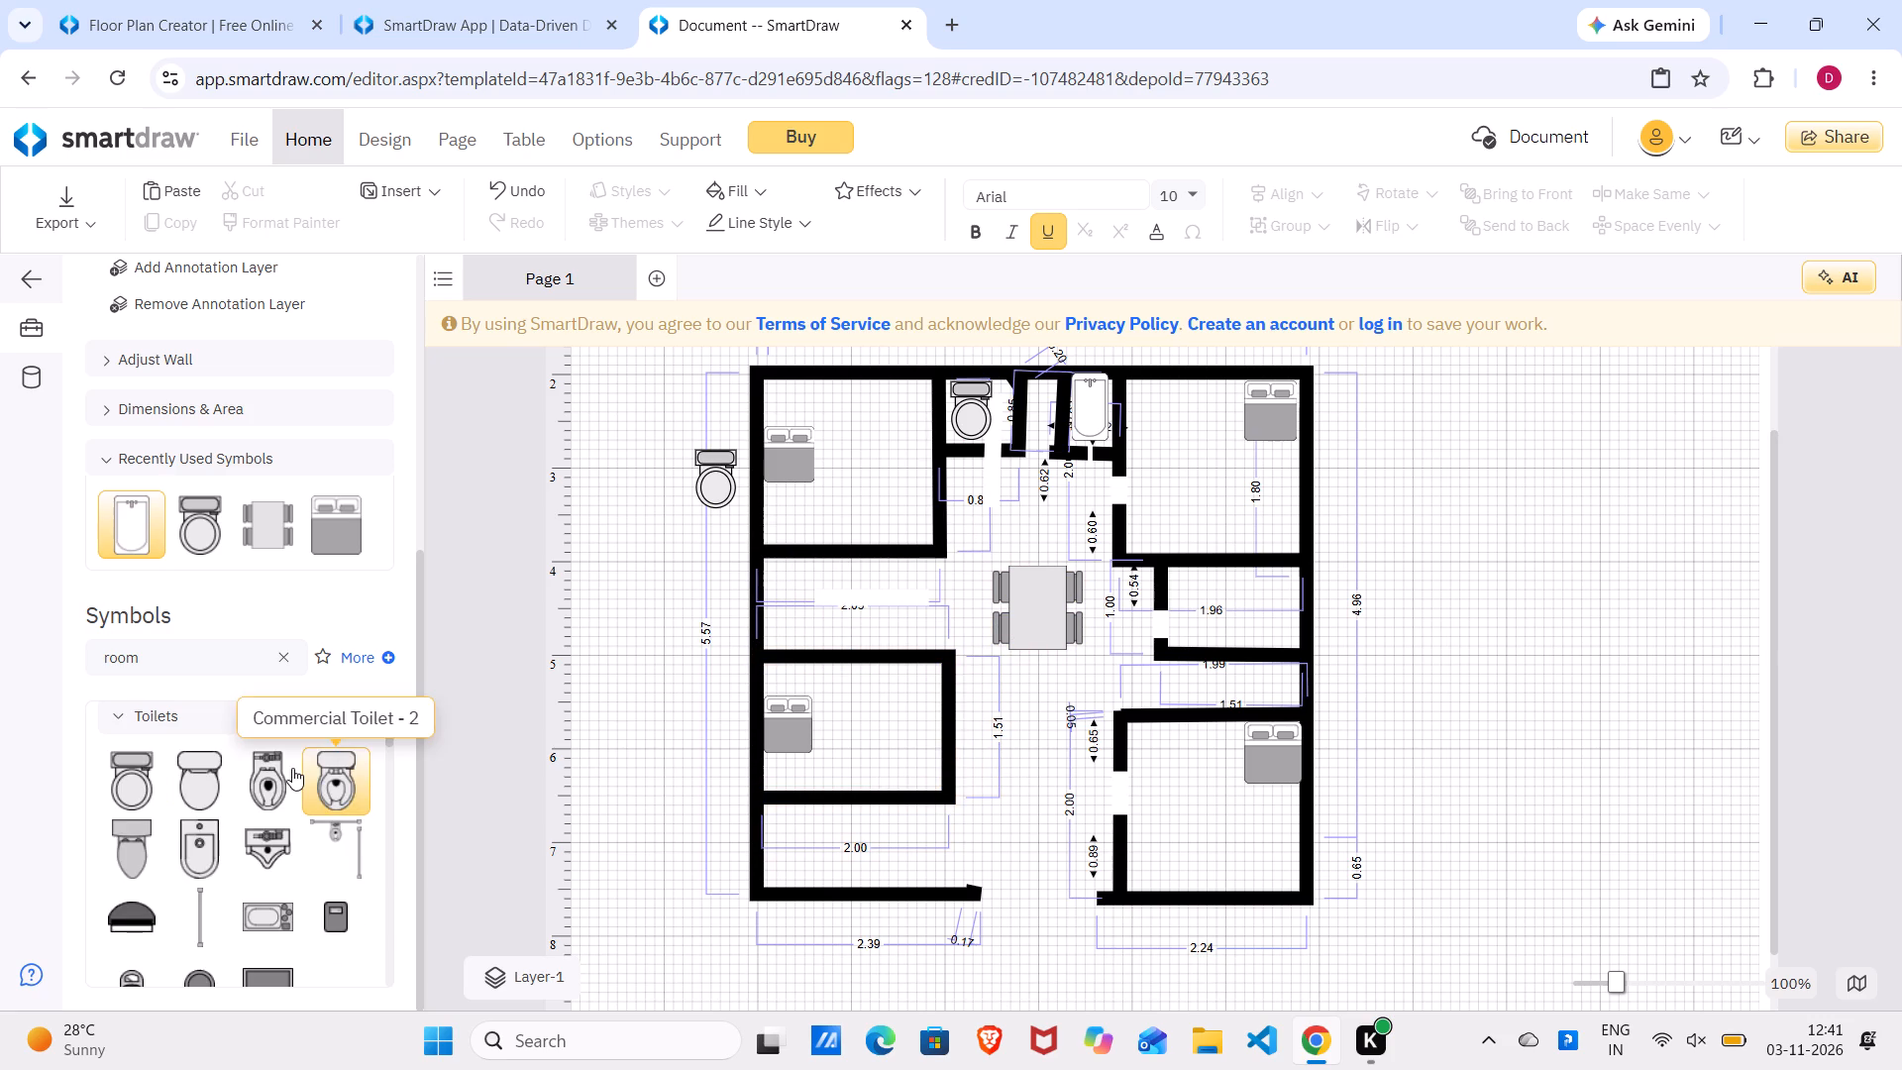
click(350, 713)
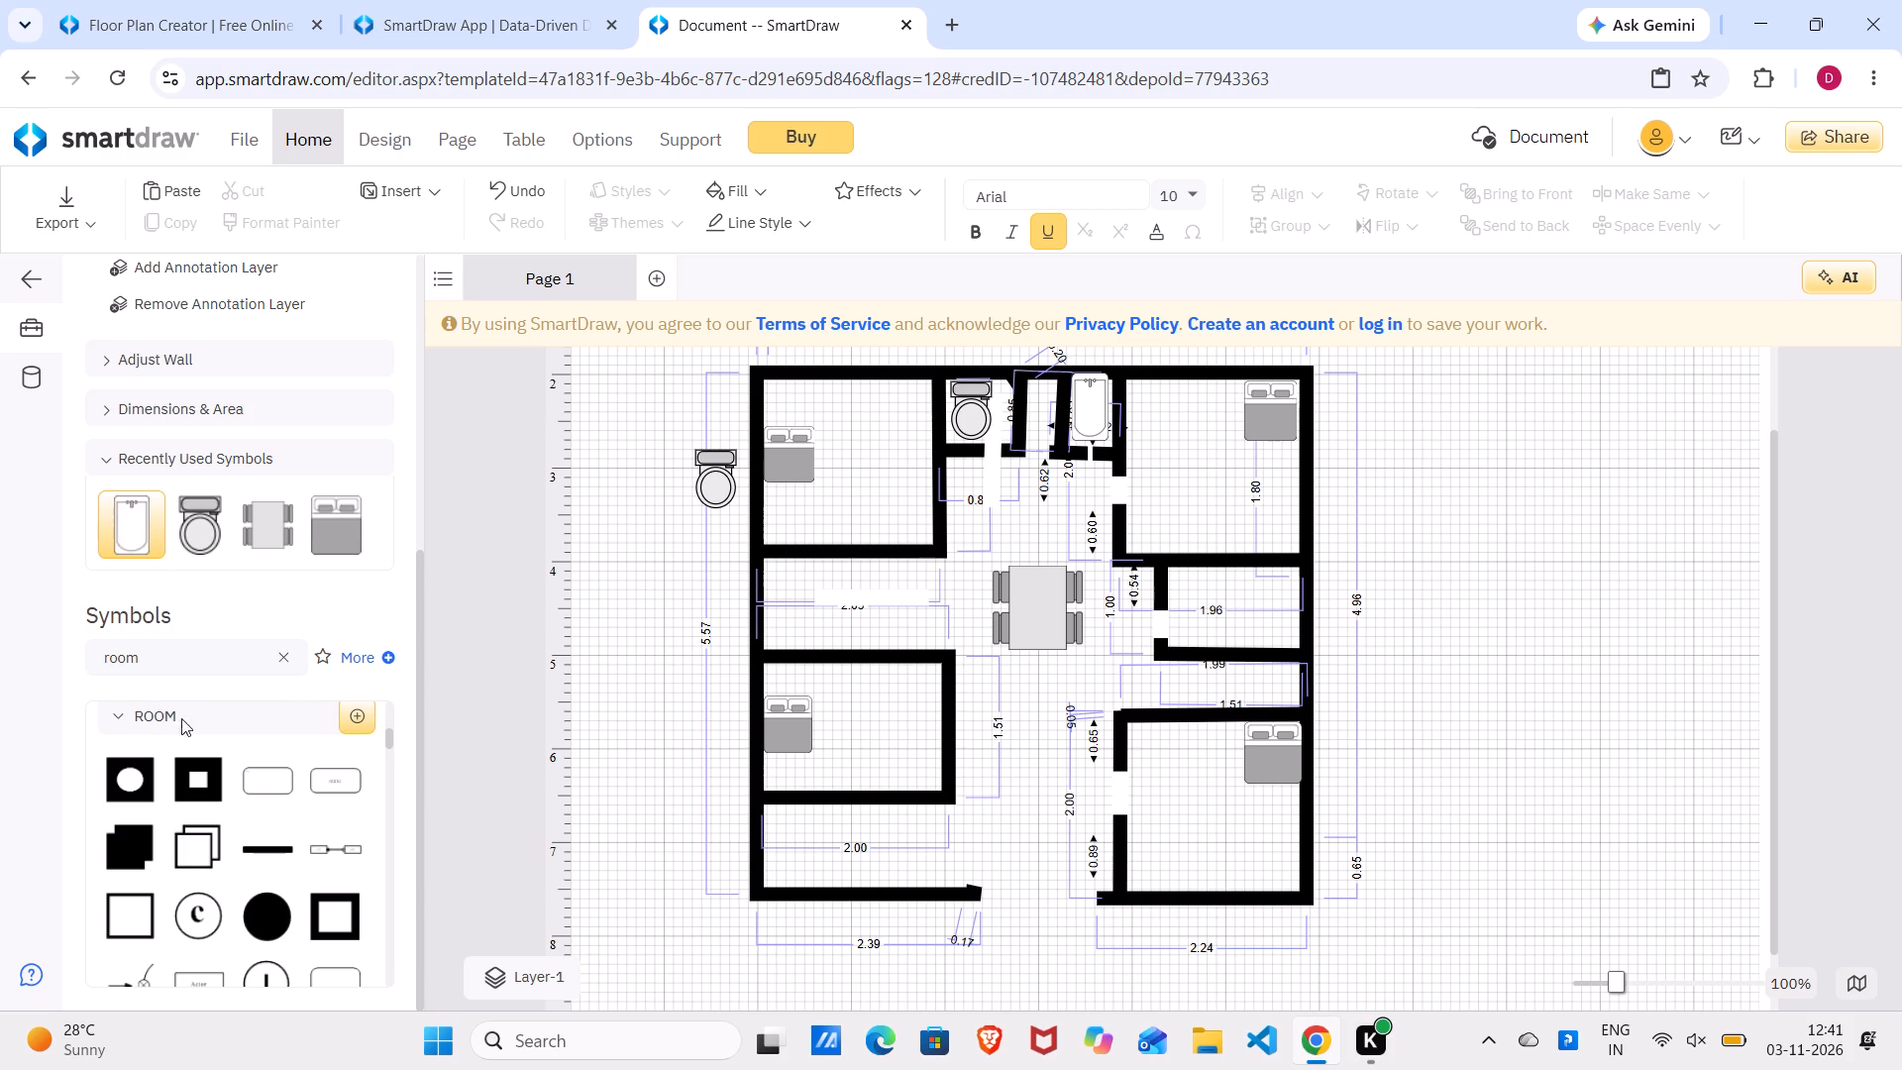
Look through the symbol groups in the room search results, from ROOM and Retail to Living & Dining Room.
click(119, 718)
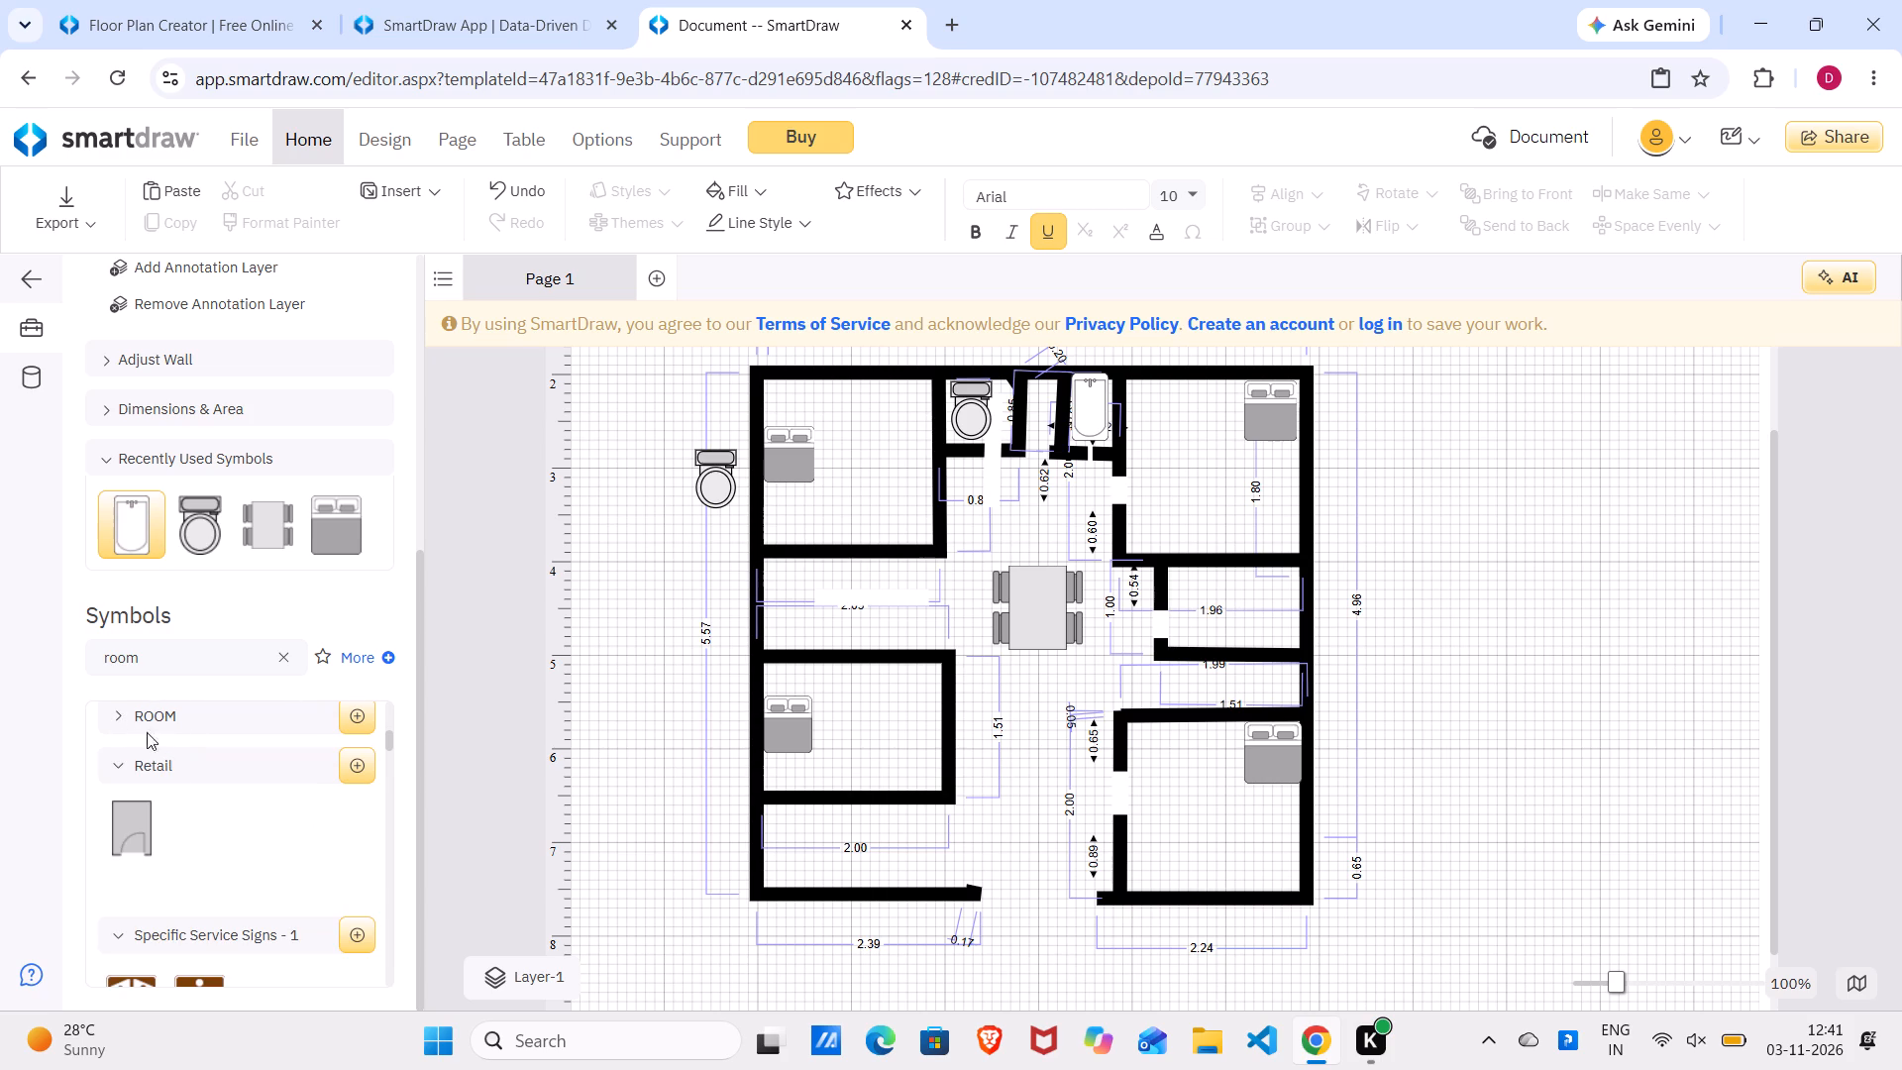
click(121, 715)
scroll(169, 764, down, 3)
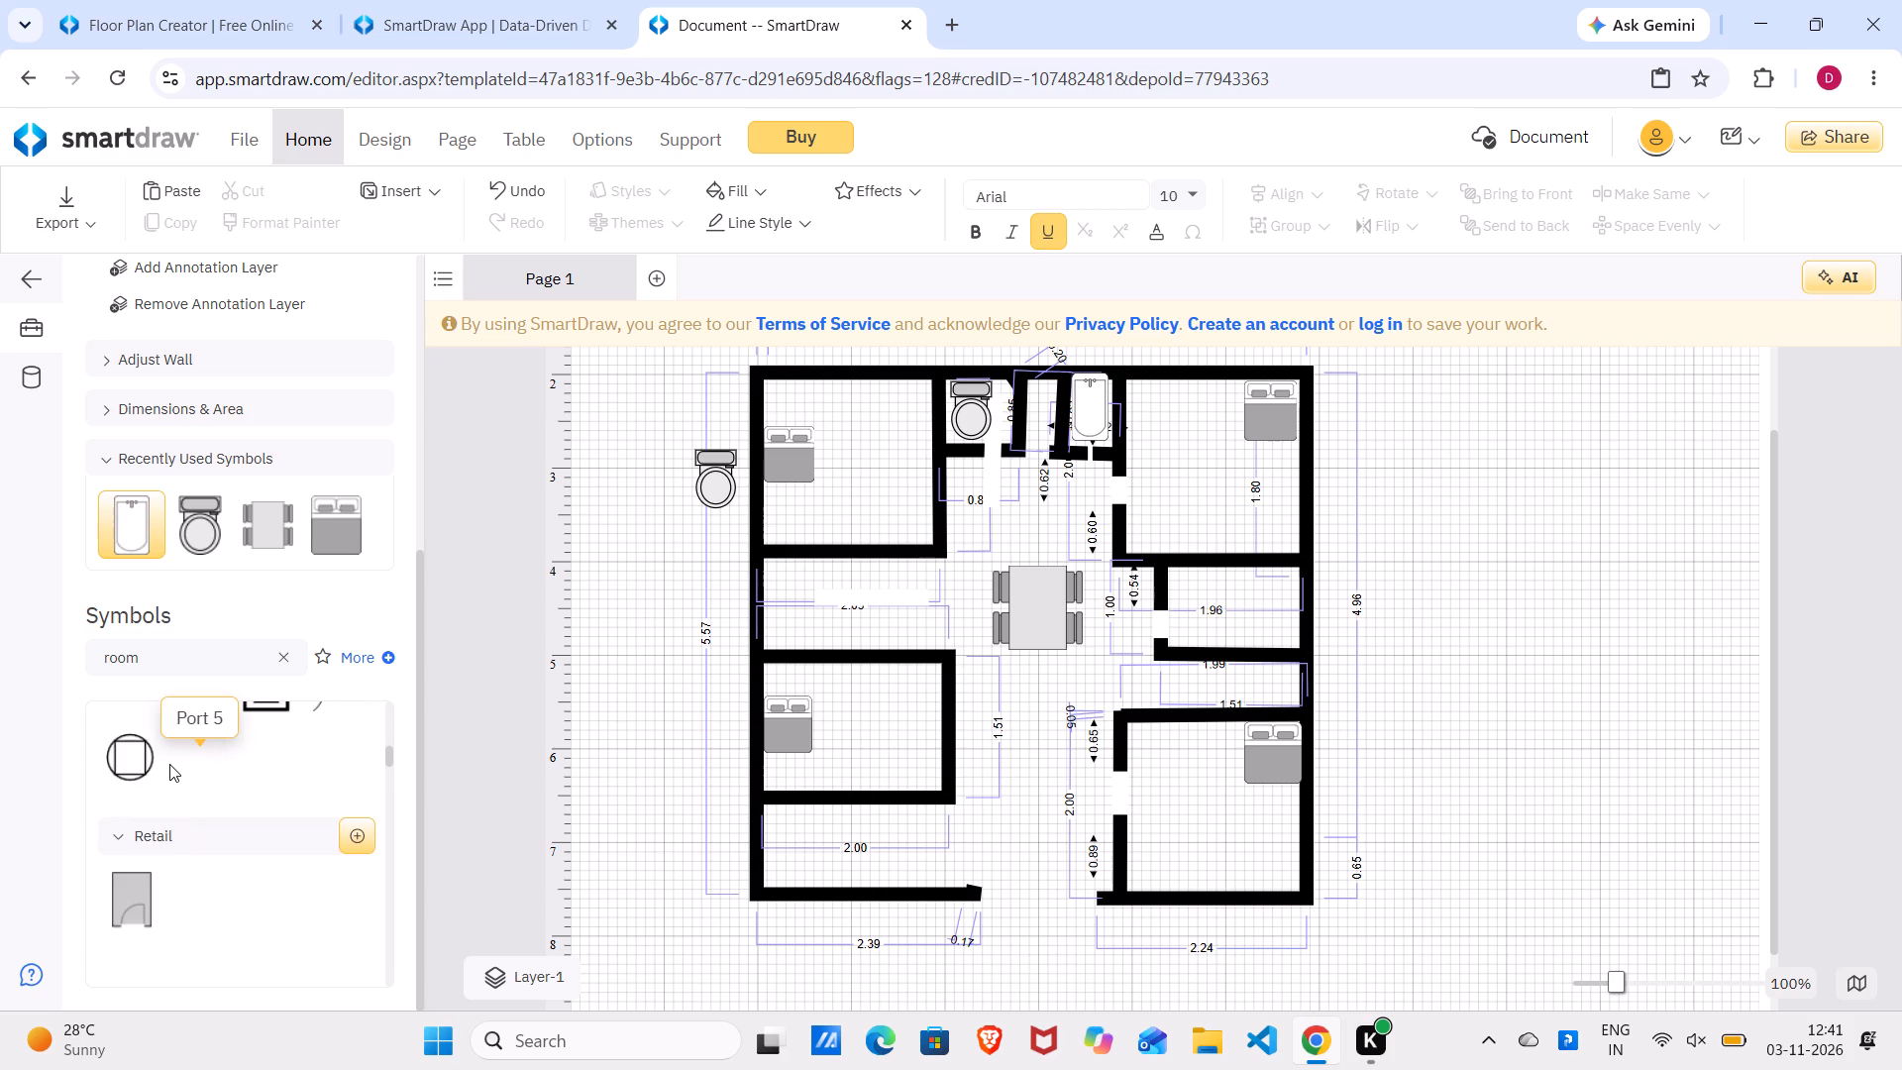
scroll(169, 764, down, 7)
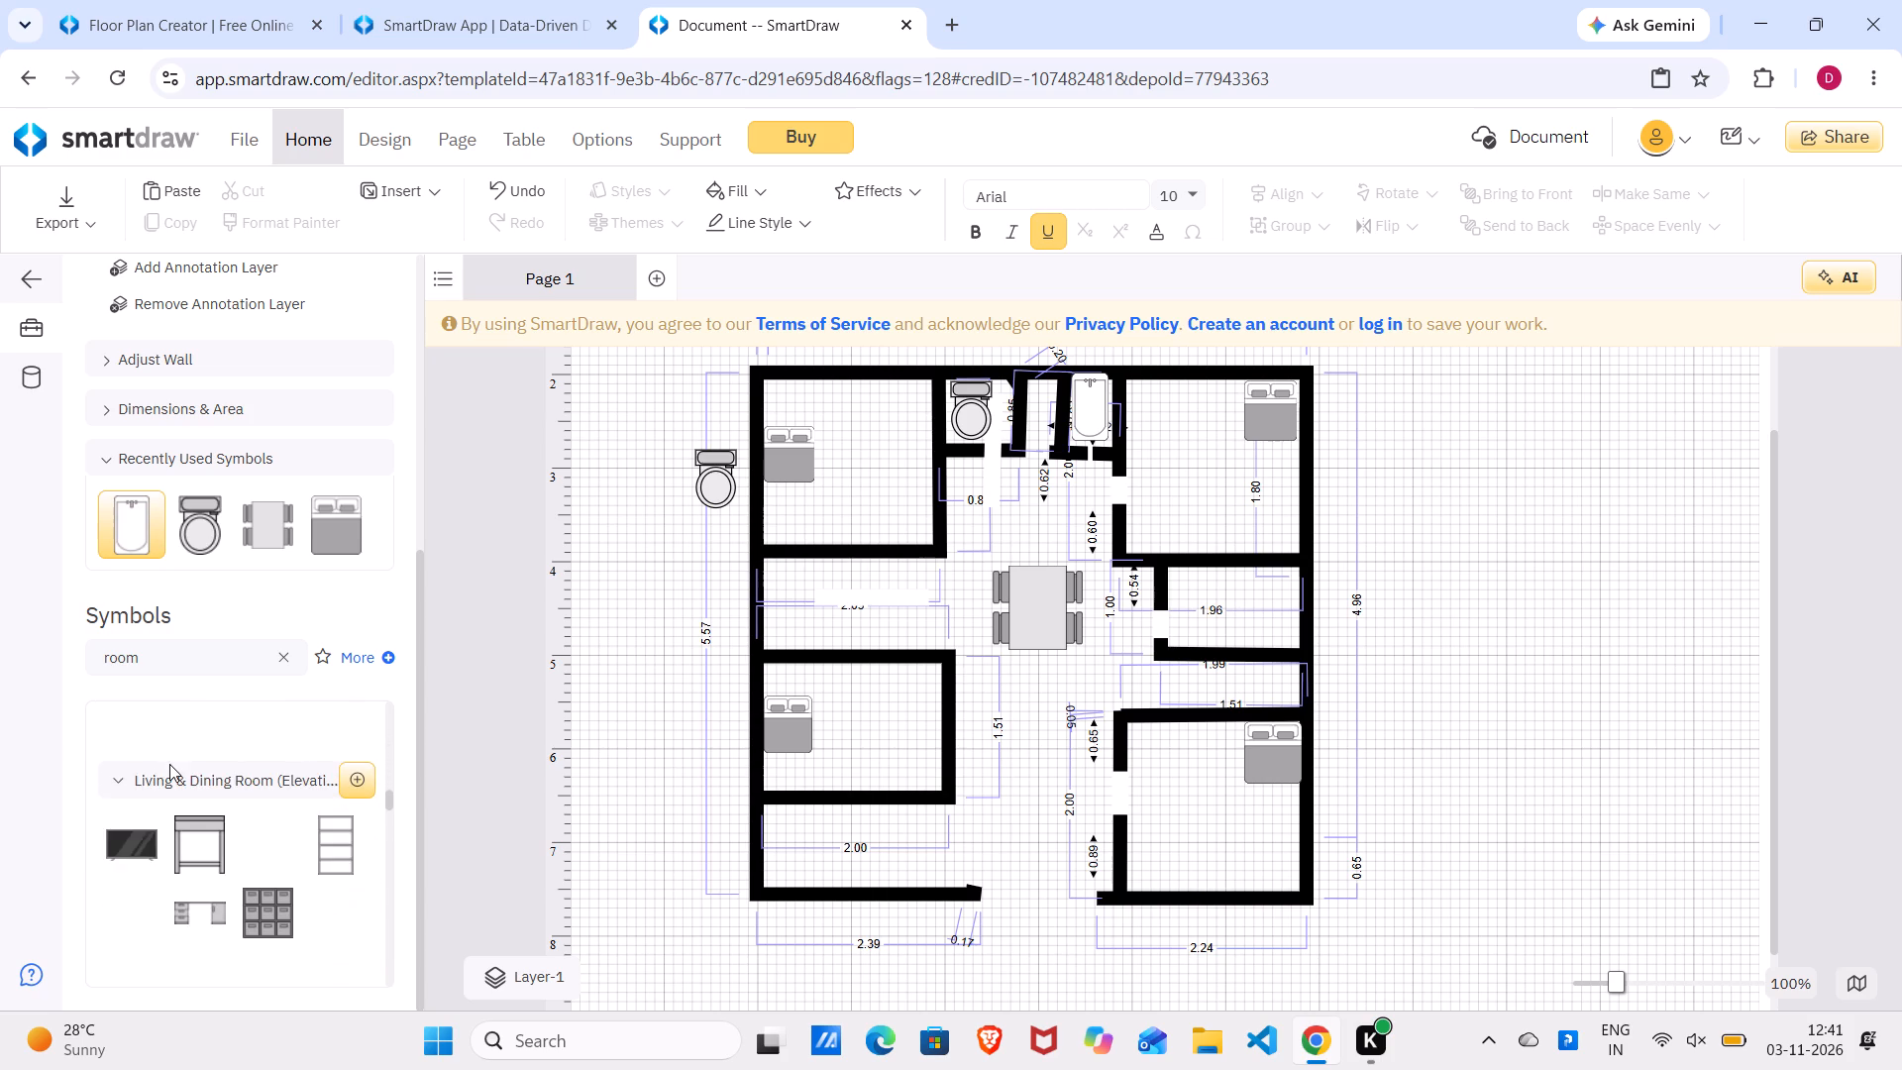
scroll(169, 764, down, 3)
scroll(169, 764, up, 14)
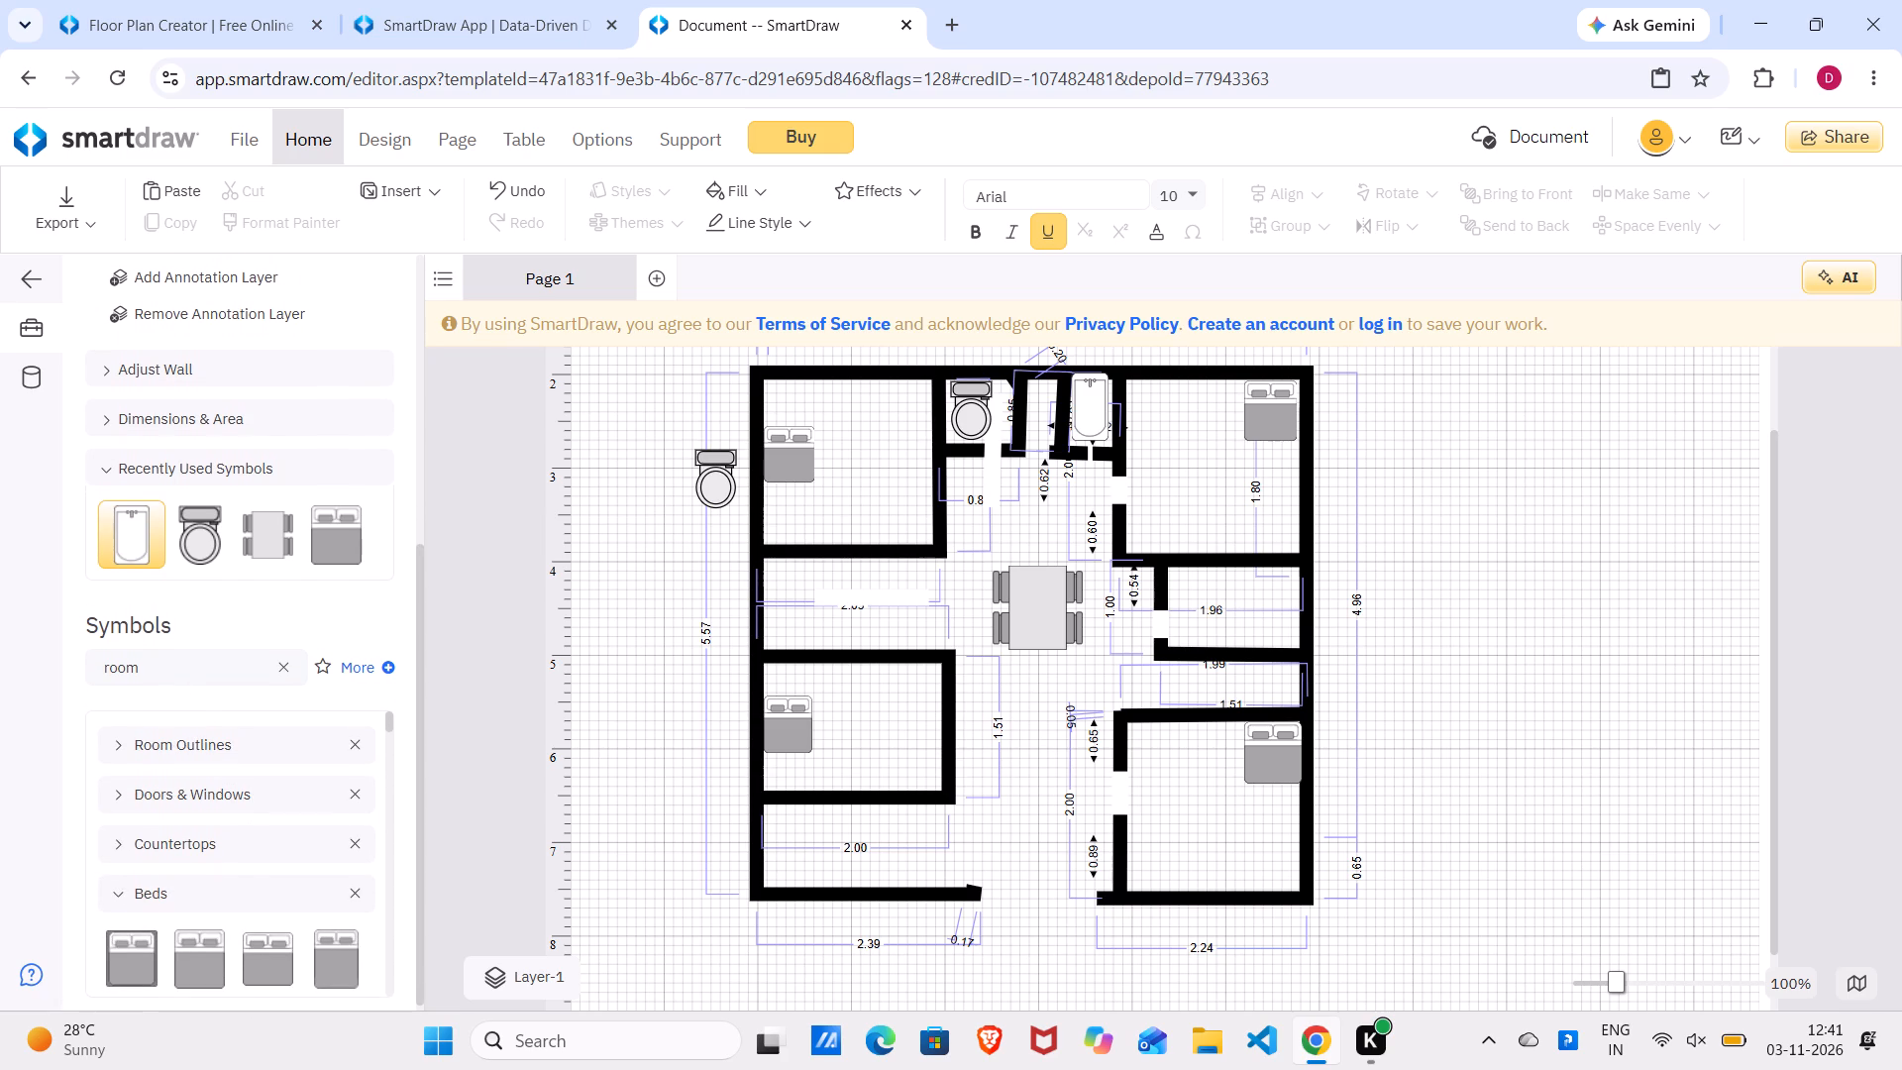
Search the symbols for "room" again and look through the results.
click(175, 667)
key(Return)
key(Return)
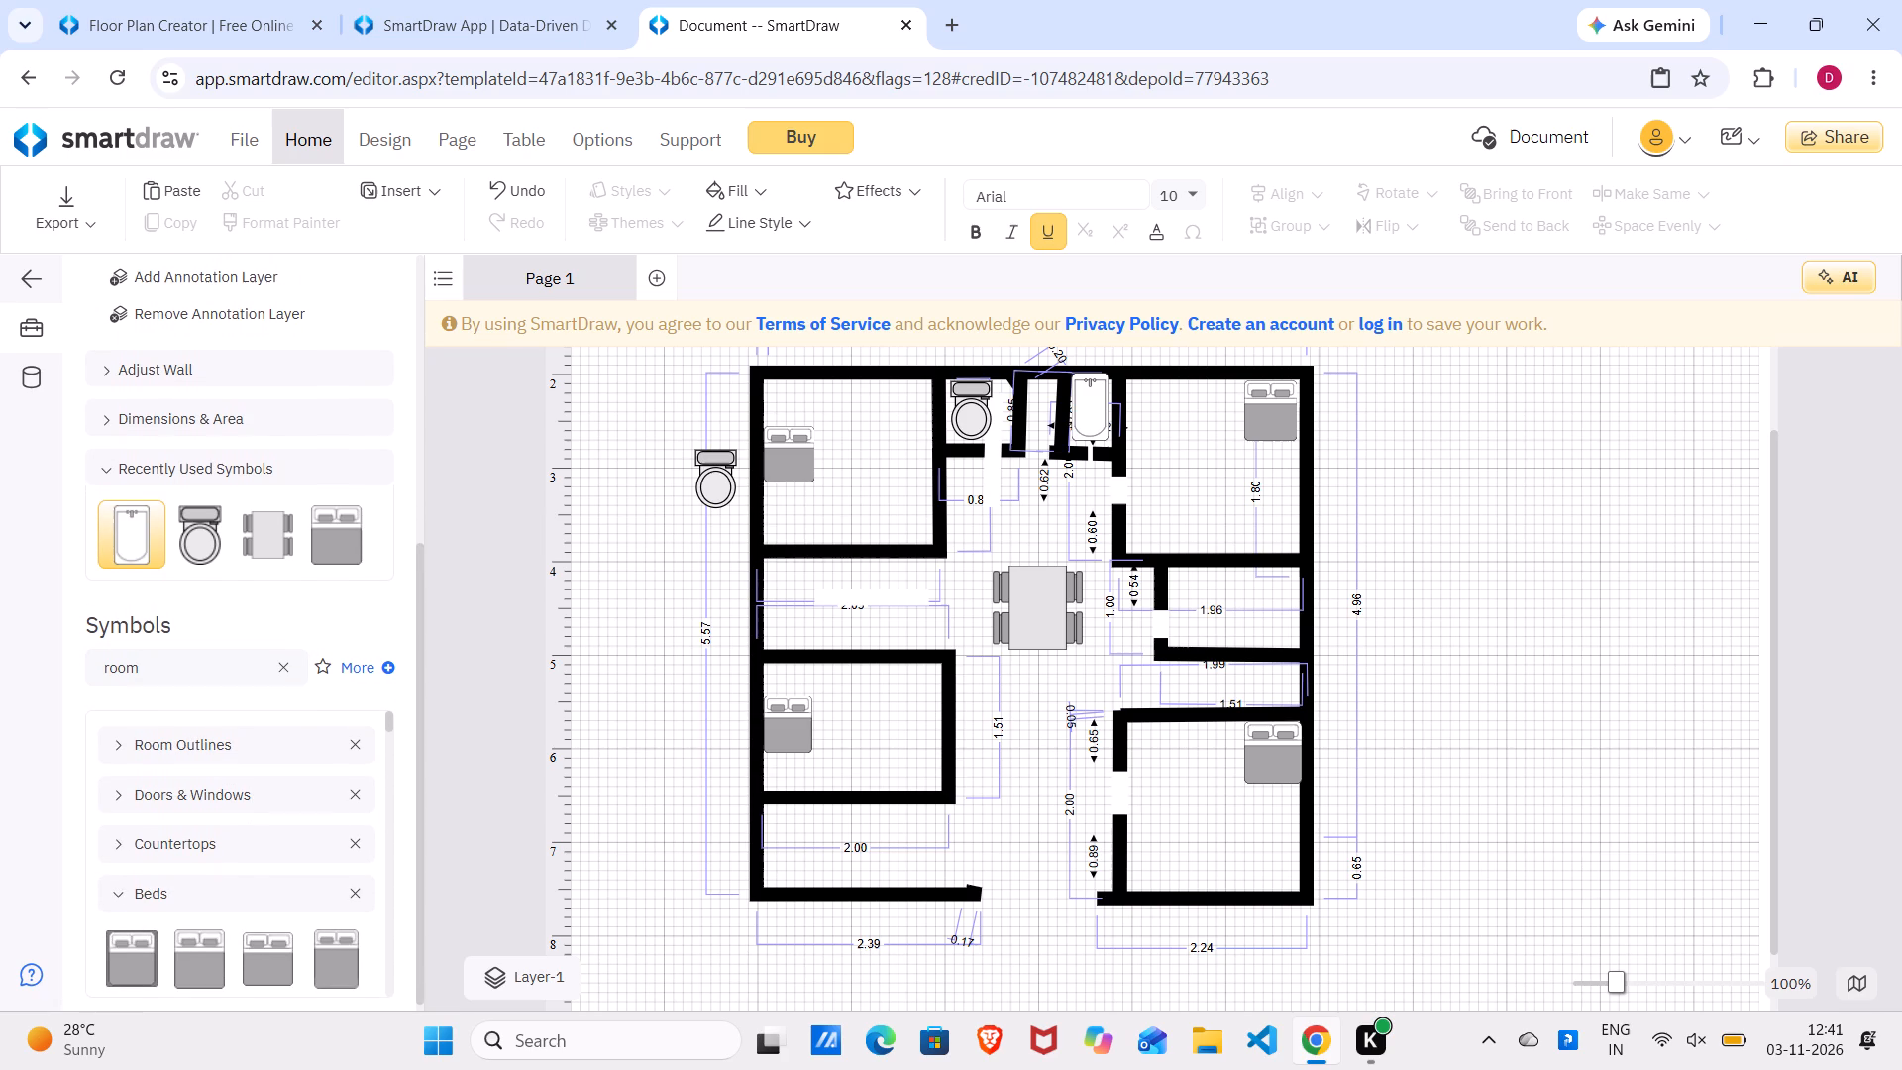
click(156, 668)
double_click(156, 668)
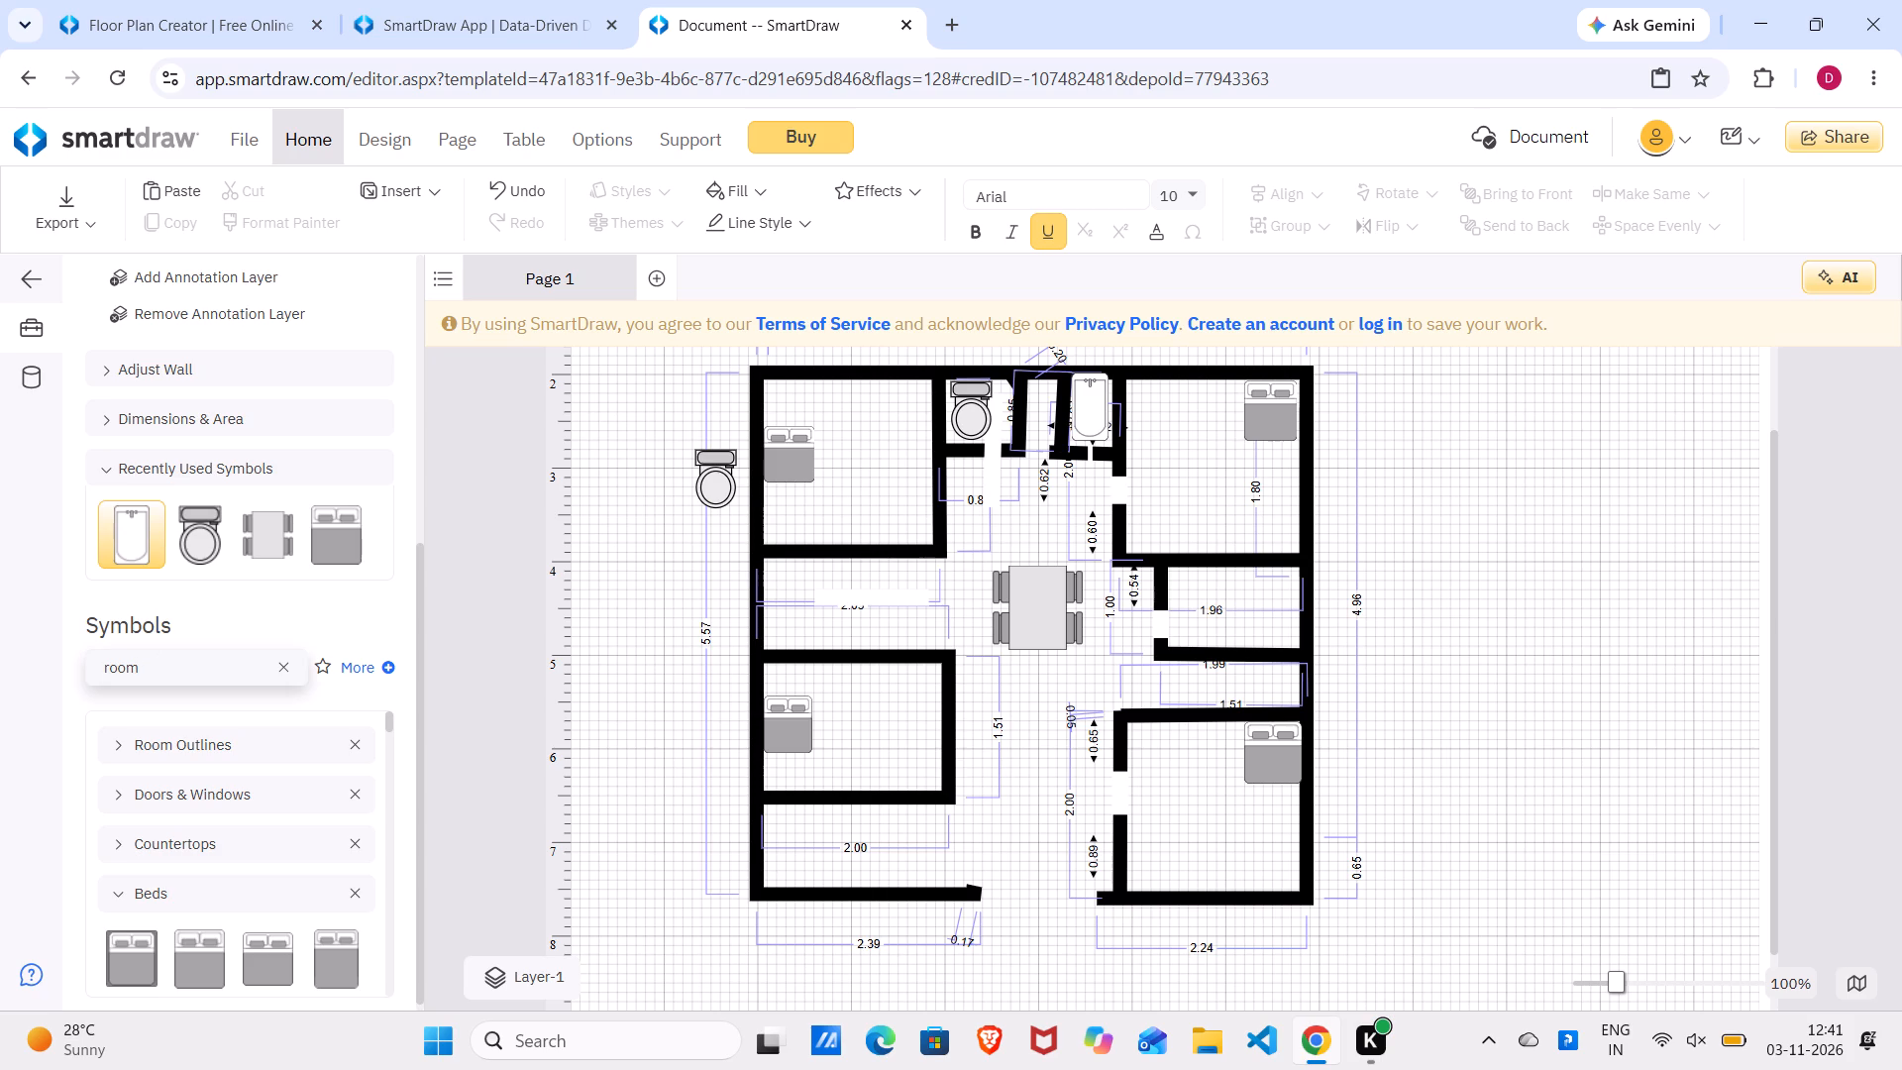
key(BackSpace)
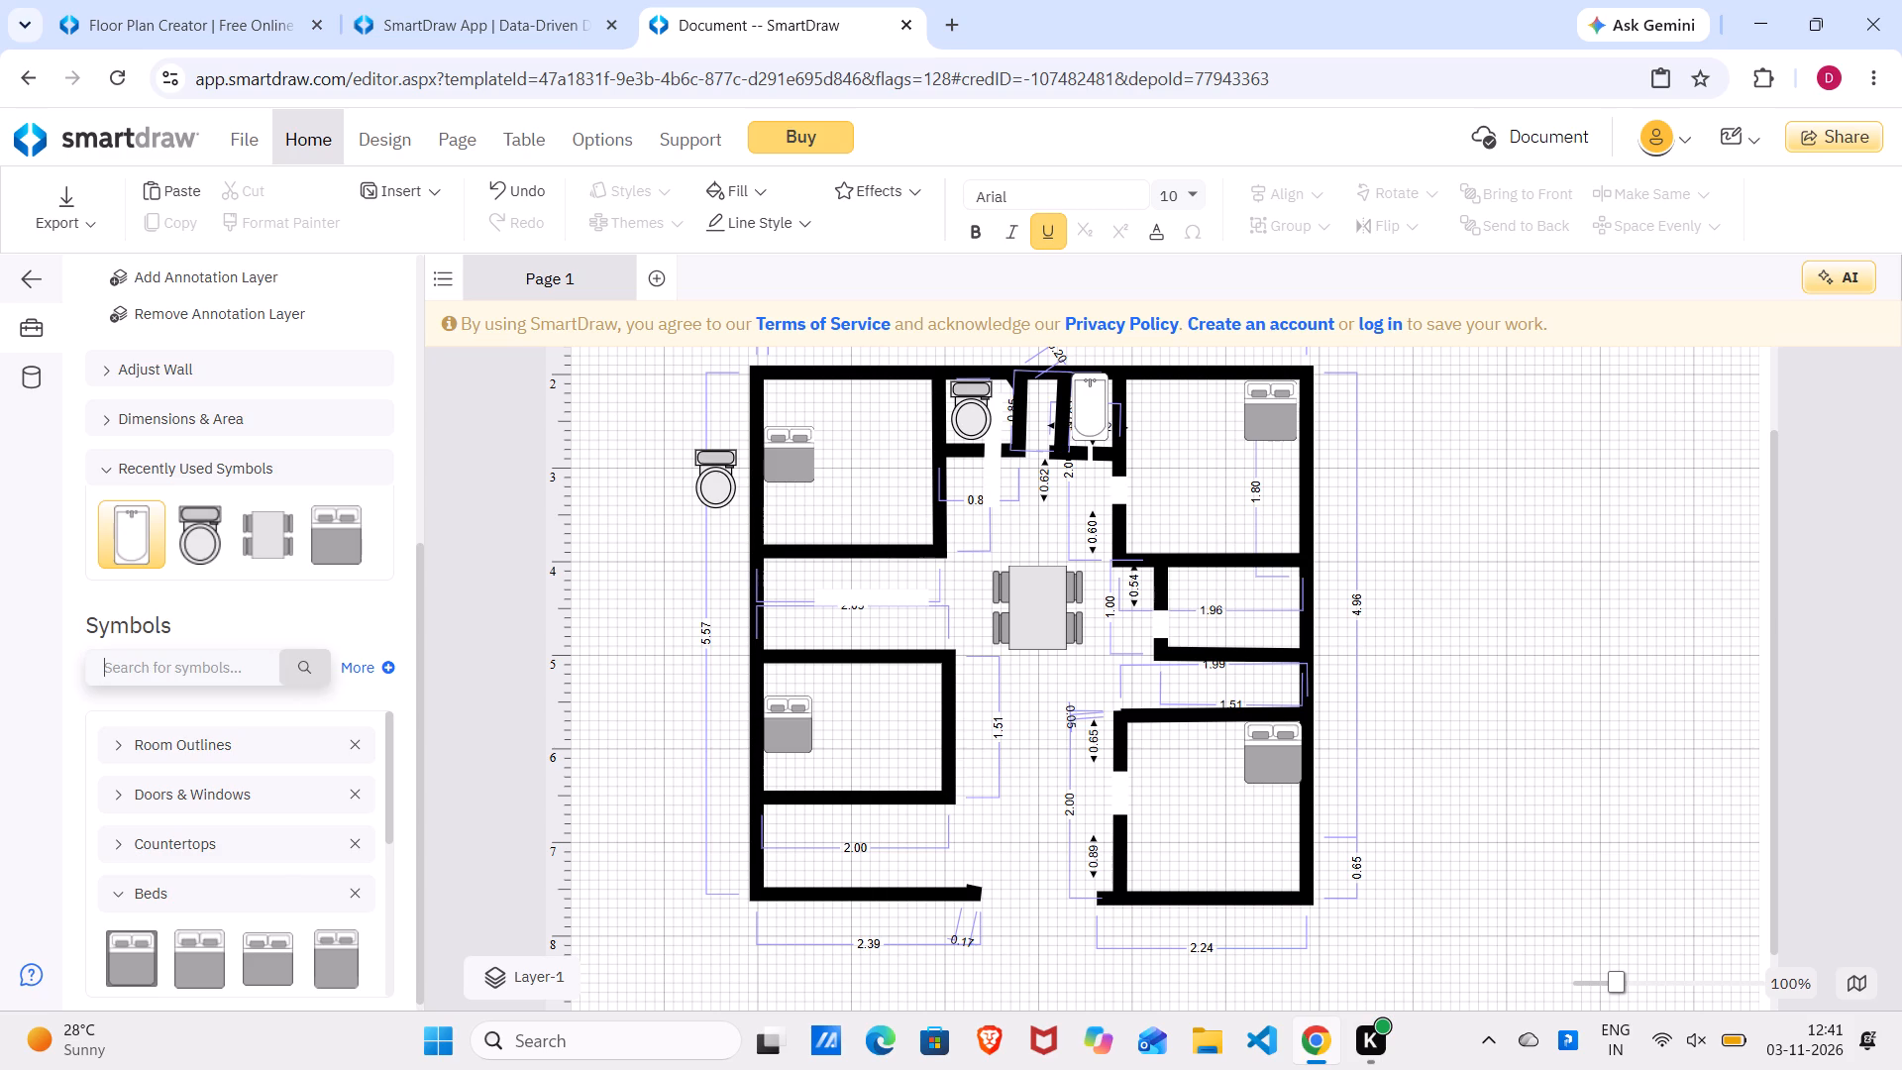
text(room)
key(Return)
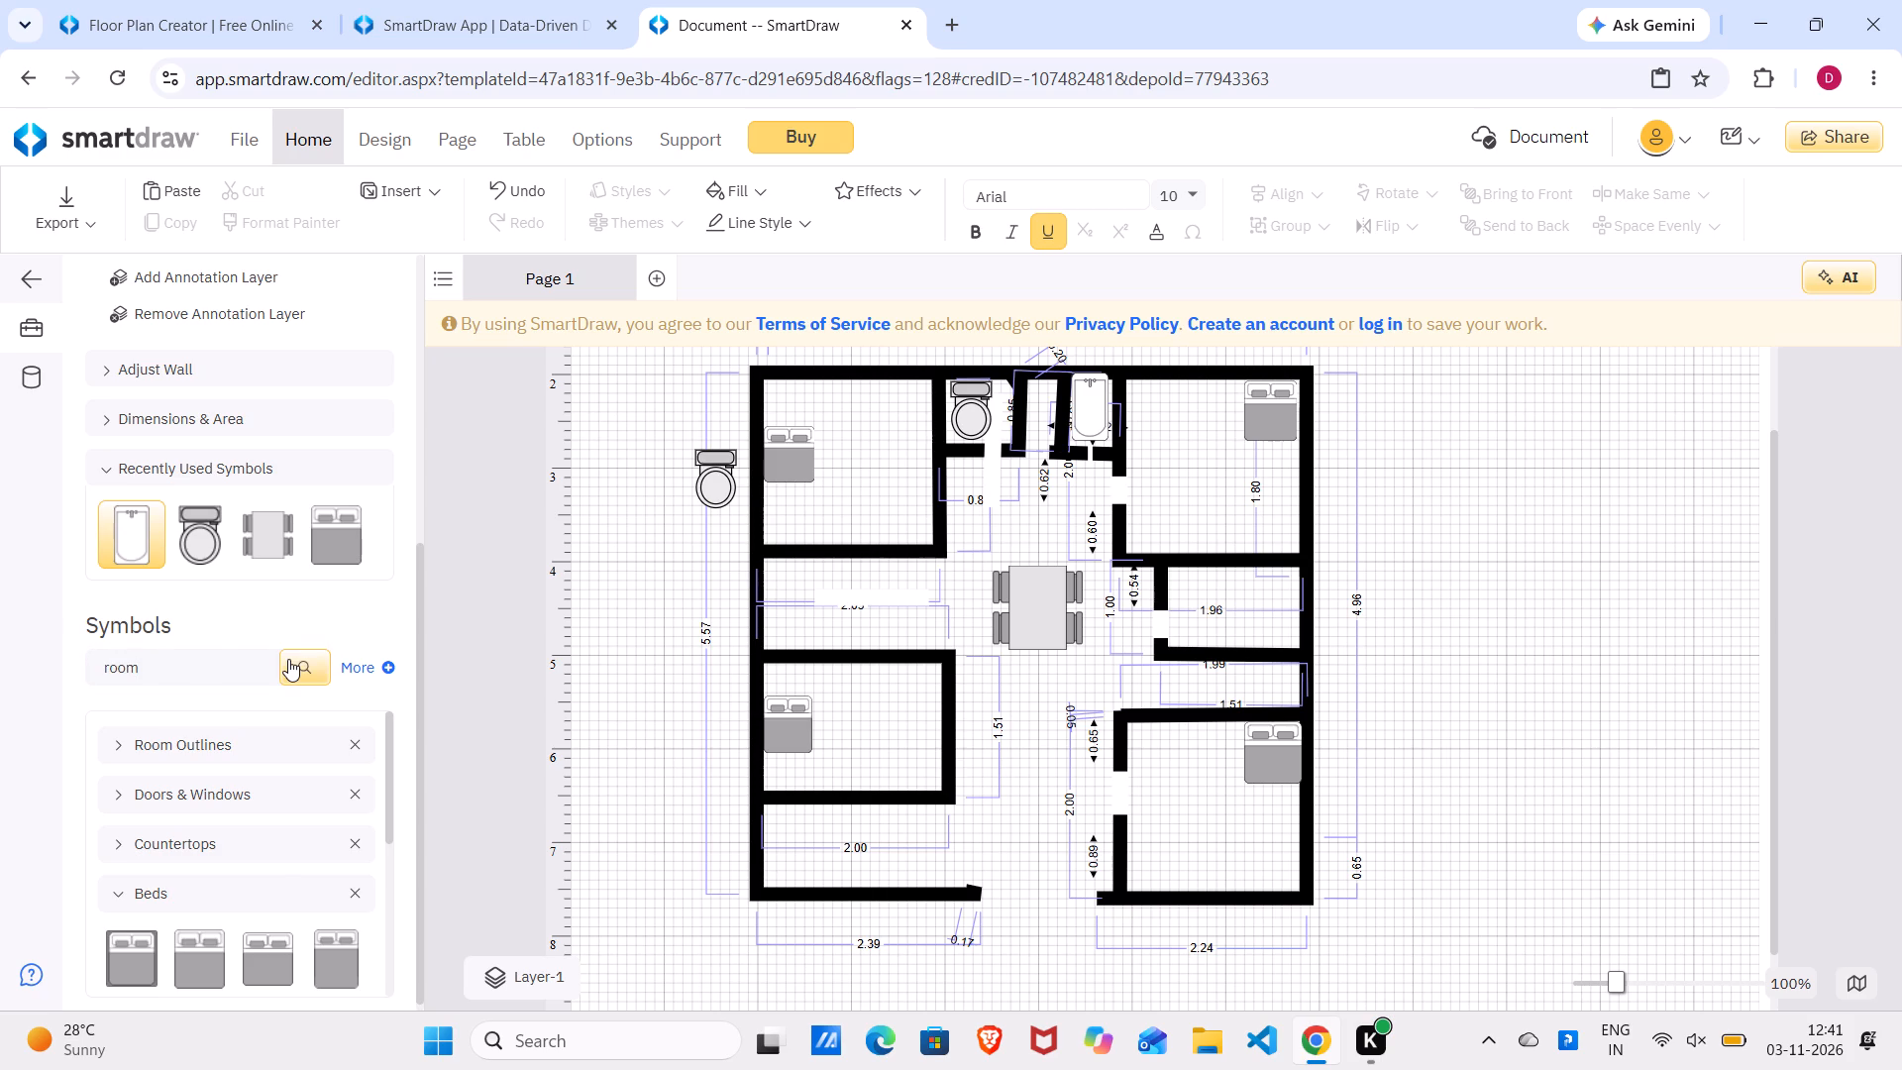
double_click(288, 659)
scroll(307, 830, down, 2)
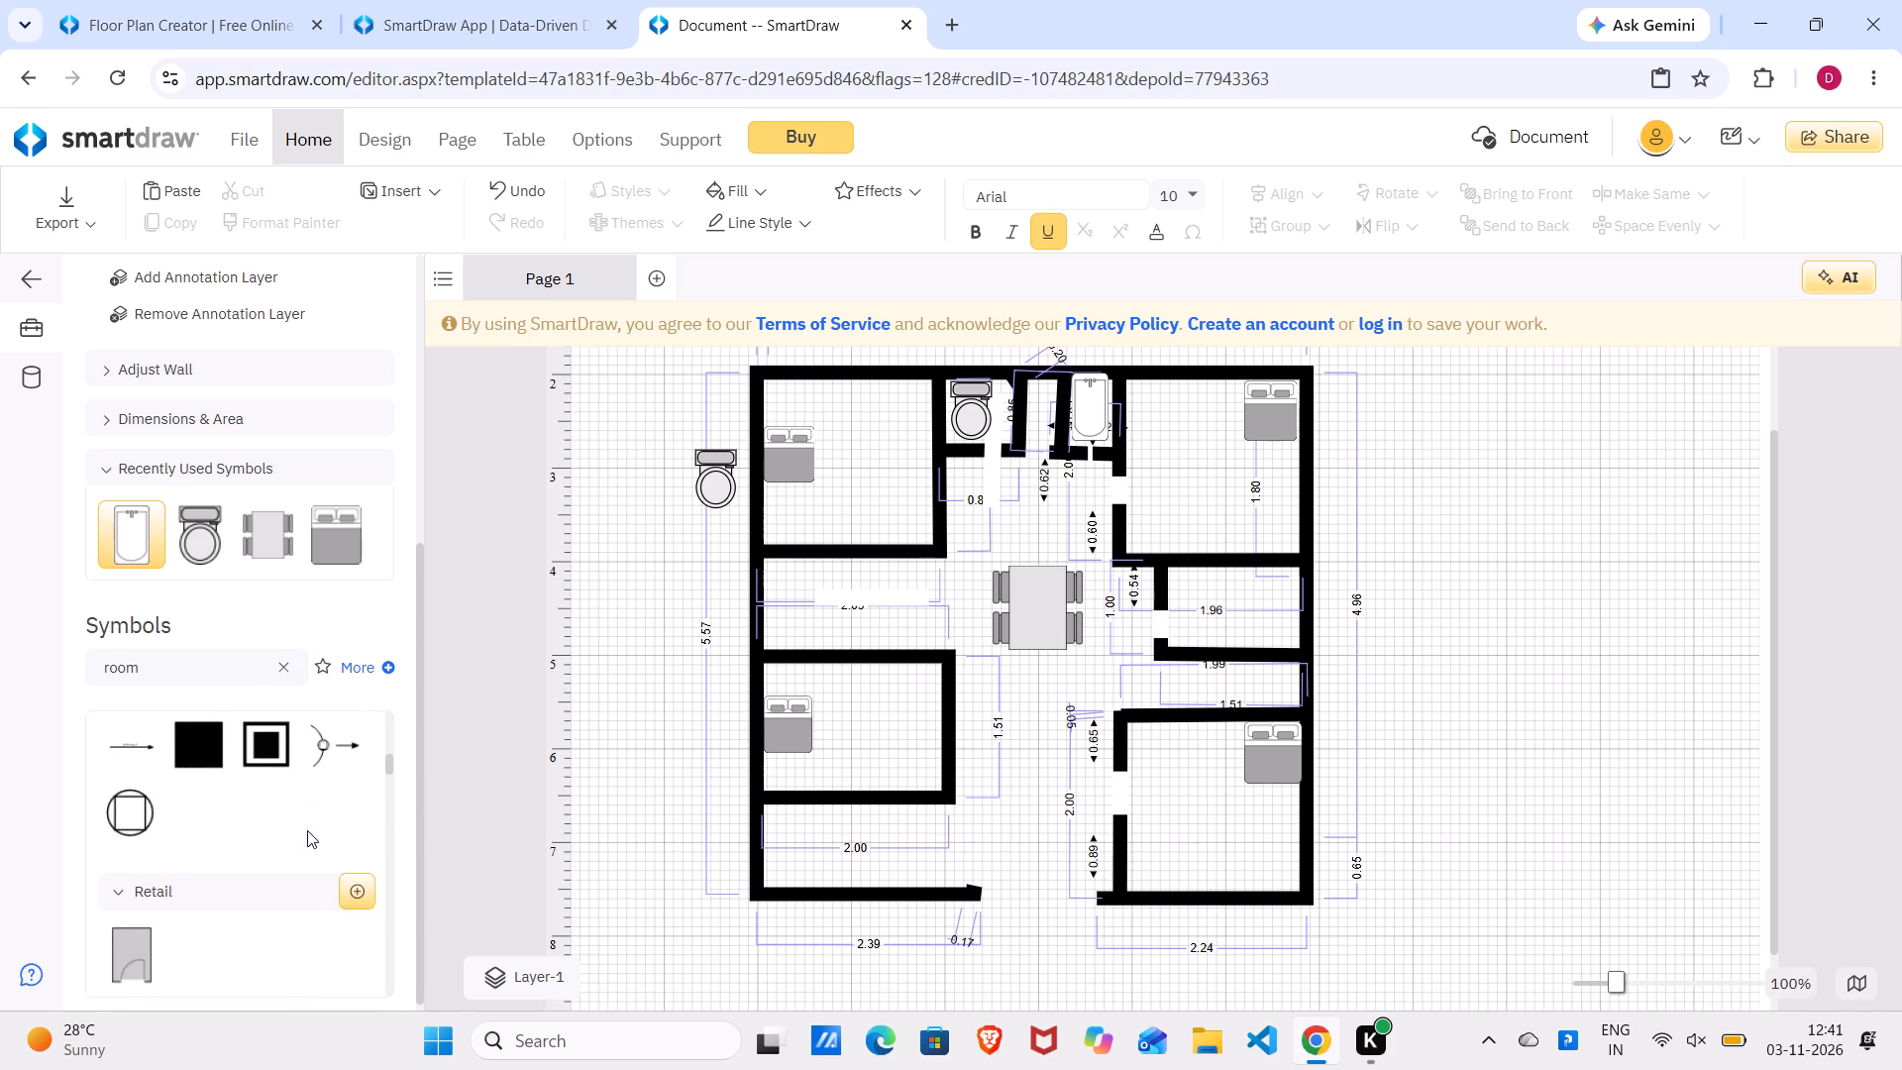
Place the two-seat sofa from the Living & Dining Room symbols in the open middle-left room, resized to about 1.23 wide and 0.53 high.
scroll(307, 830, down, 8)
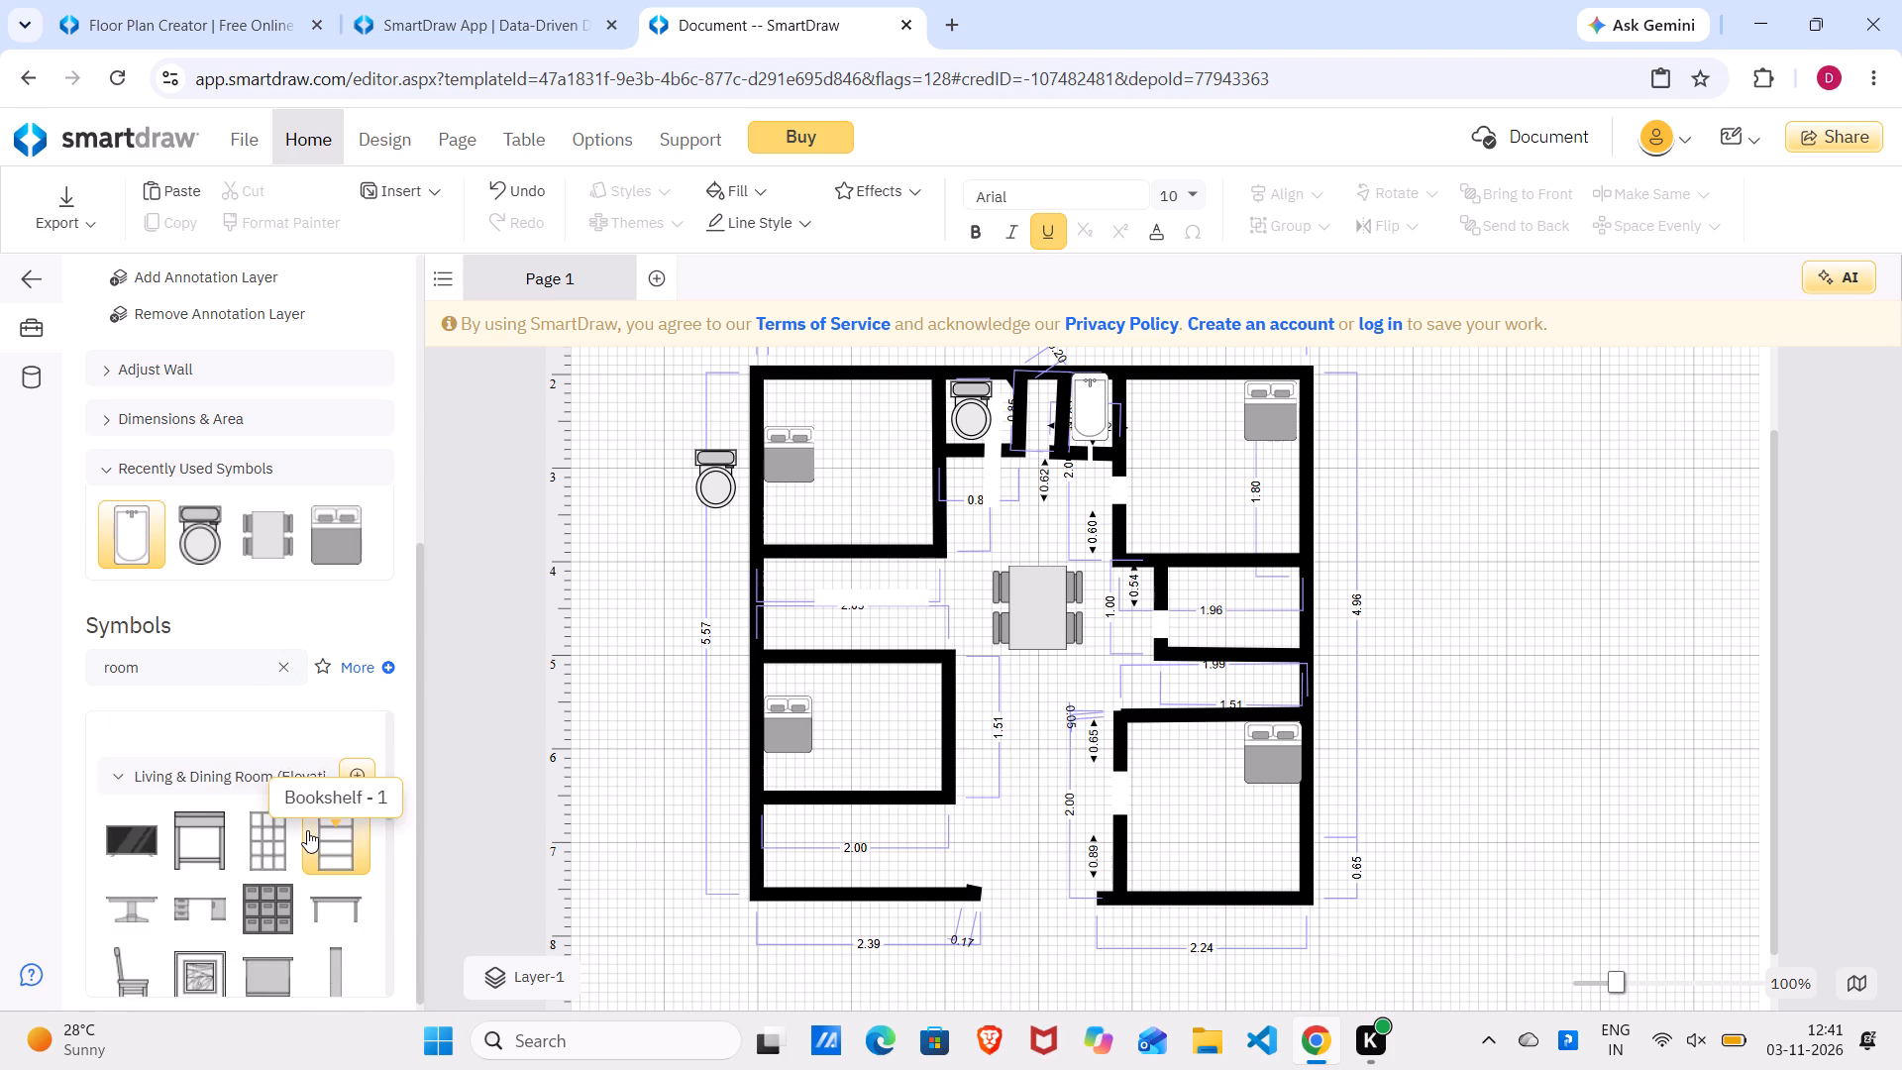
scroll(307, 830, down, 2)
scroll(307, 830, up, 3)
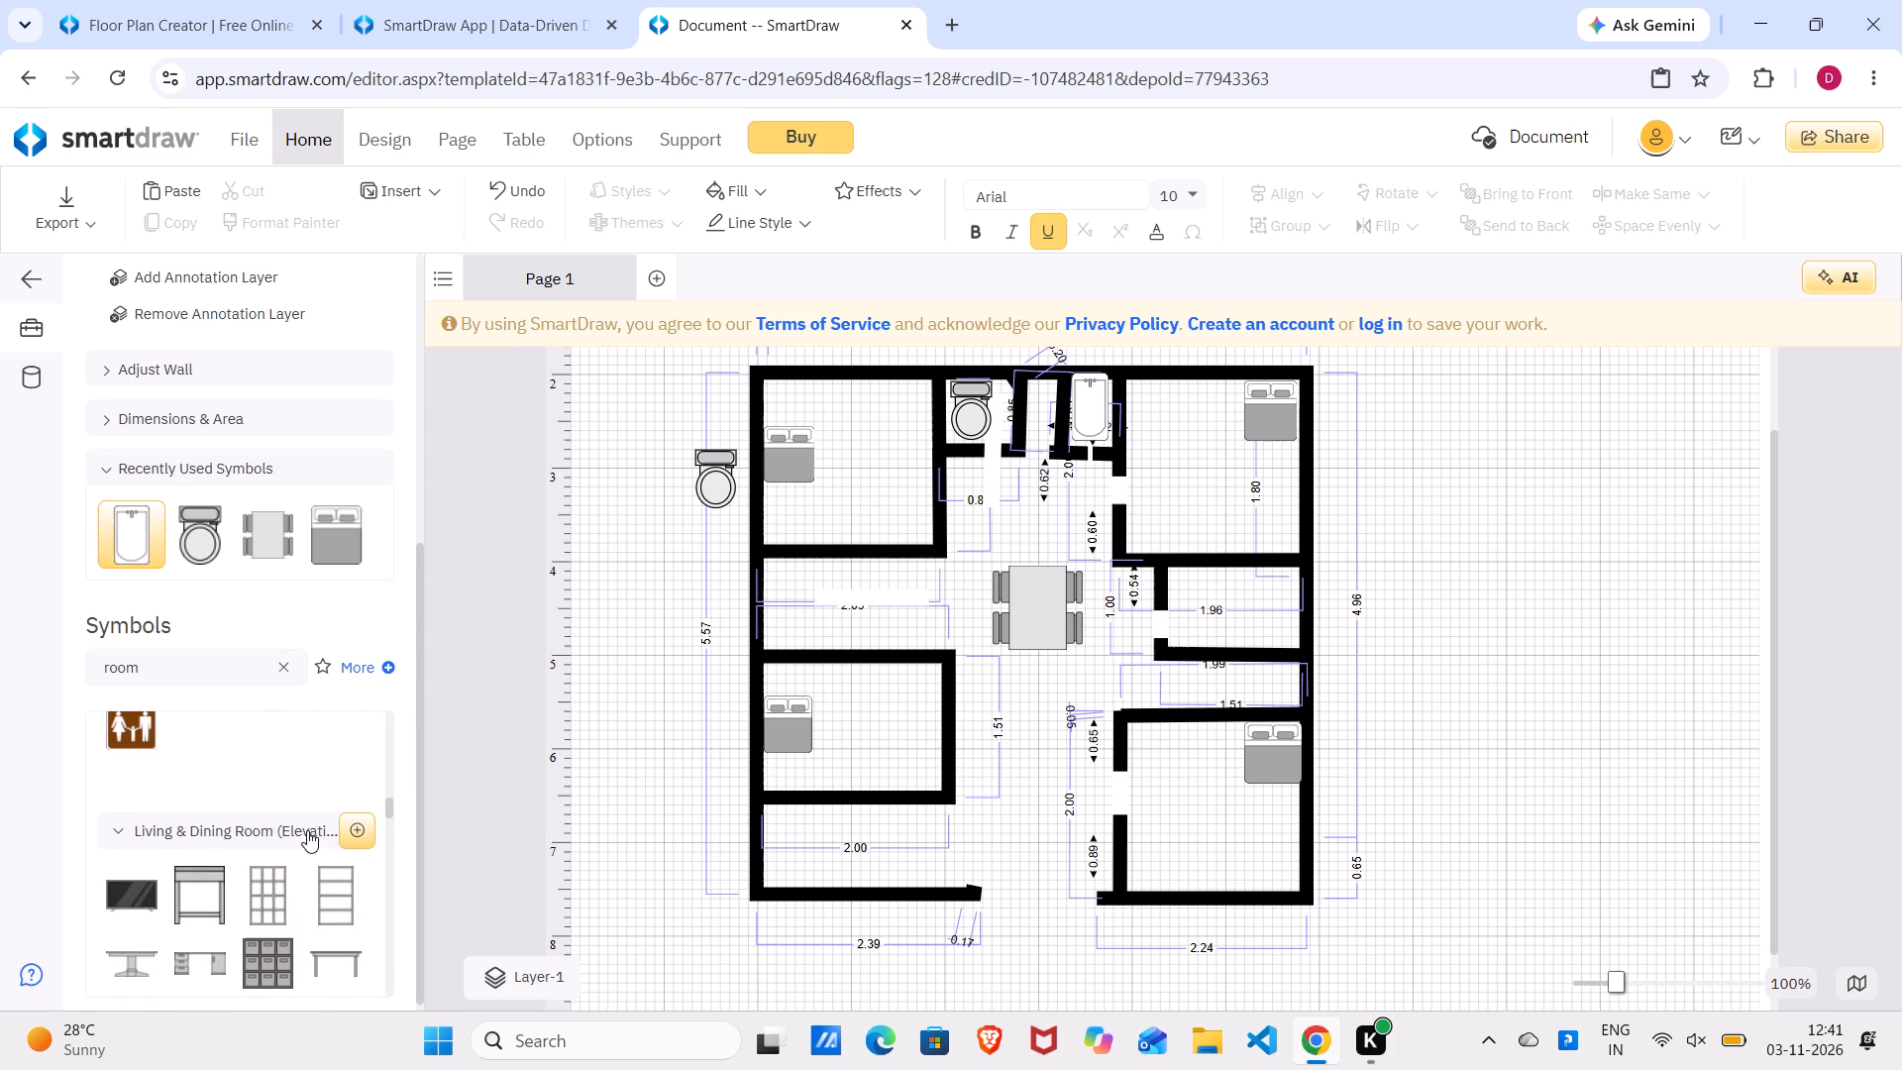
scroll(307, 830, down, 2)
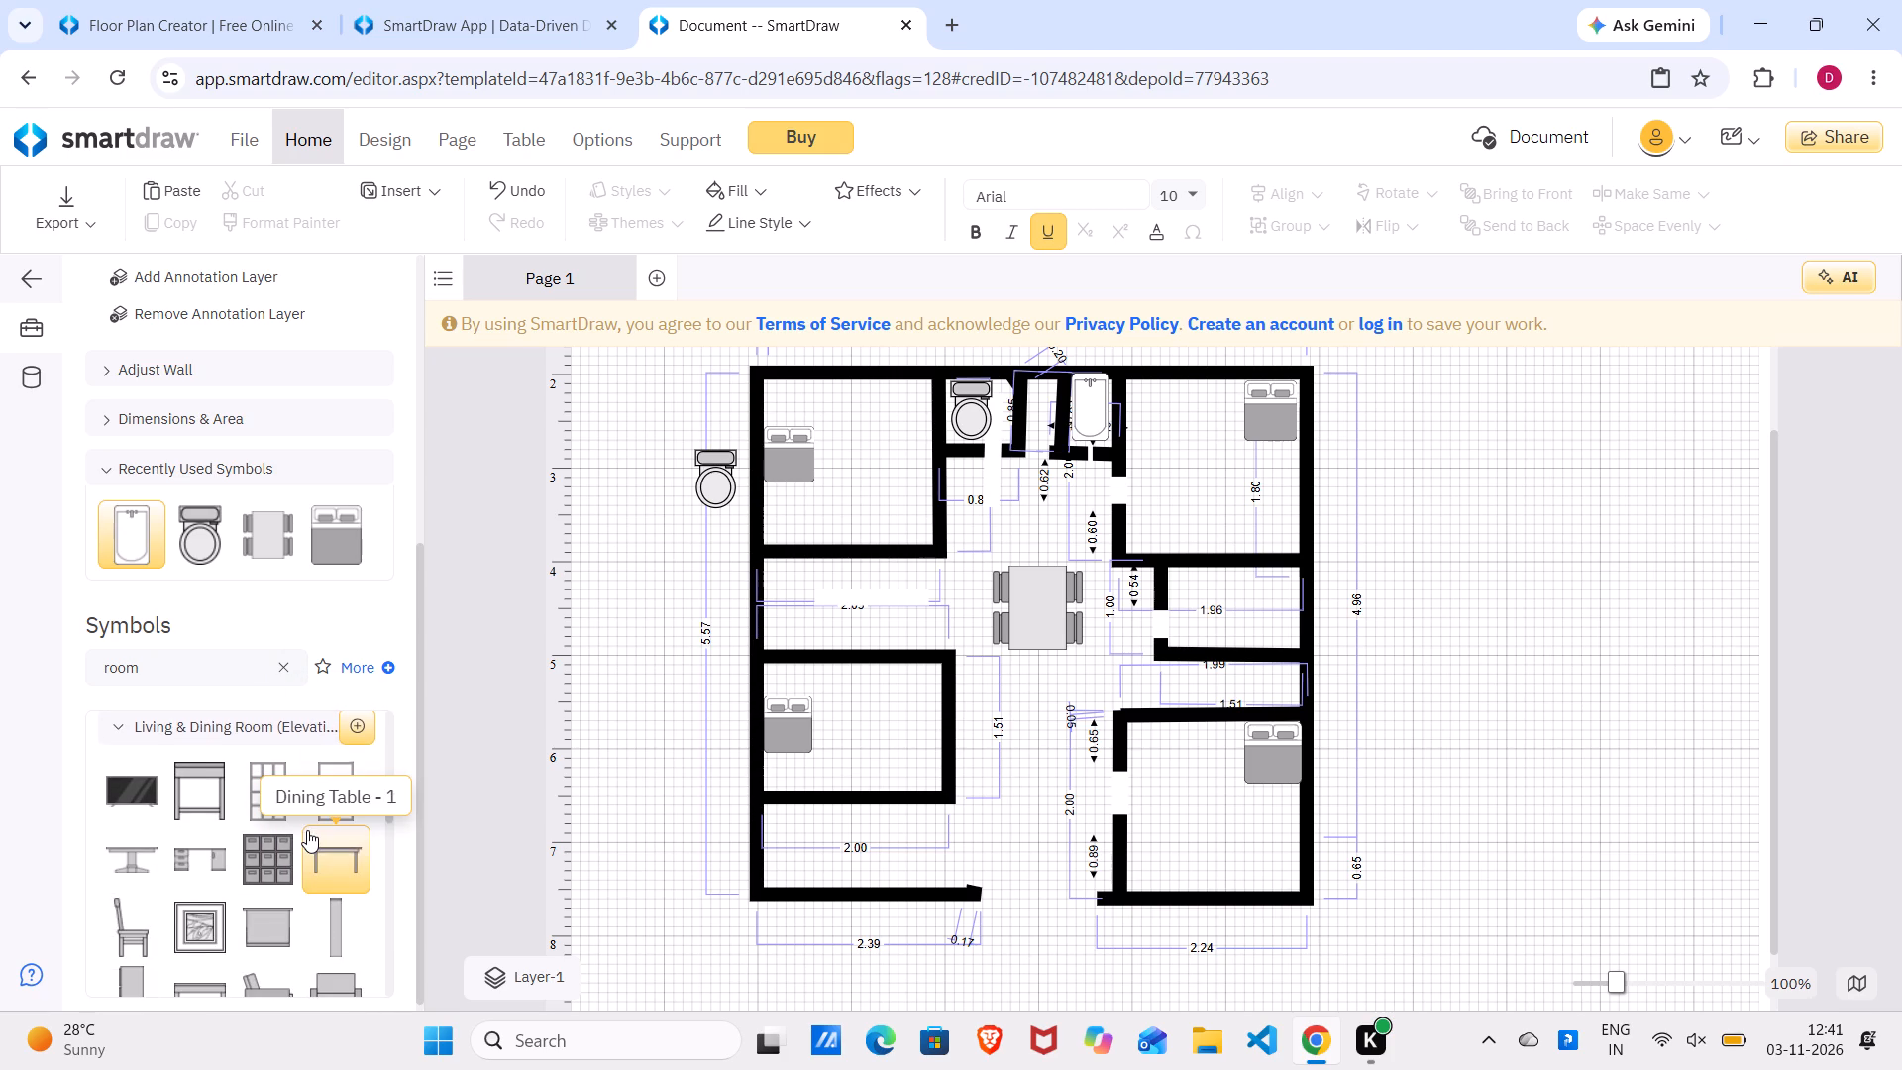
scroll(307, 830, down, 3)
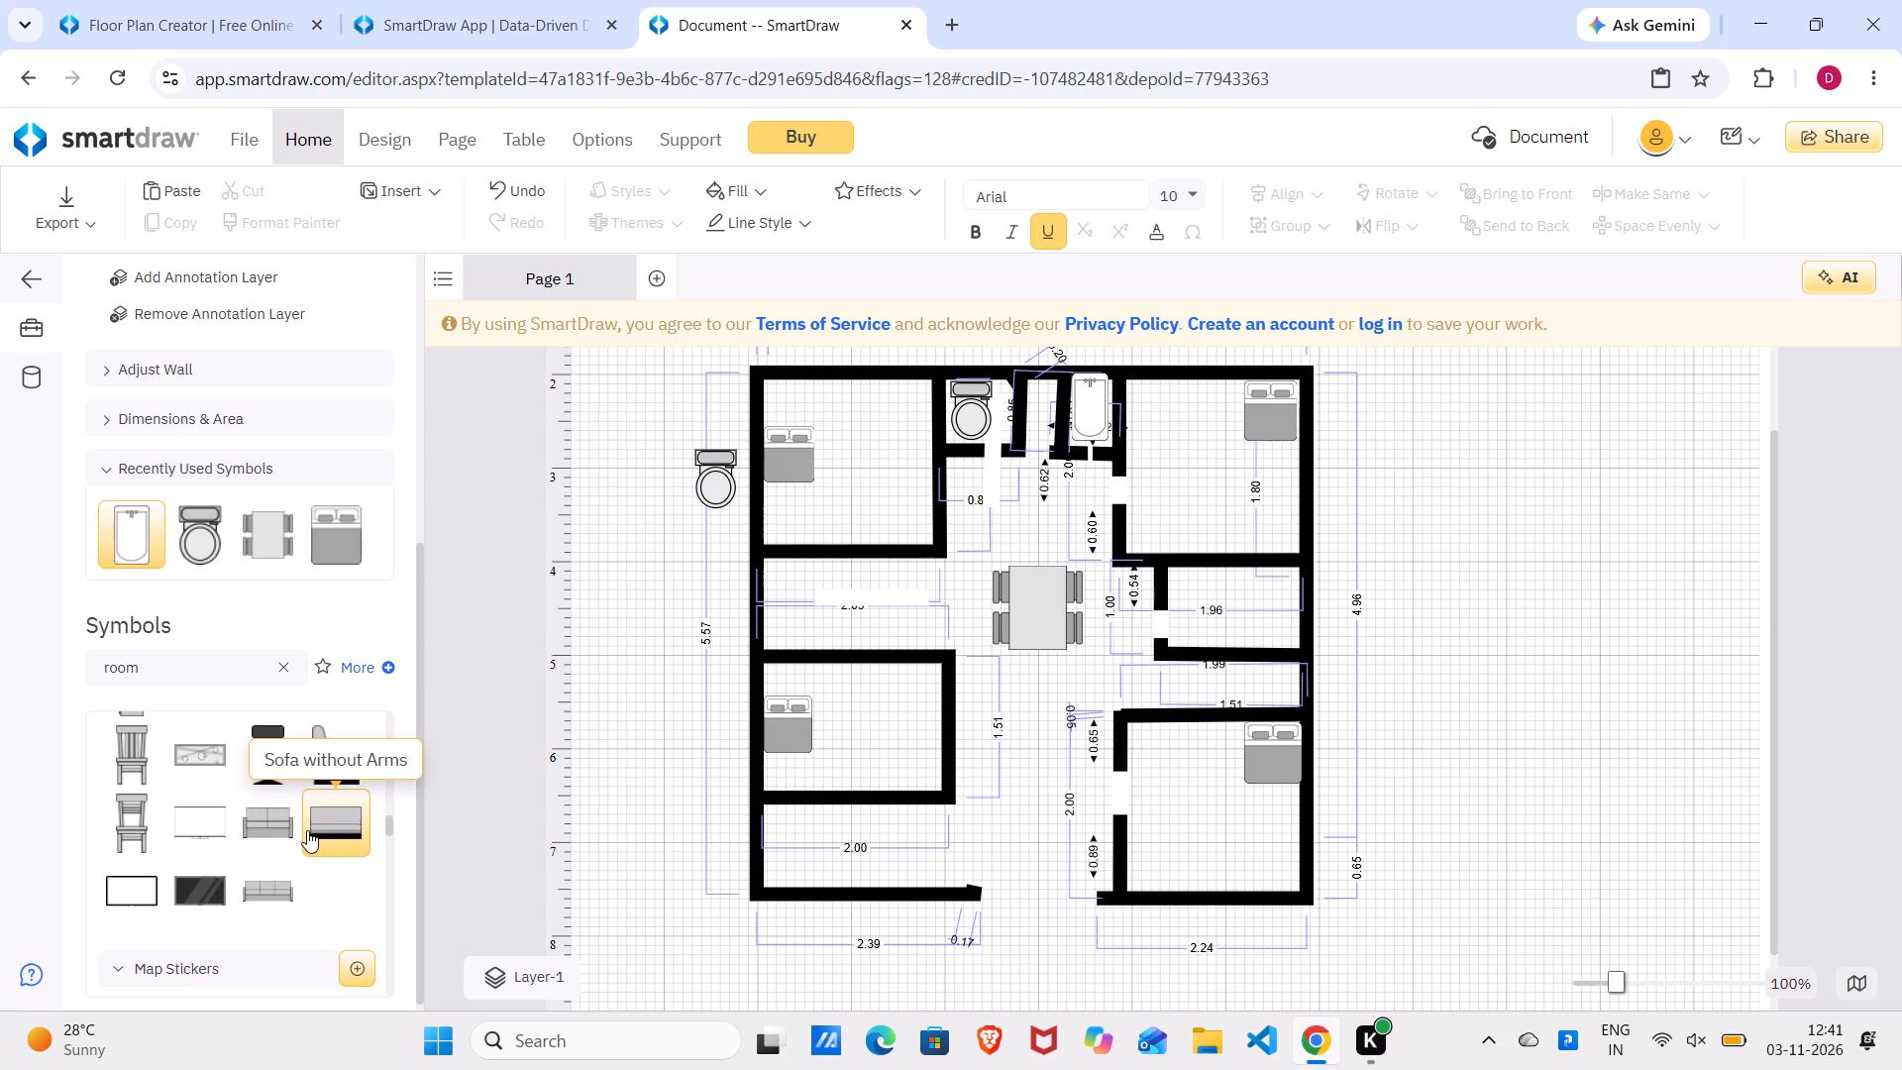
scroll(307, 830, down, 1)
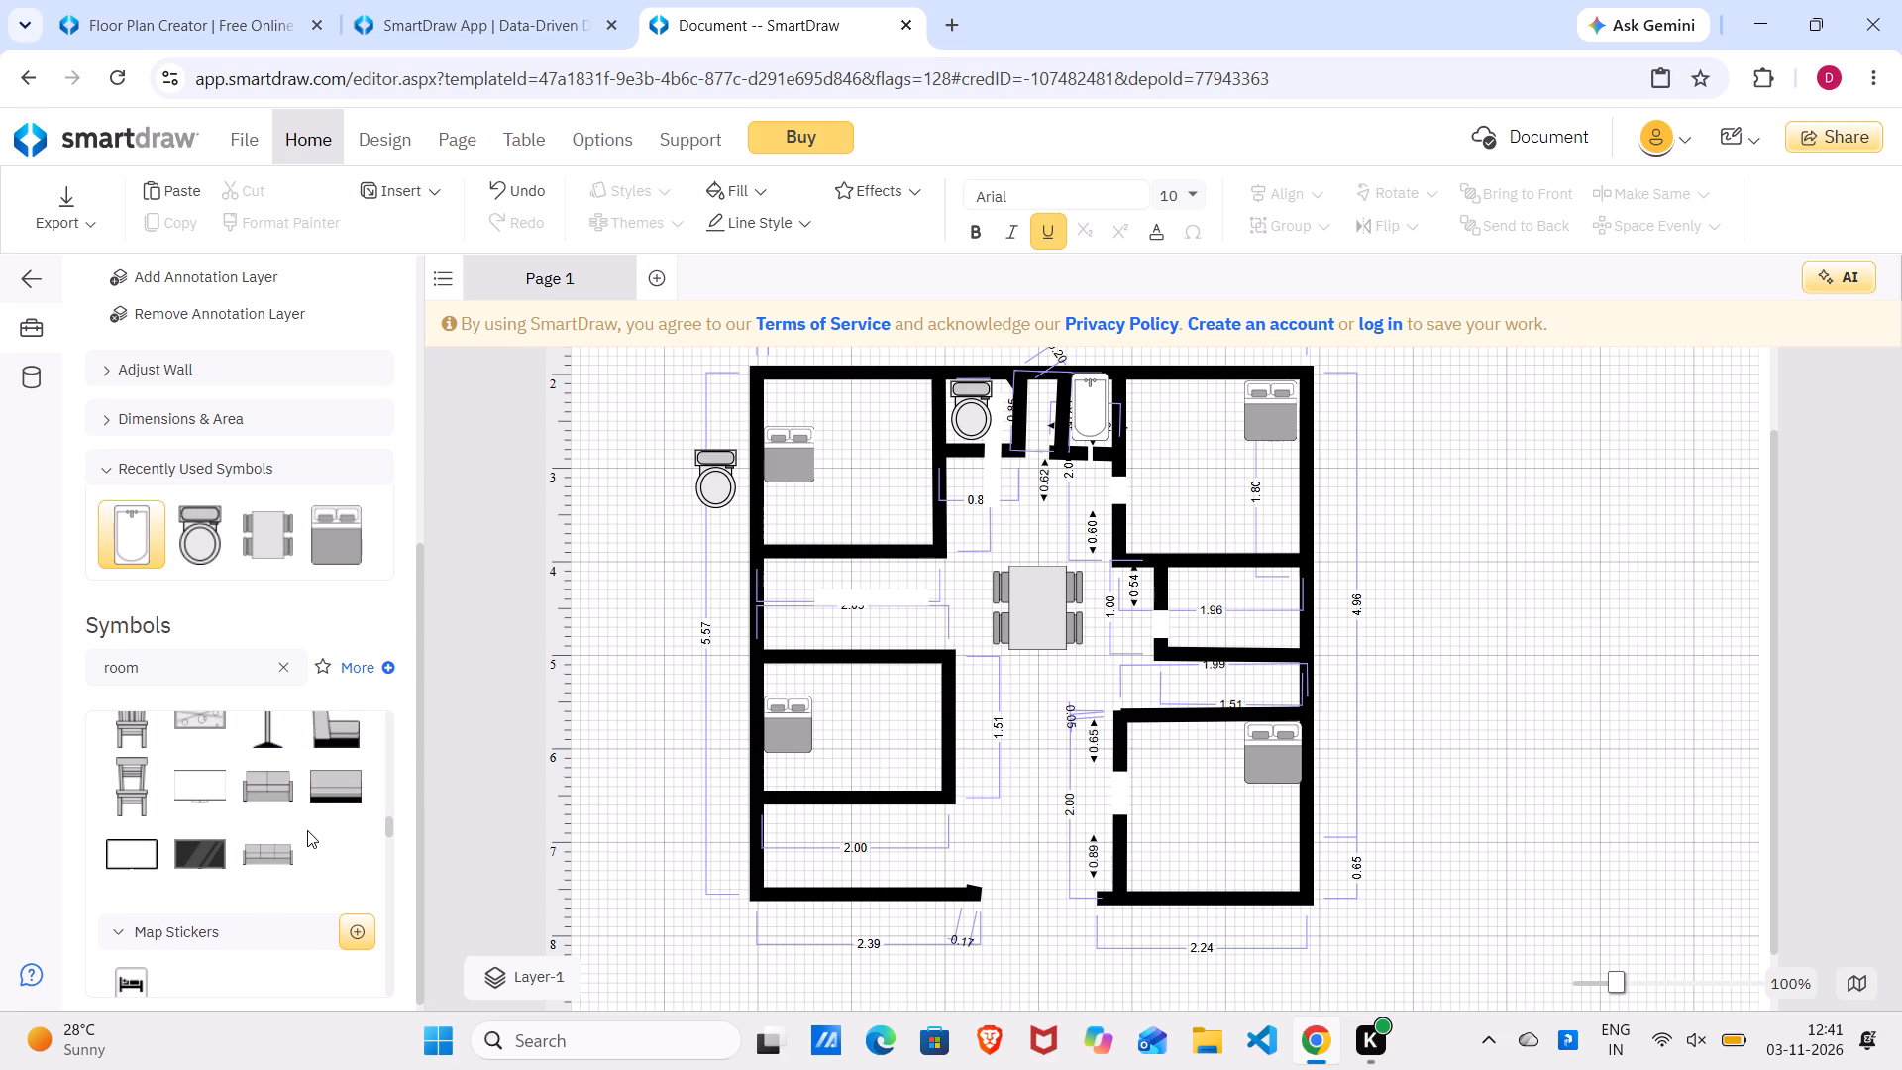
click(284, 806)
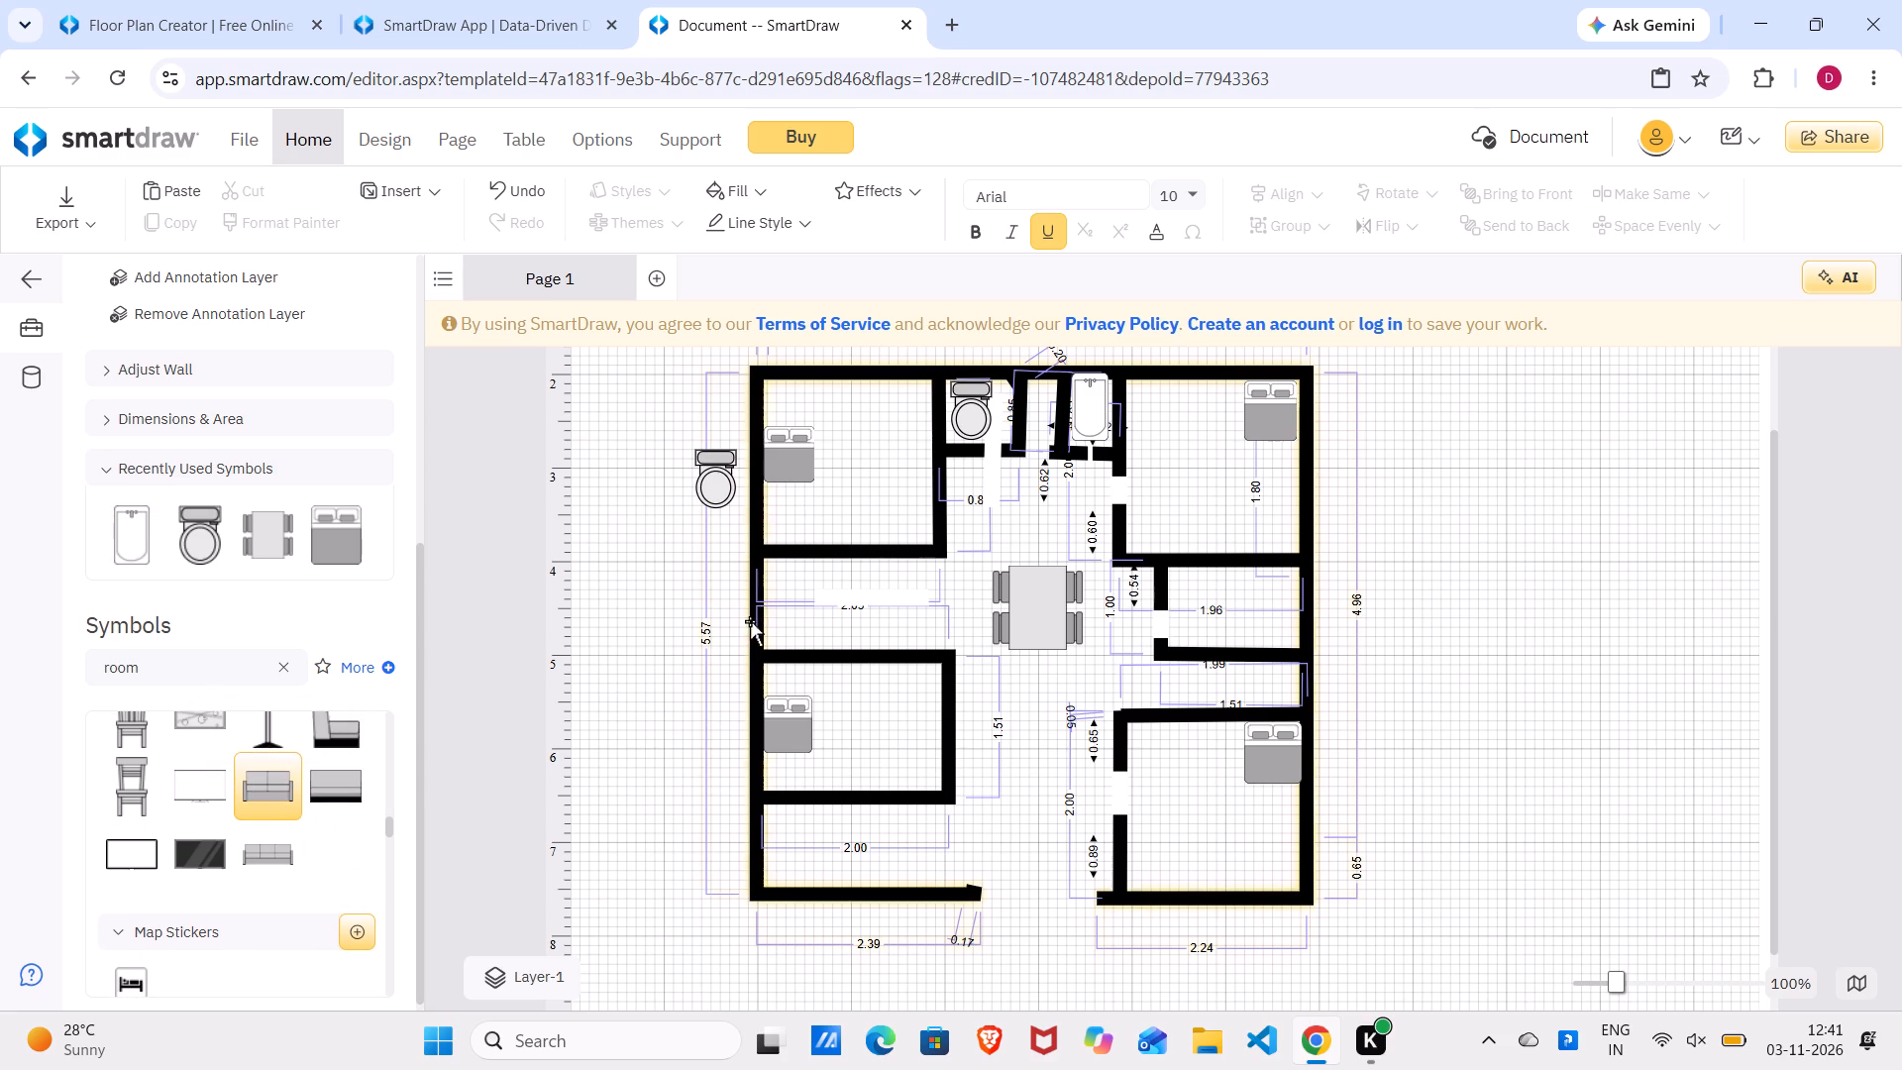
click(854, 602)
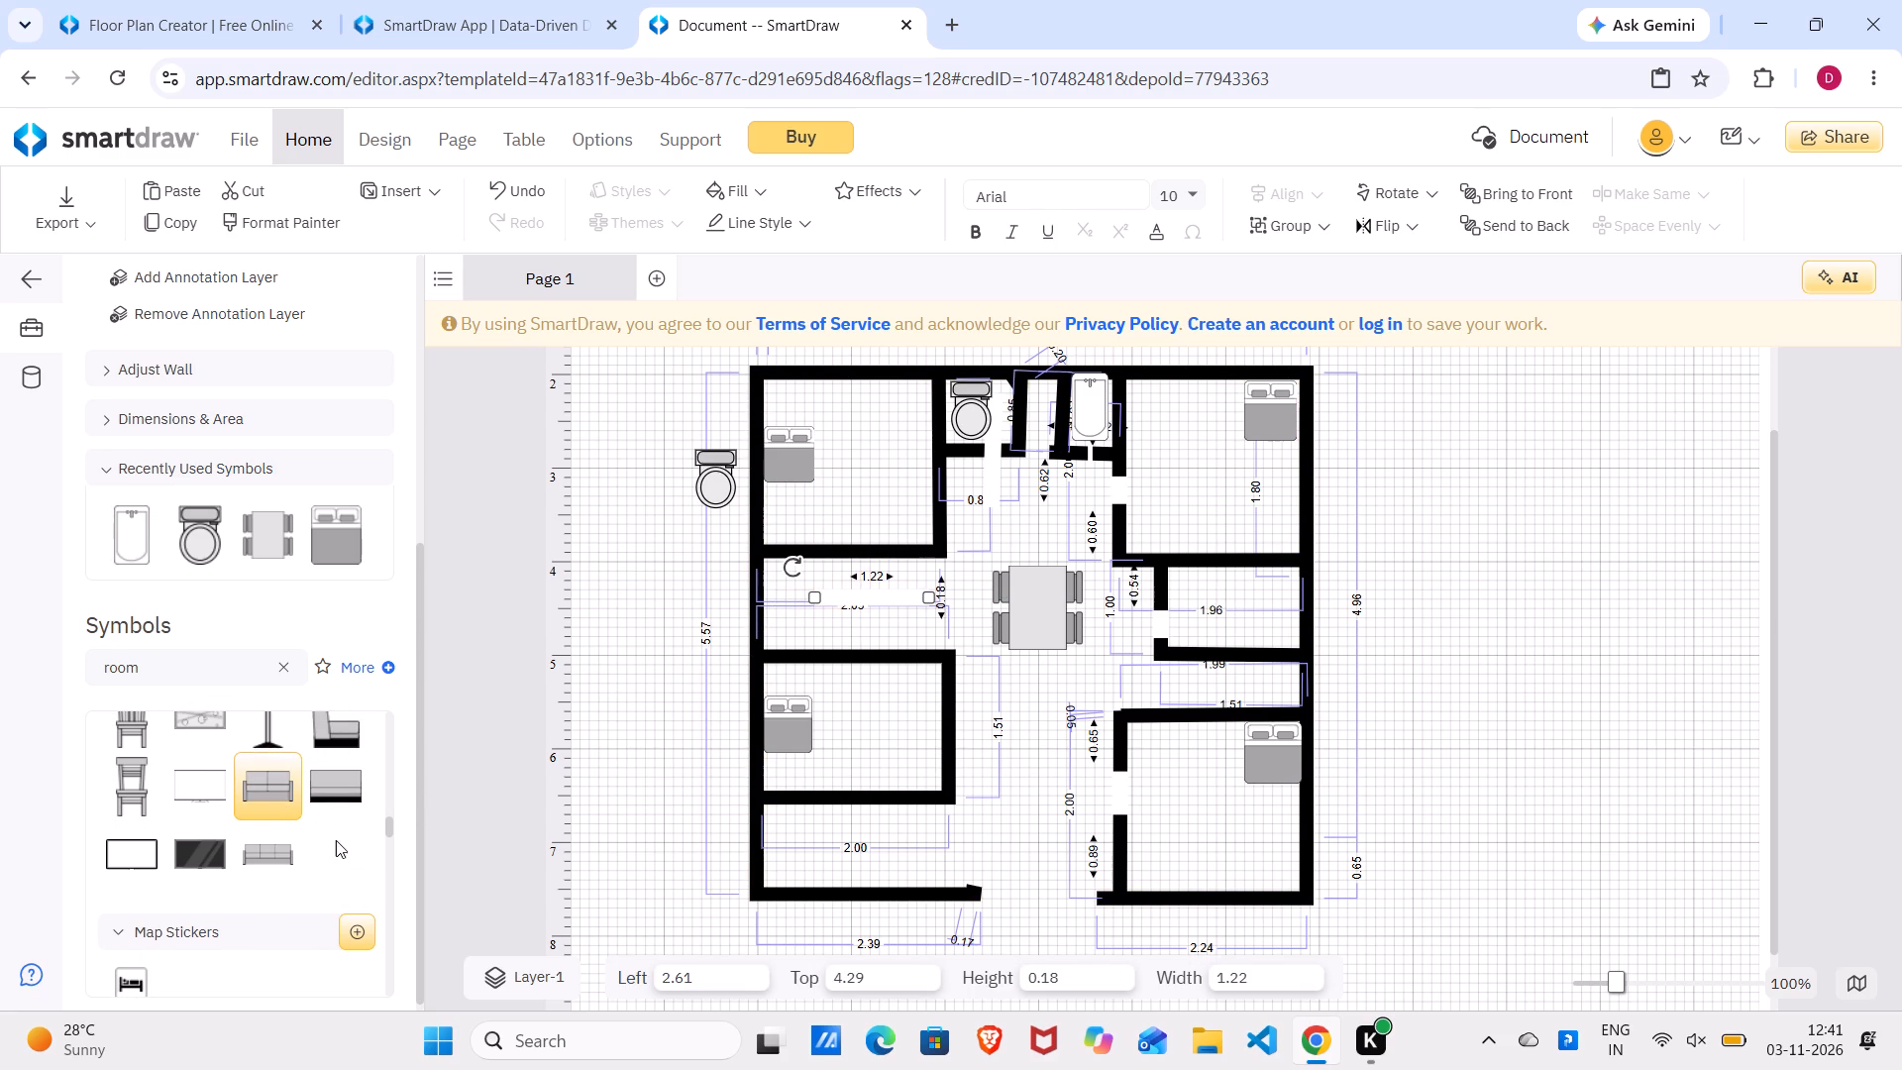
double_click(262, 787)
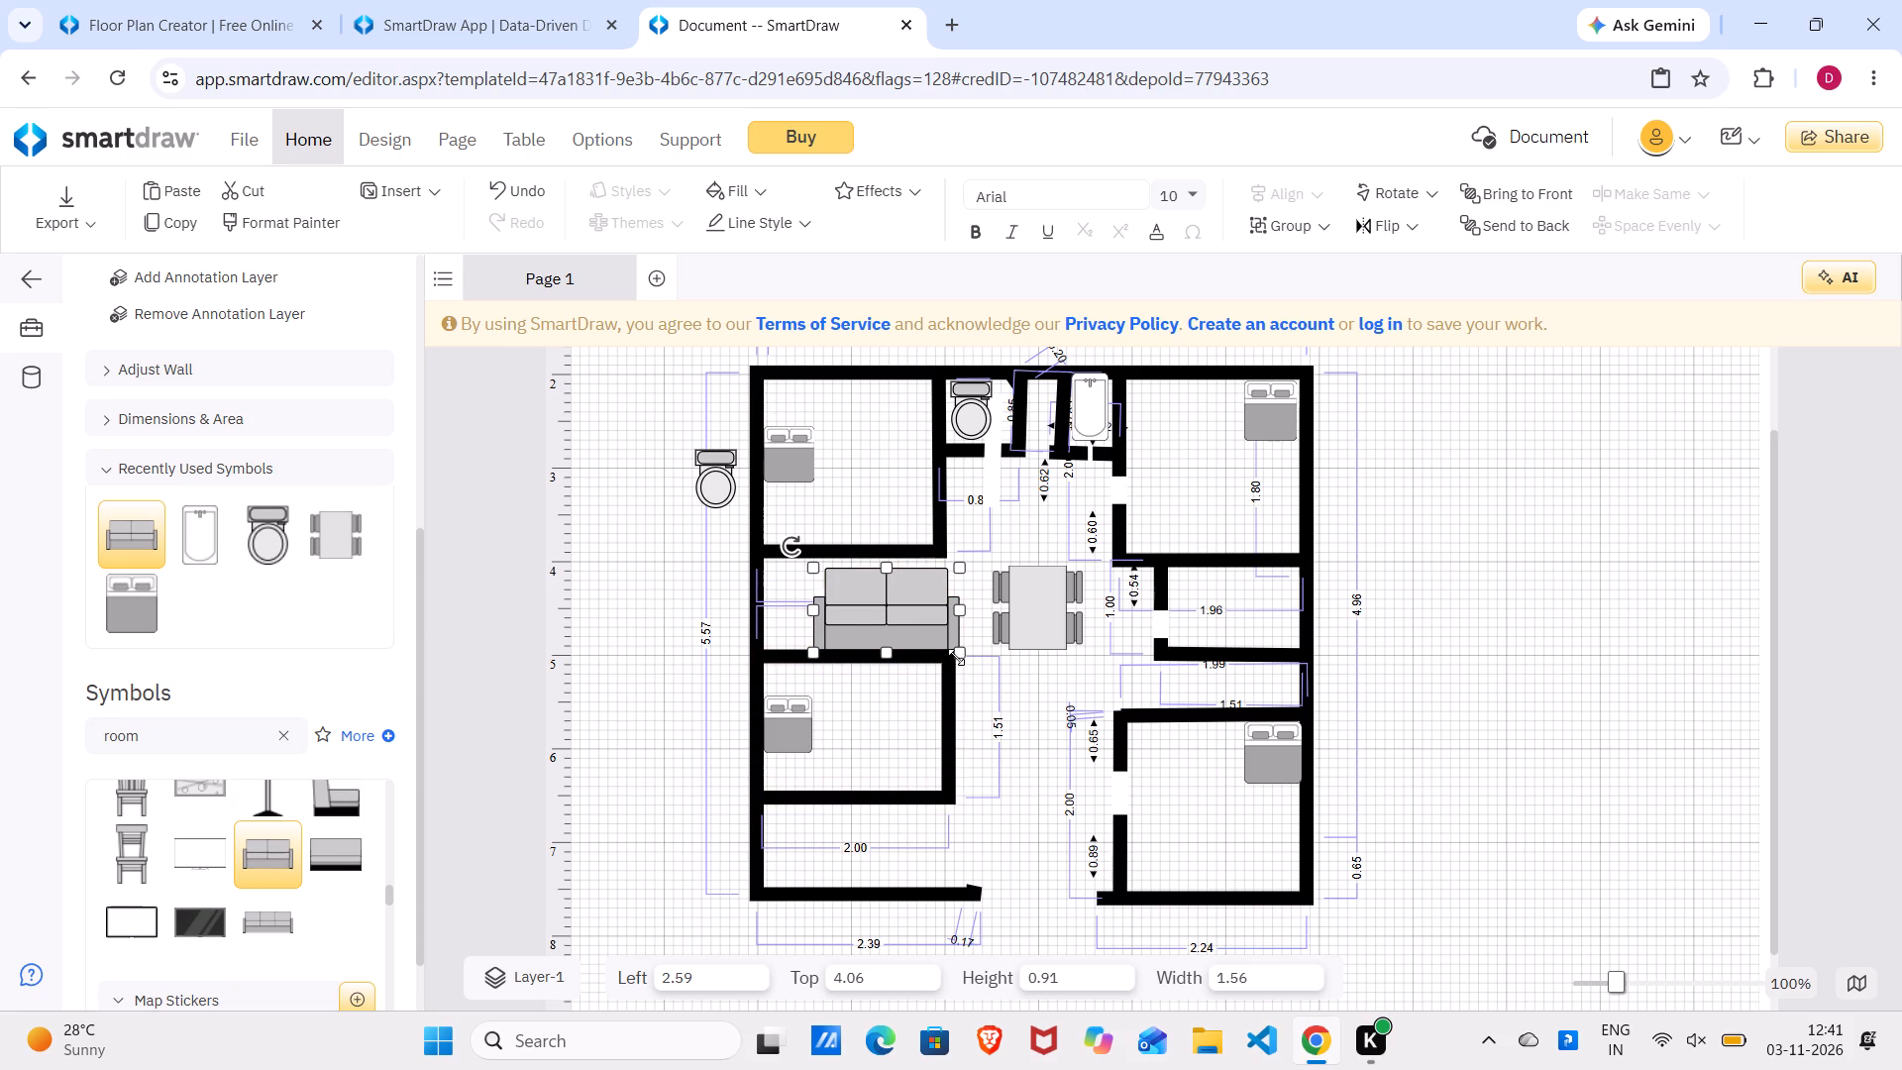
drag(958, 656, 929, 615)
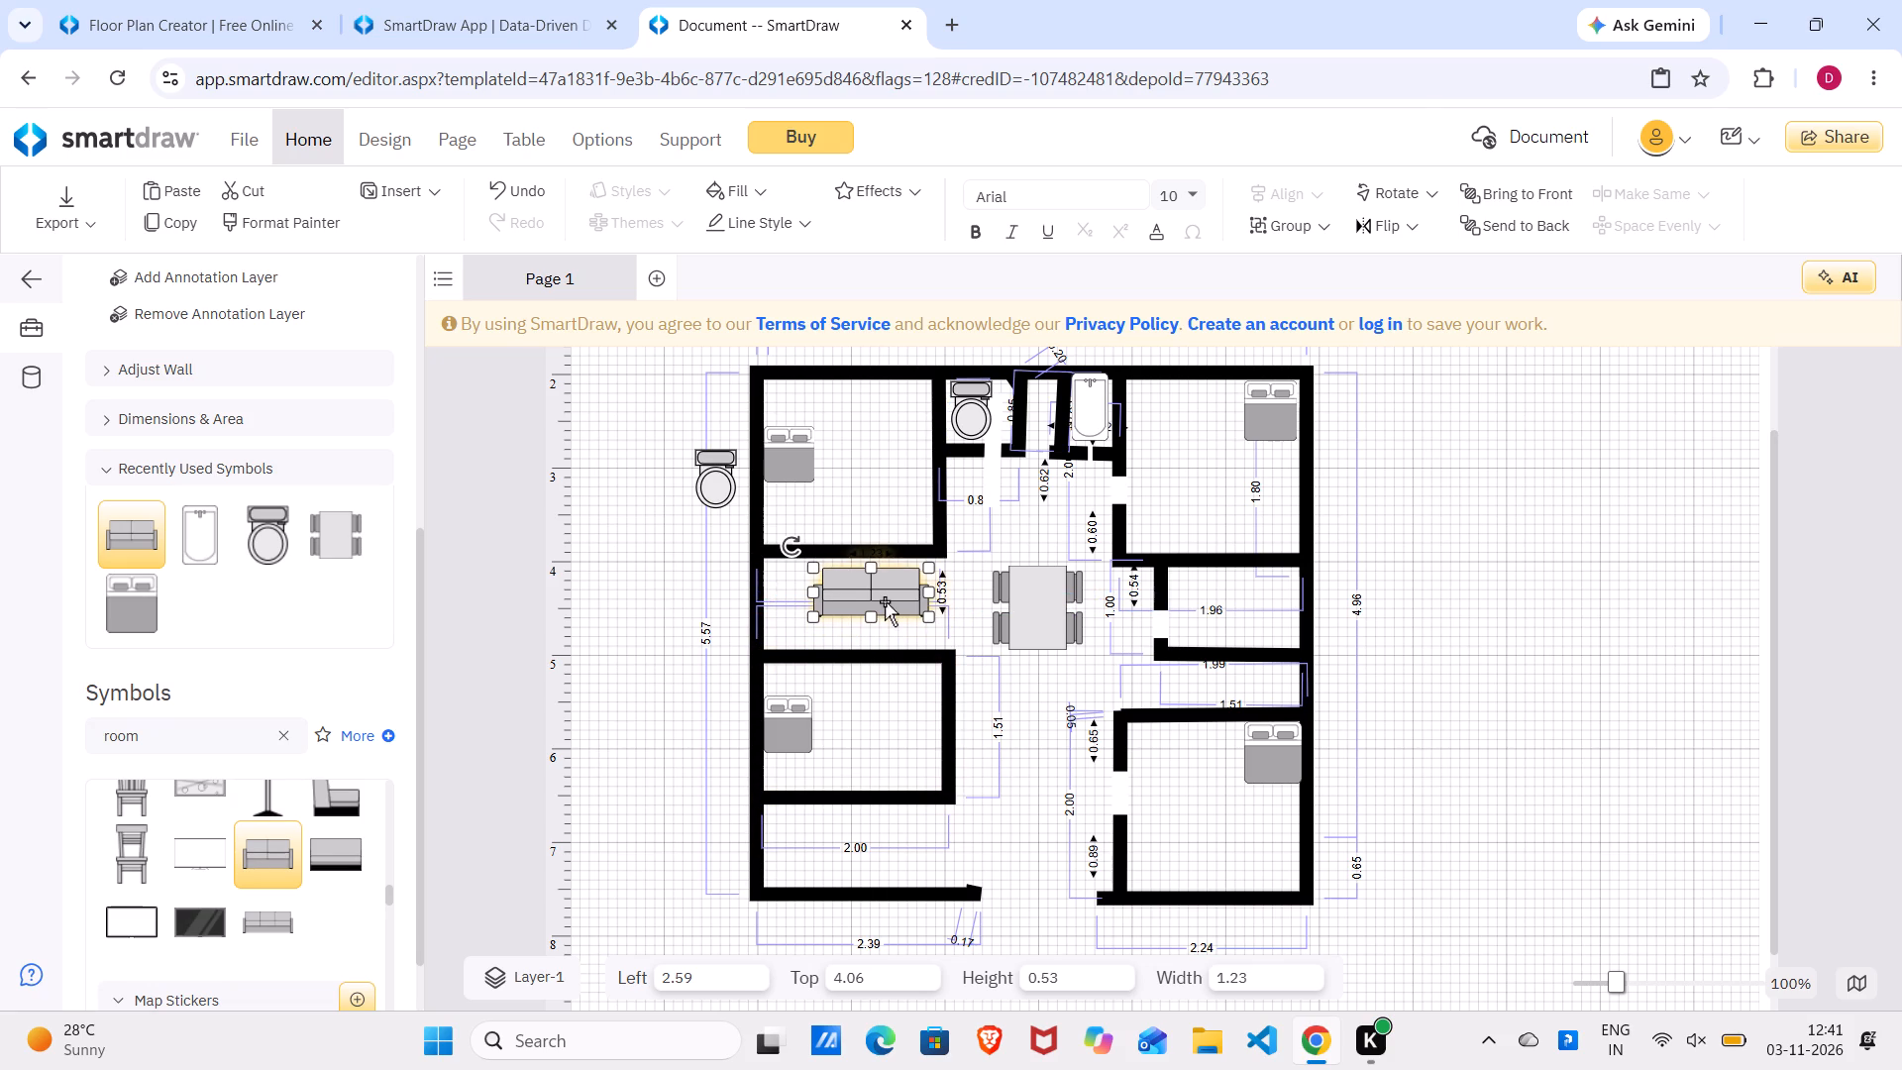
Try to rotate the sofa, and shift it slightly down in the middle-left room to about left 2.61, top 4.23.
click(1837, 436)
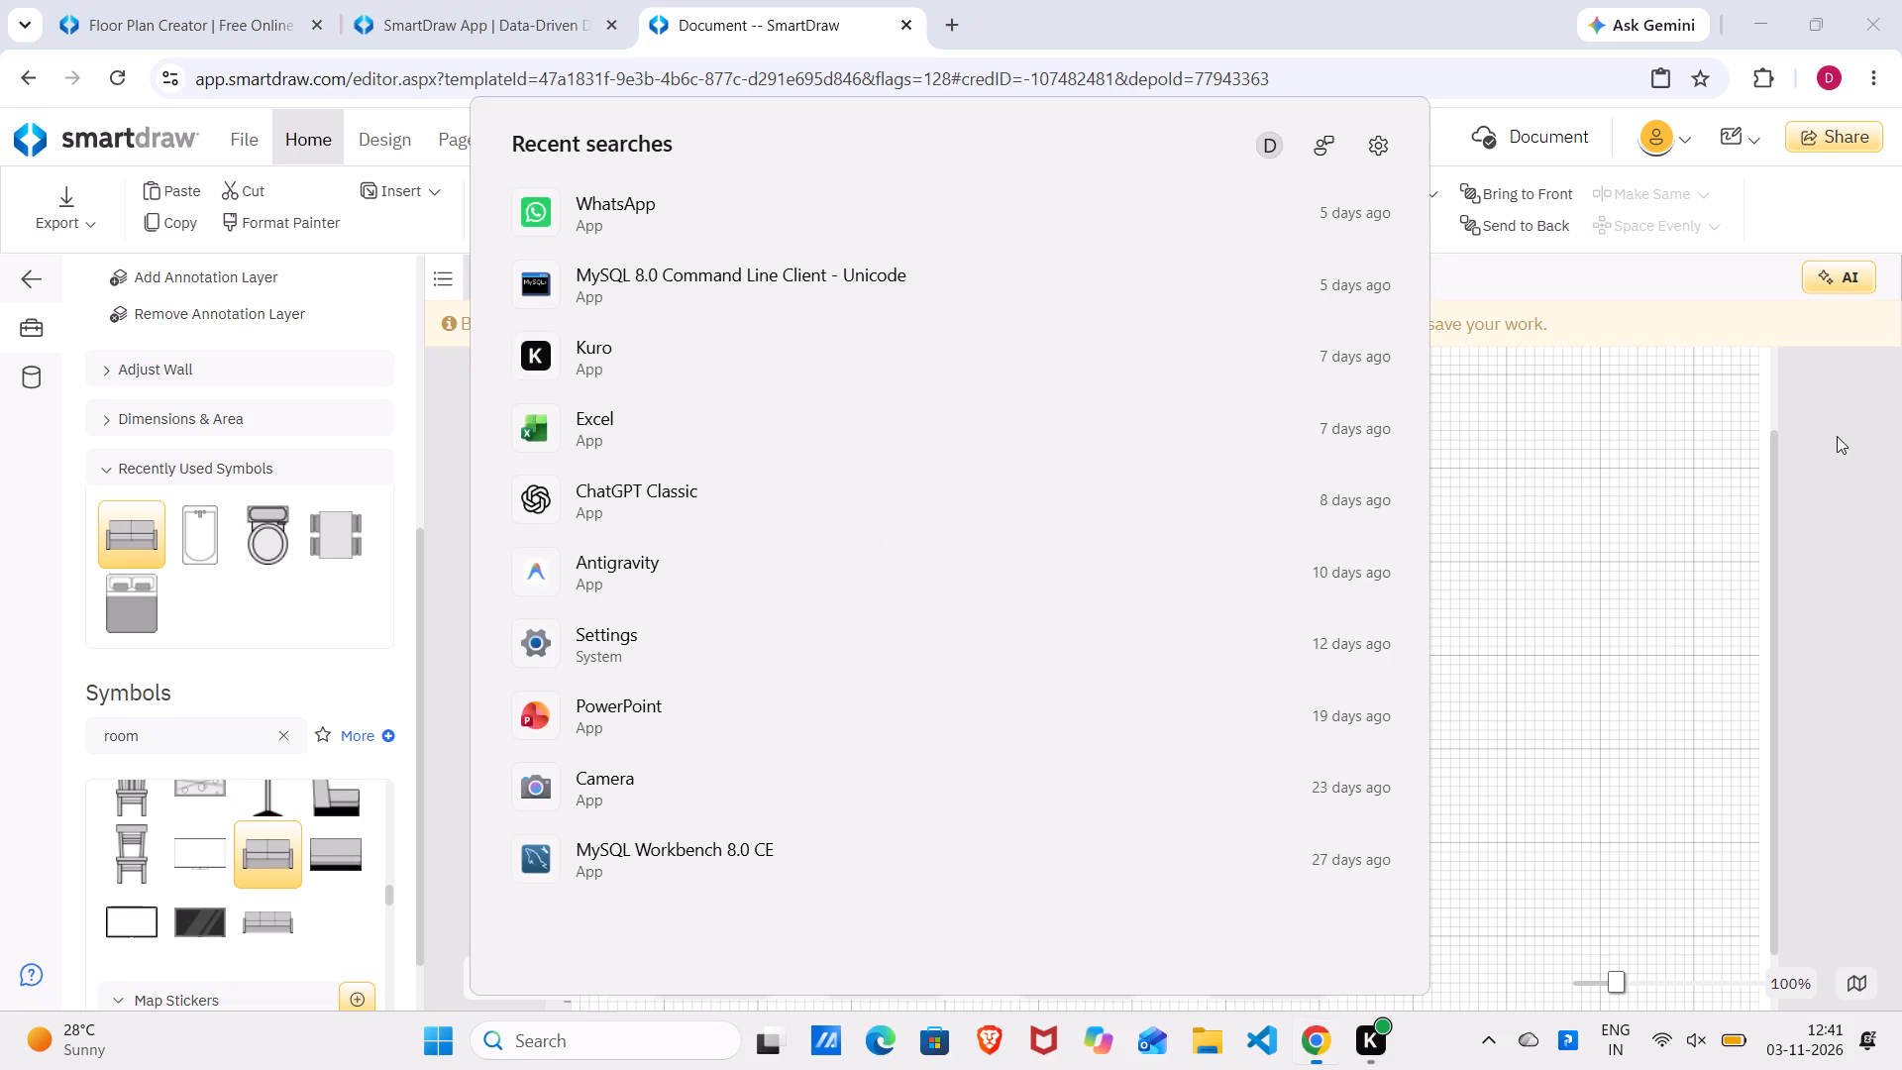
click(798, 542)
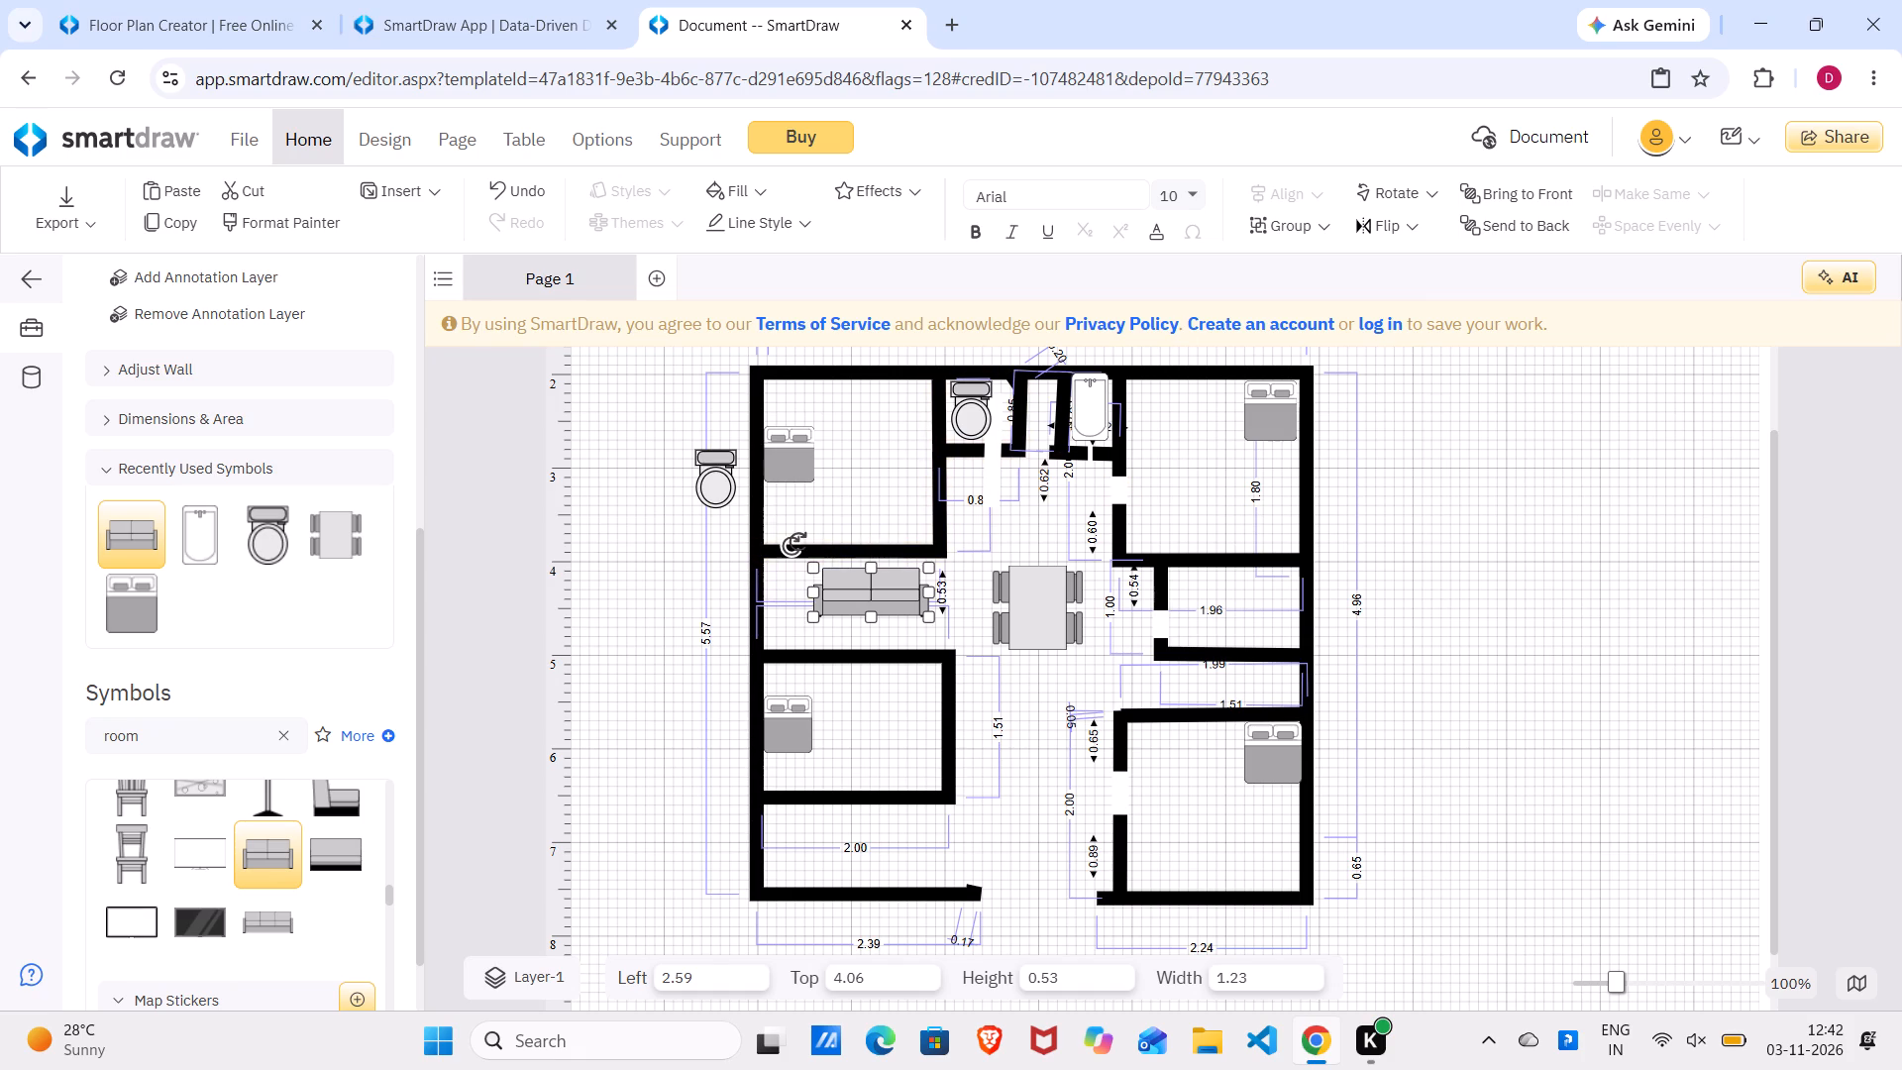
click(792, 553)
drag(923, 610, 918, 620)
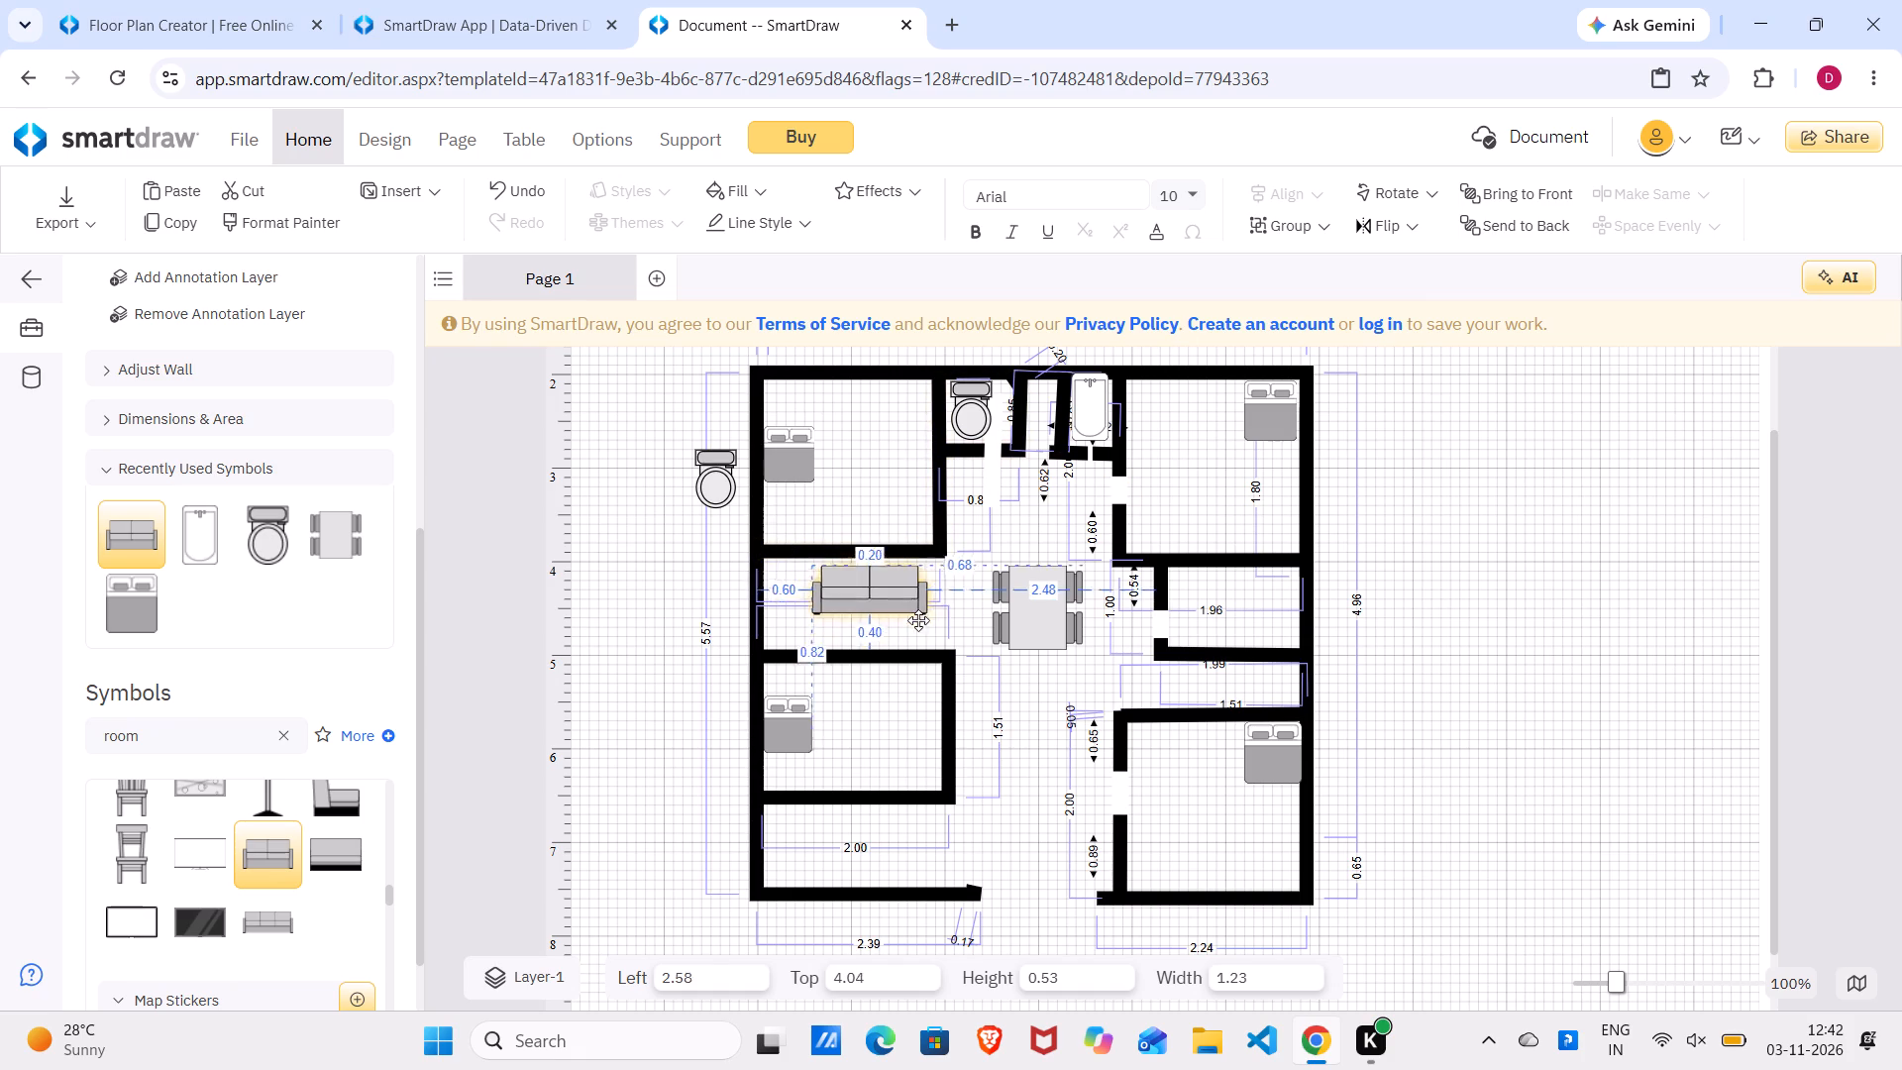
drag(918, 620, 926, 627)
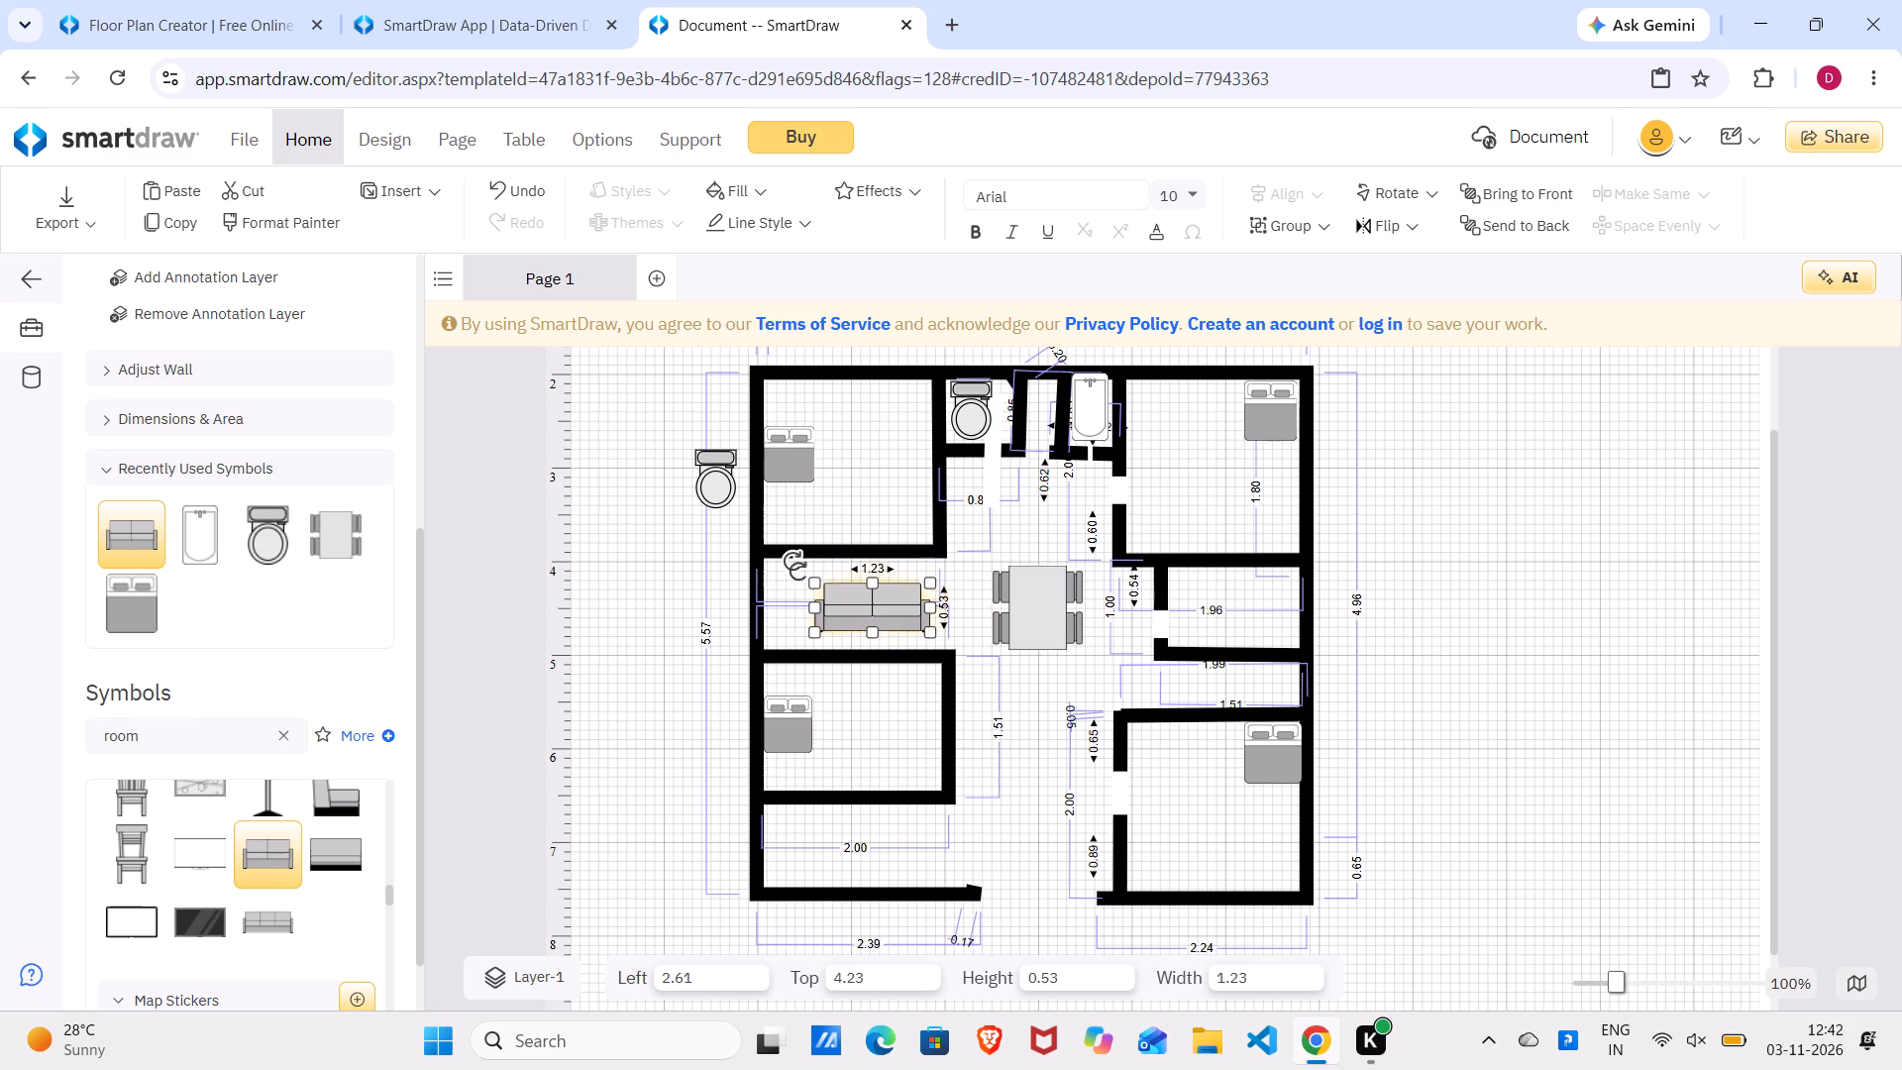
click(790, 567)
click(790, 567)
Try the sofa in other rooms and settle it near the upper wall of the middle-left room, at about left 2.67, top 4.04.
drag(824, 583, 804, 526)
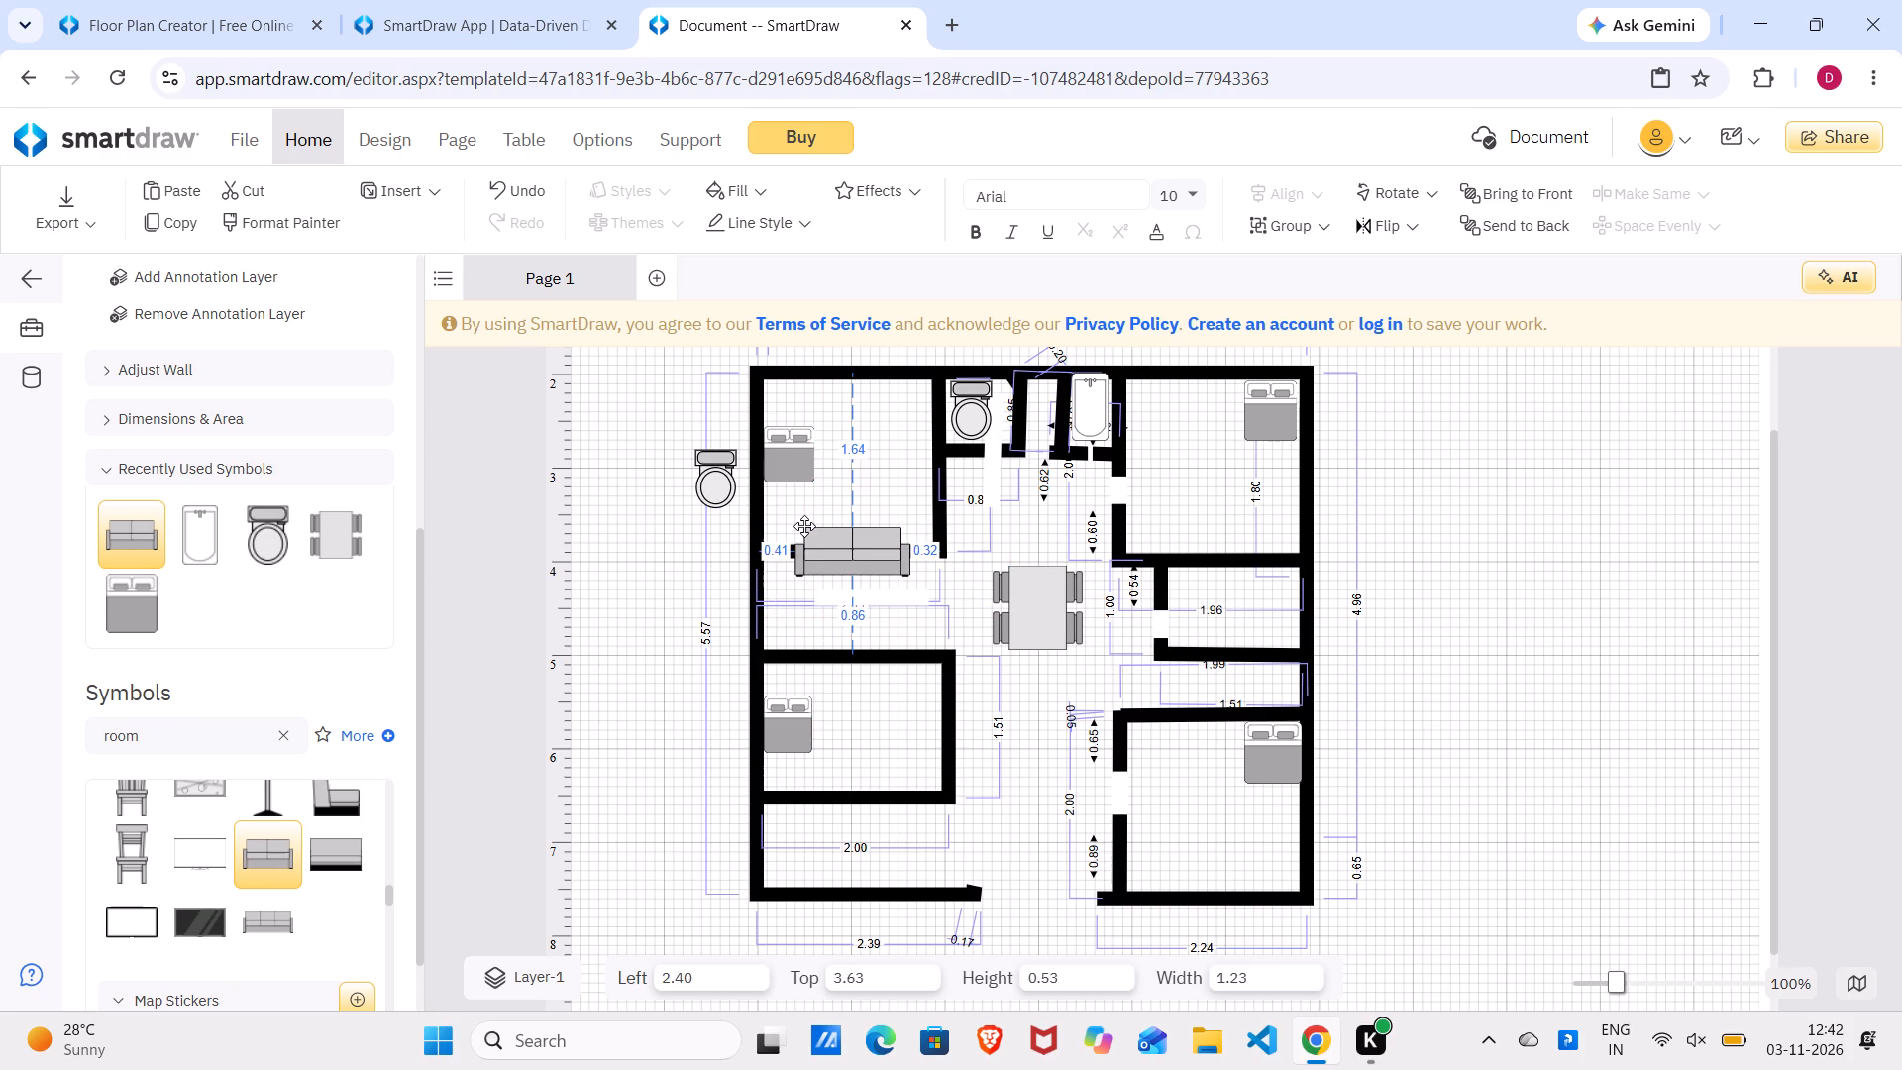
drag(804, 526, 805, 523)
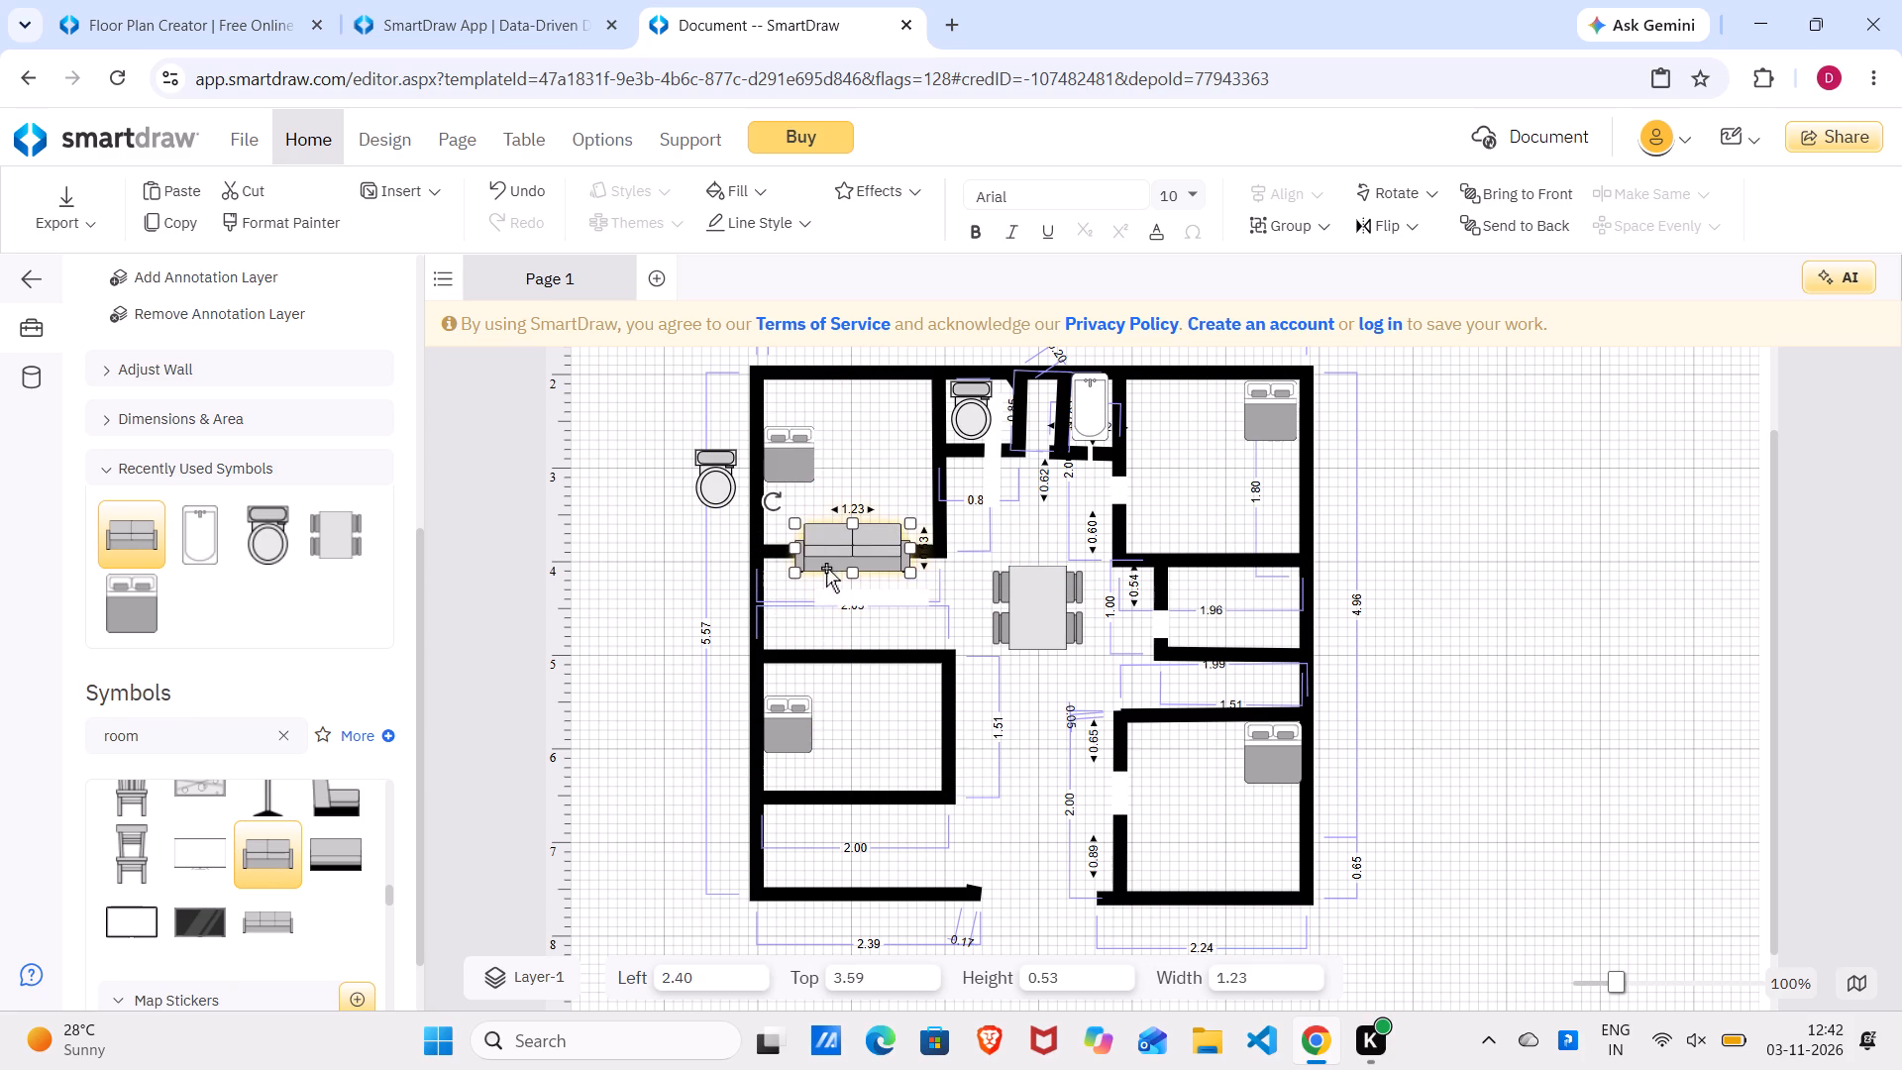
drag(829, 562, 1032, 608)
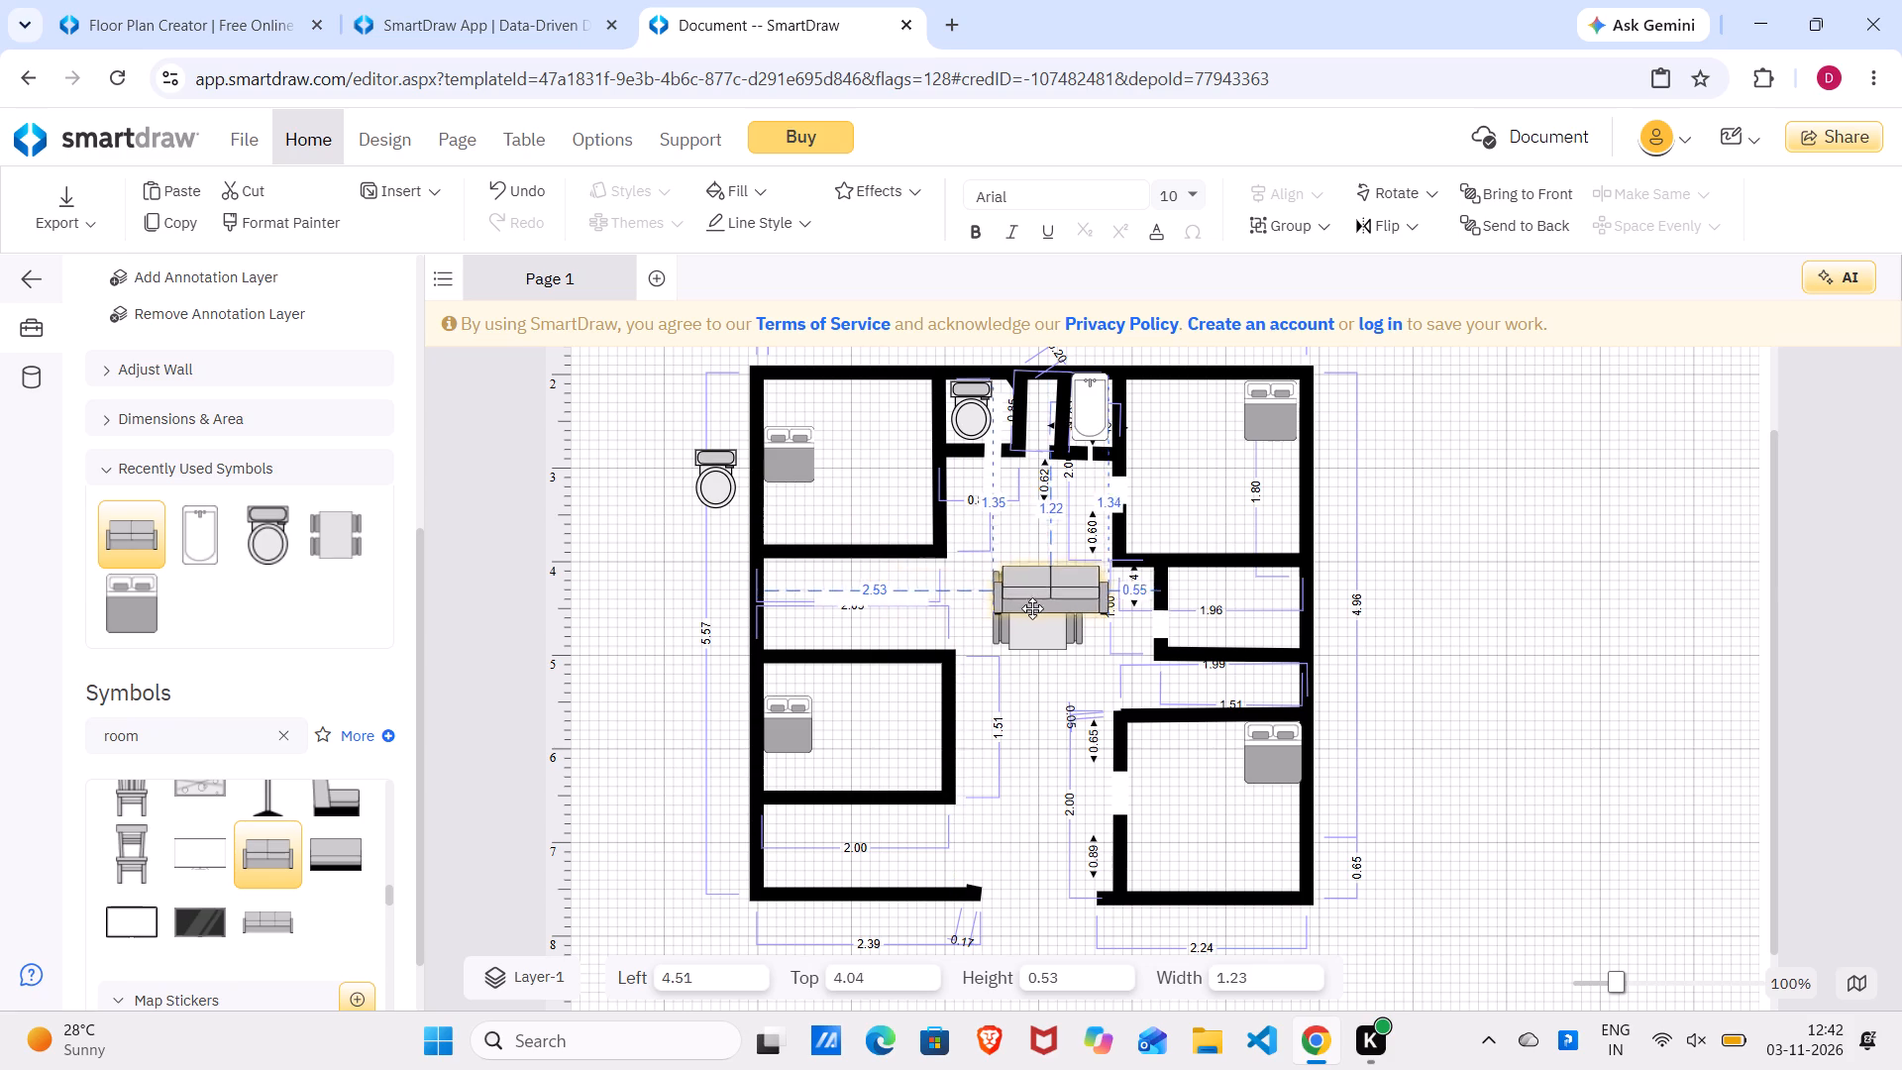
drag(1032, 608, 1077, 726)
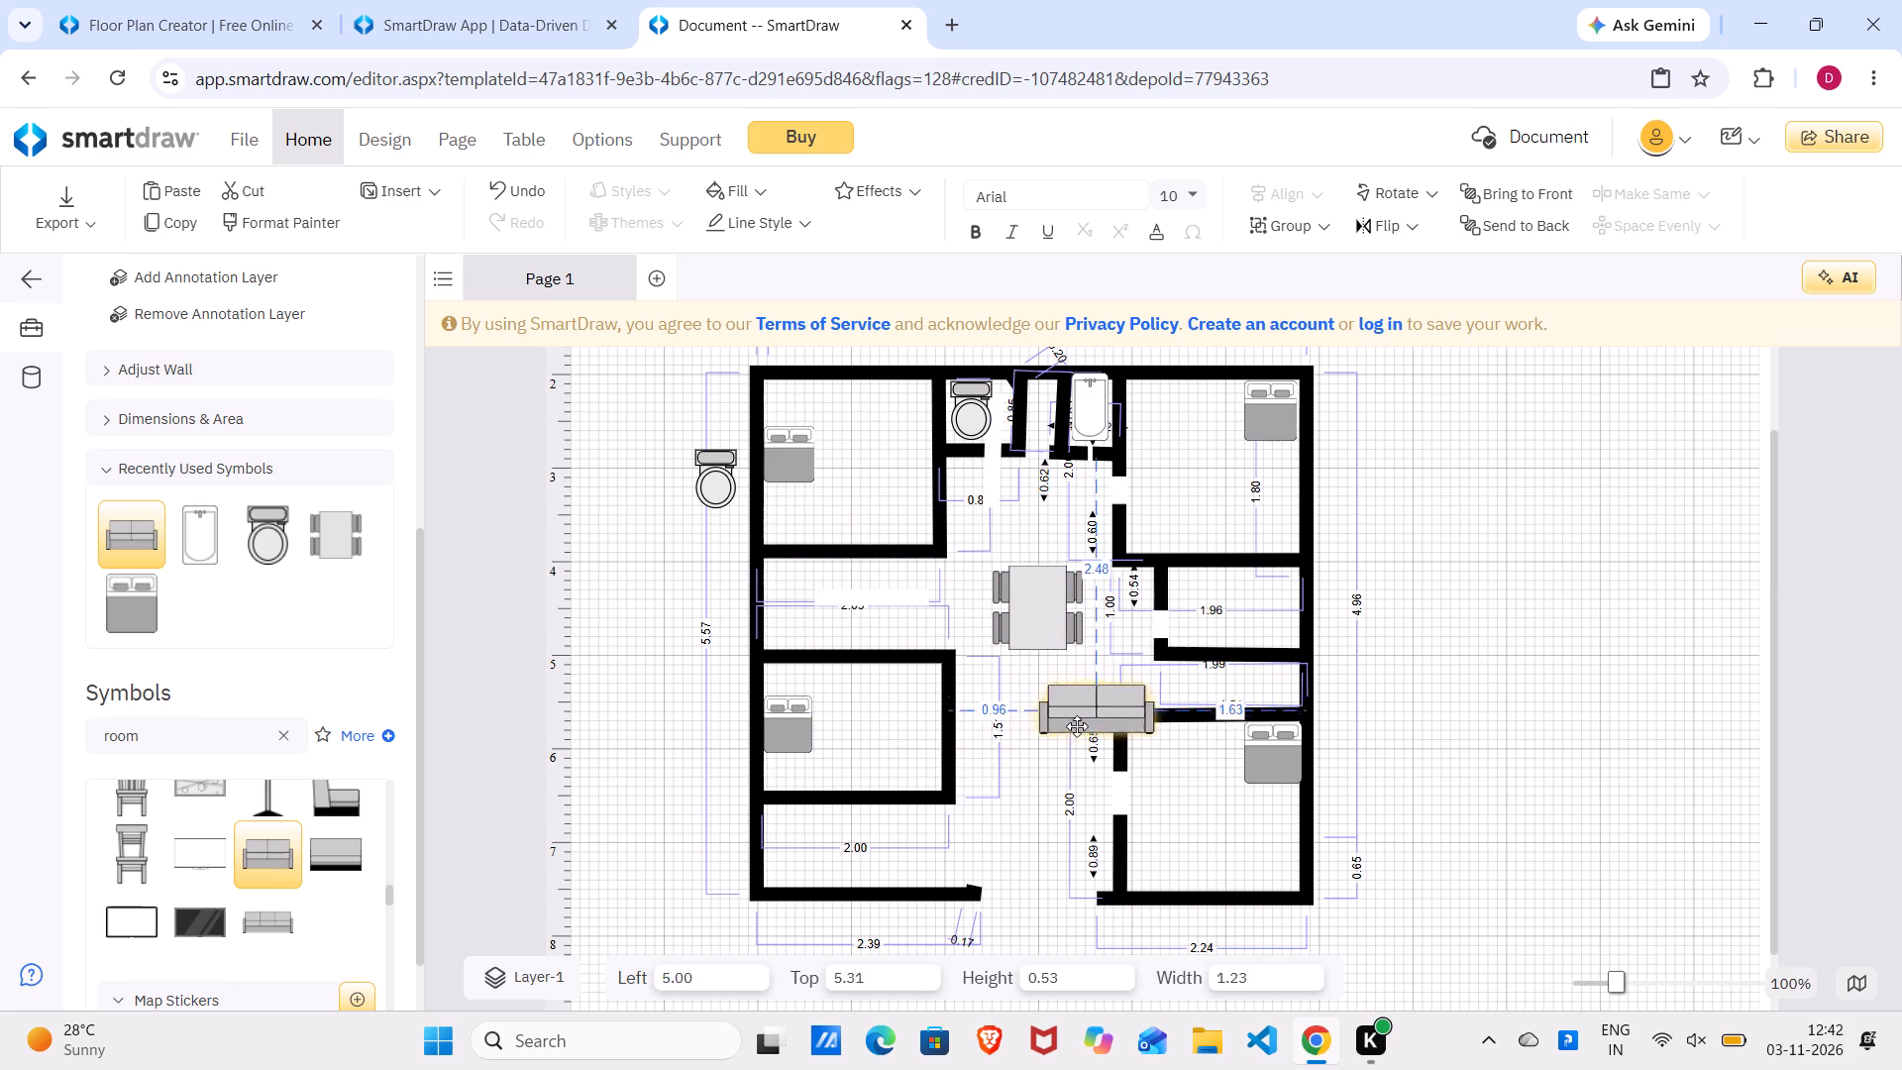
drag(1077, 726, 1174, 849)
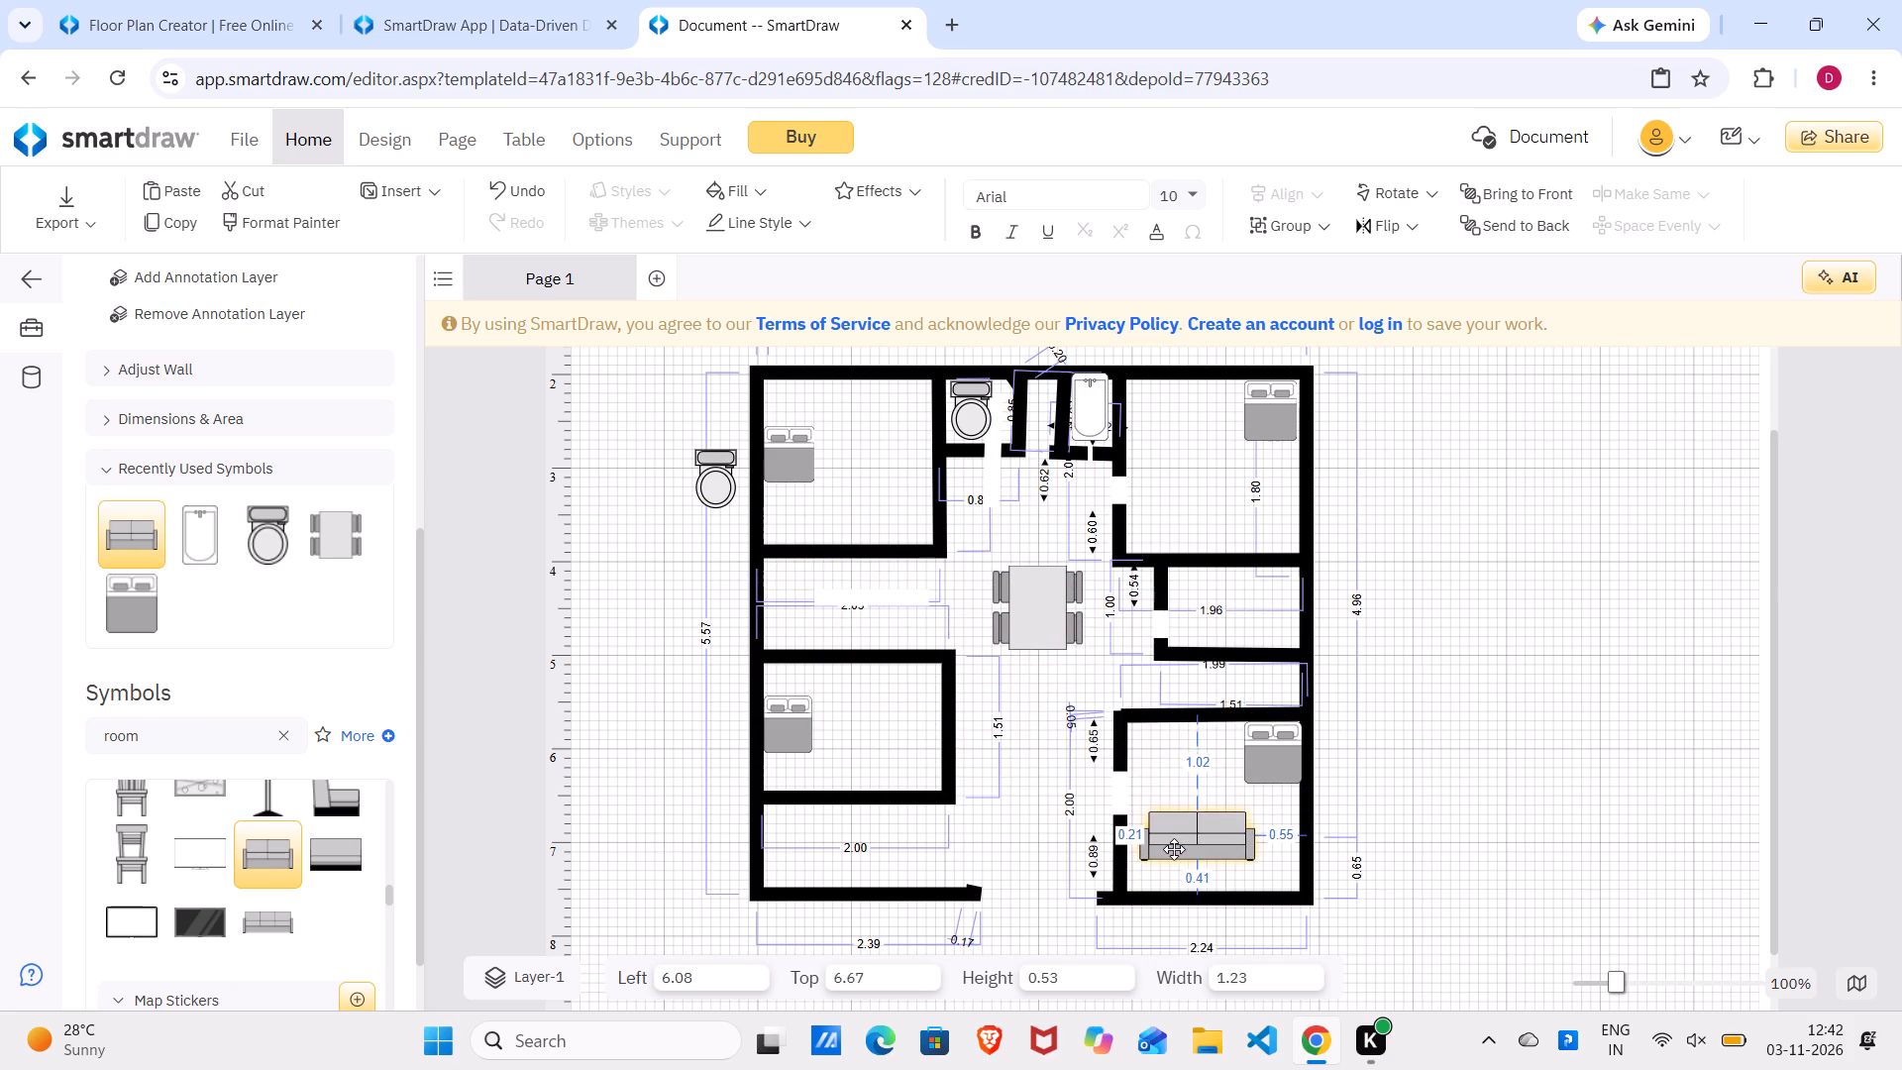
drag(1174, 849, 1160, 767)
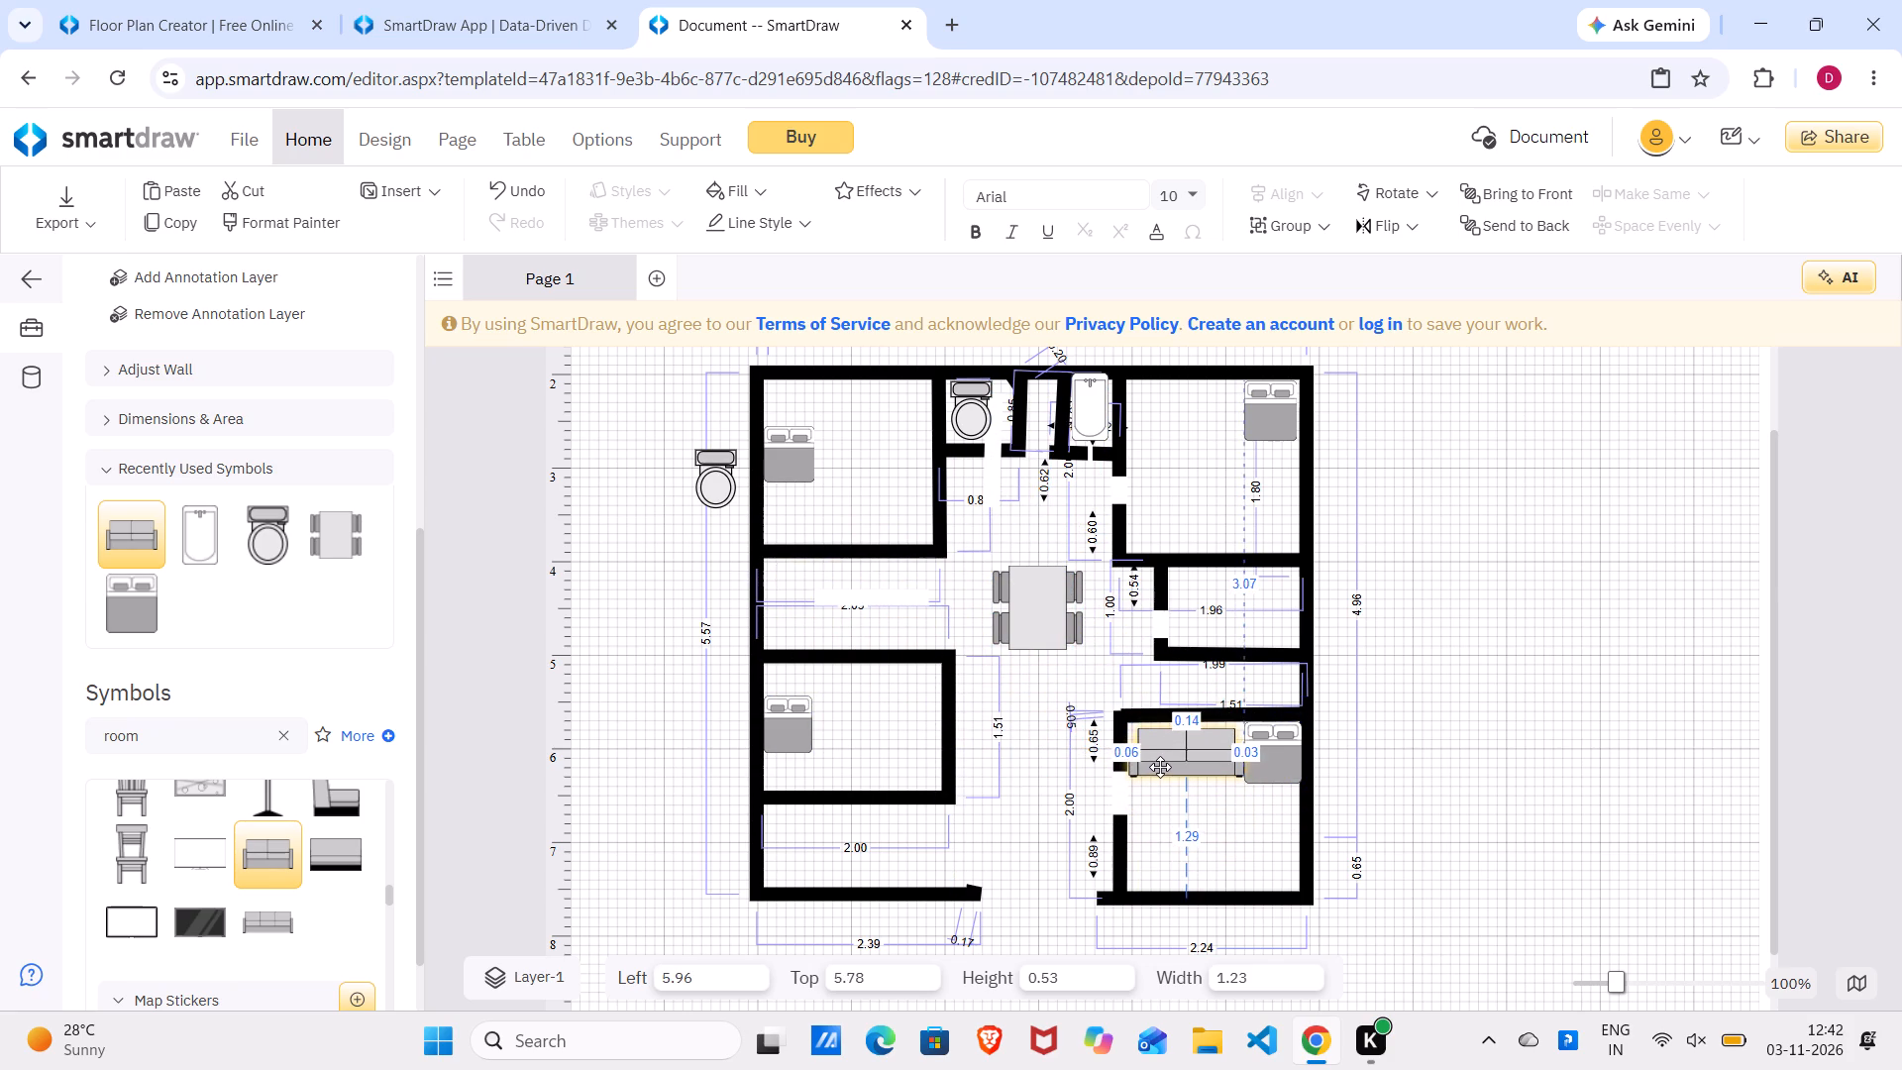
drag(1160, 767, 1037, 700)
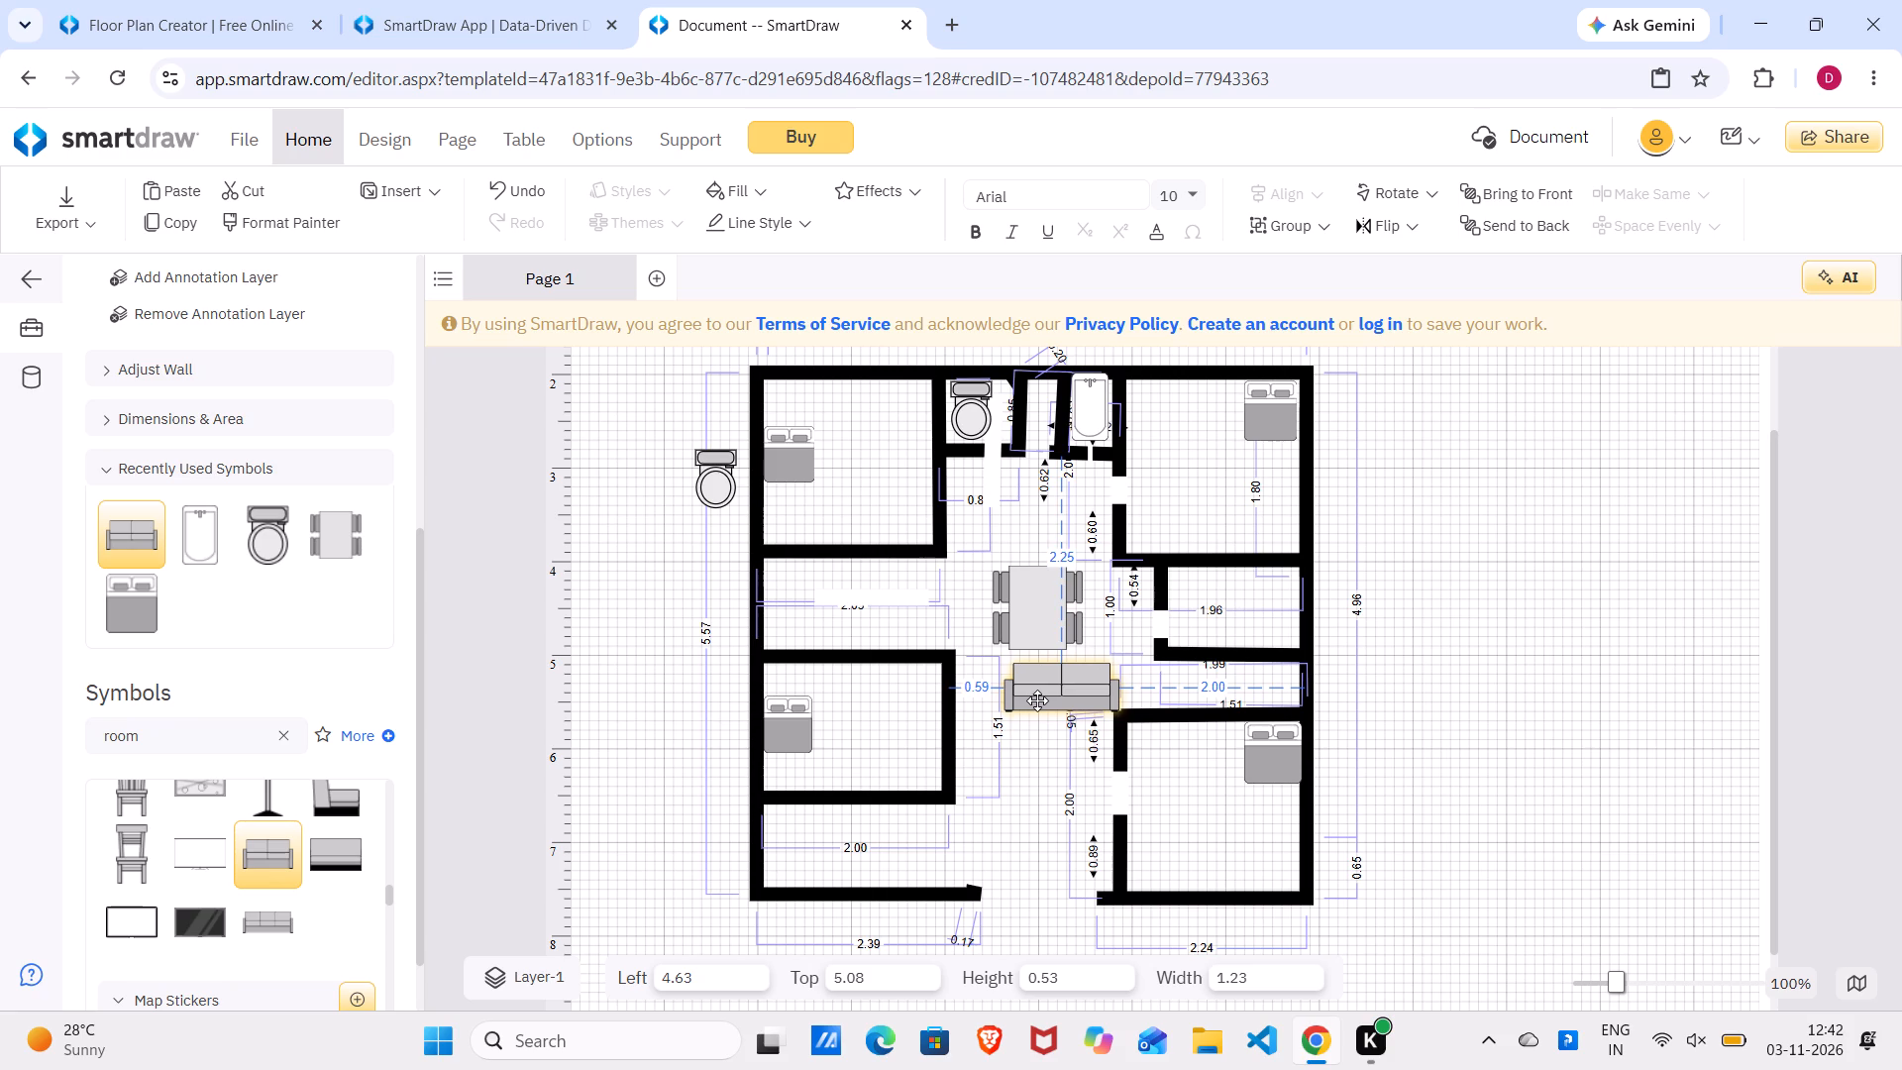
drag(1037, 700, 844, 602)
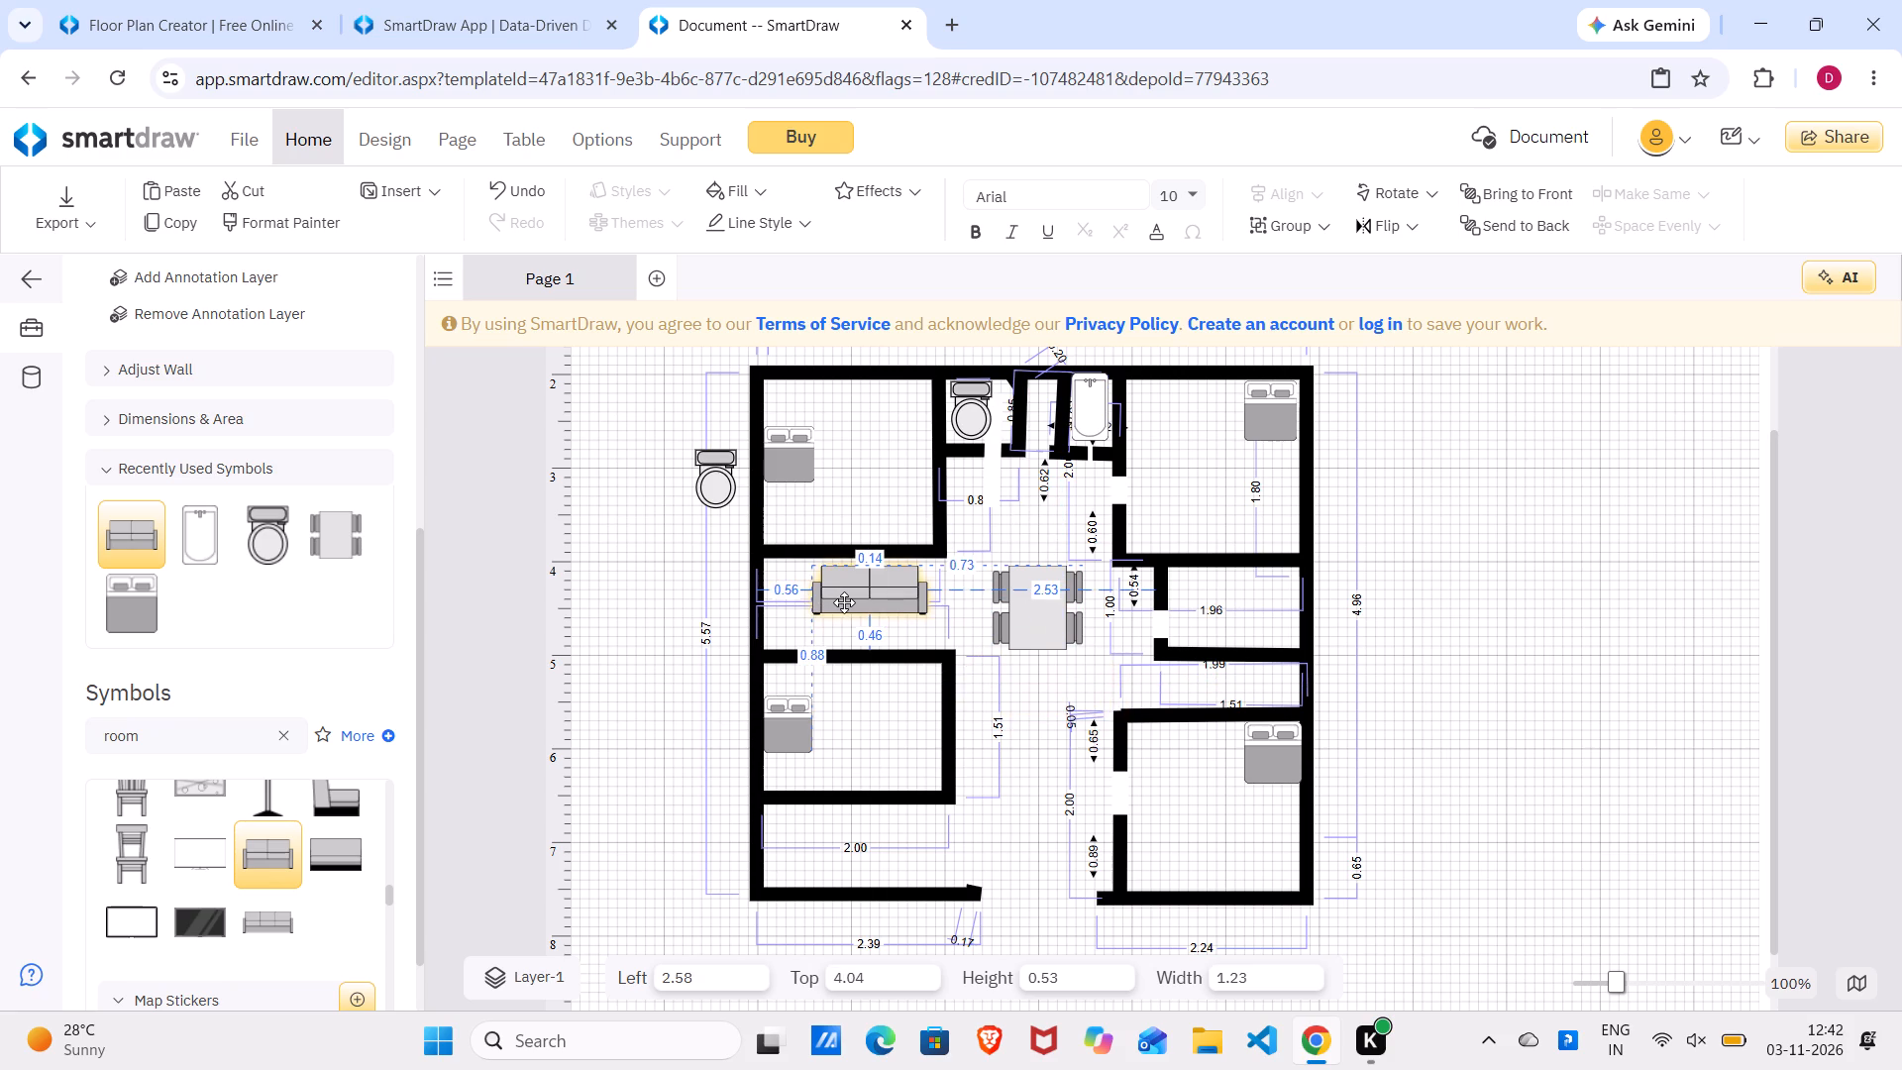
drag(844, 602, 856, 598)
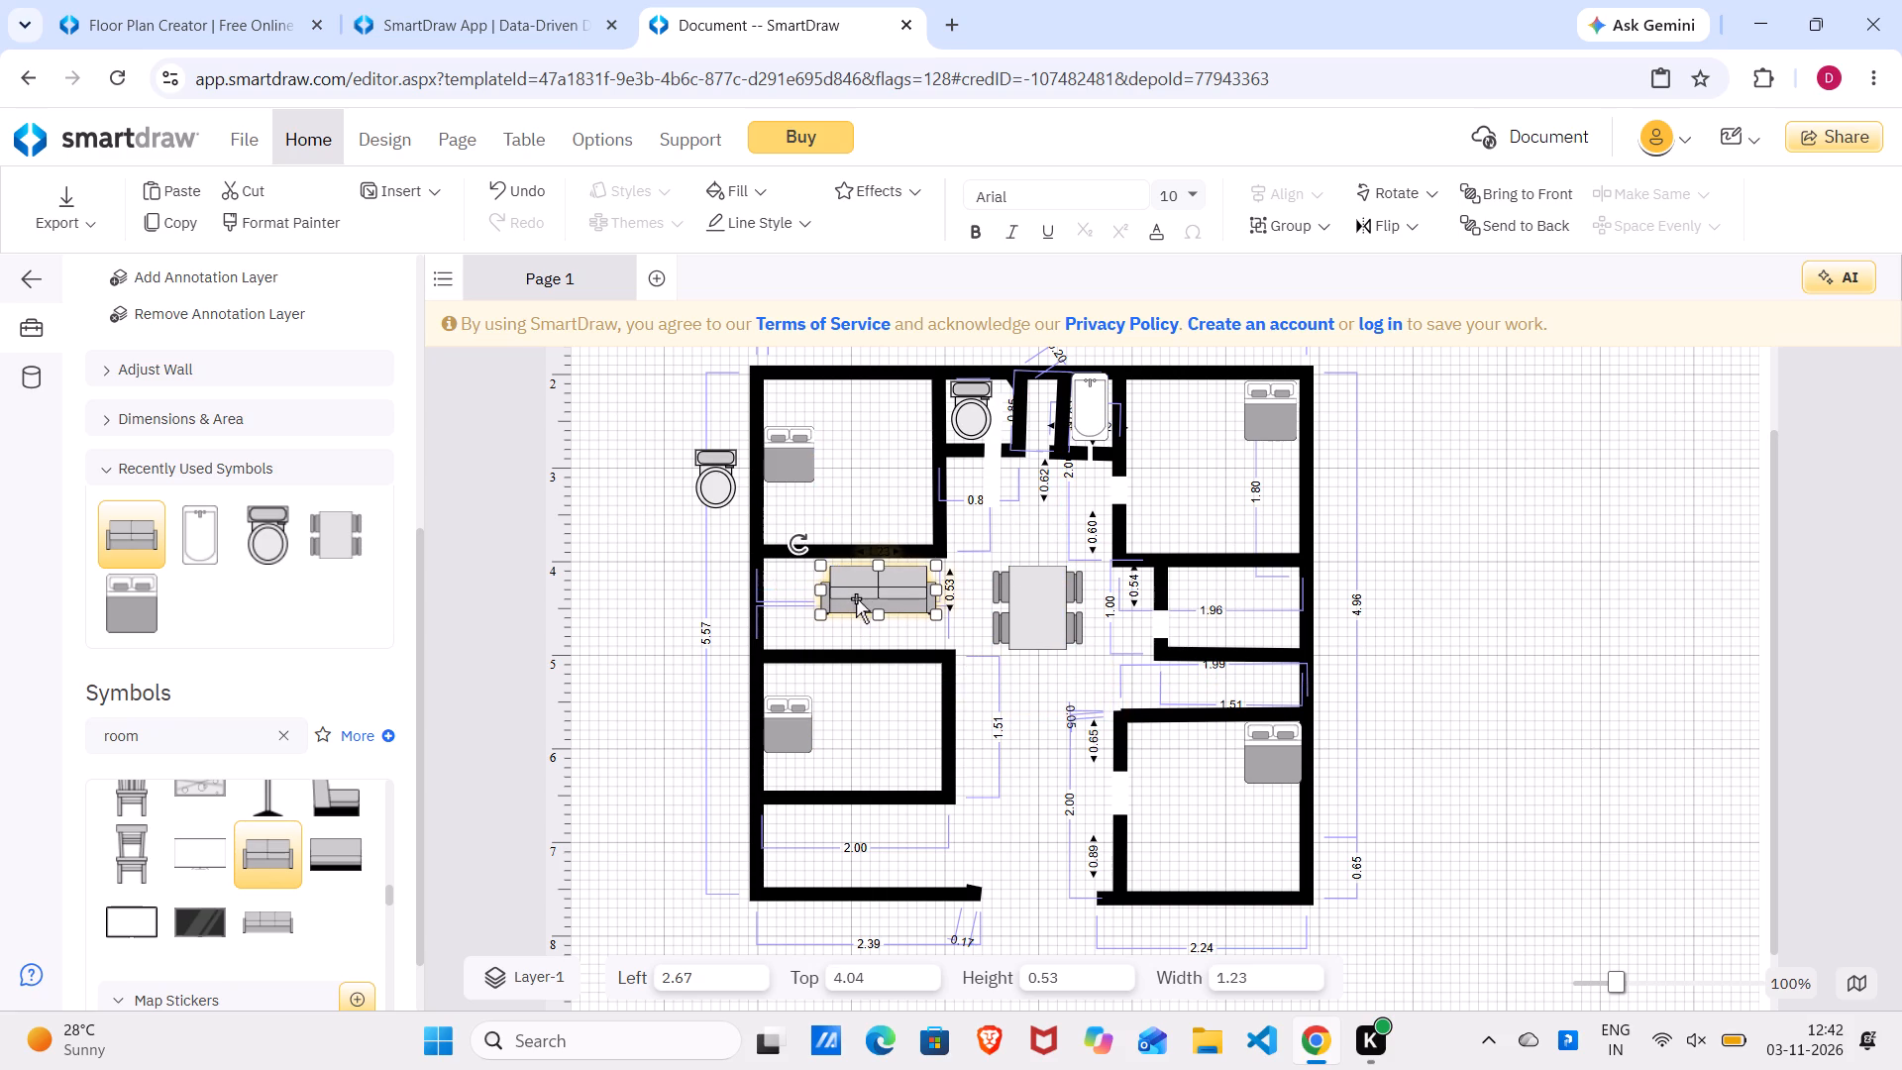
click(1034, 701)
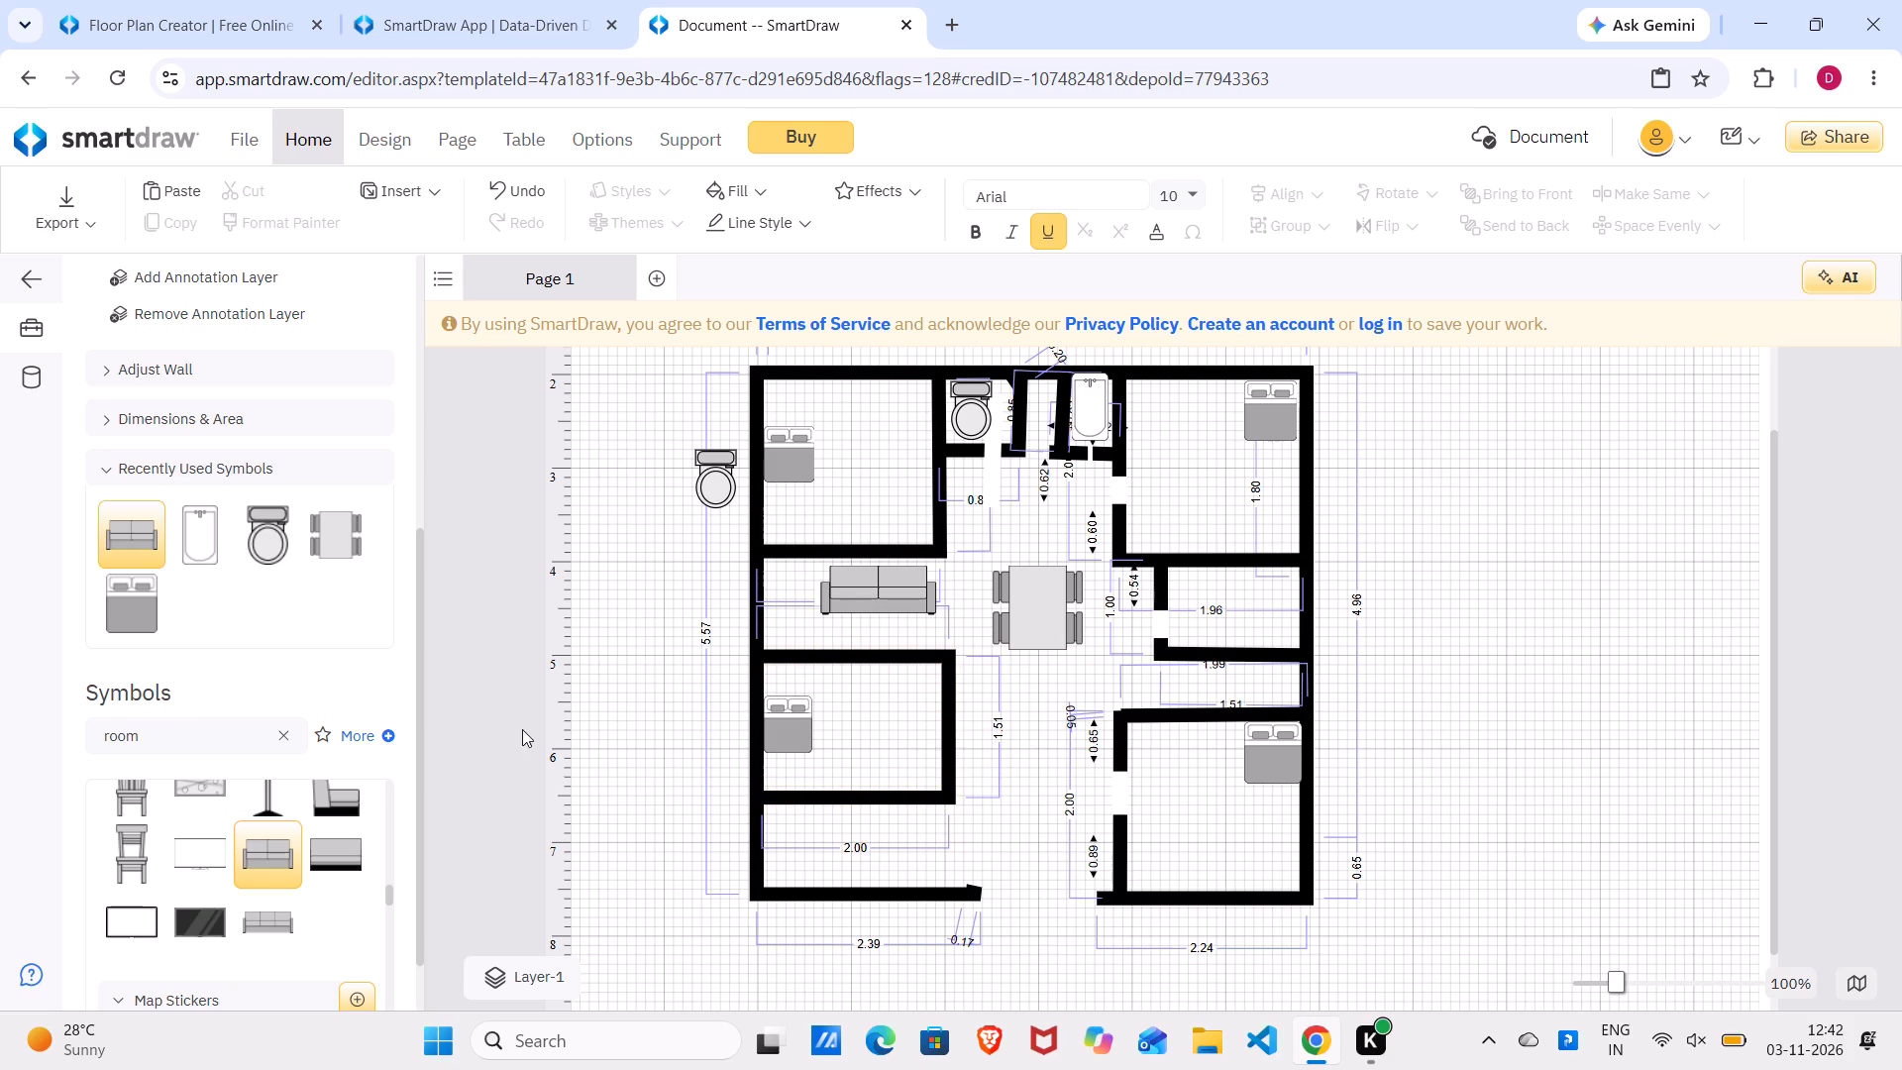
Add a Mounted TV - 2, about 0.60 wide and 0.24 high, against the upper wall of the upper-left bedroom.
click(189, 921)
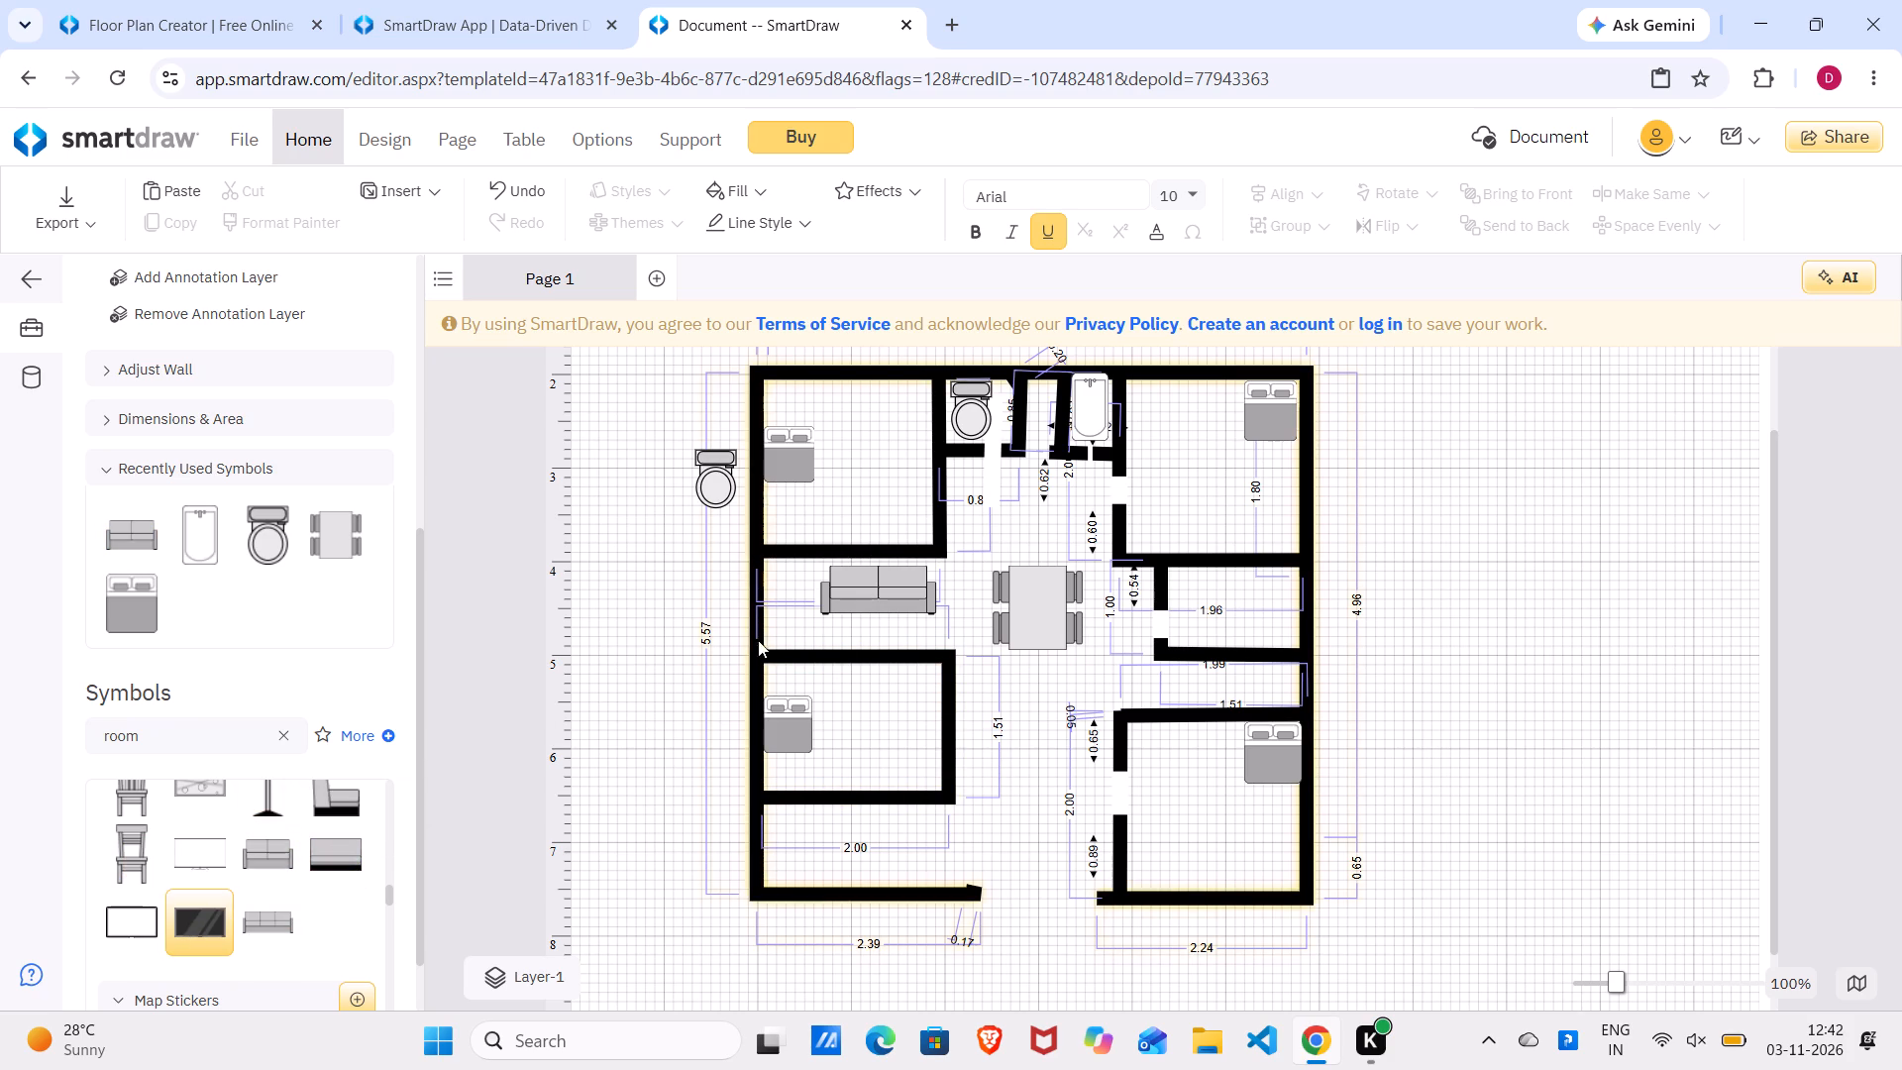
double_click(205, 928)
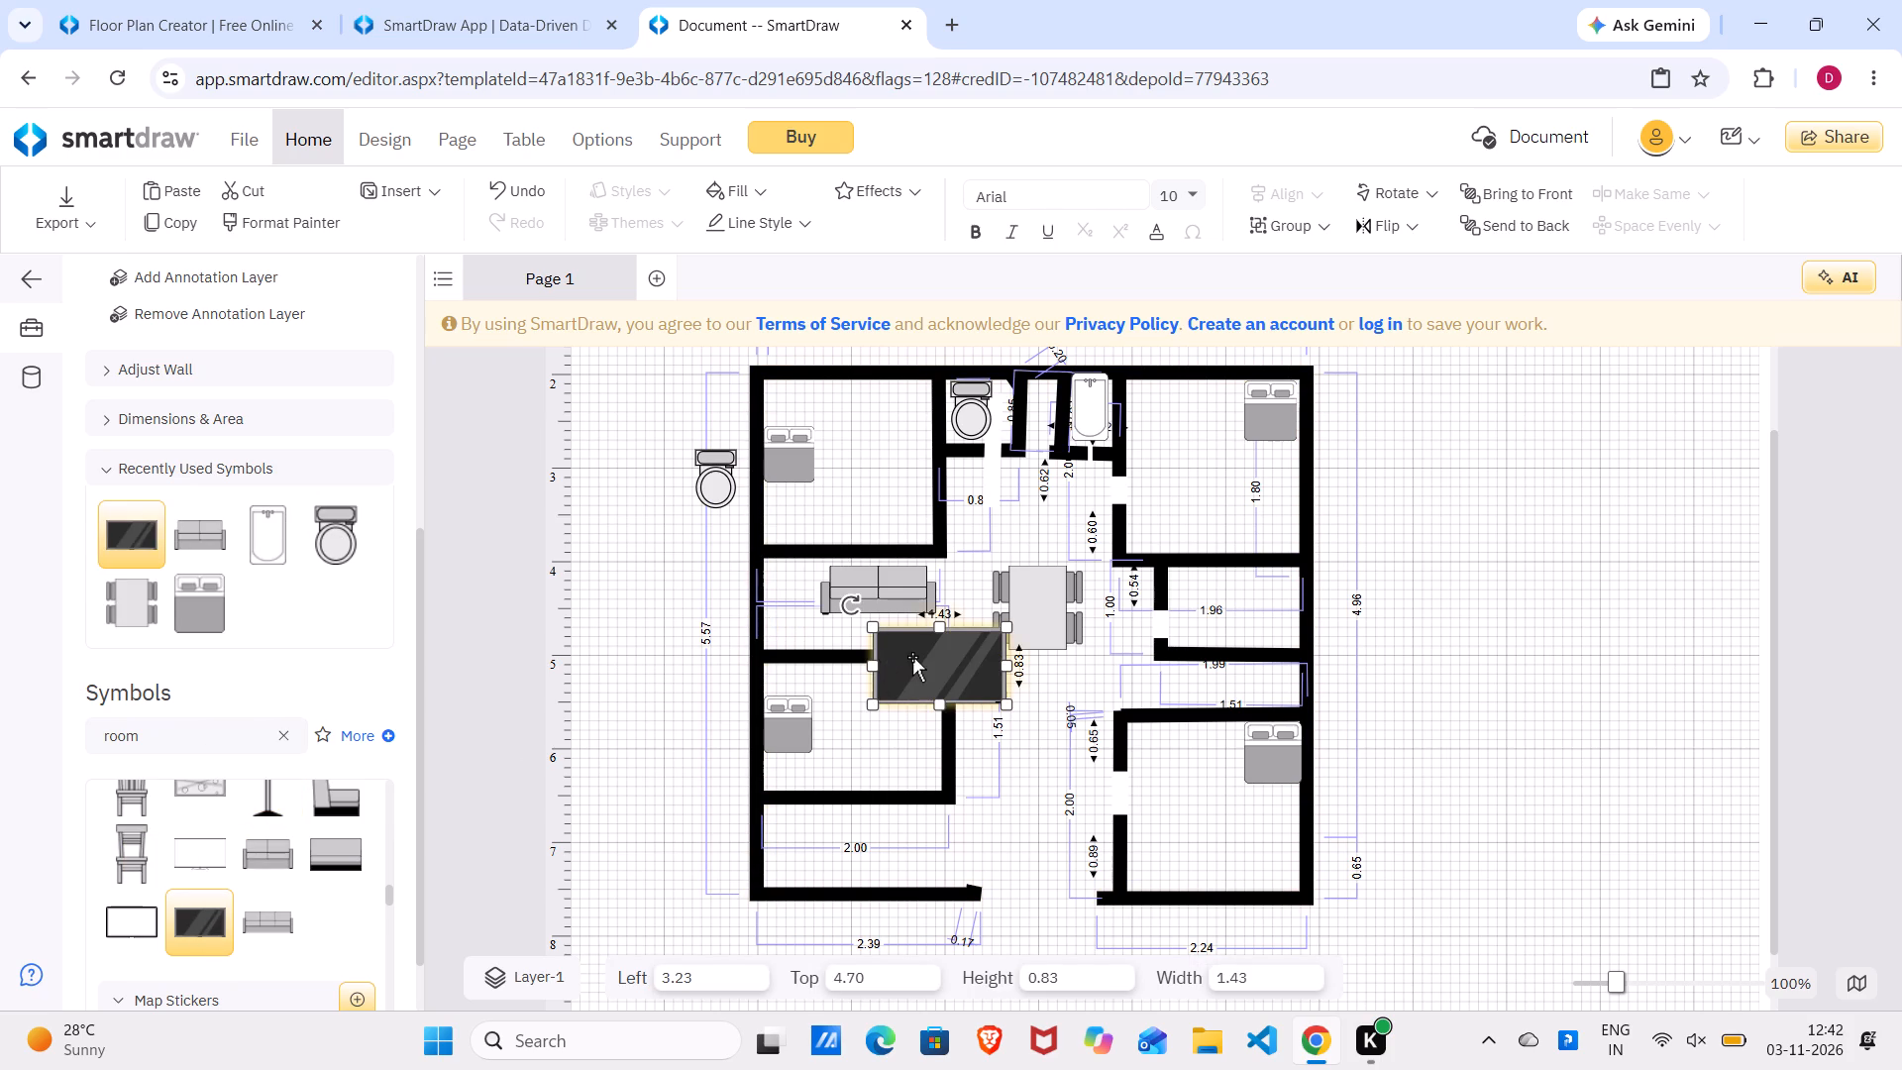
click(912, 657)
drag(1005, 699, 1004, 699)
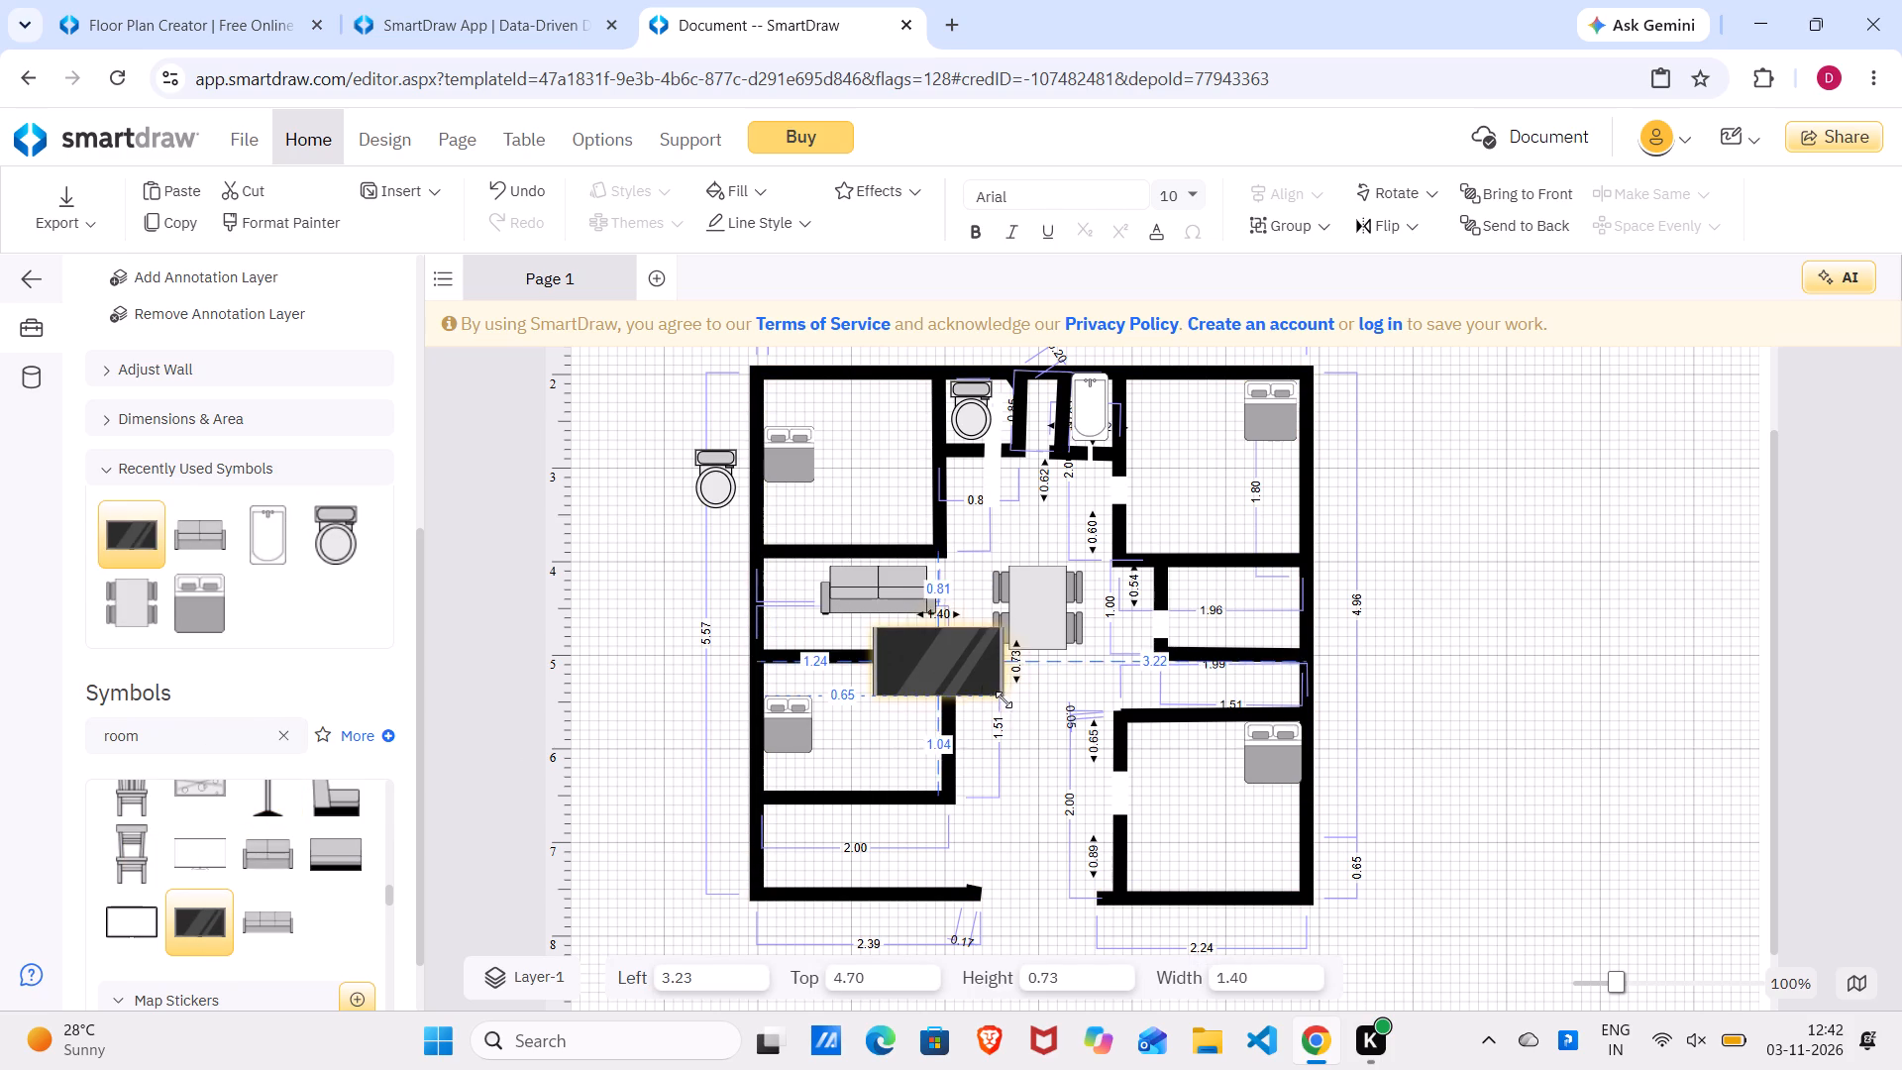
drag(1004, 699, 926, 650)
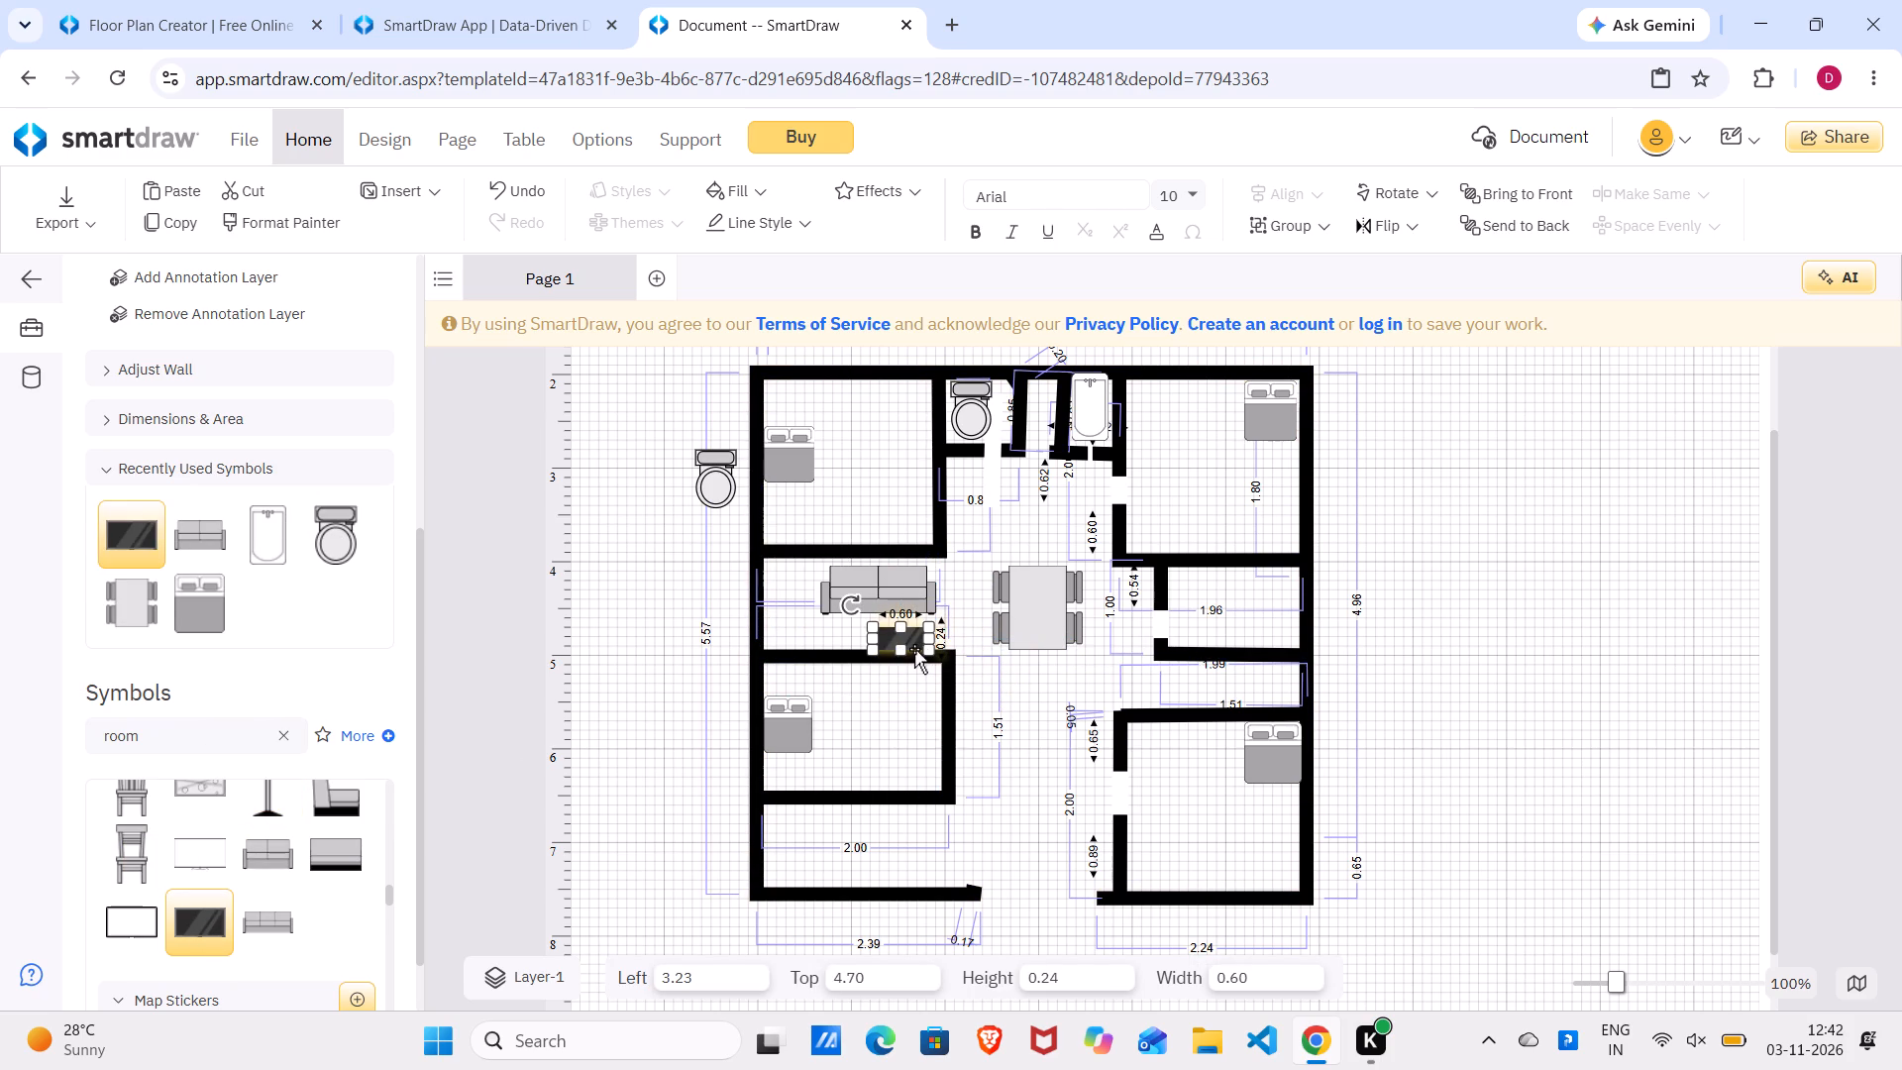
drag(884, 632, 880, 632)
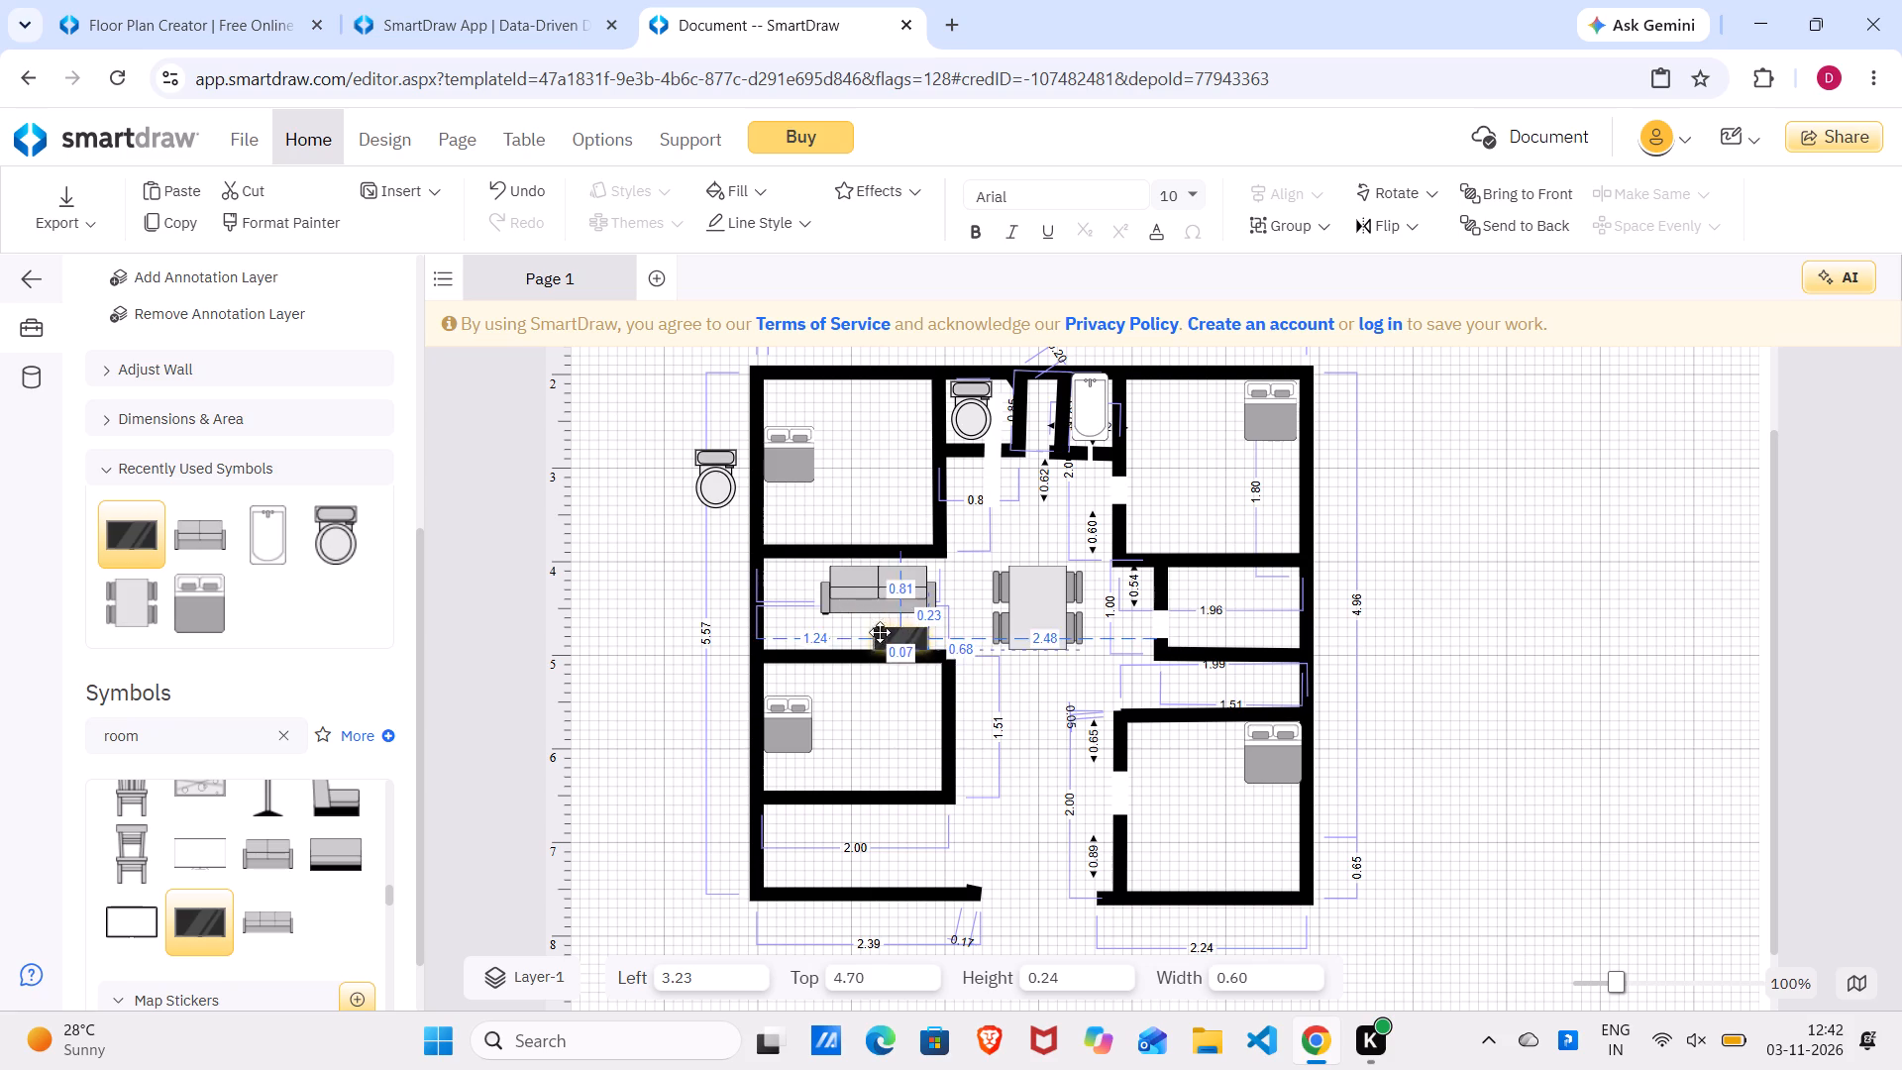
drag(880, 632, 773, 594)
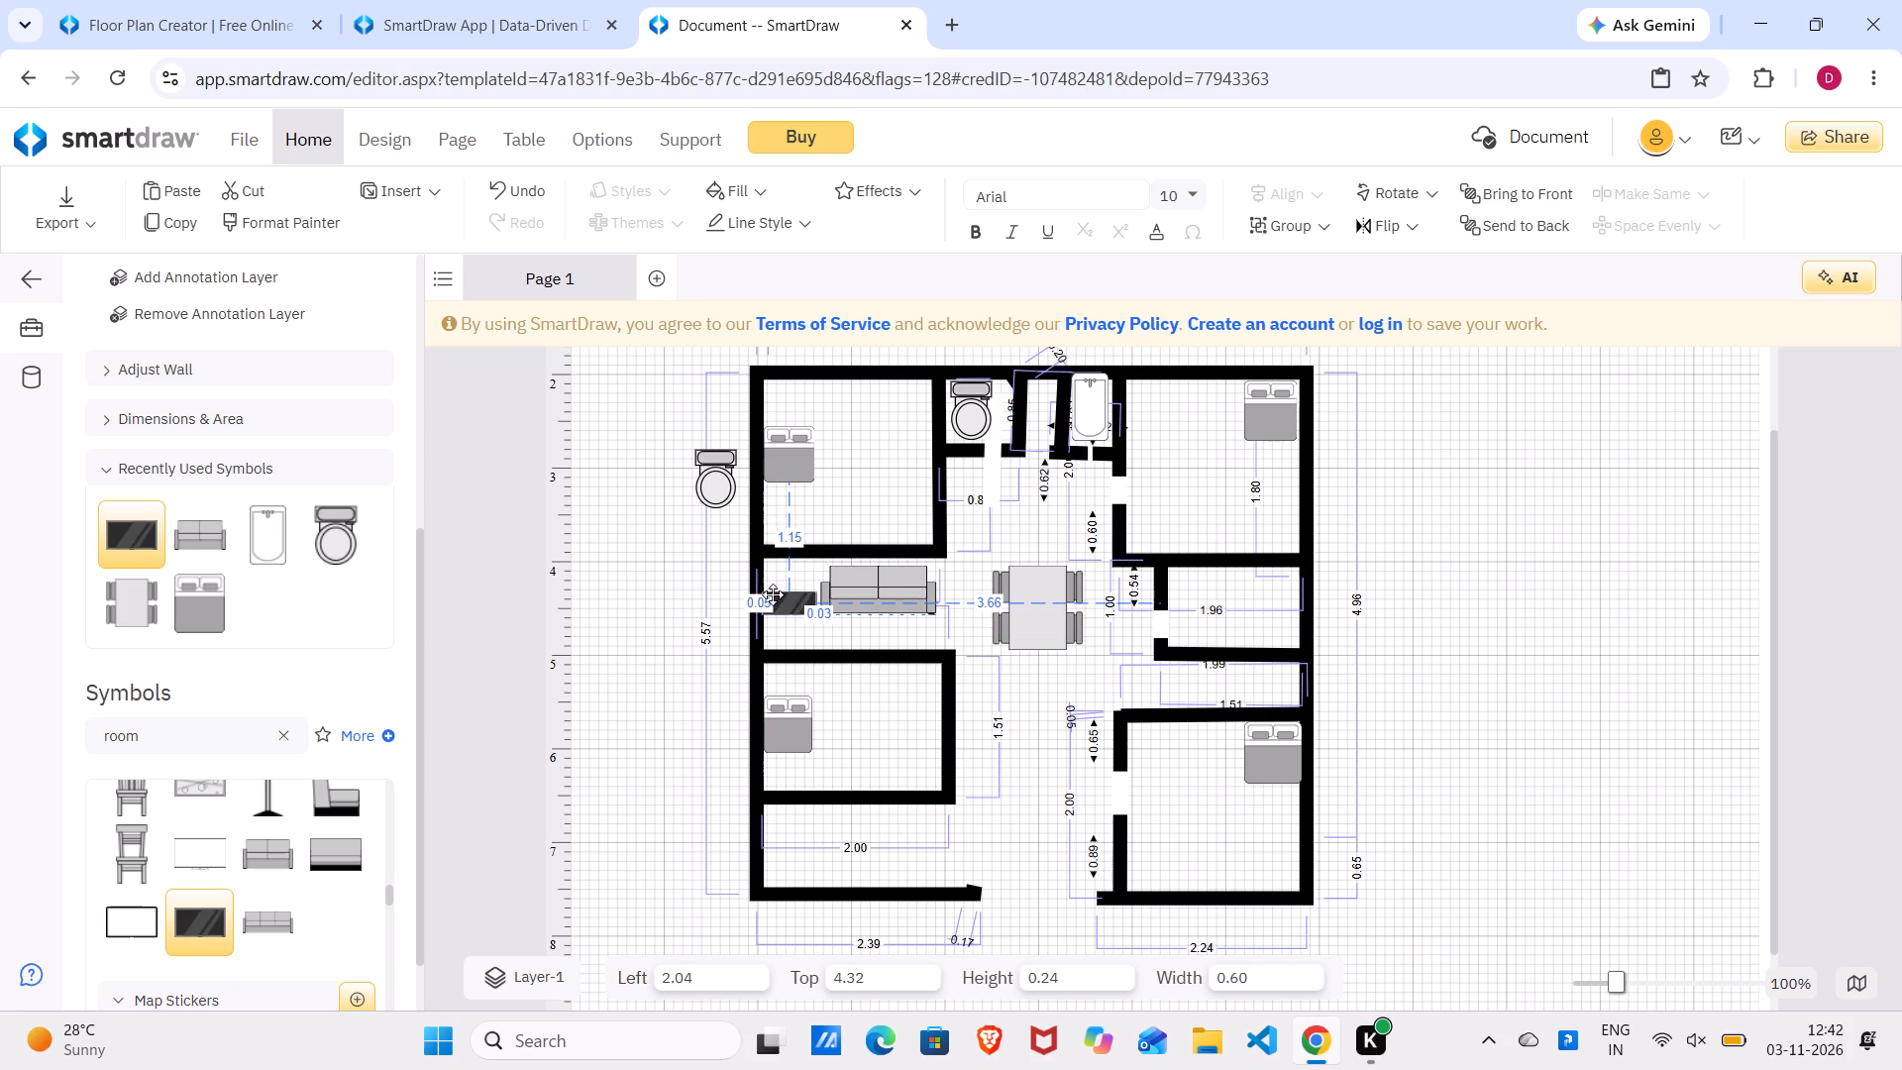
drag(773, 594, 774, 594)
drag(777, 603, 861, 389)
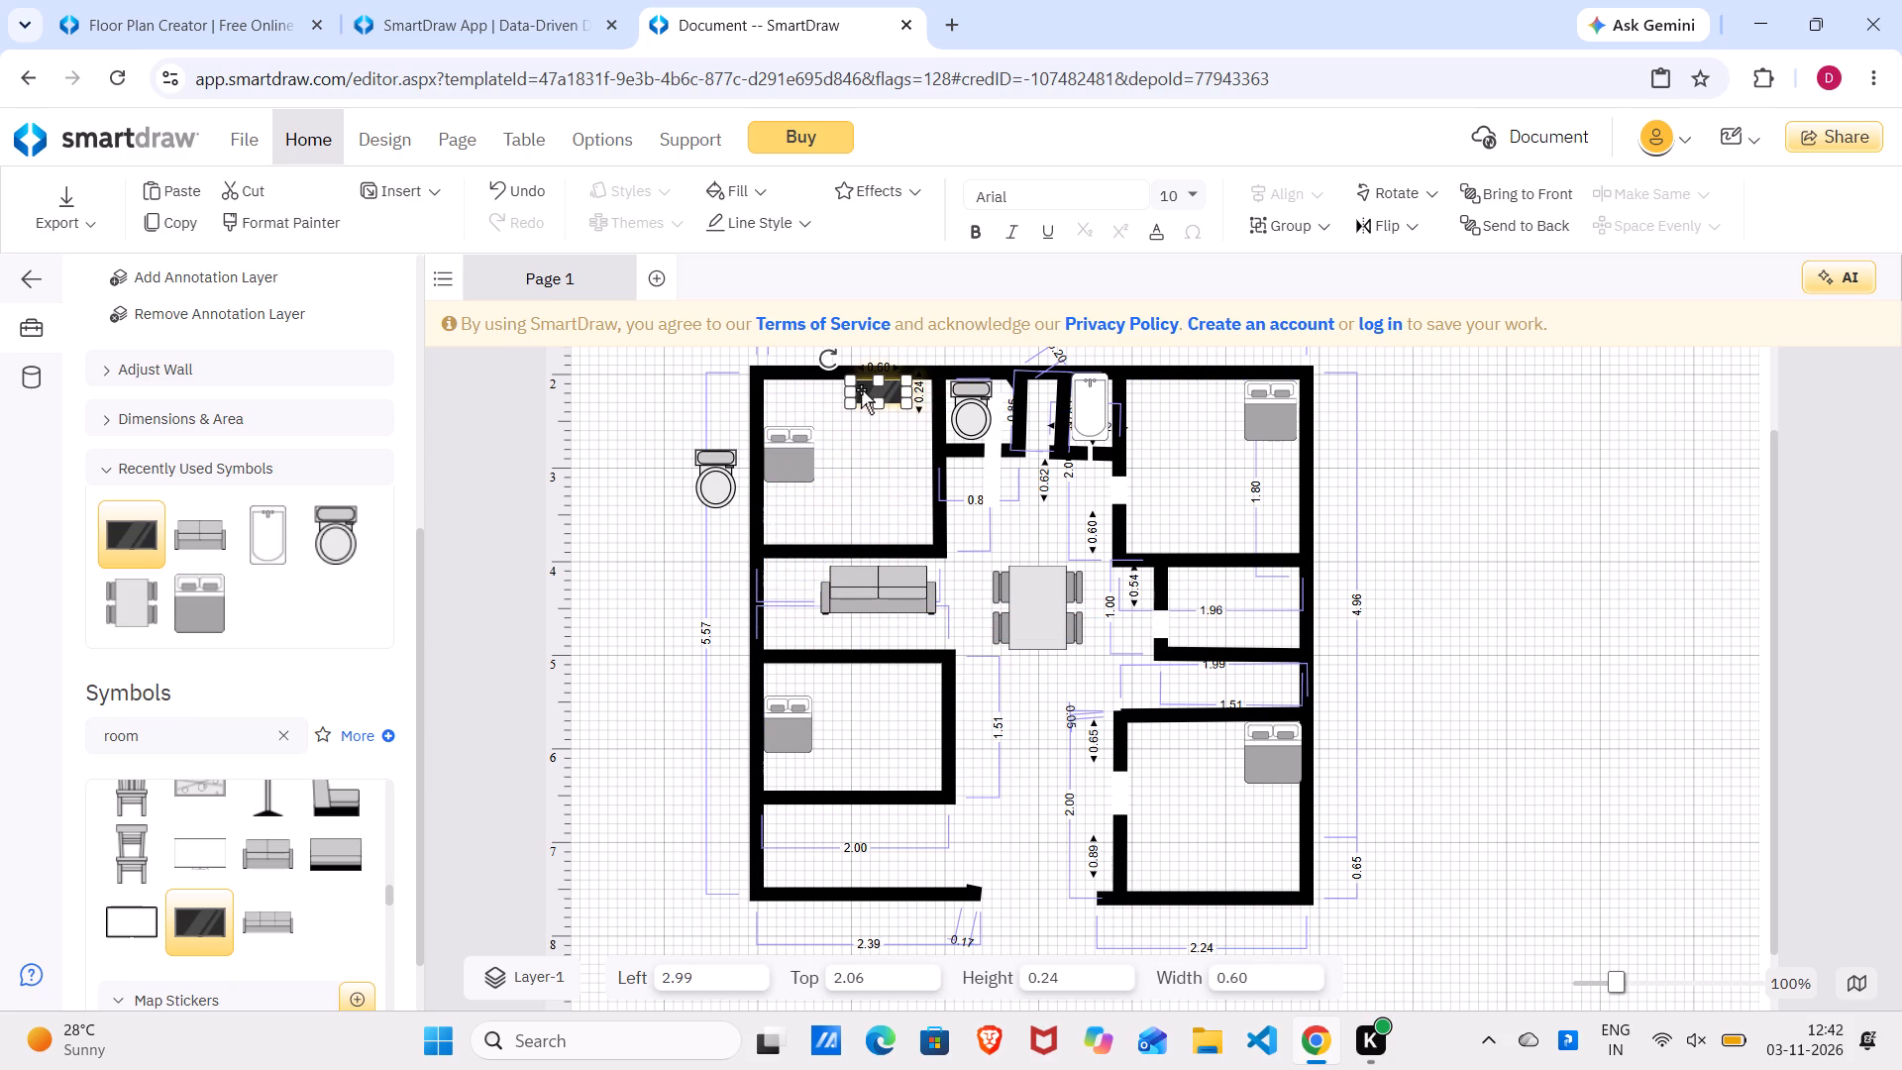
Add a mounted TV about 0.89 wide and 0.37 high near the lower wall of the upper-right bedroom, at about left 6.88, top 3.53.
double_click(116, 557)
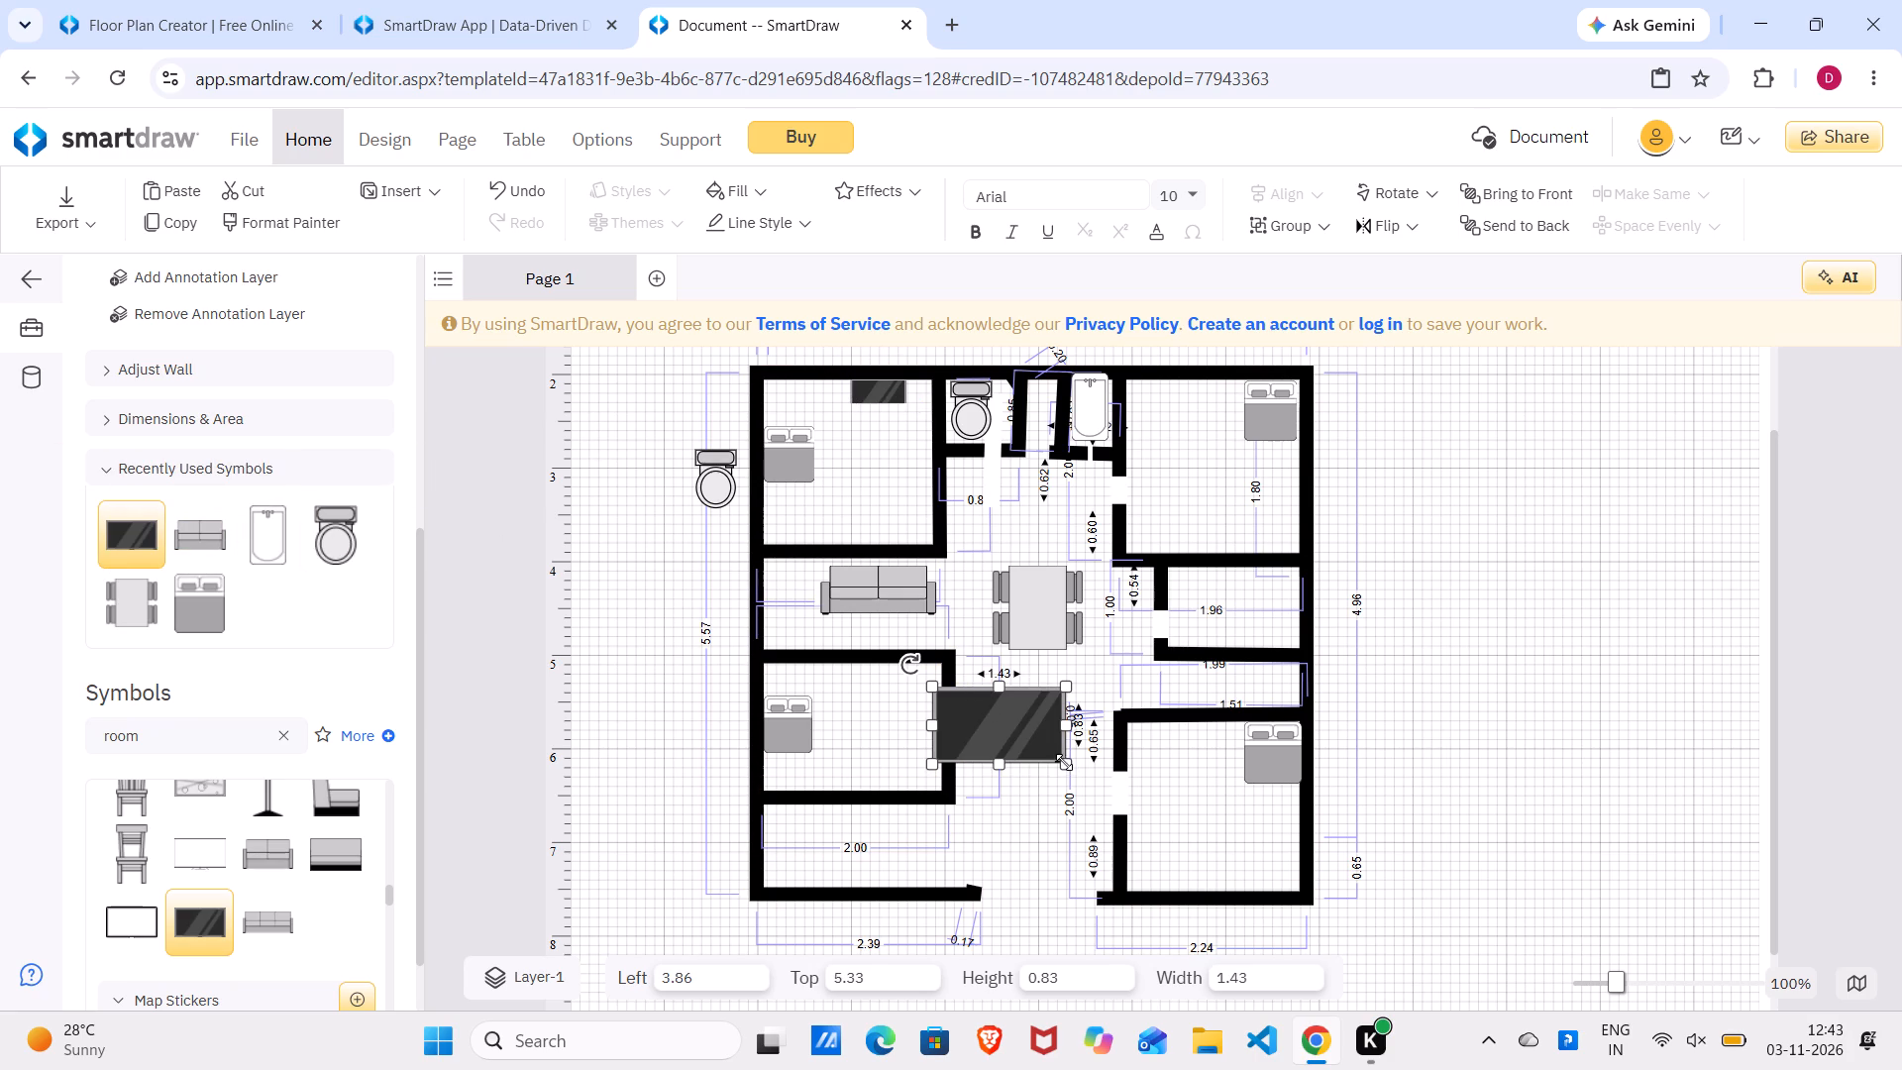
drag(1064, 762, 1016, 724)
drag(1004, 707, 1195, 436)
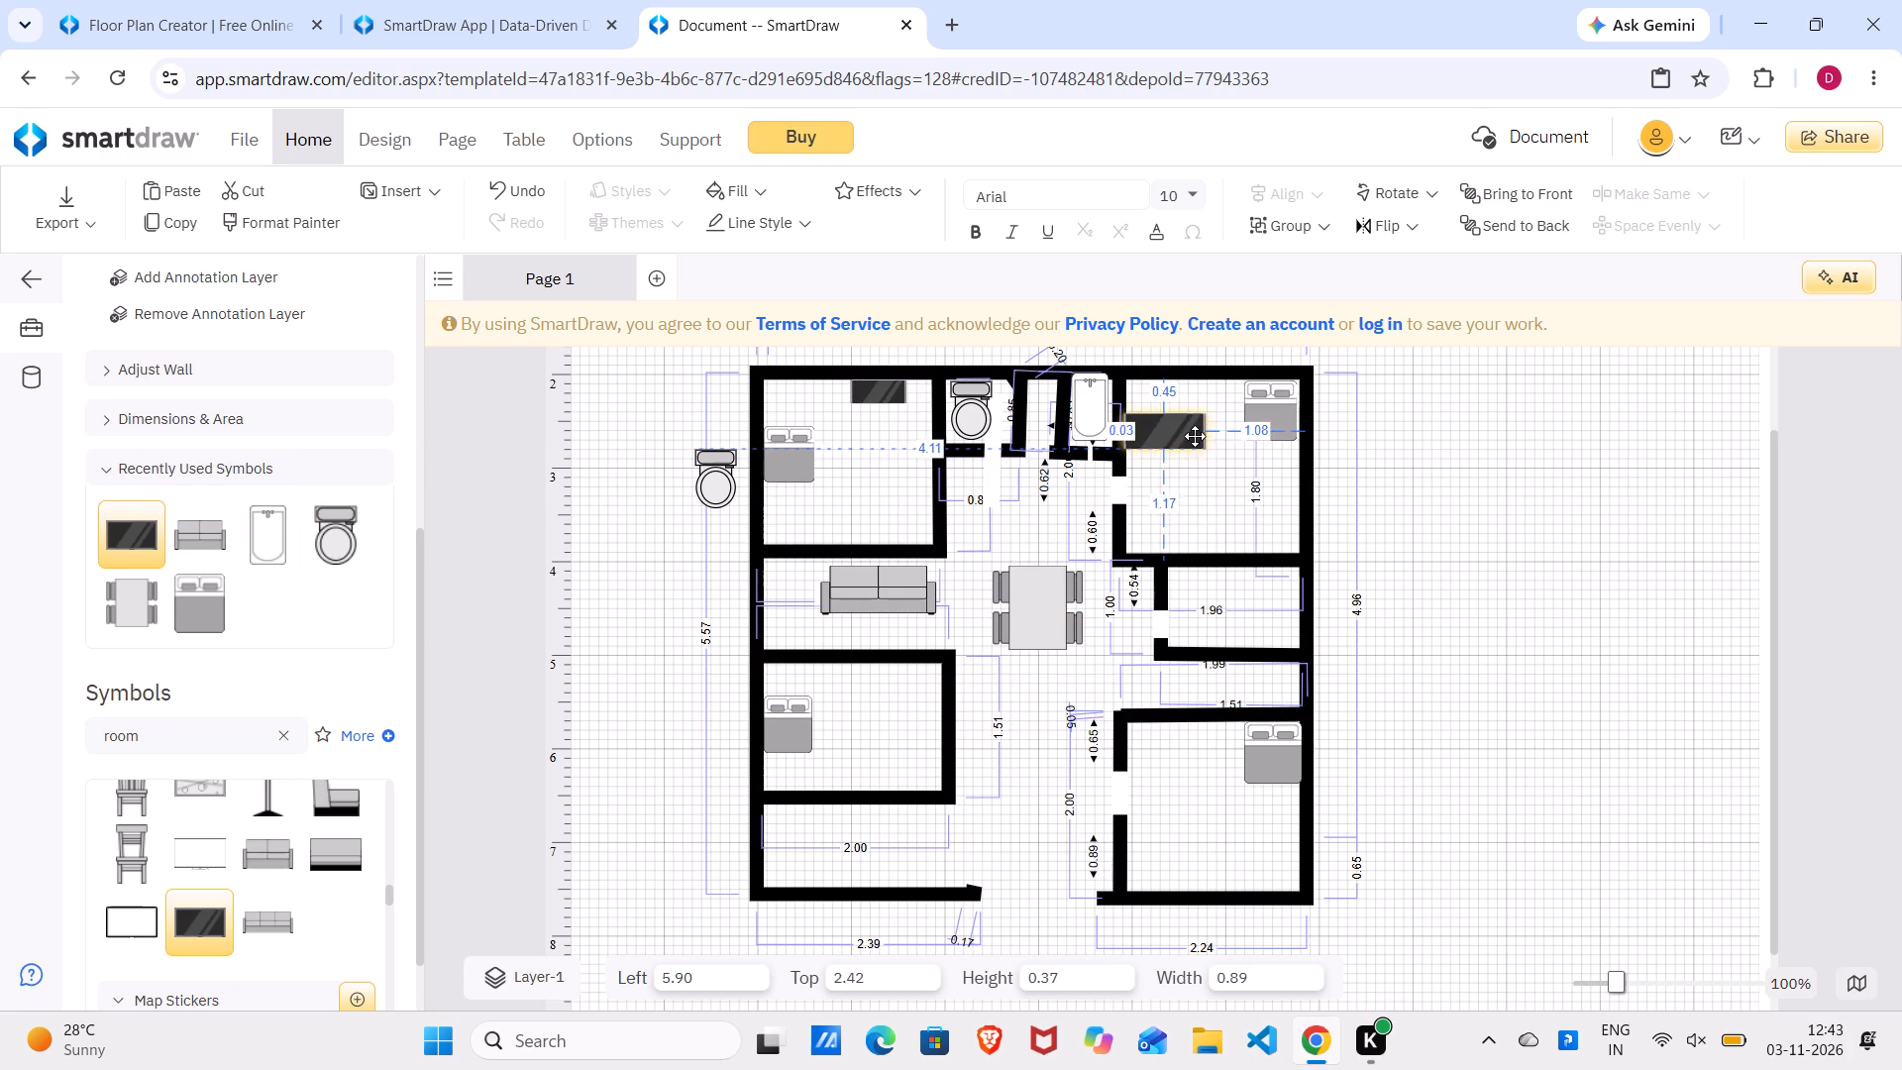
drag(1195, 436, 1280, 538)
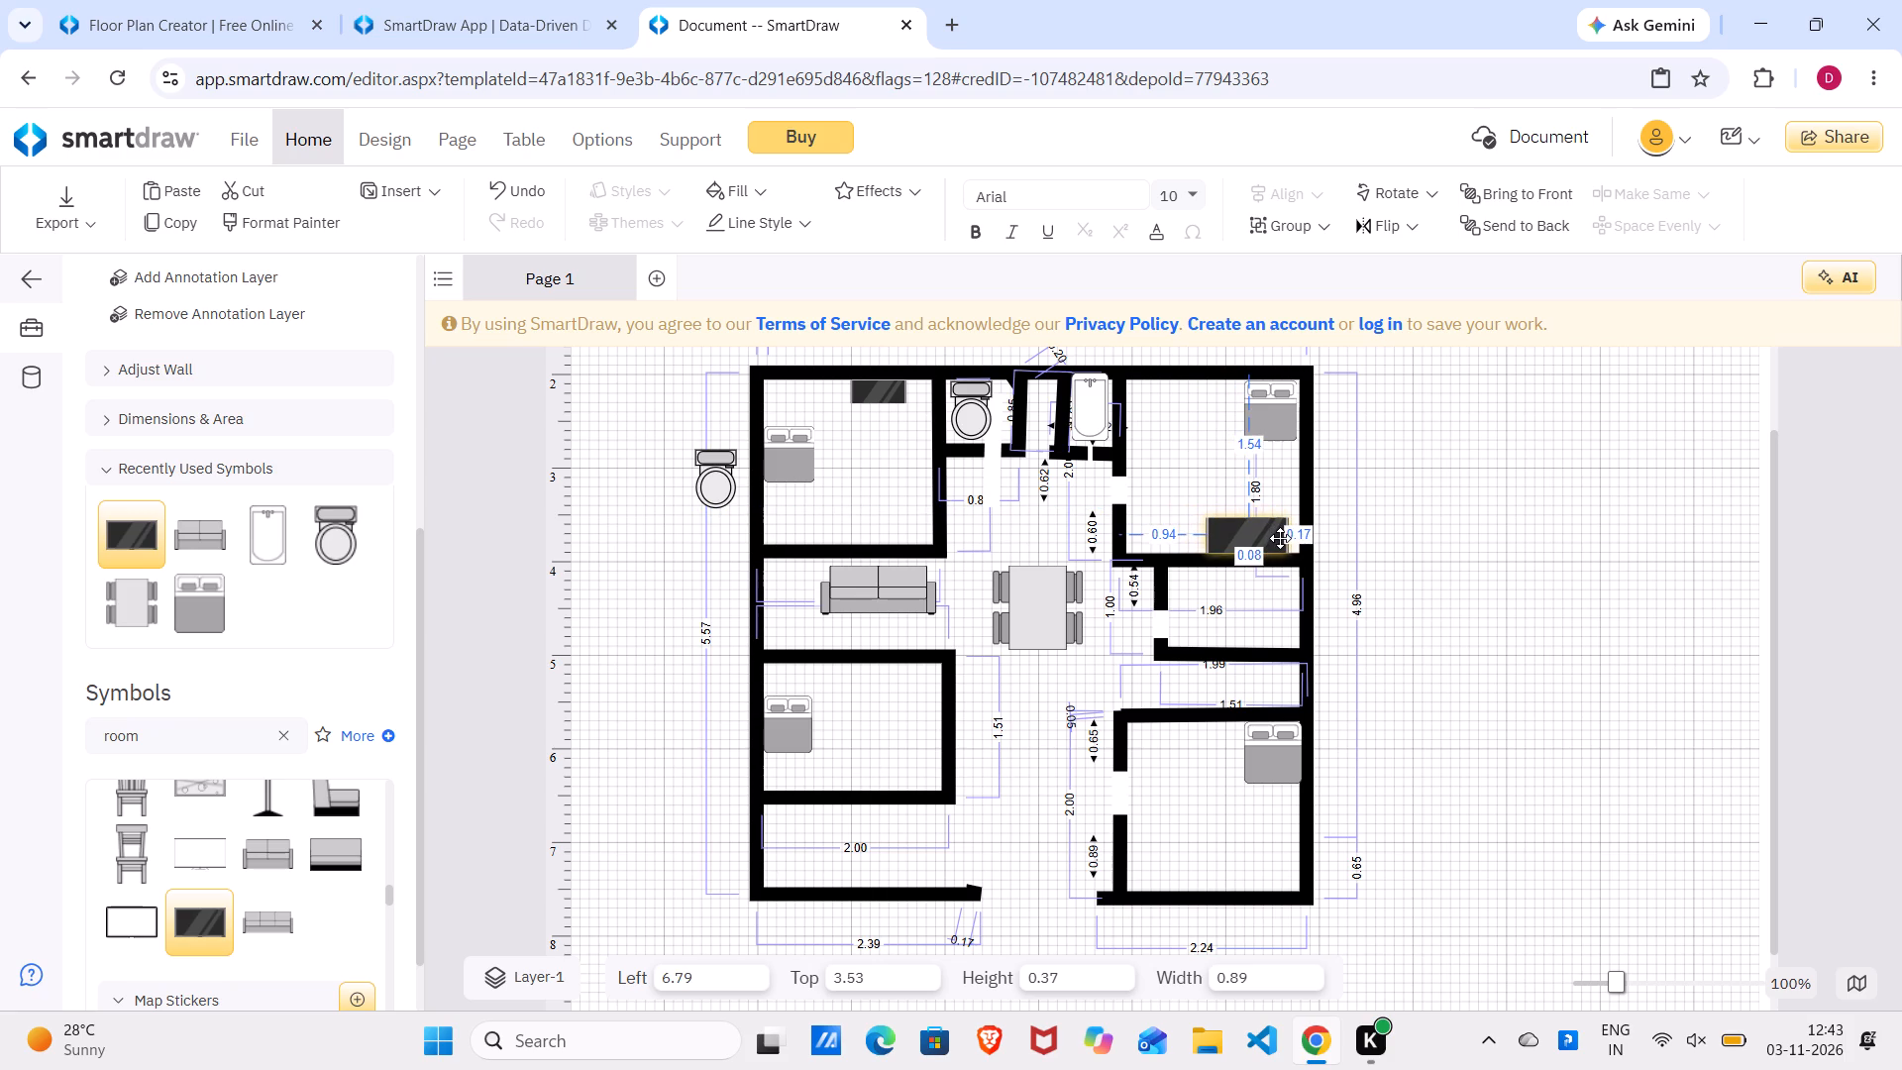
drag(1280, 538, 1286, 538)
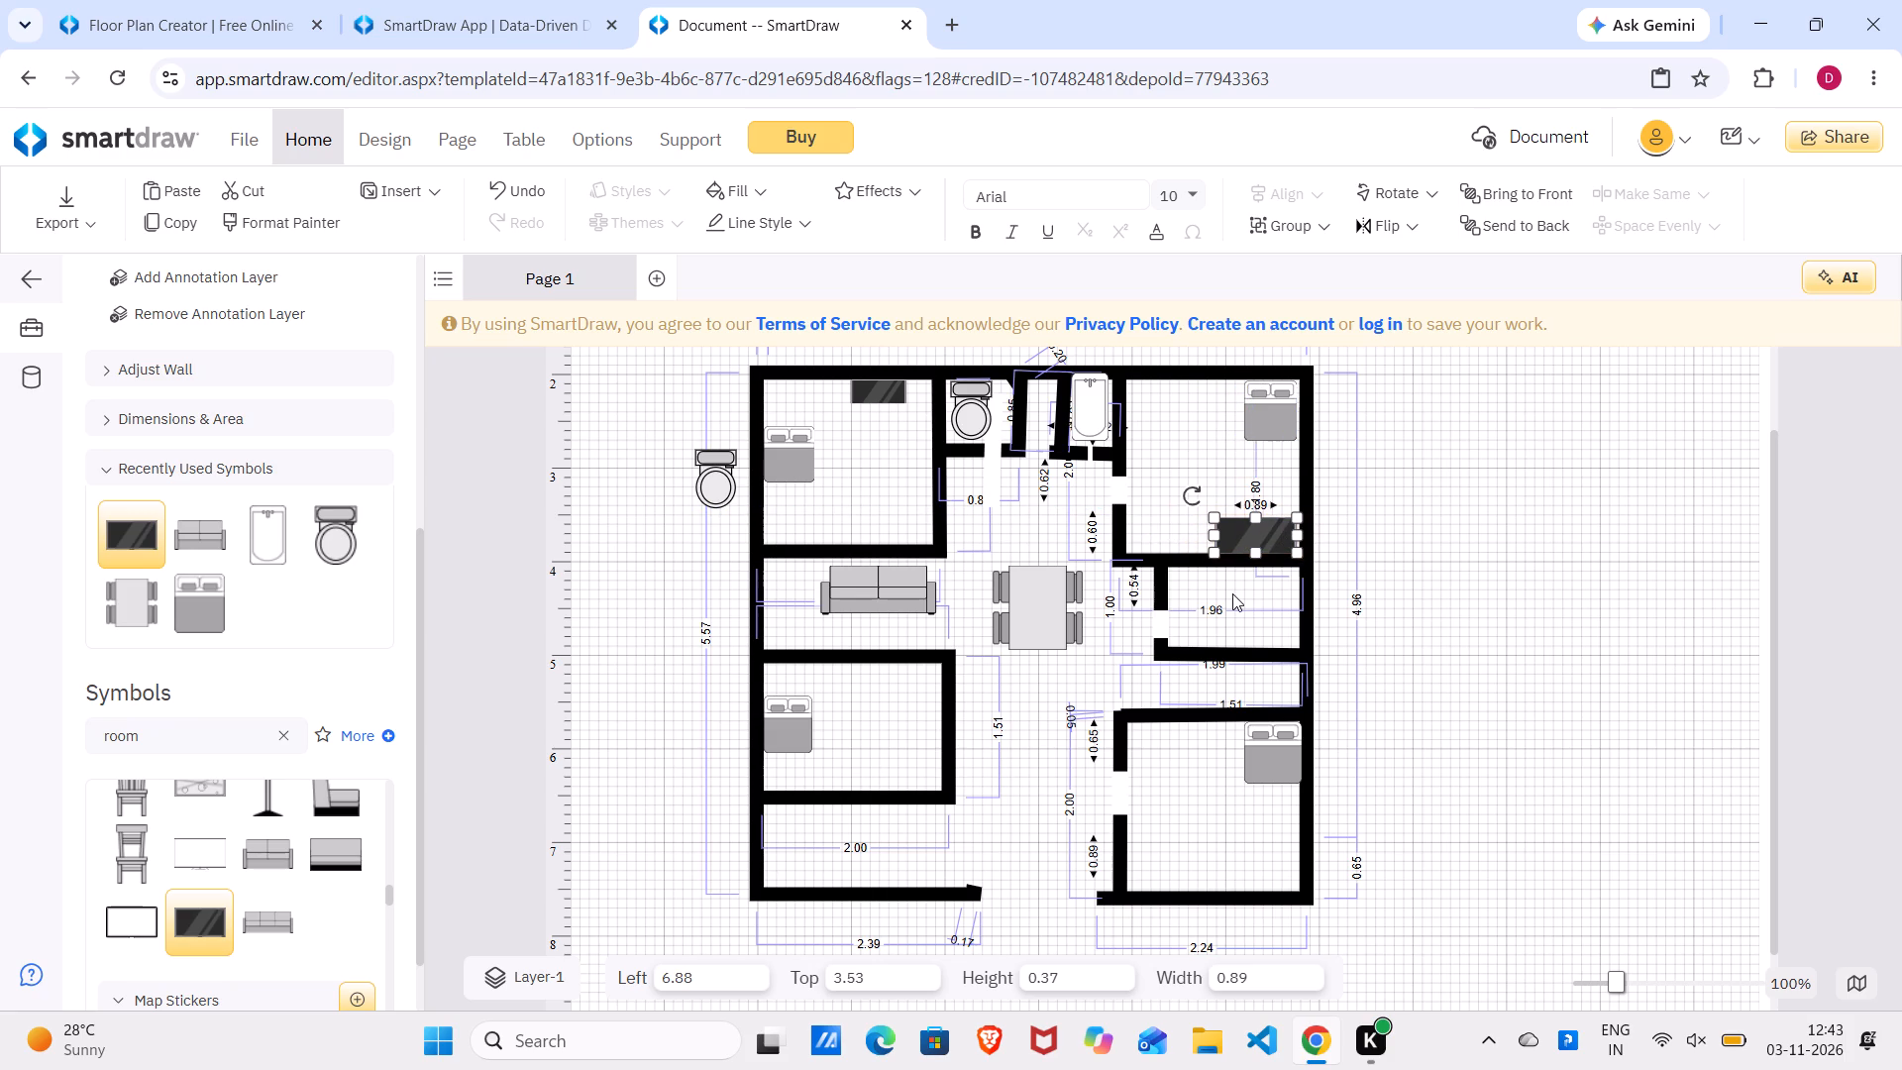
Add a mounted TV about 0.85 wide and 0.58 high in the lower-right corner of the lower-right bedroom, at about left 6.96, top 6.97.
double_click(141, 519)
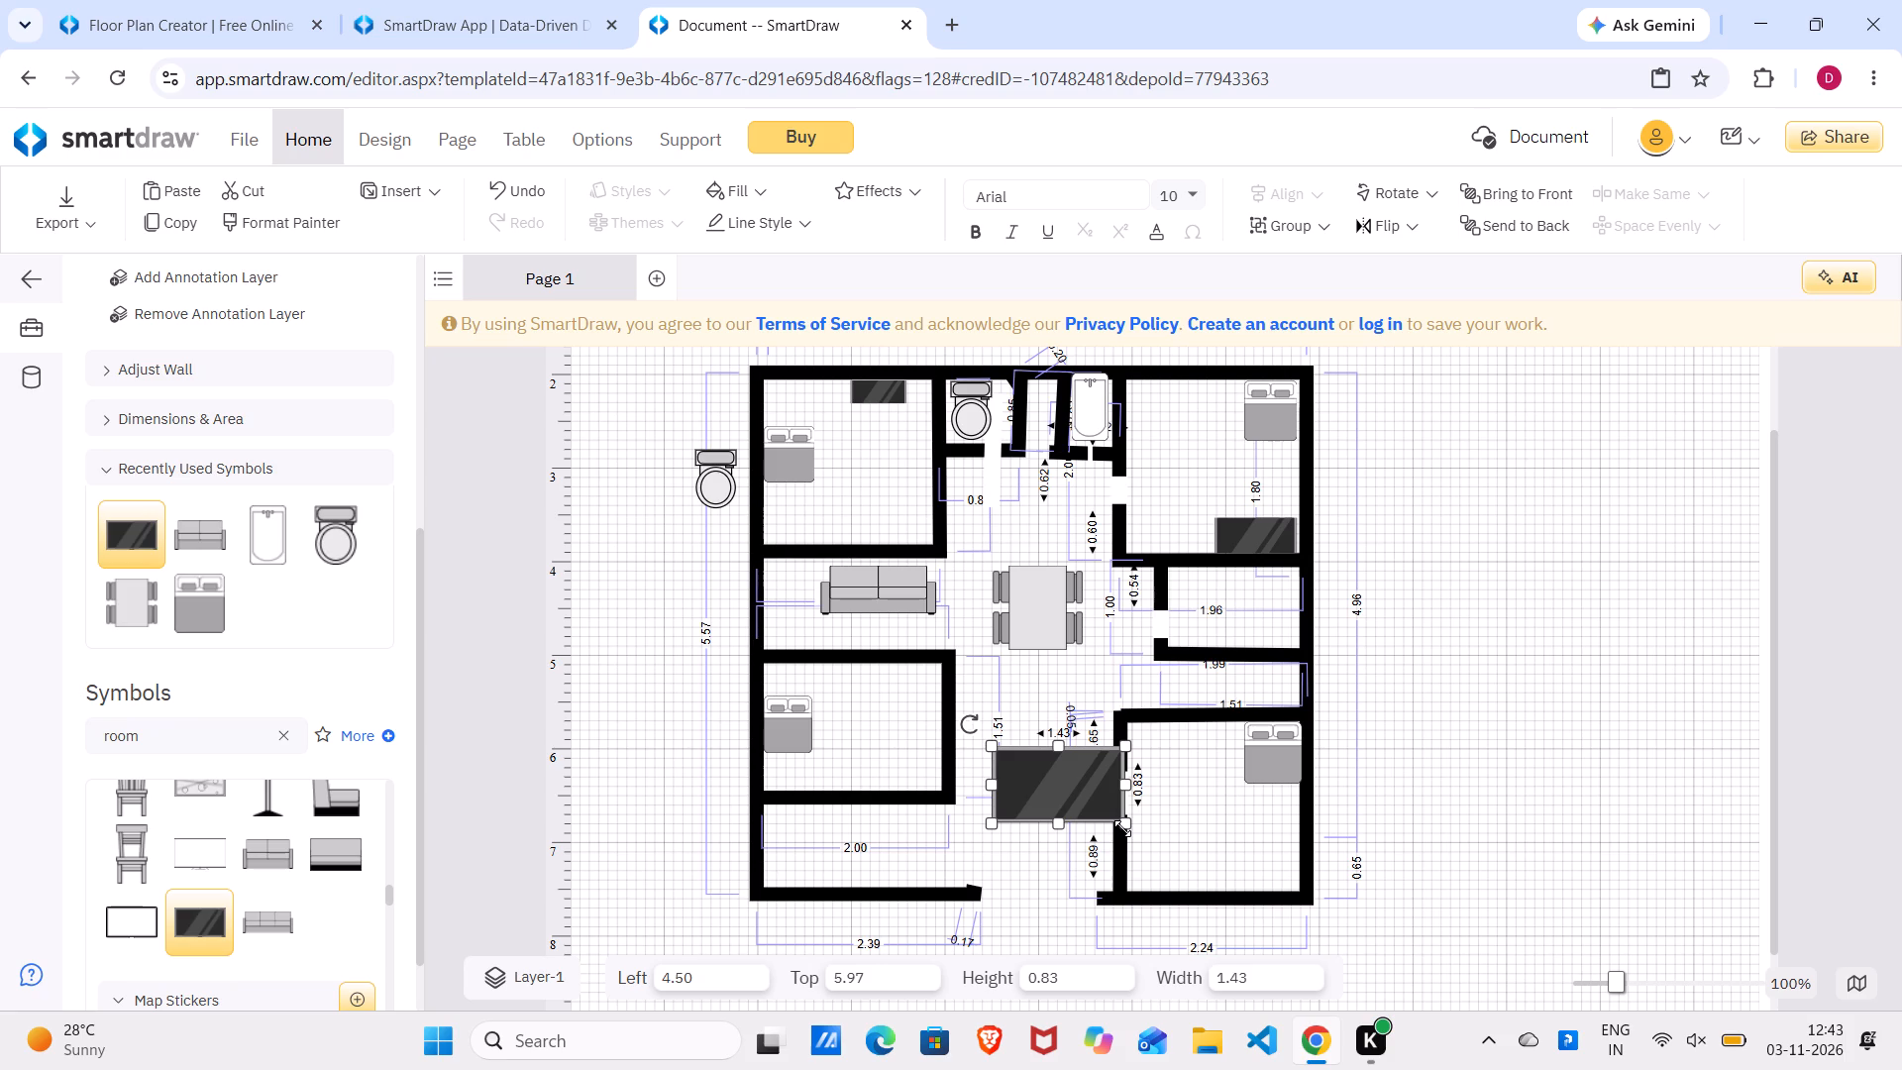
drag(1122, 828, 1082, 789)
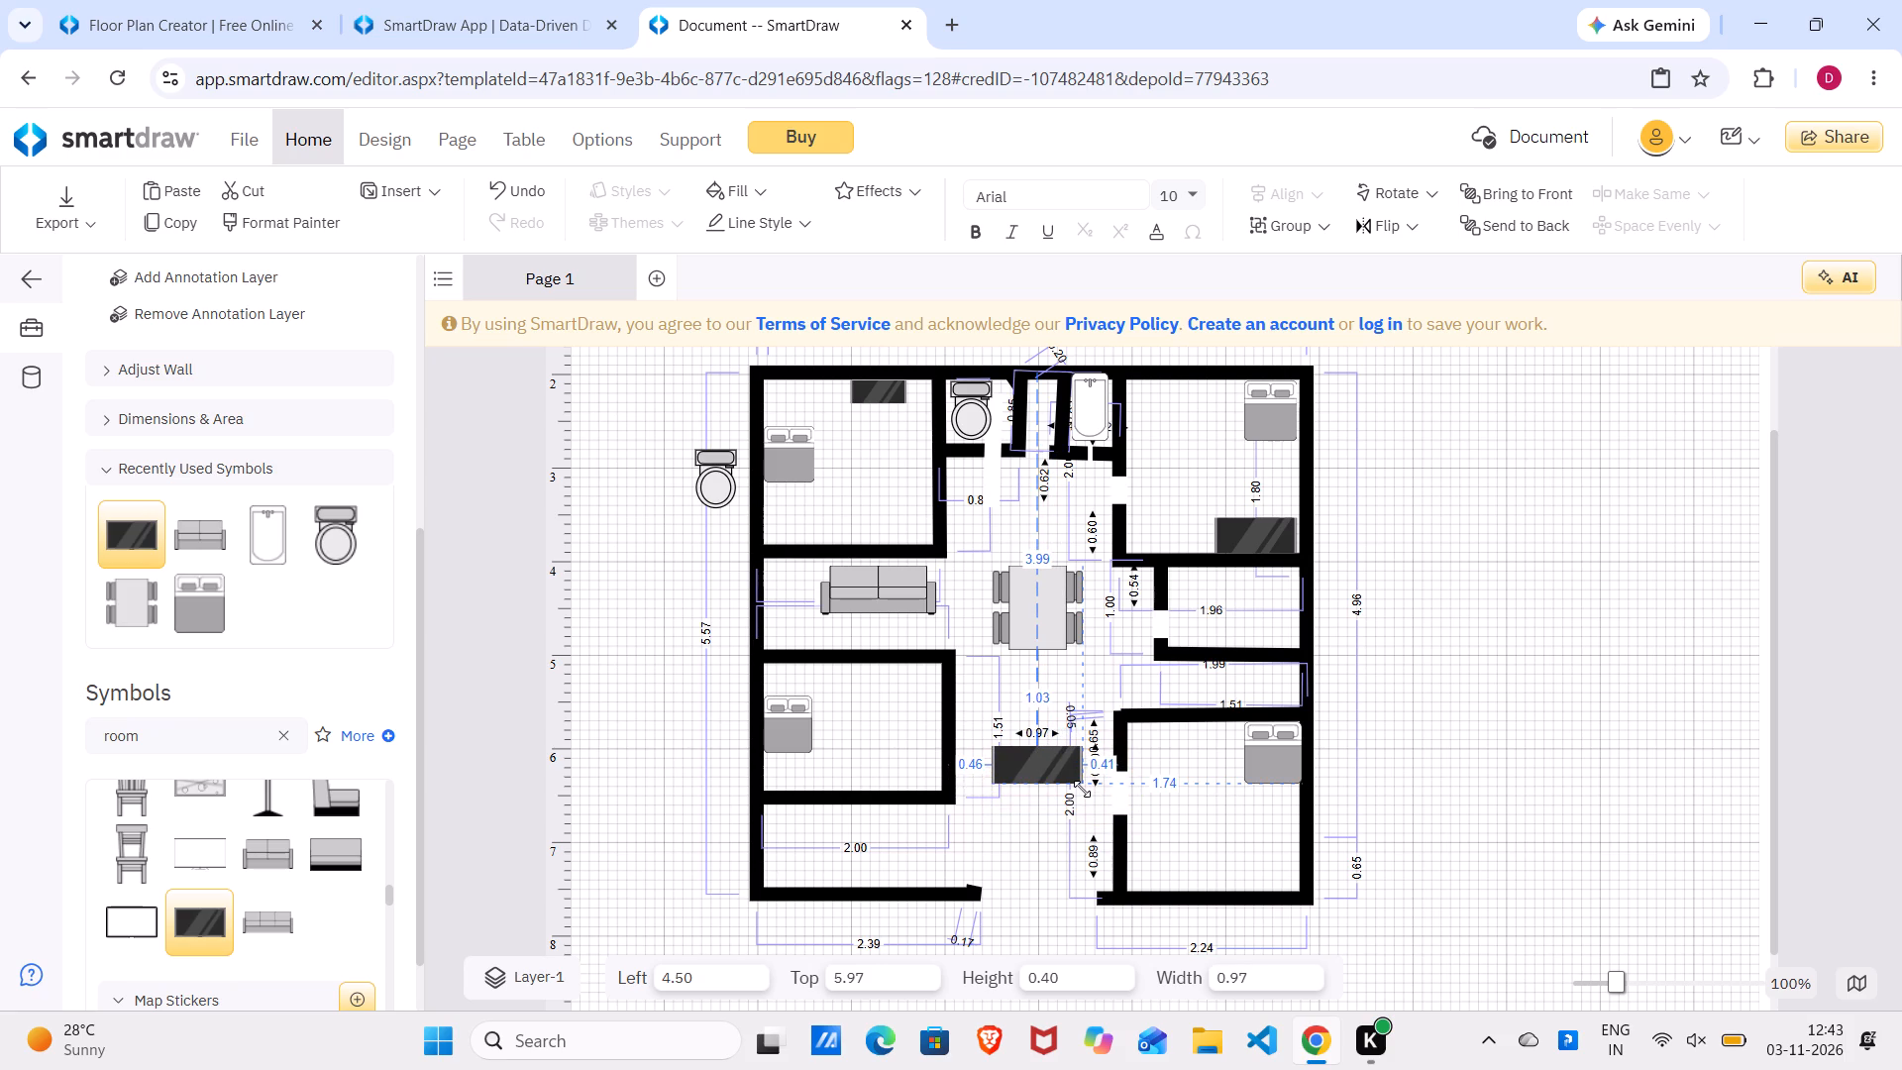
drag(1082, 789, 1074, 801)
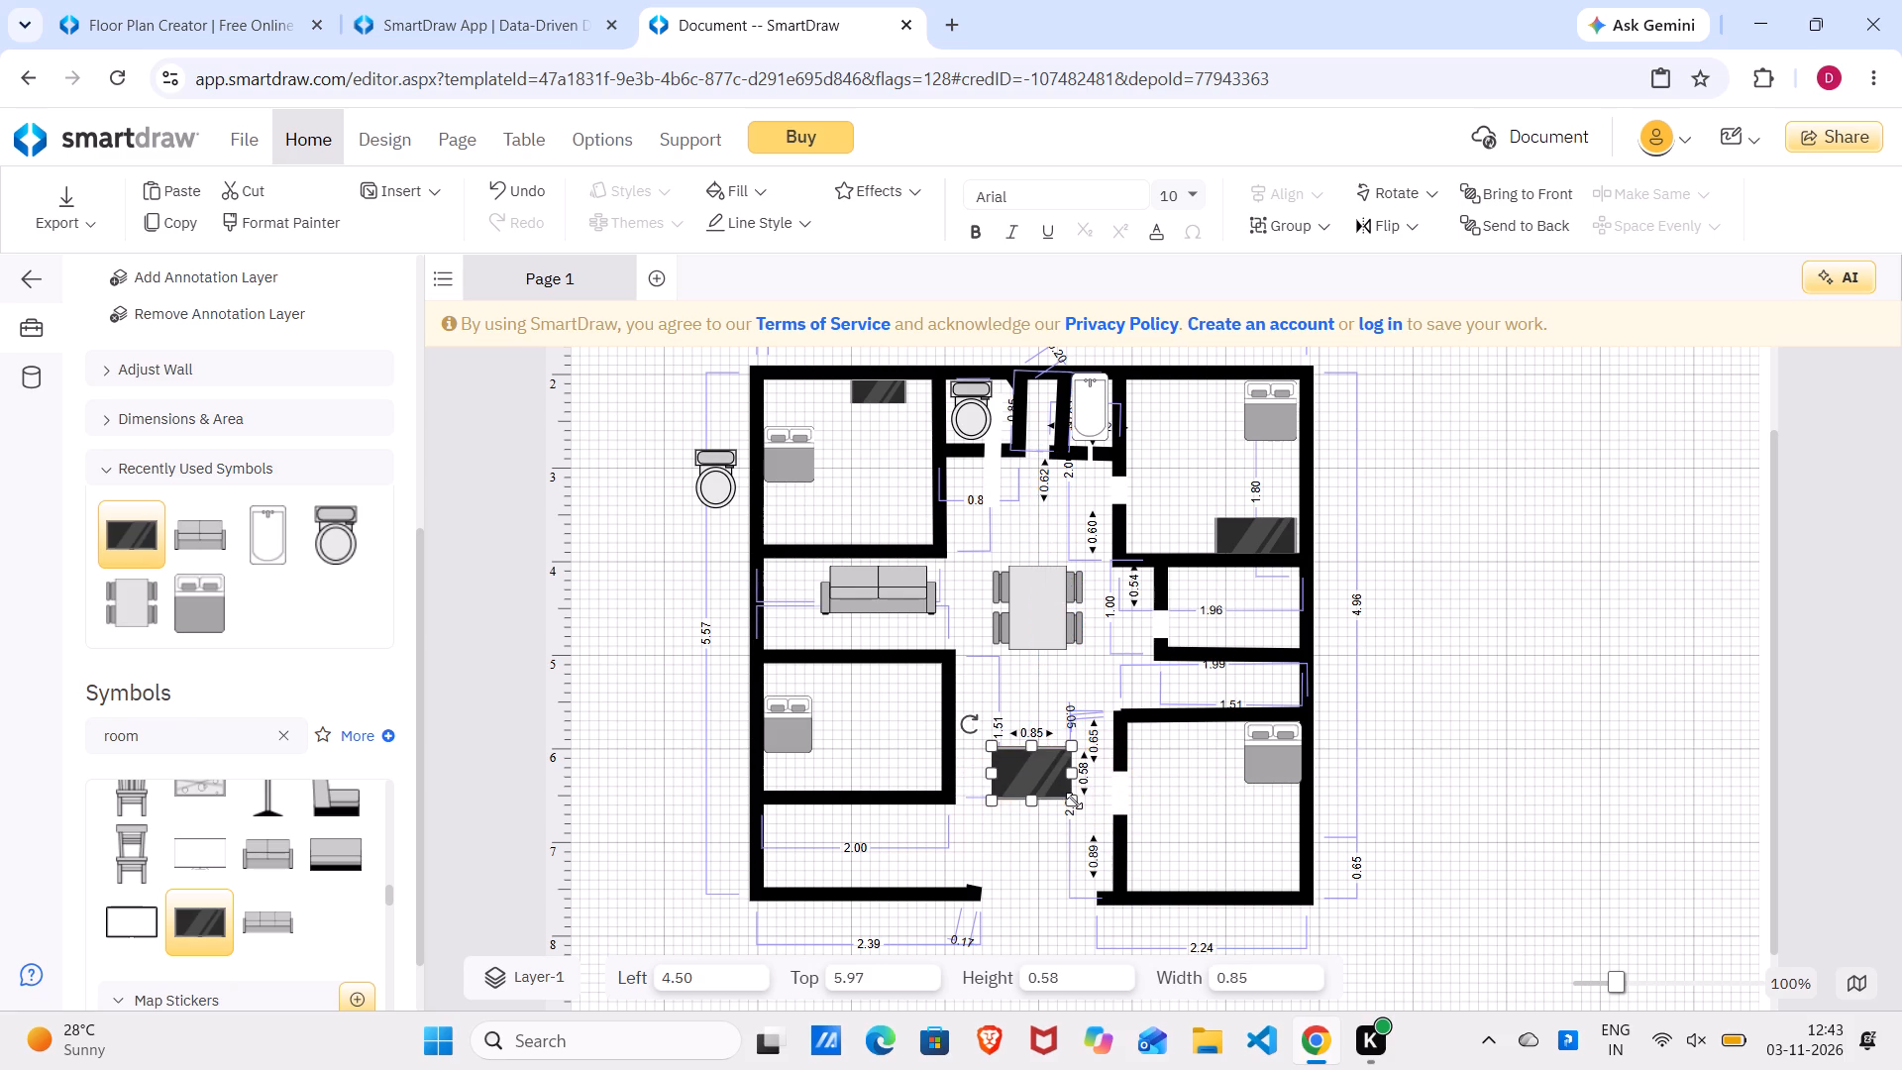
drag(1030, 781, 1263, 879)
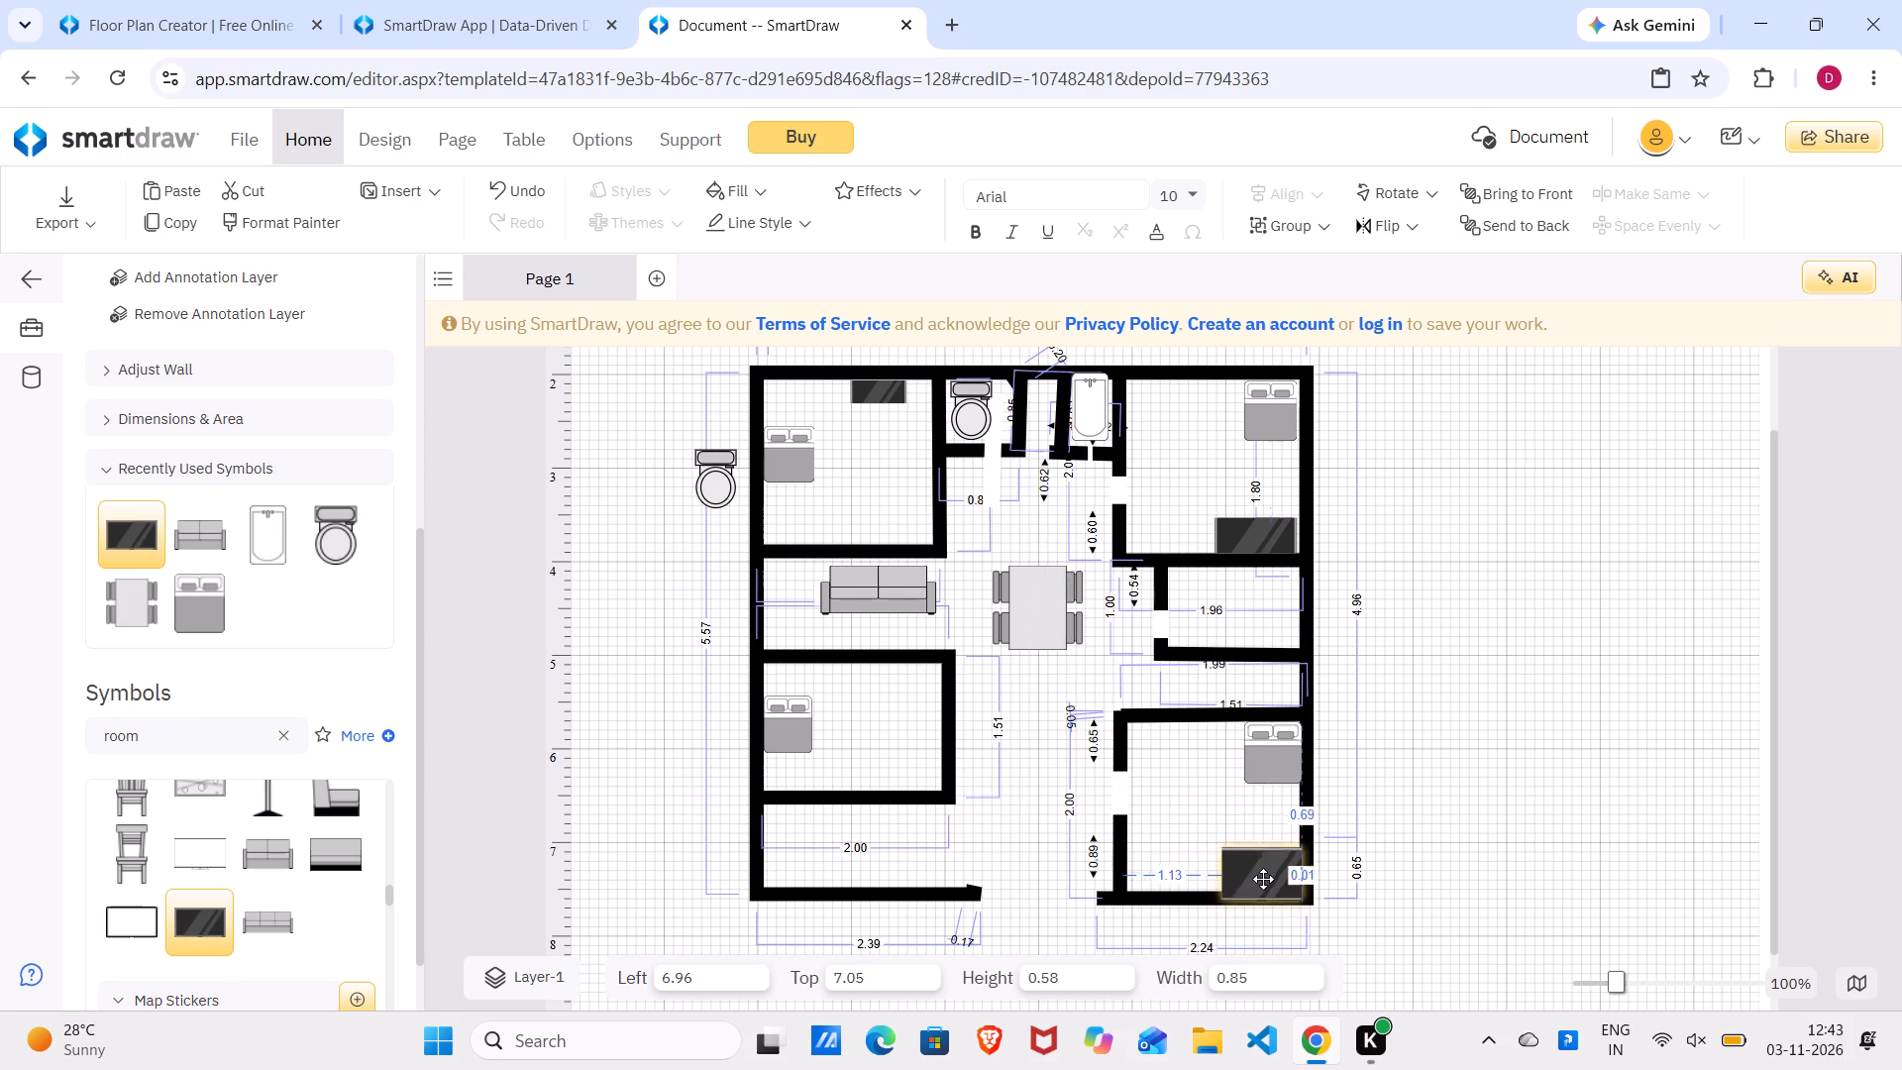
drag(1263, 879, 1260, 875)
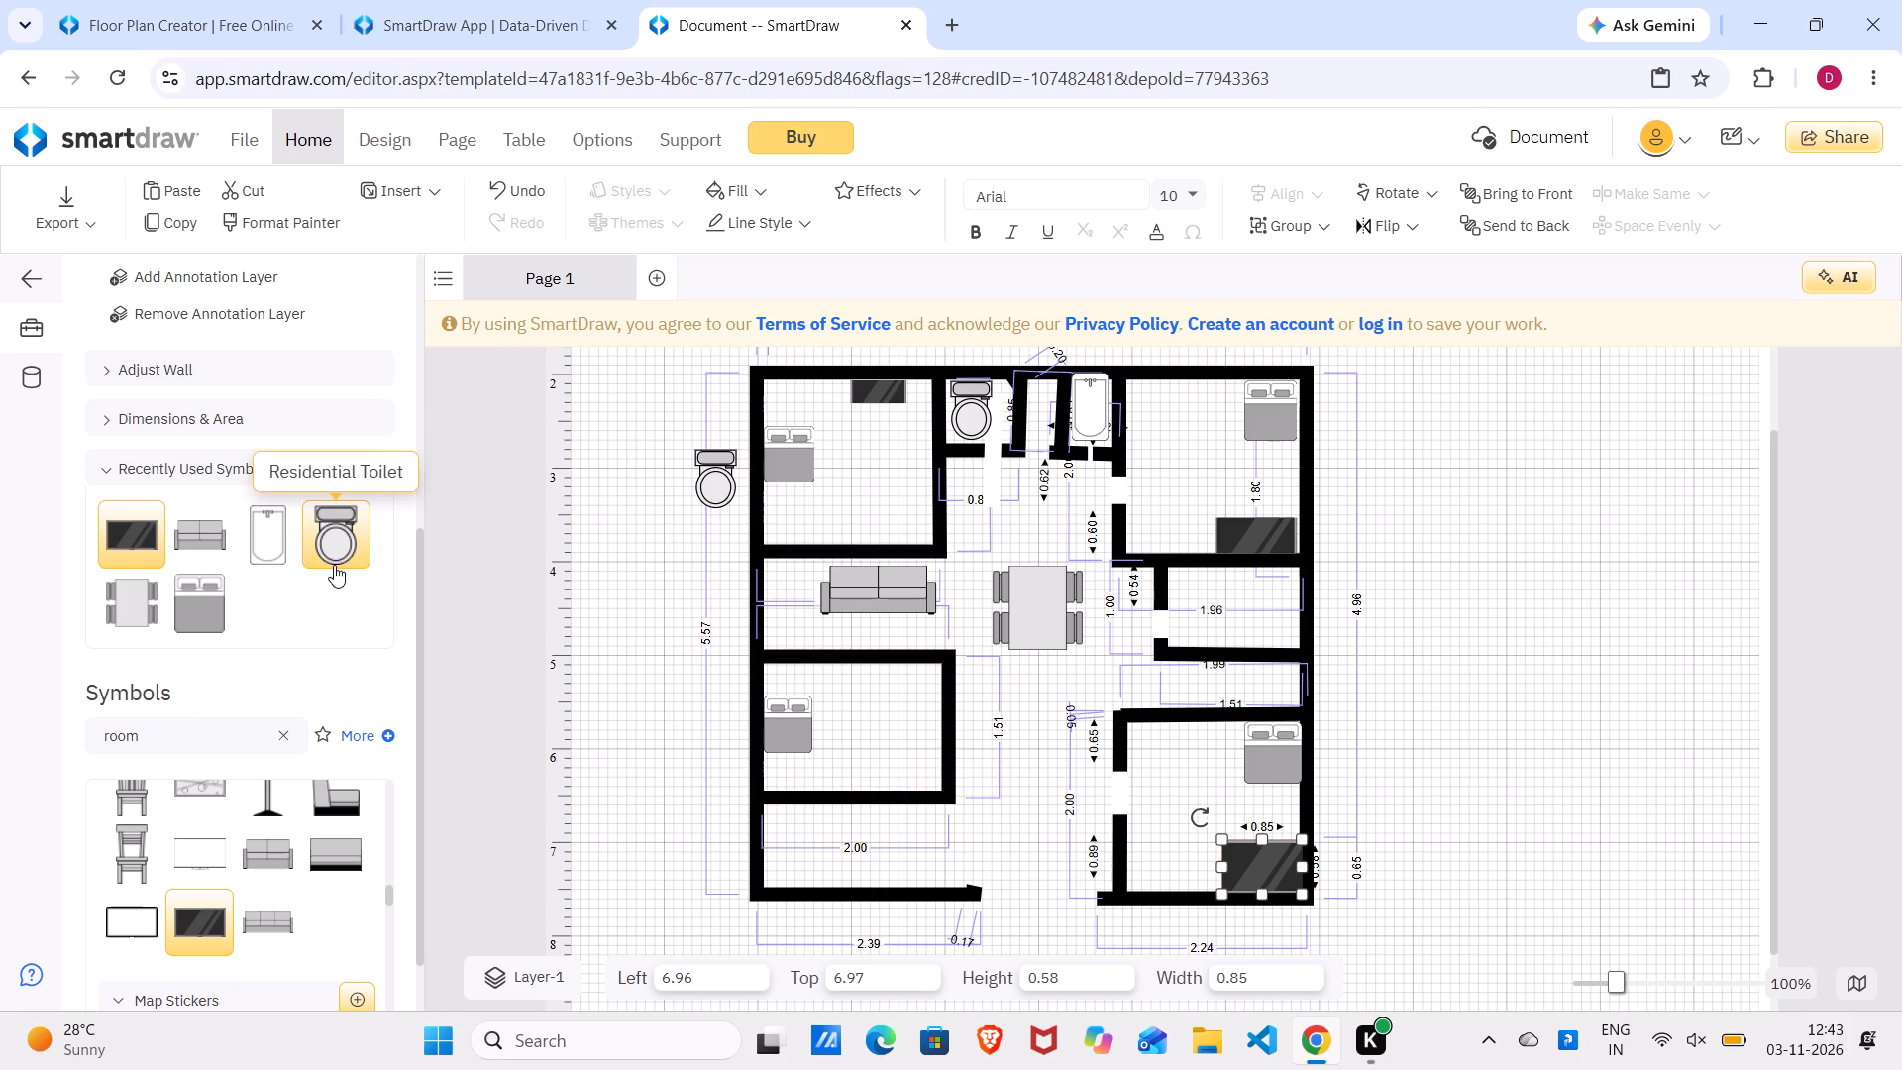
Add a mounted TV about 0.83 wide and 0.64 high in the upper-right corner of the lower-left bedroom, at about left 3.07, top 5.07.
double_click(115, 541)
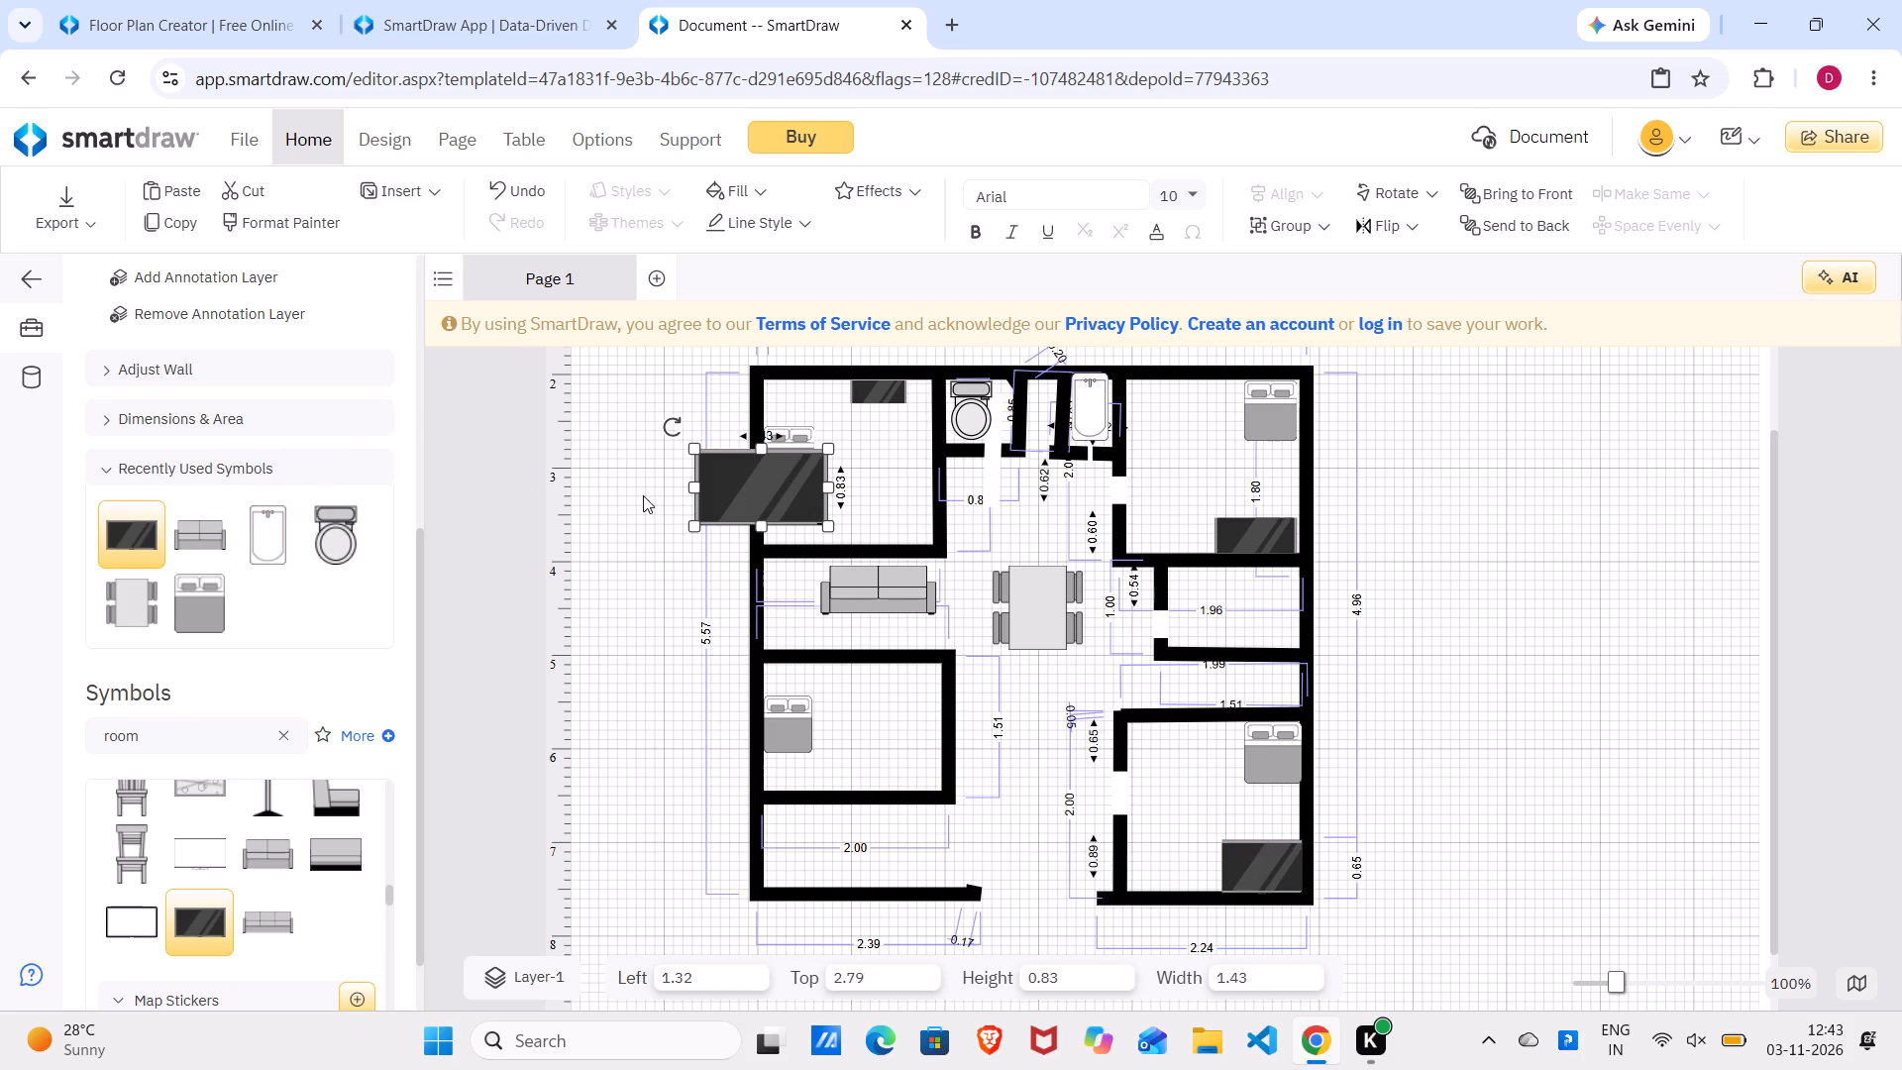
drag(829, 526, 797, 512)
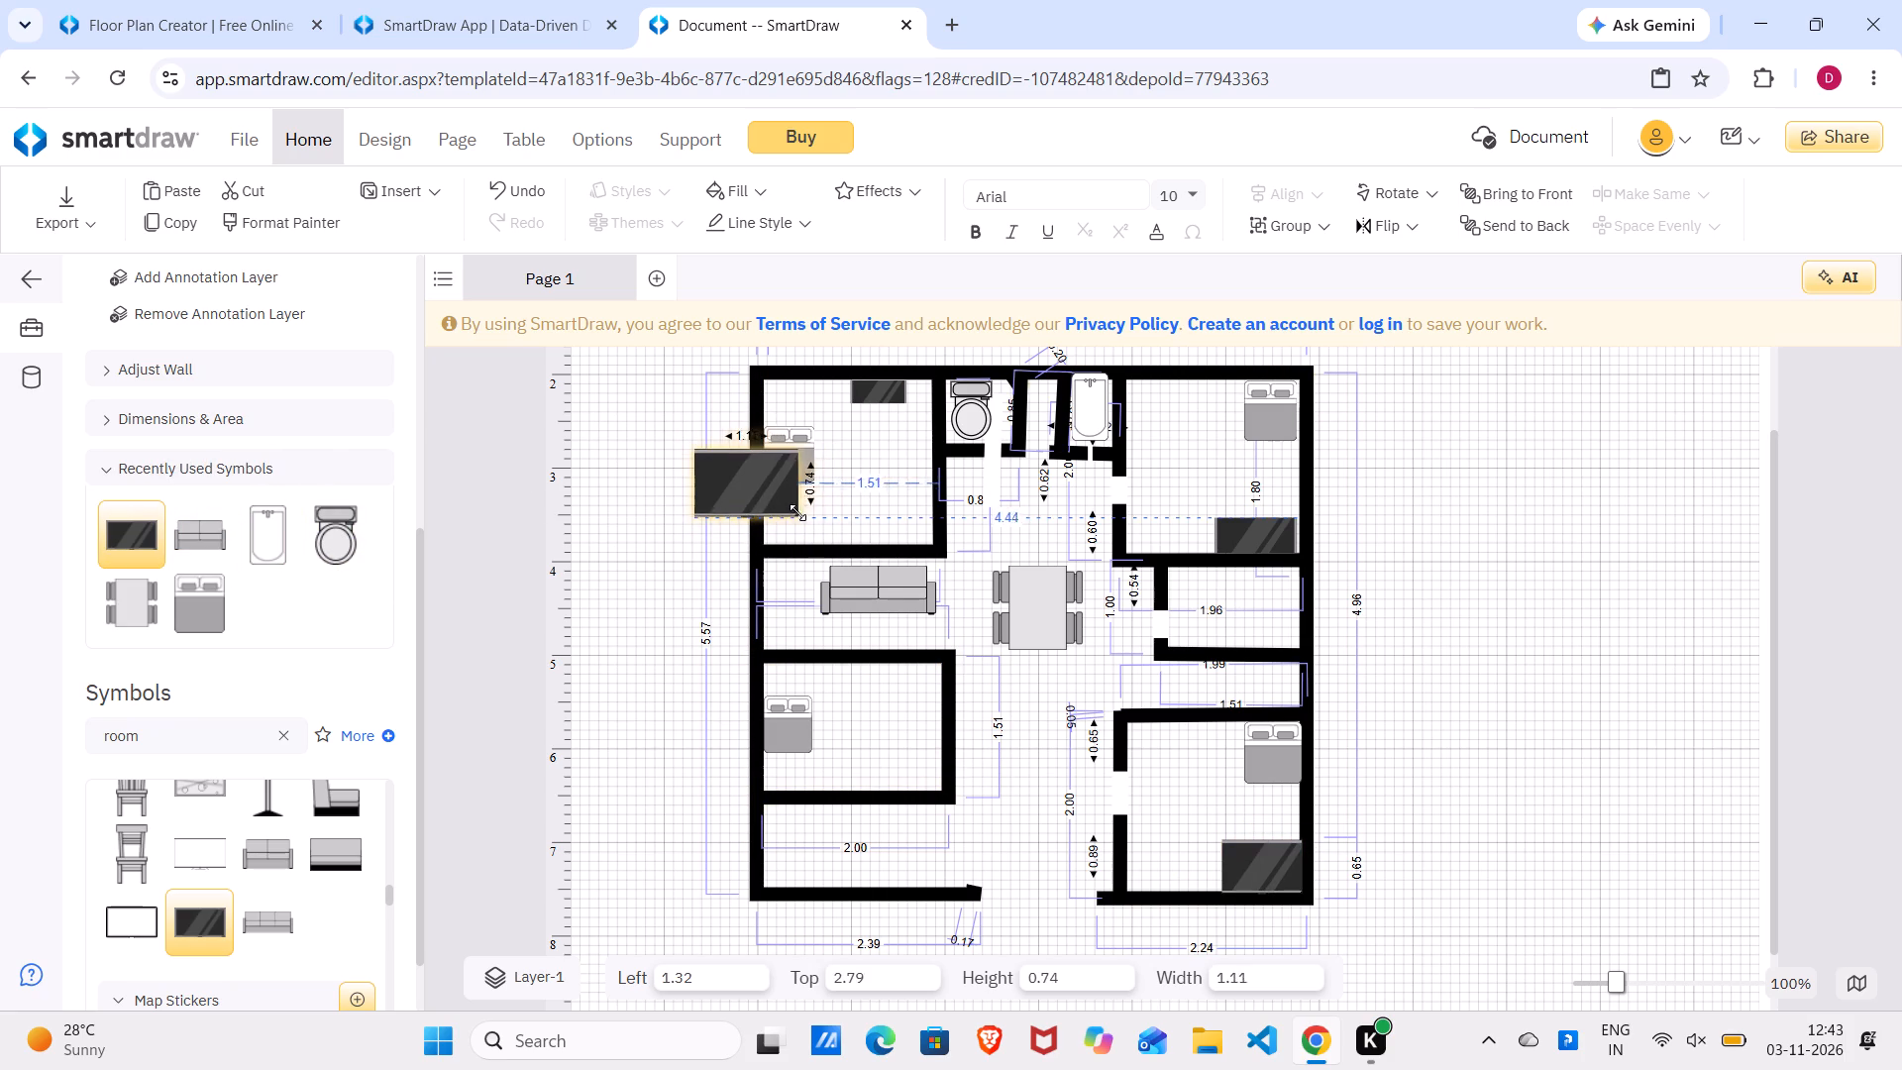
drag(797, 512, 773, 508)
drag(746, 481, 774, 505)
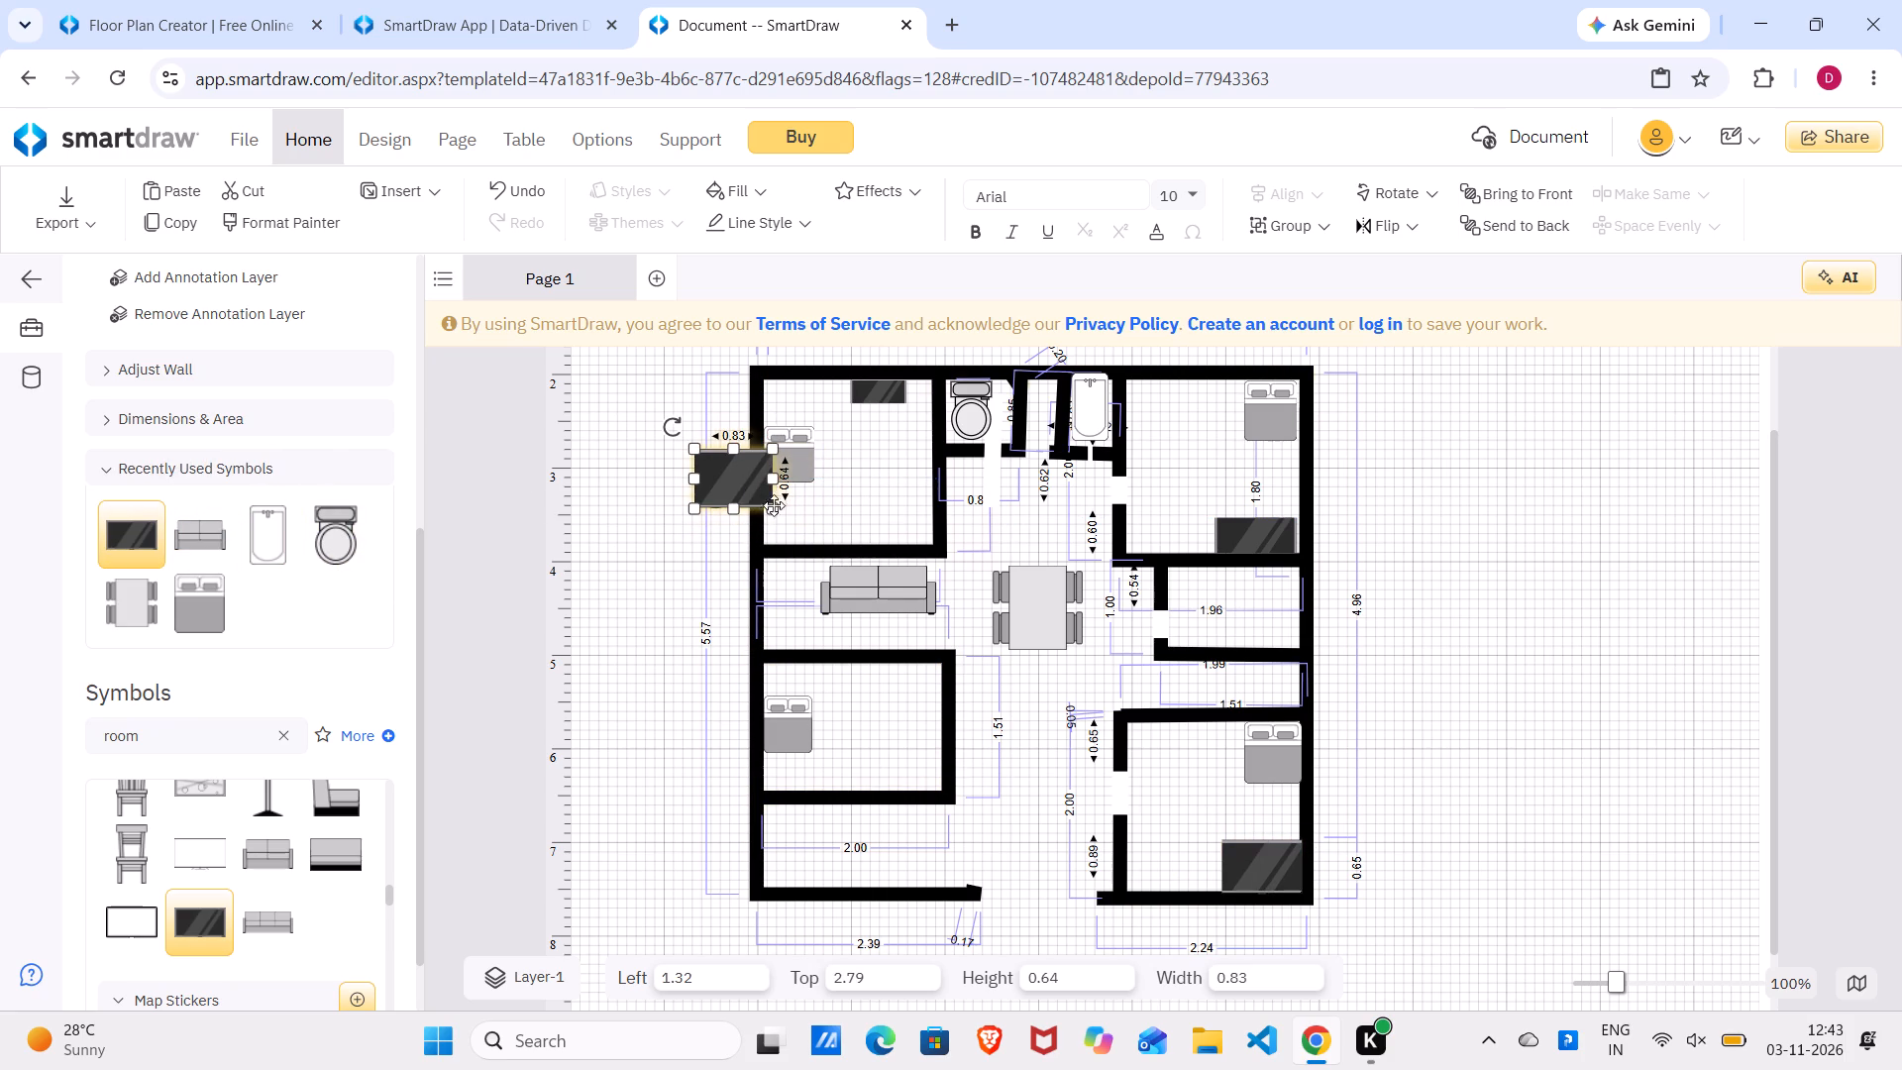
drag(774, 505, 914, 697)
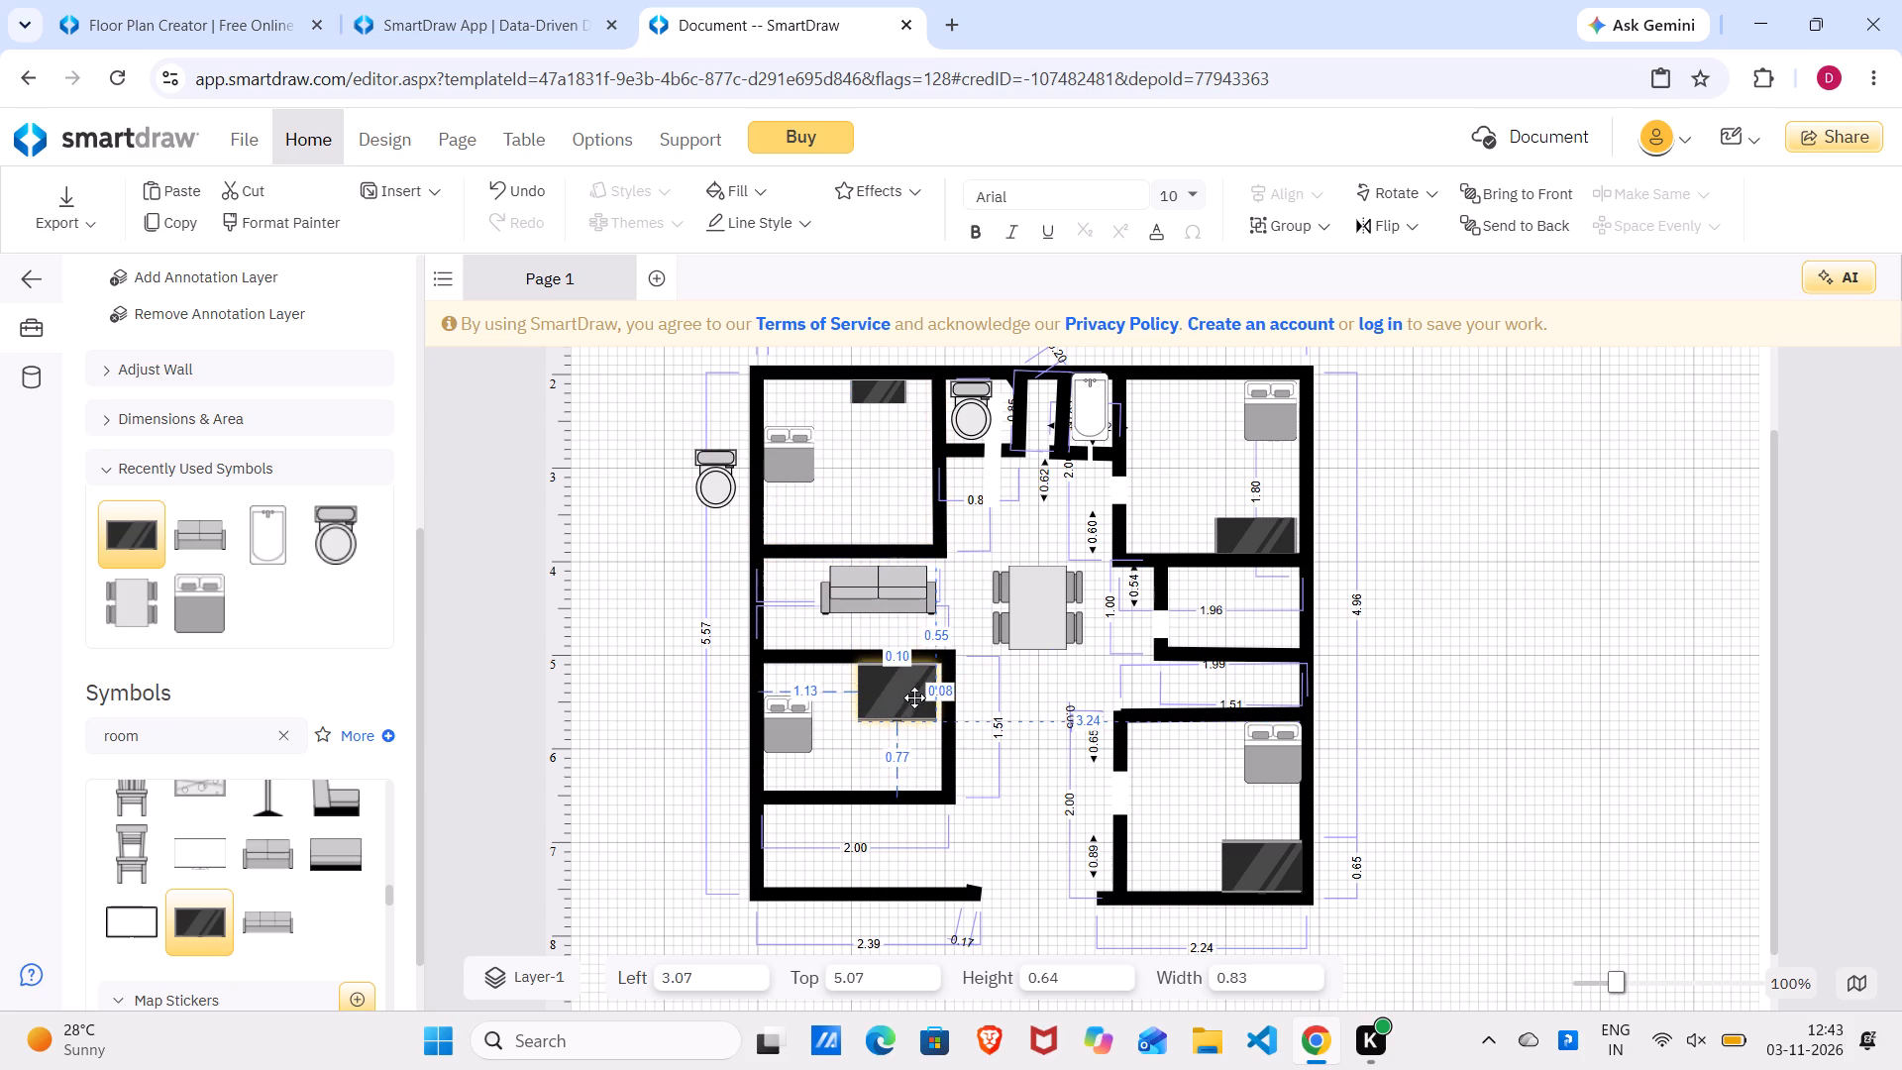
drag(914, 697, 919, 693)
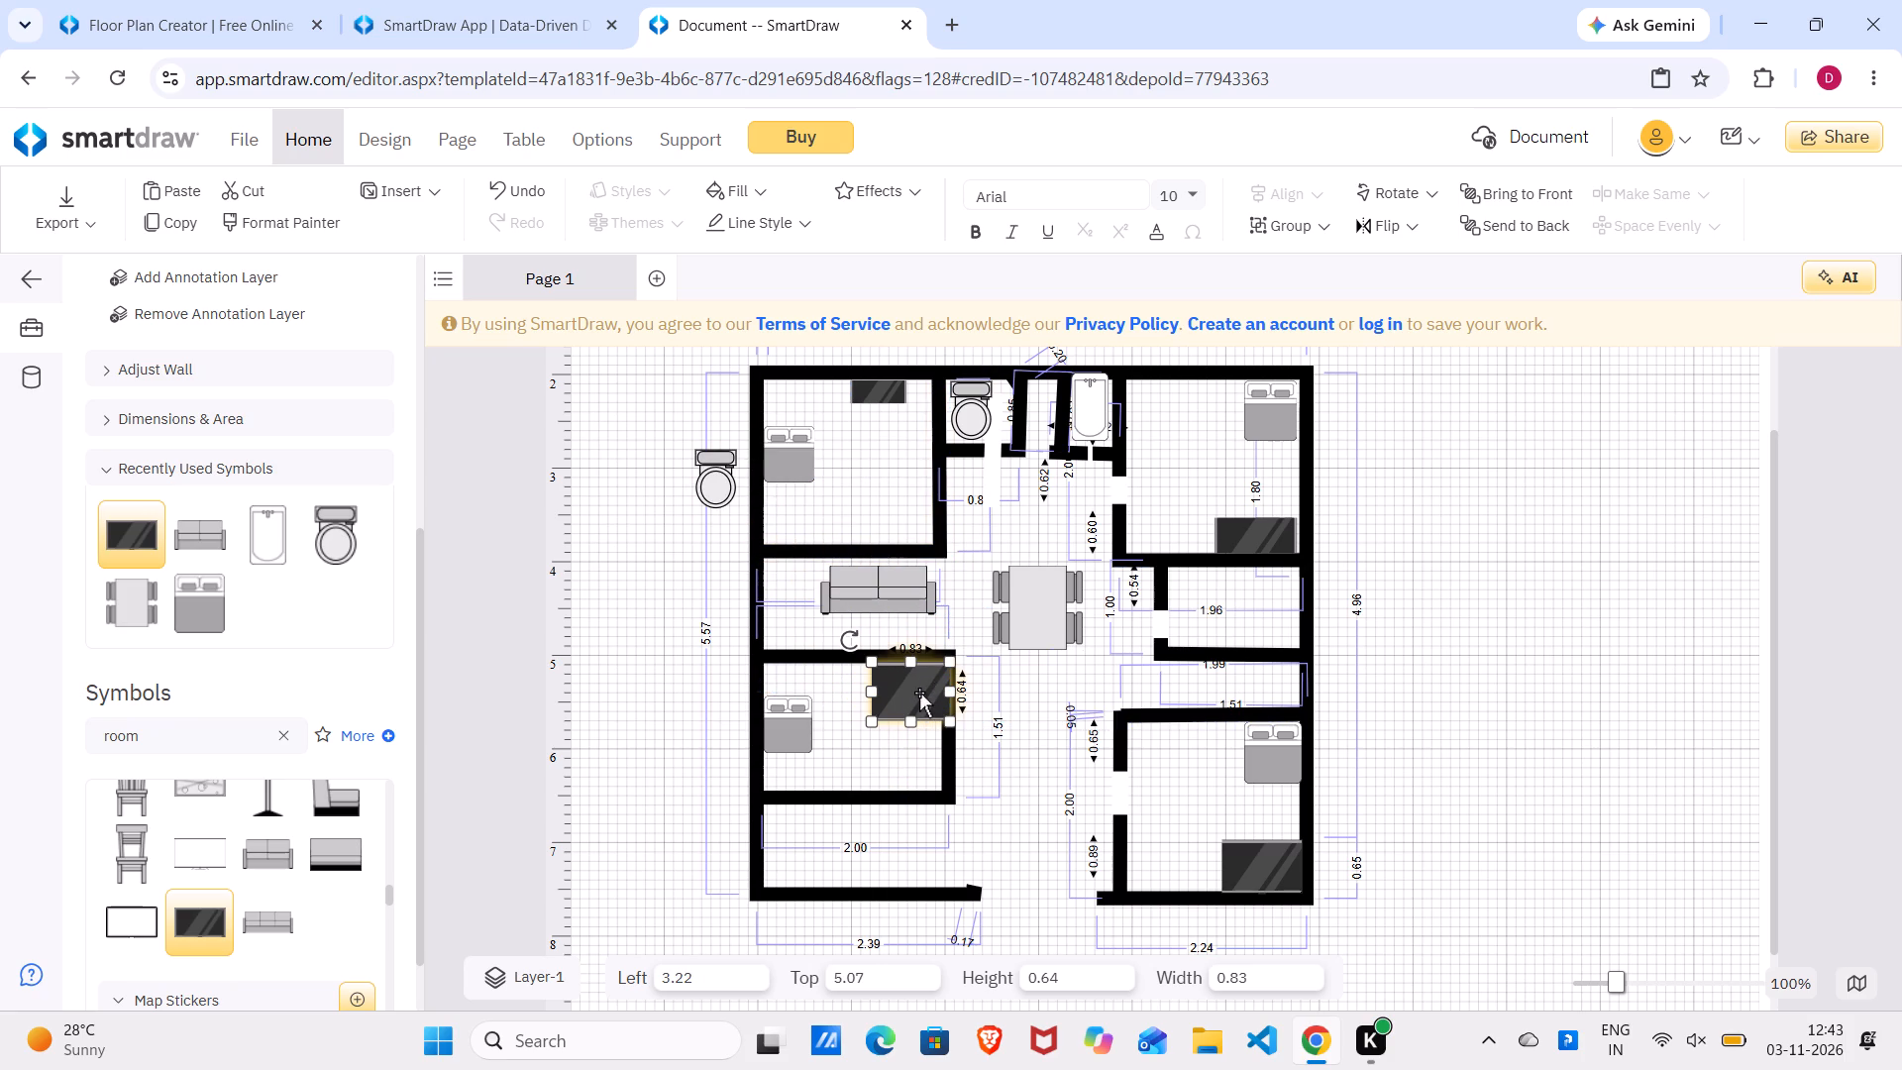
click(918, 691)
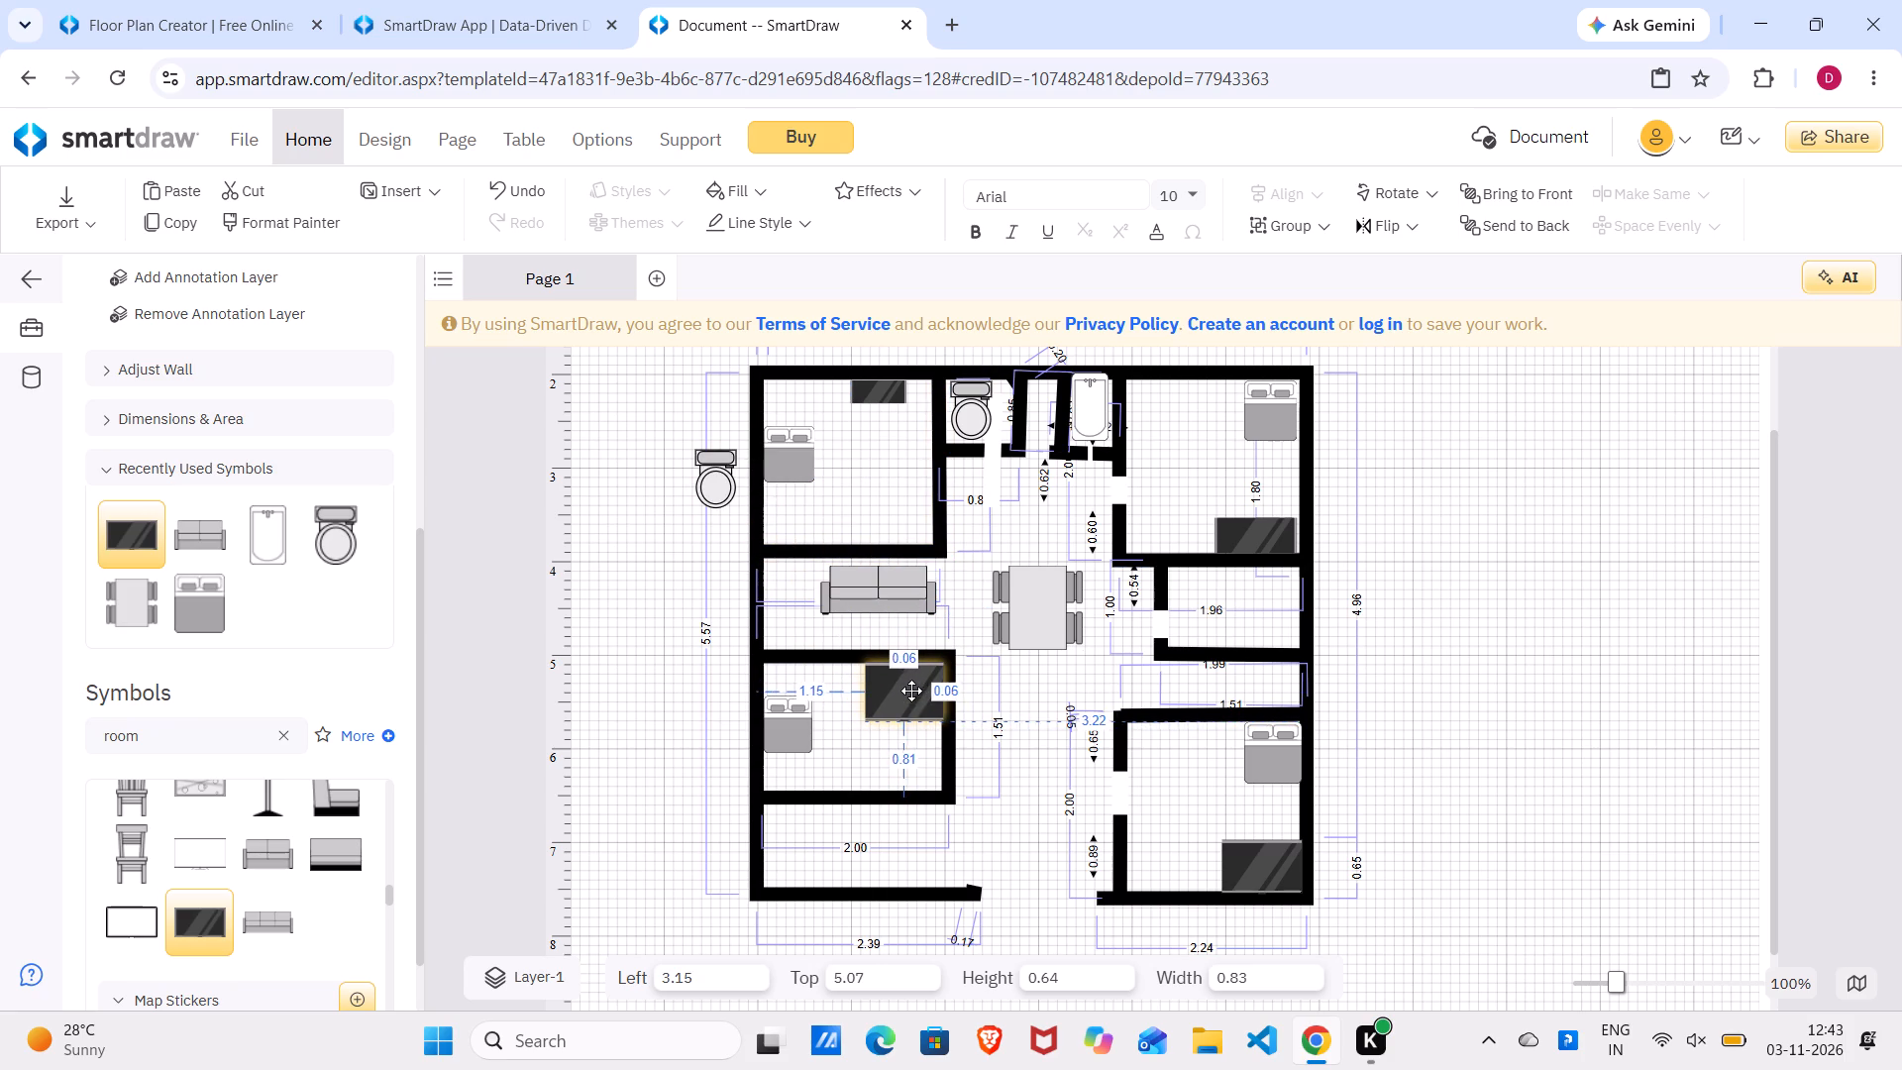
click(482, 613)
click(716, 652)
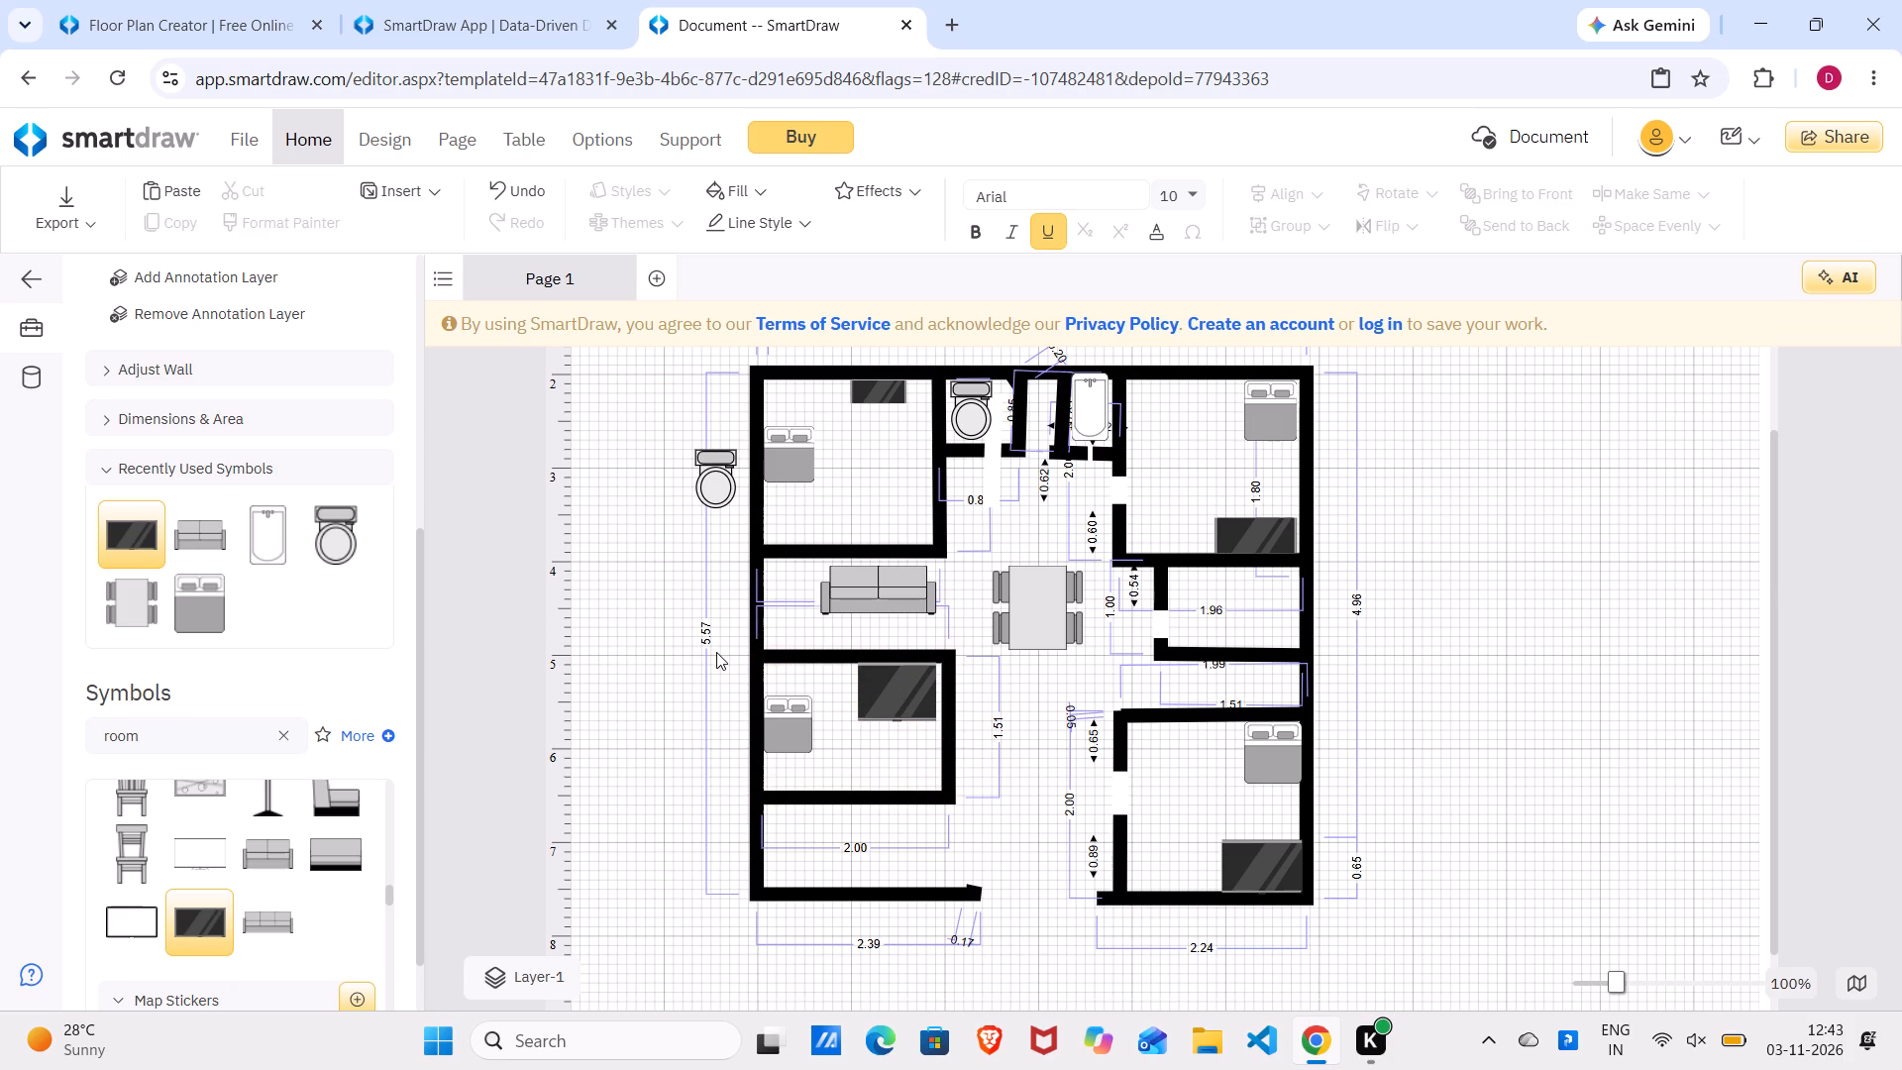